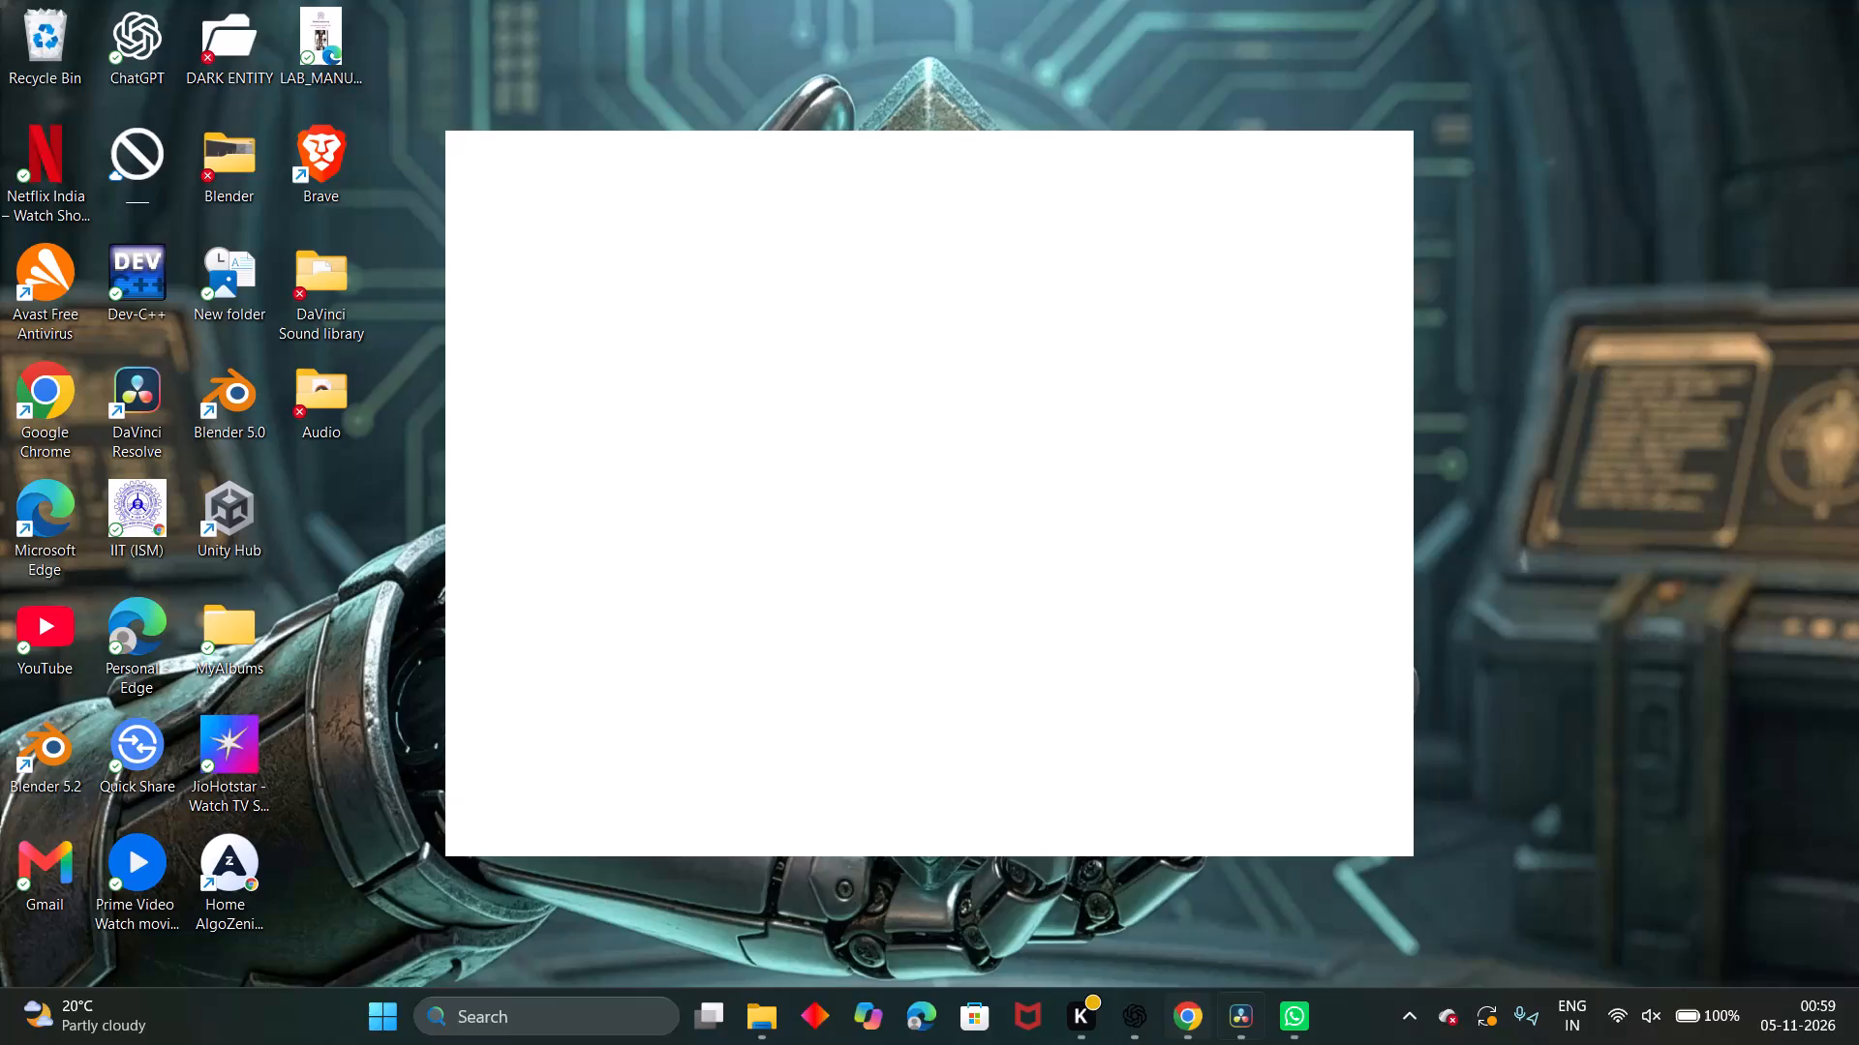
# Switch to DaVinci Resolve and play back parts of Timeline 1 to review the scenes against the background music.
pyautogui.click(1230, 1024)
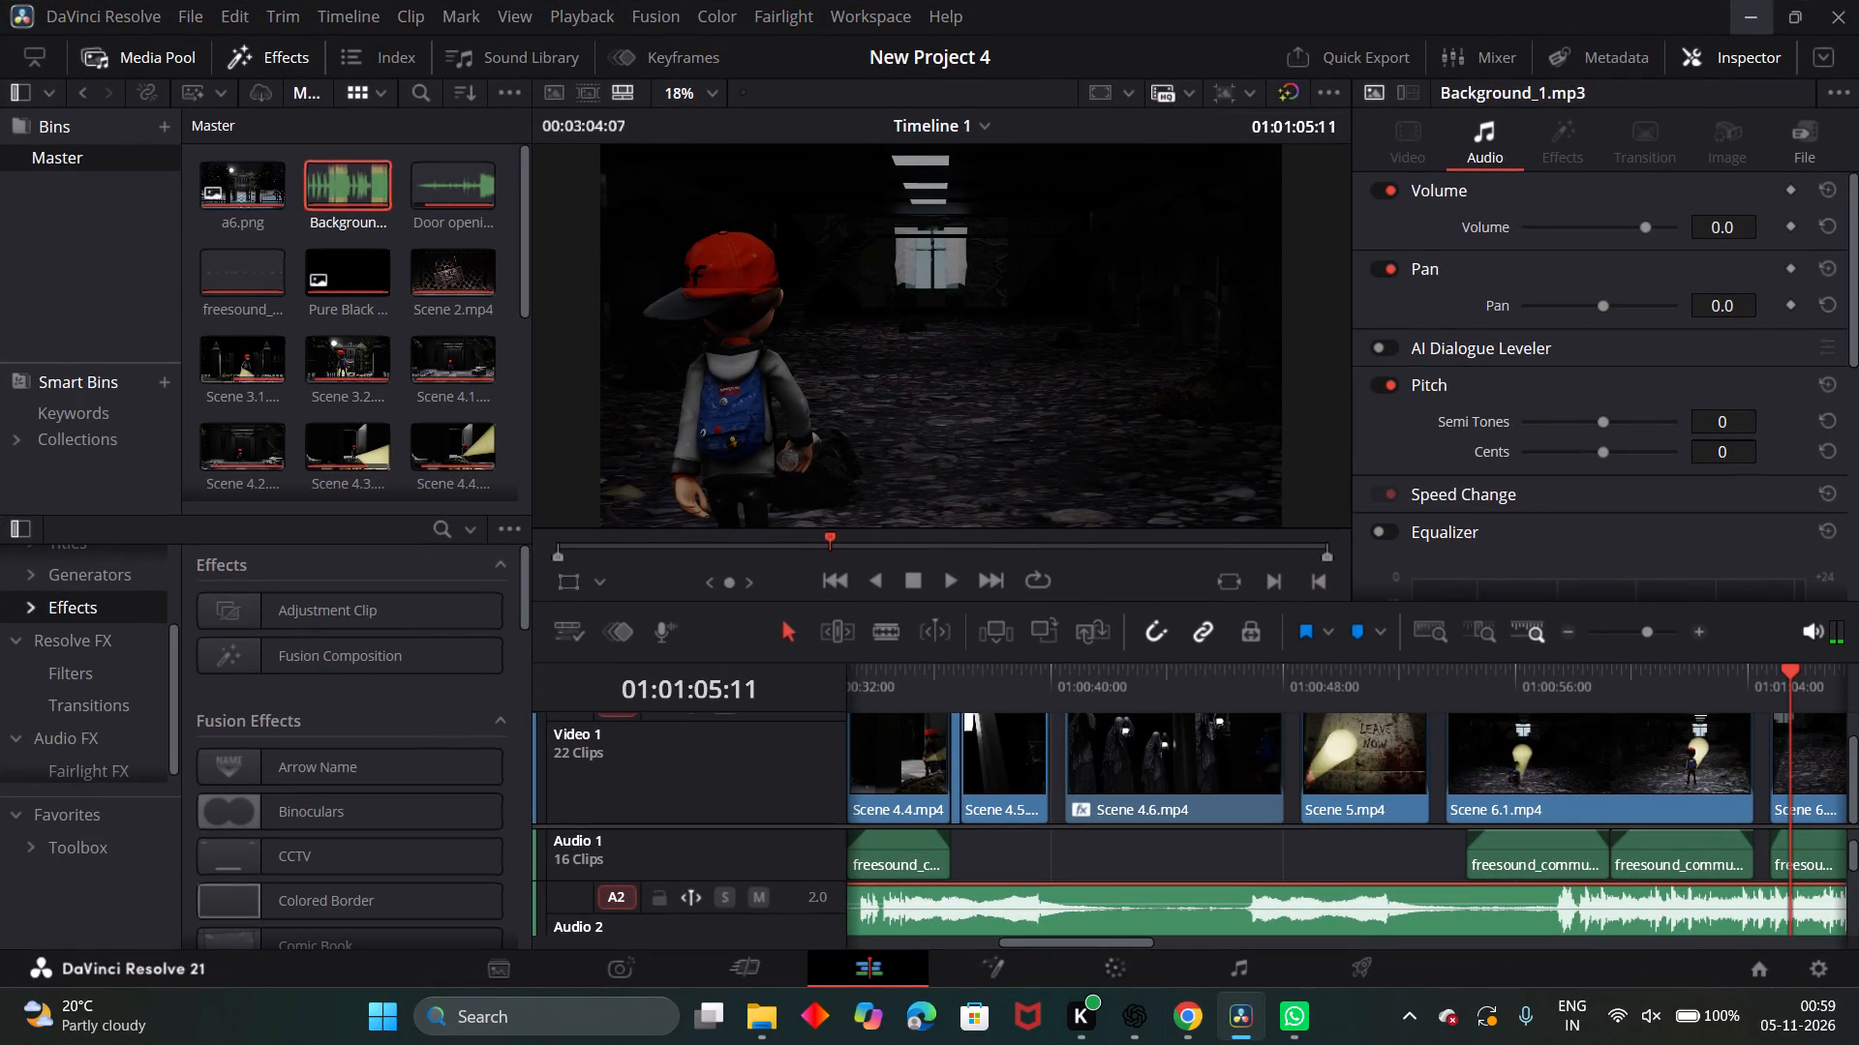
pyautogui.click(945, 590)
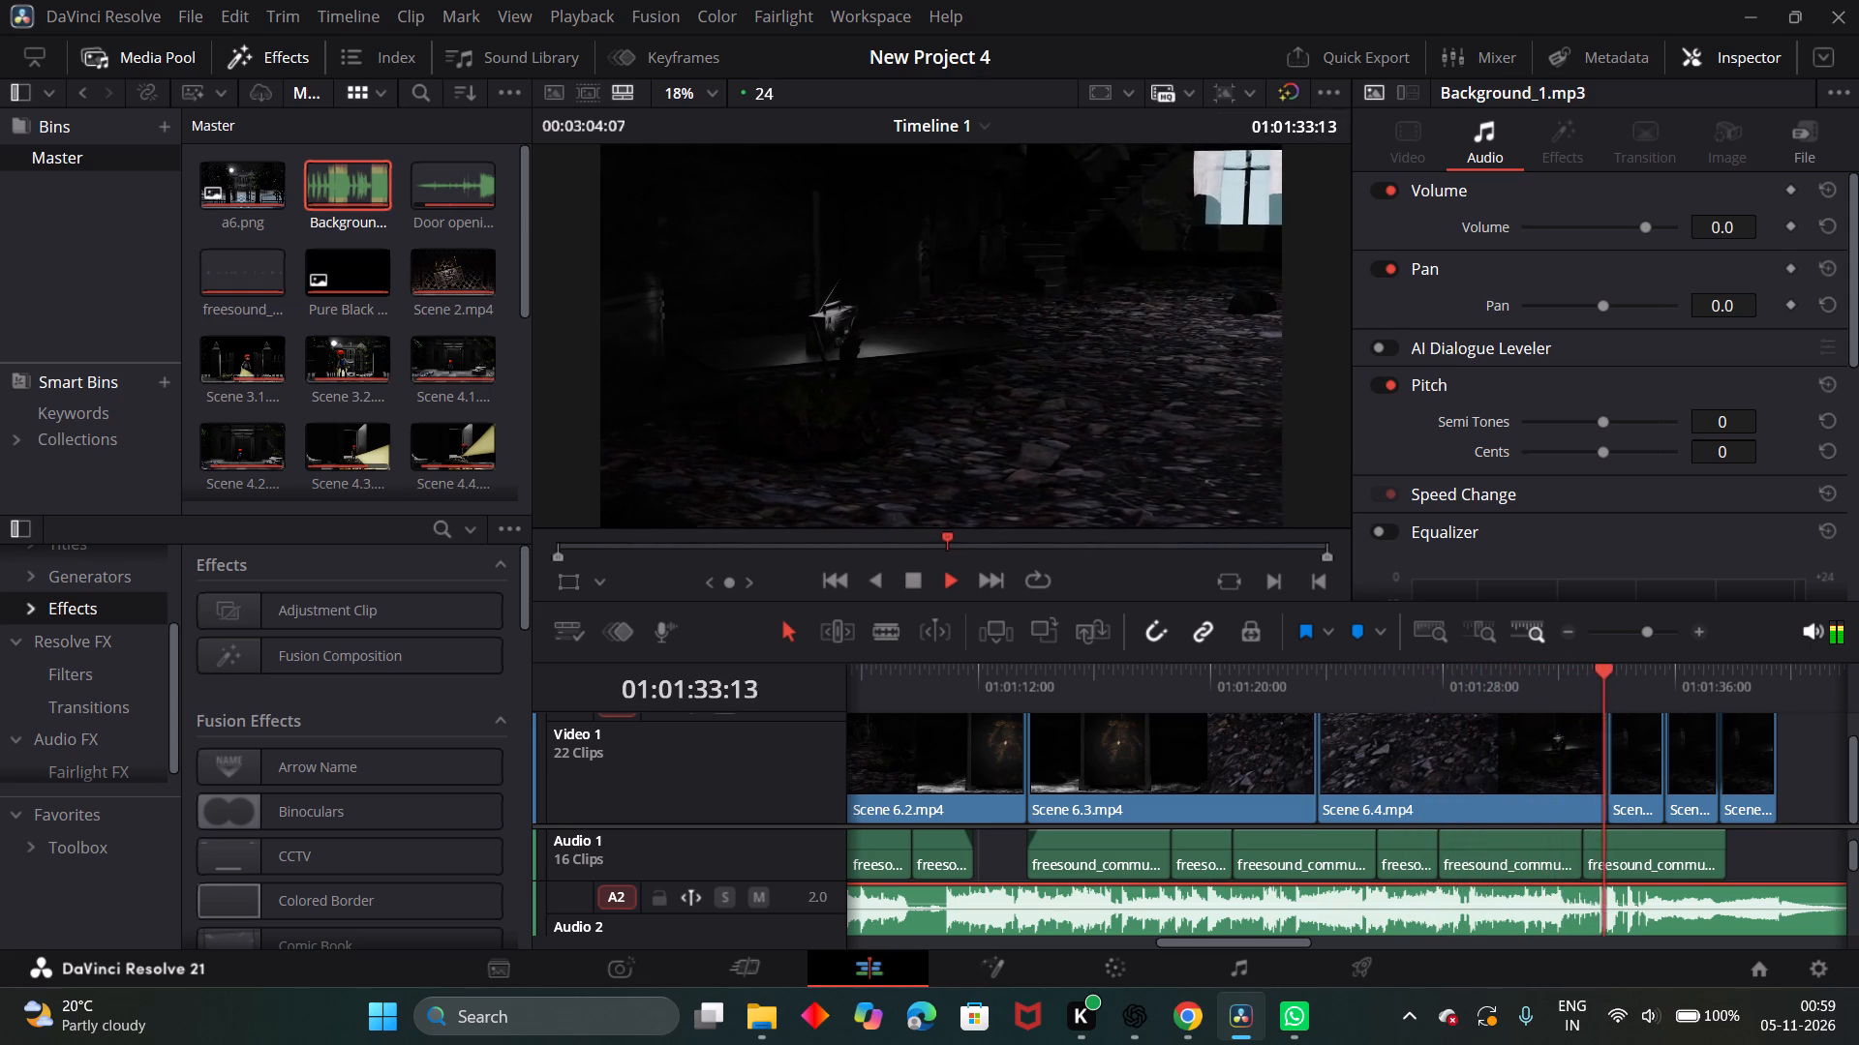
pyautogui.click(1646, 675)
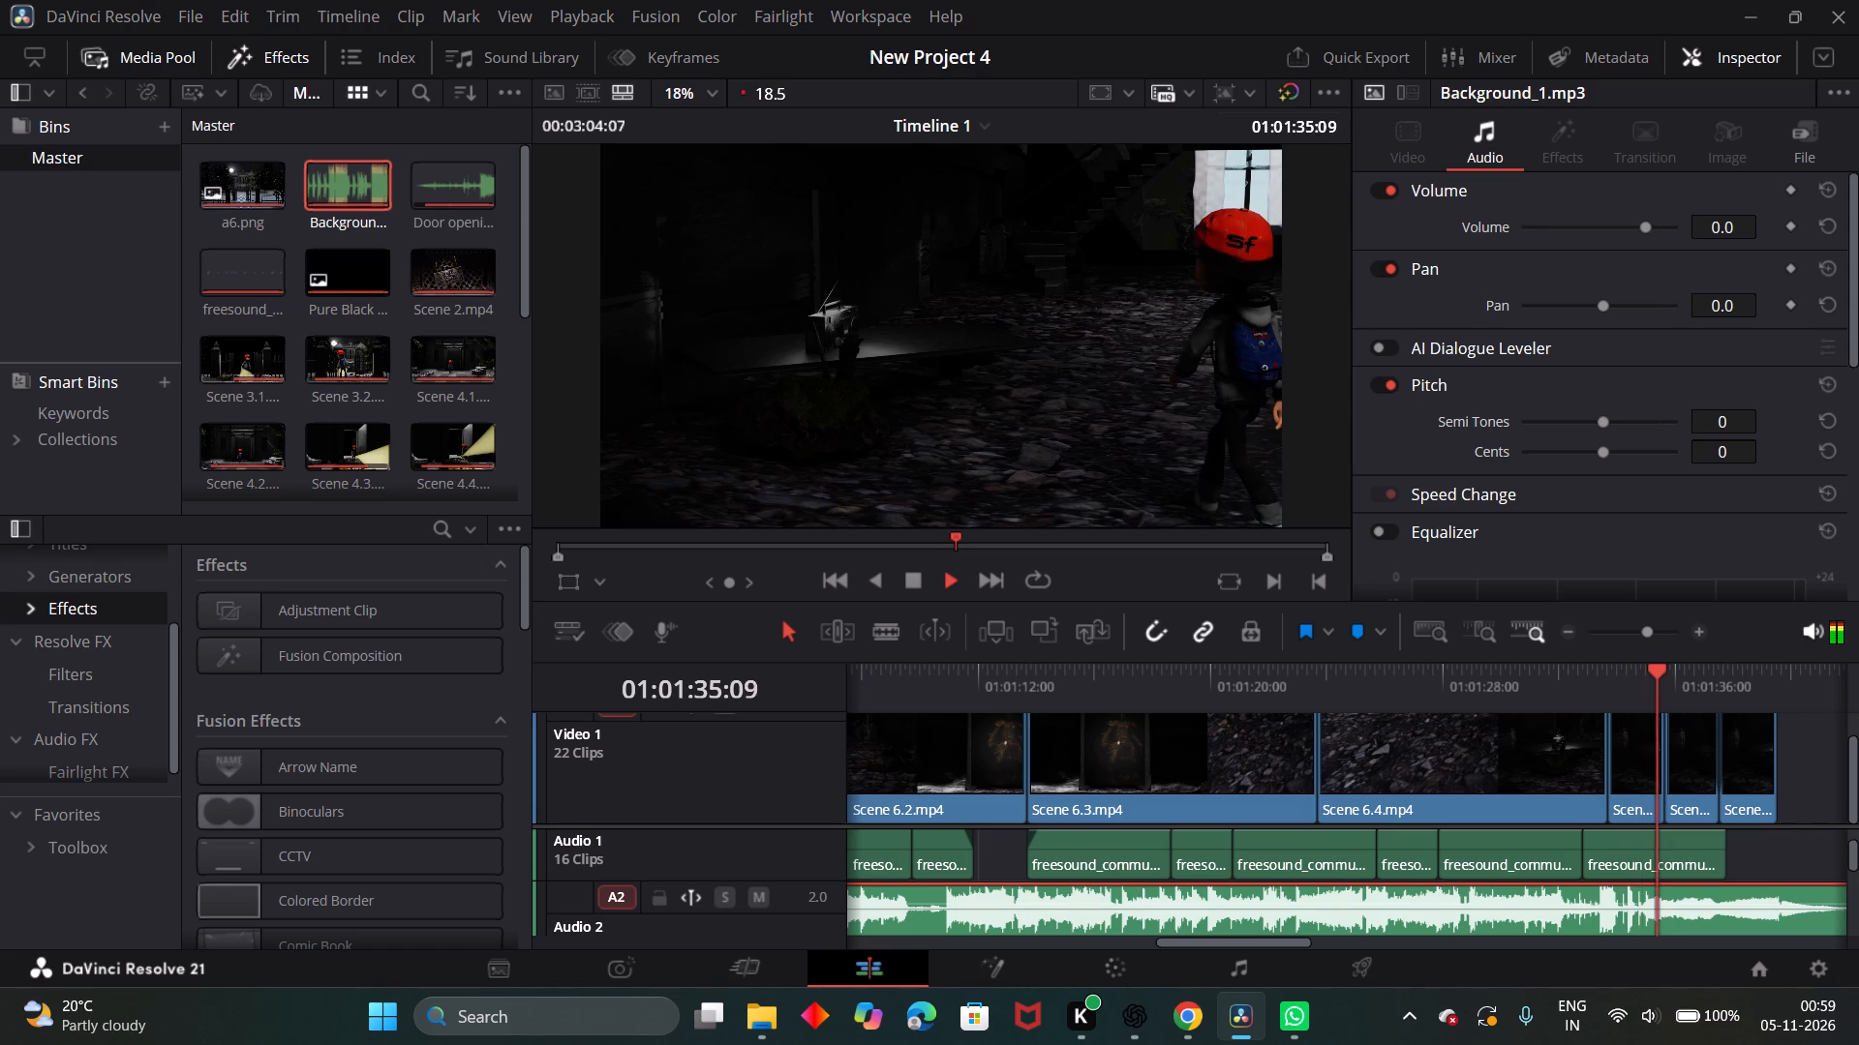
pyautogui.moveTo(1646, 675); pyautogui.dragTo(913, 787)
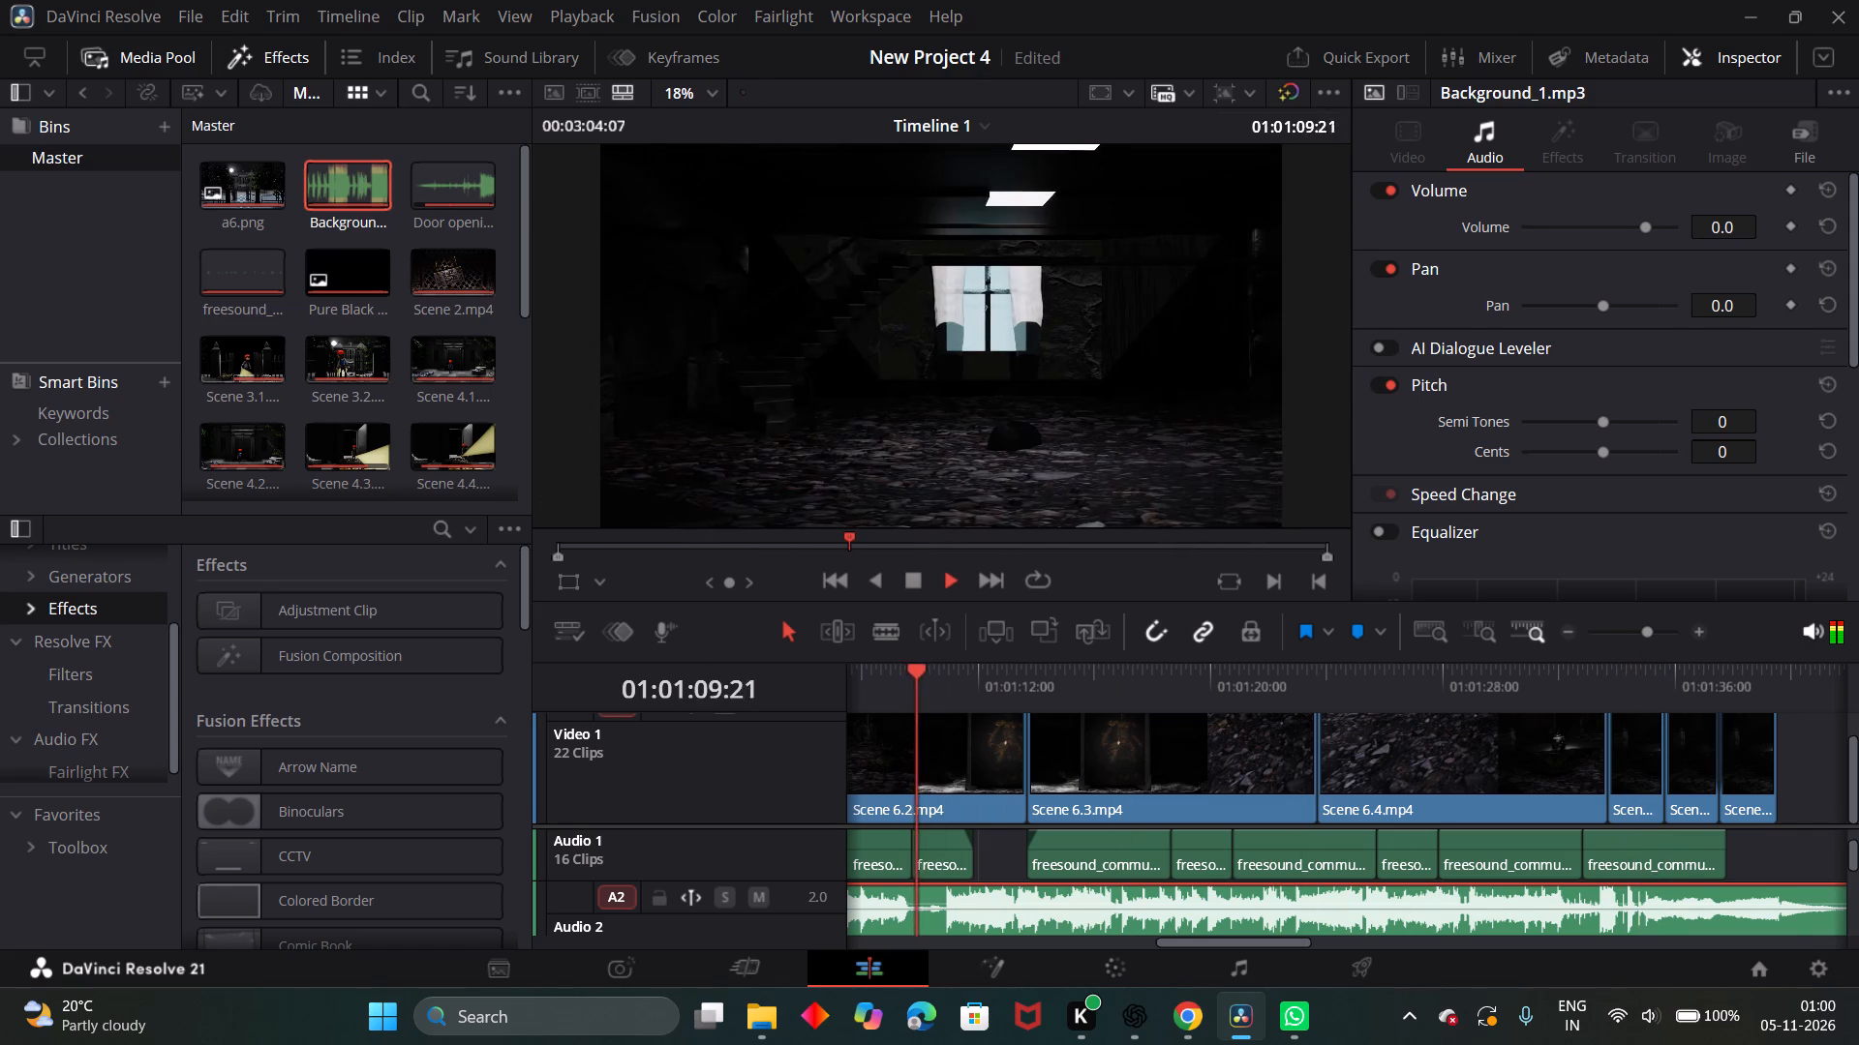
pyautogui.hscroll(4, 1063, 836)
pyautogui.moveTo(1417, 665); pyautogui.dragTo(655, 743)
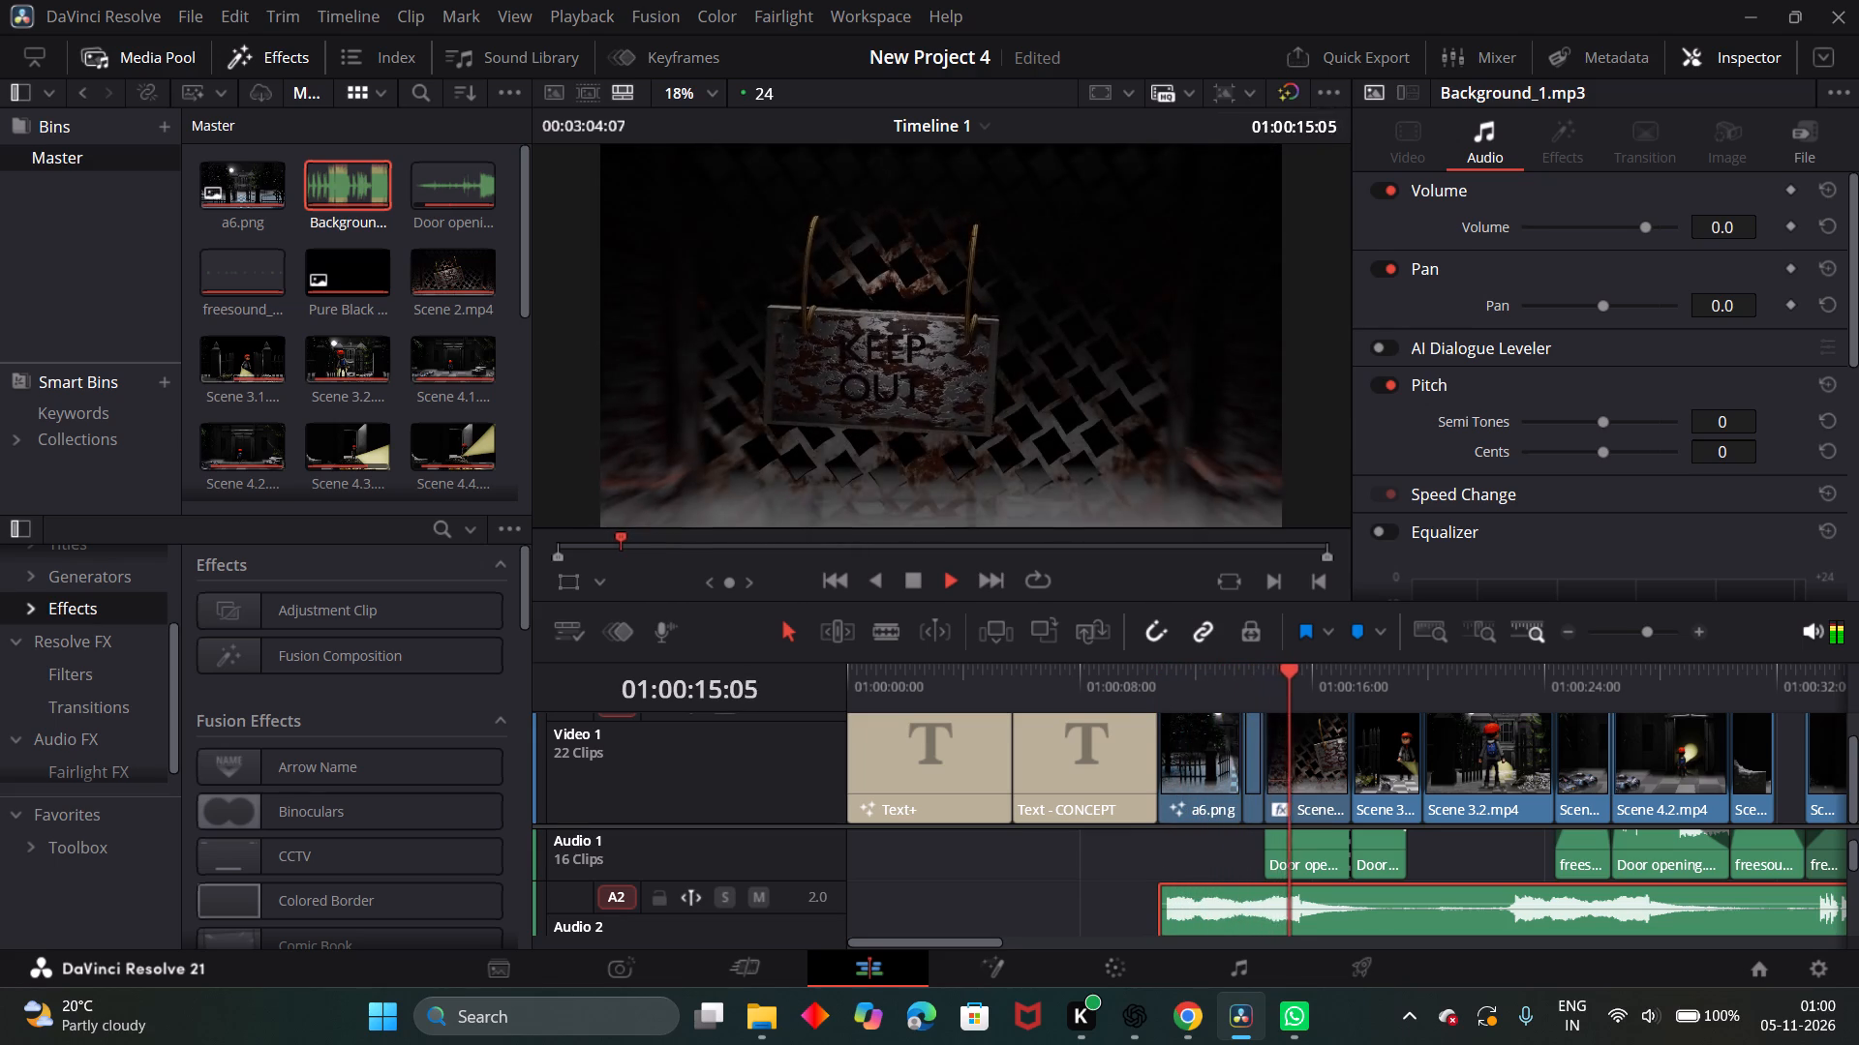
pyautogui.hscroll(-1, 1452, 863)
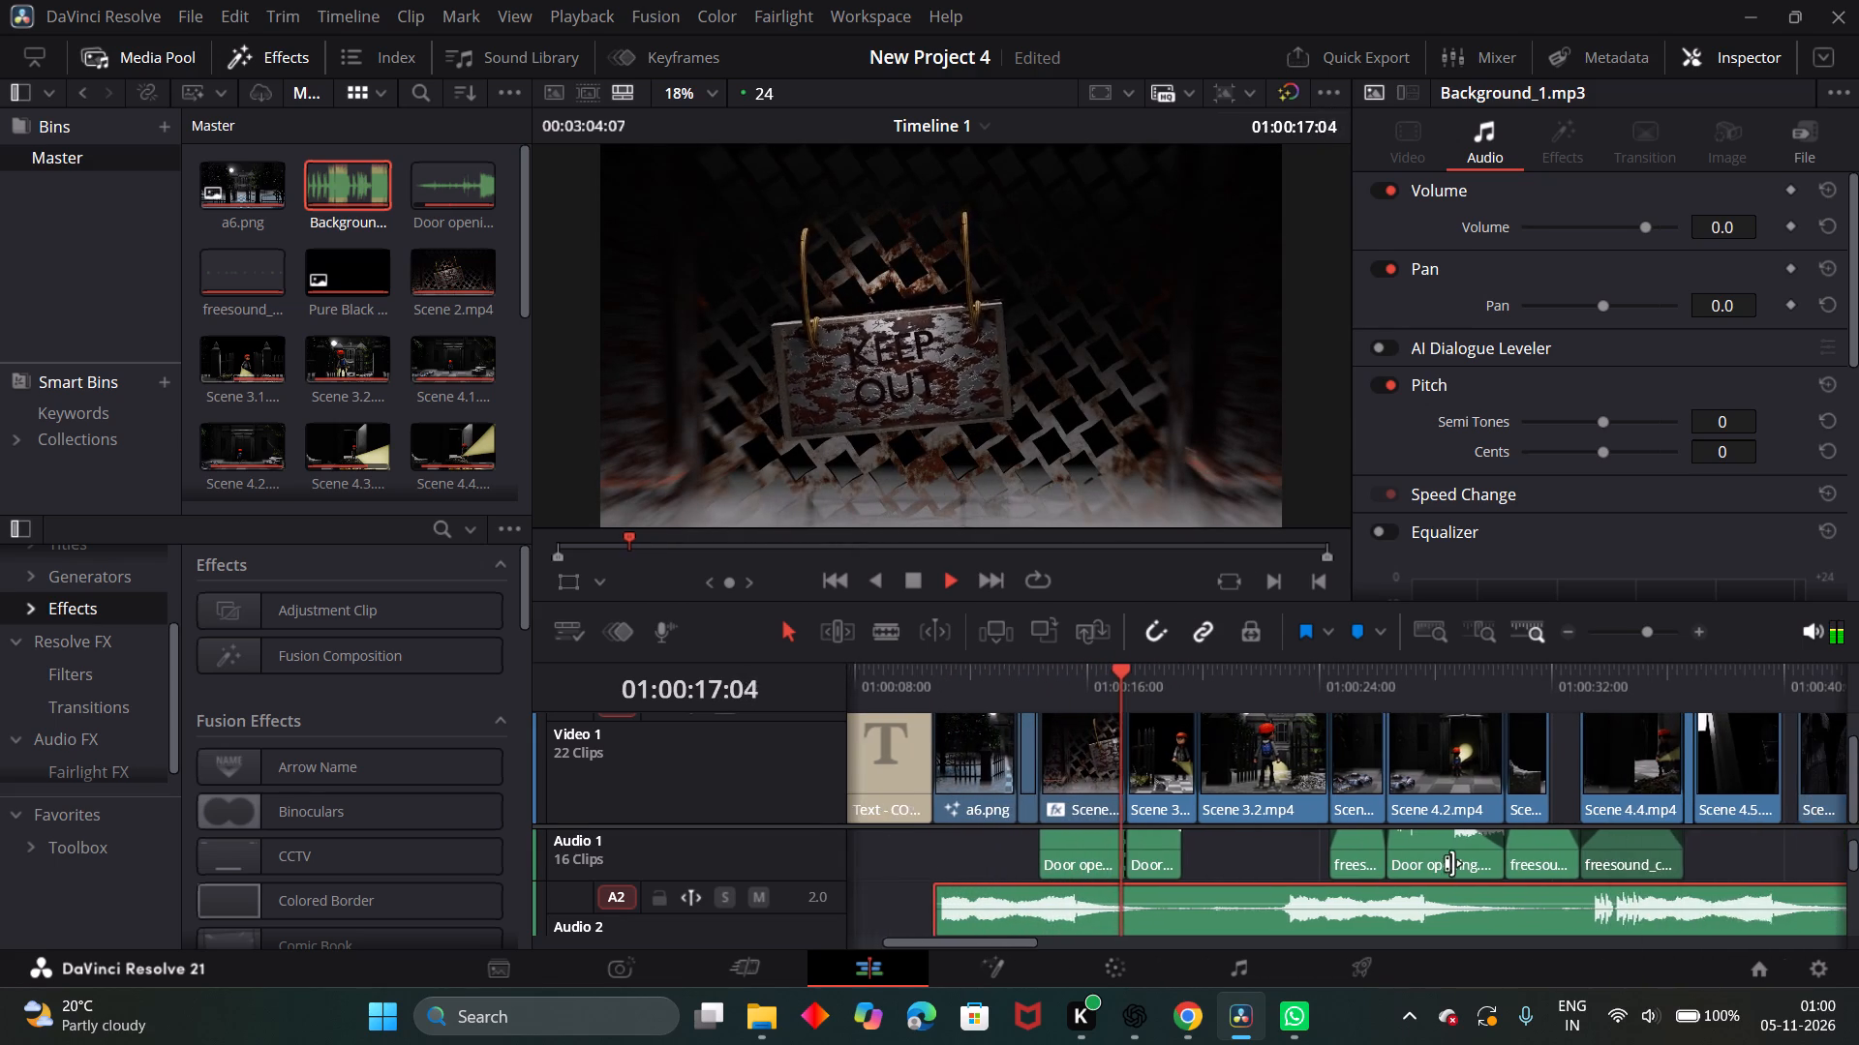
pyautogui.hscroll(-1, 1452, 863)
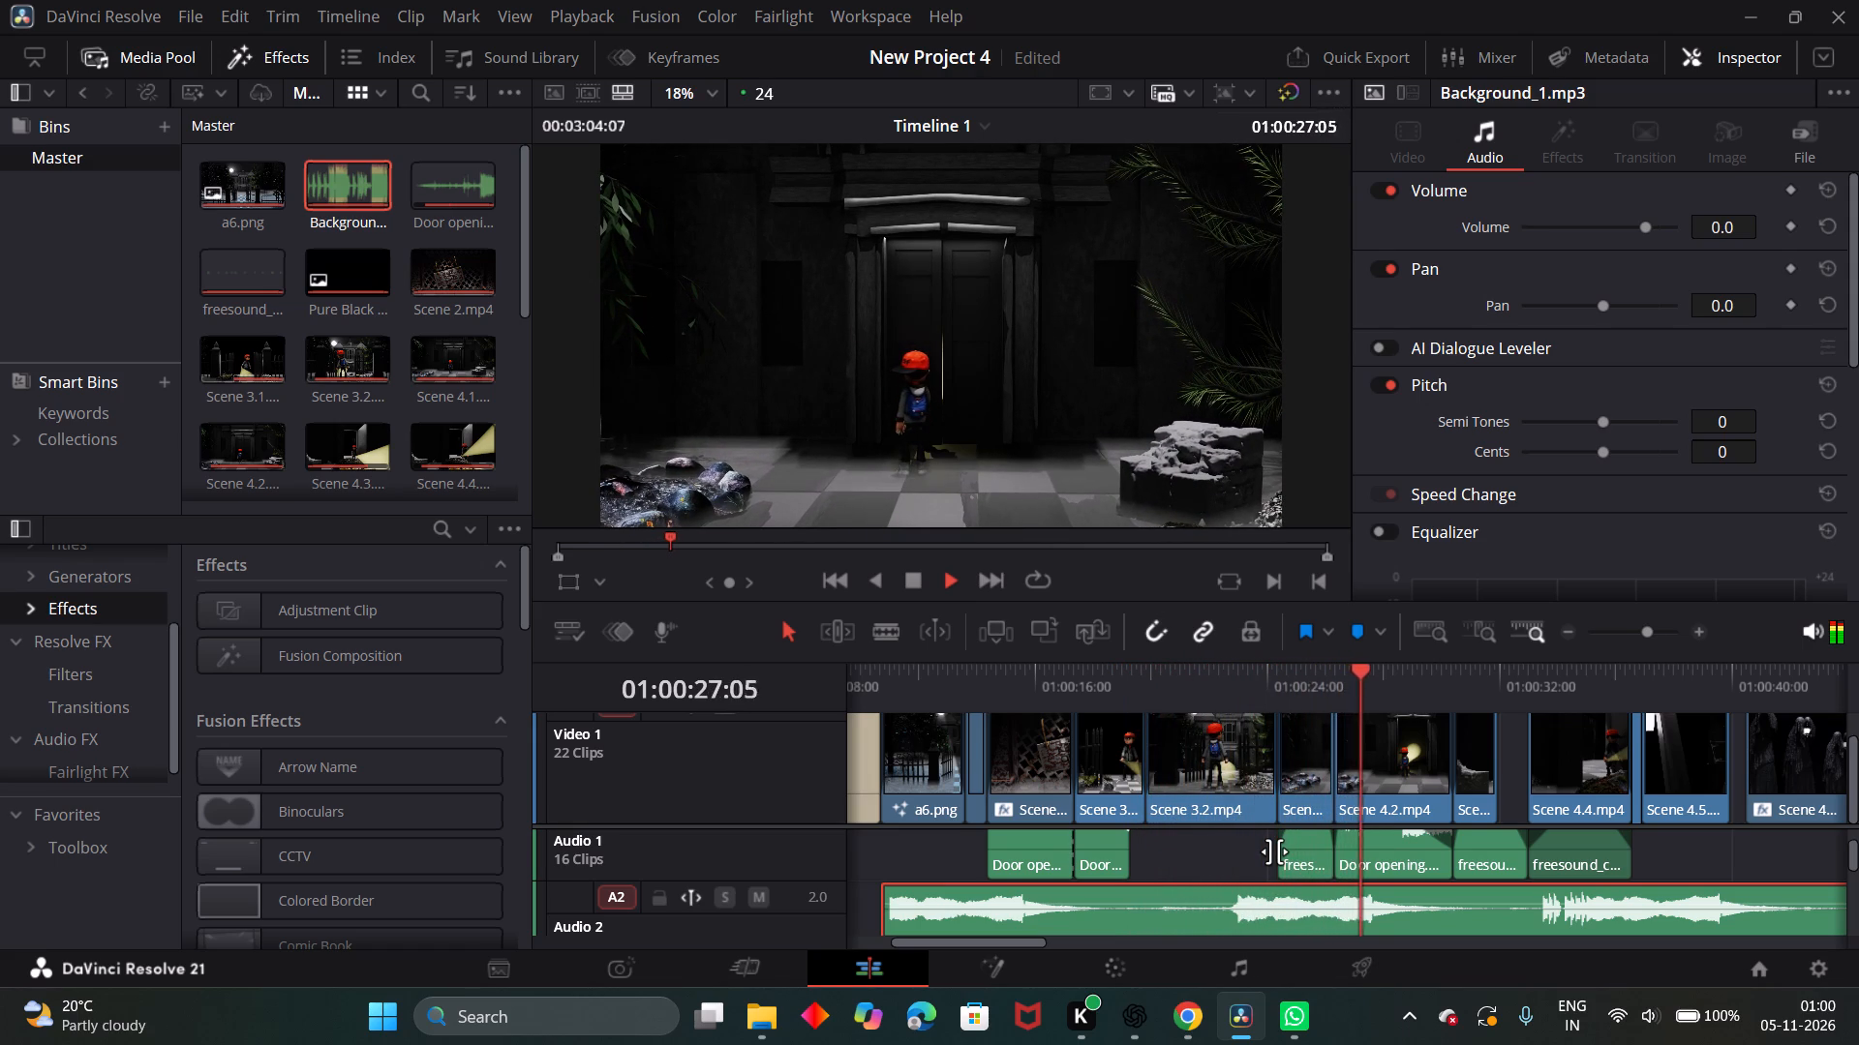
pyautogui.hscroll(-1, 1417, 881)
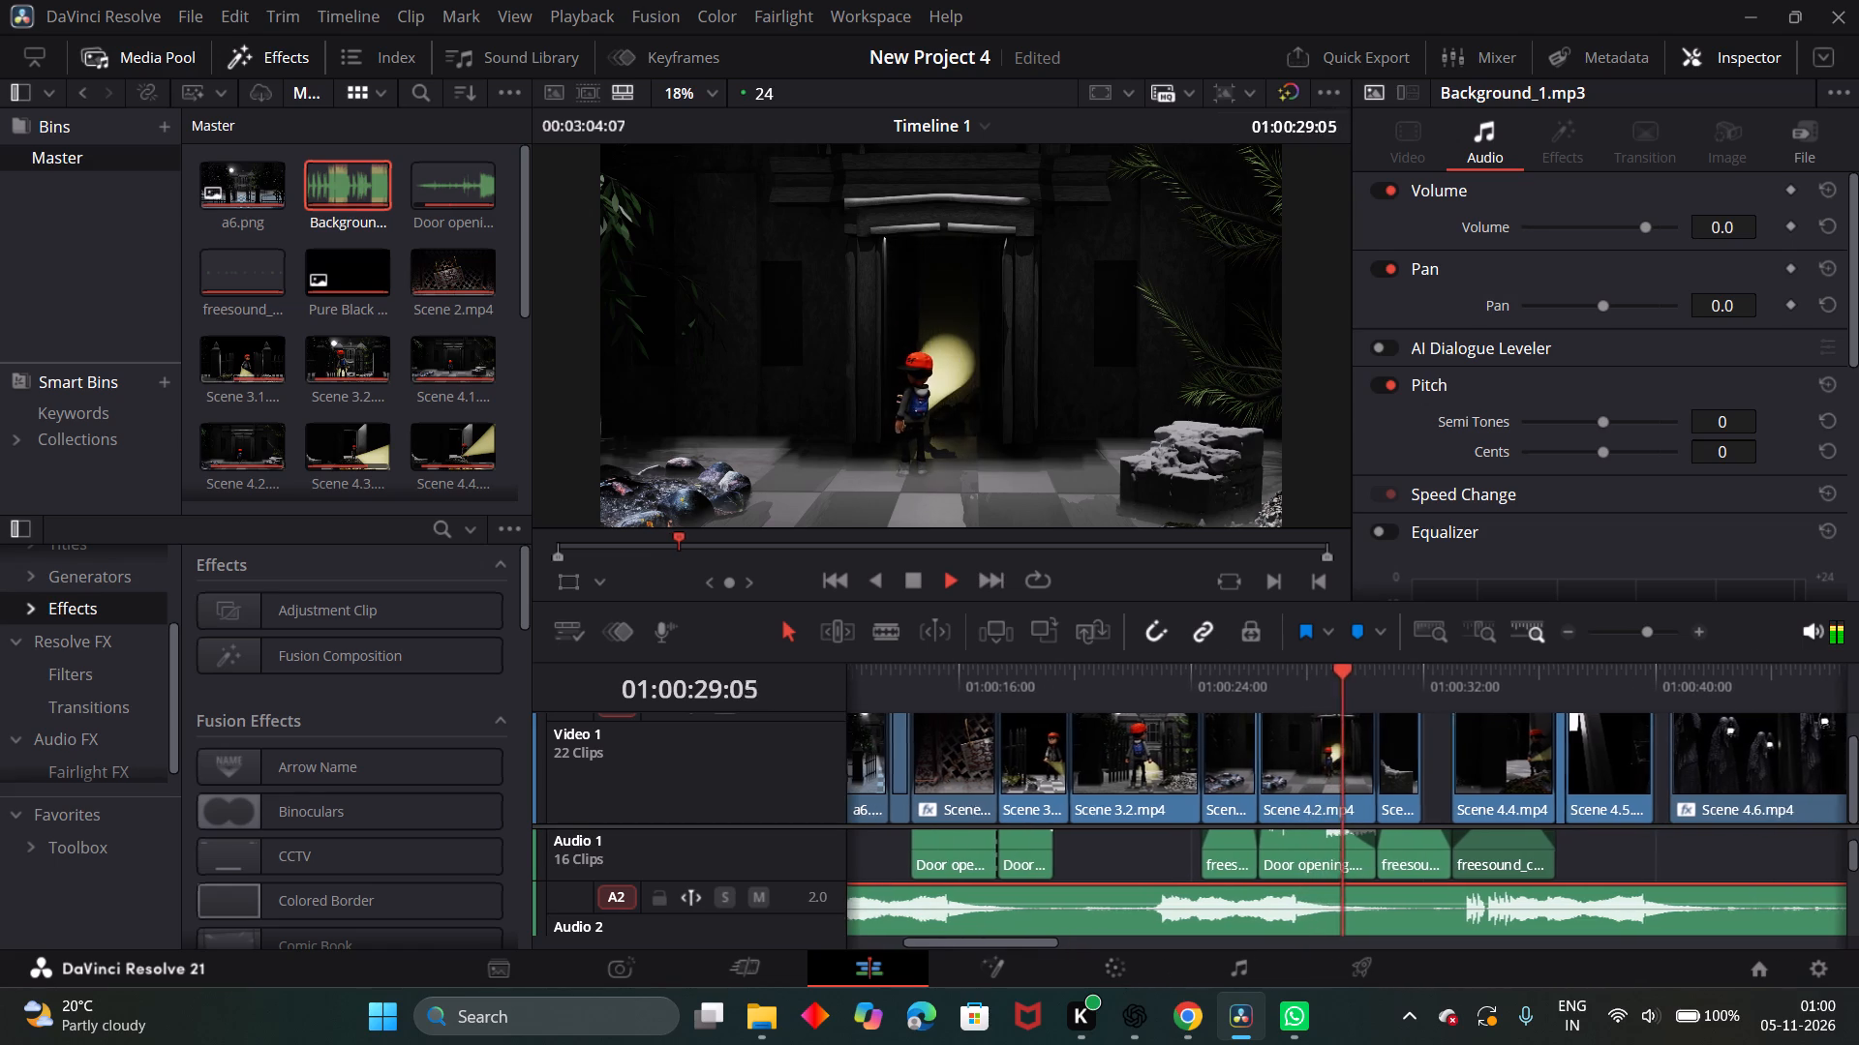
pyautogui.hscroll(-1, 1417, 881)
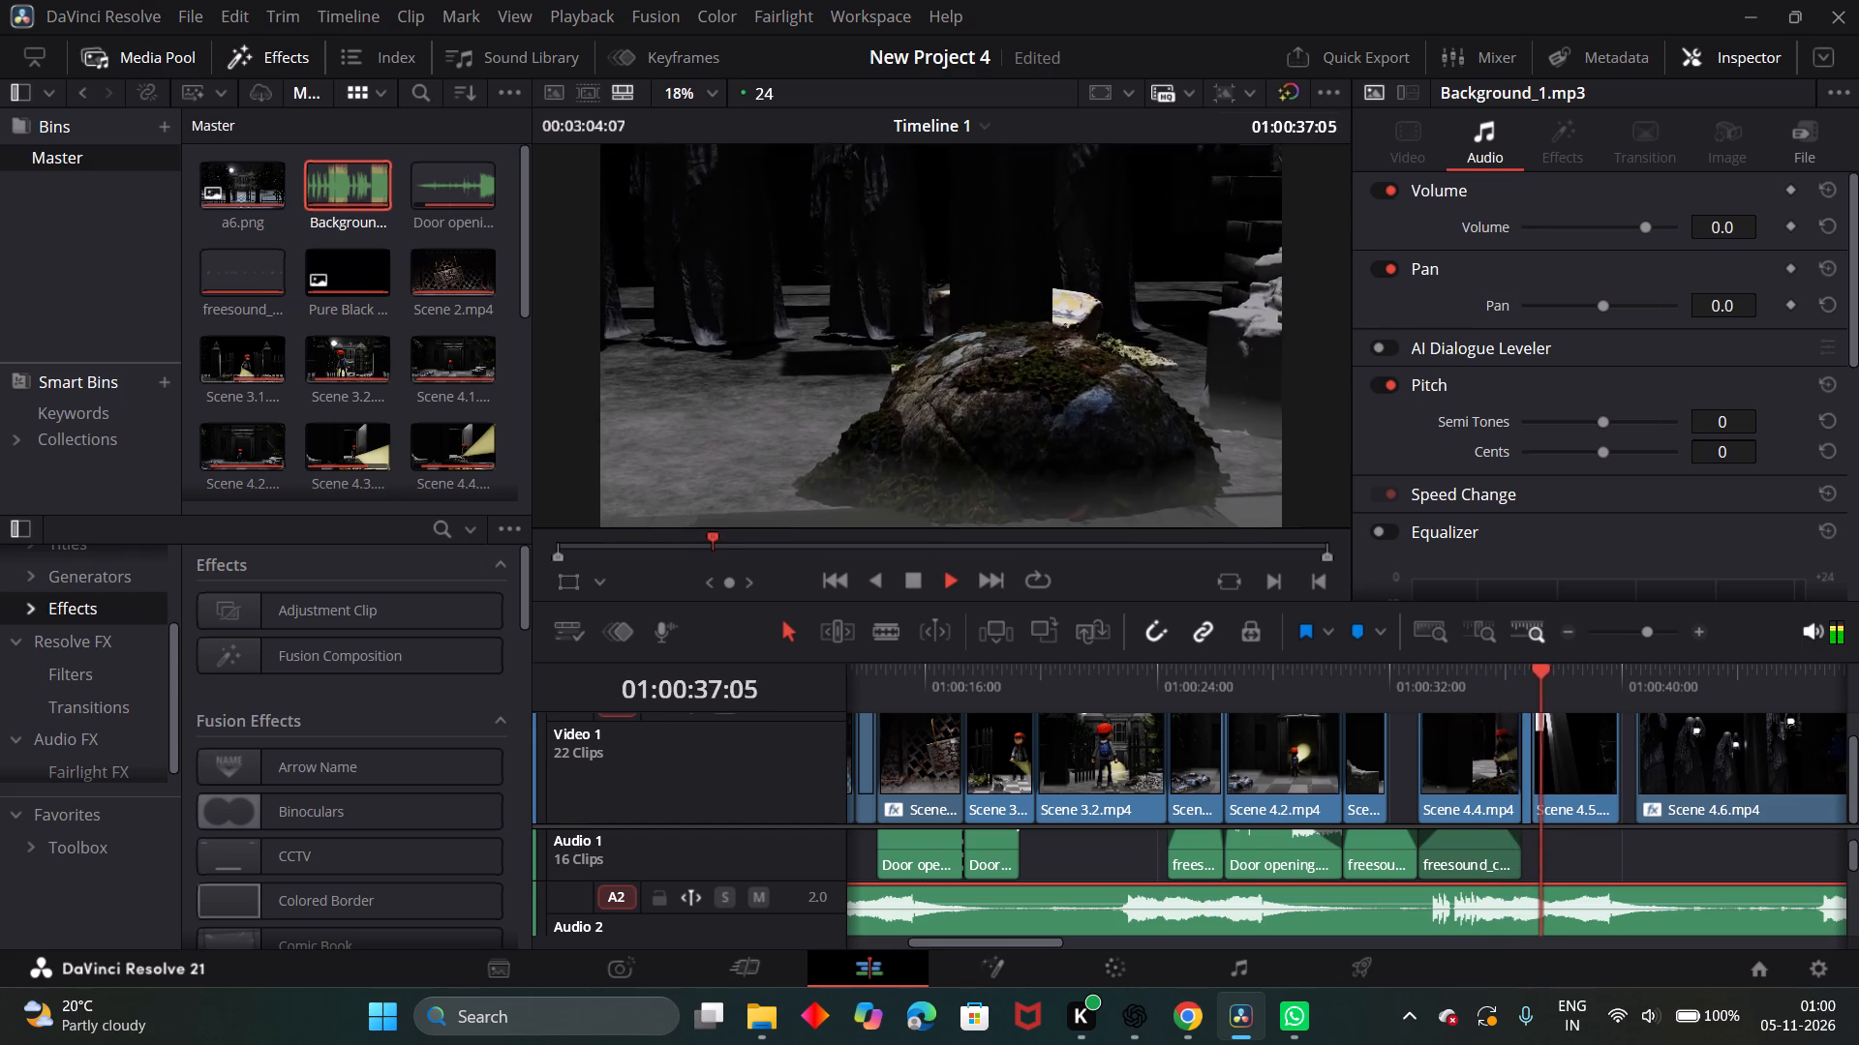
pyautogui.click(904, 585)
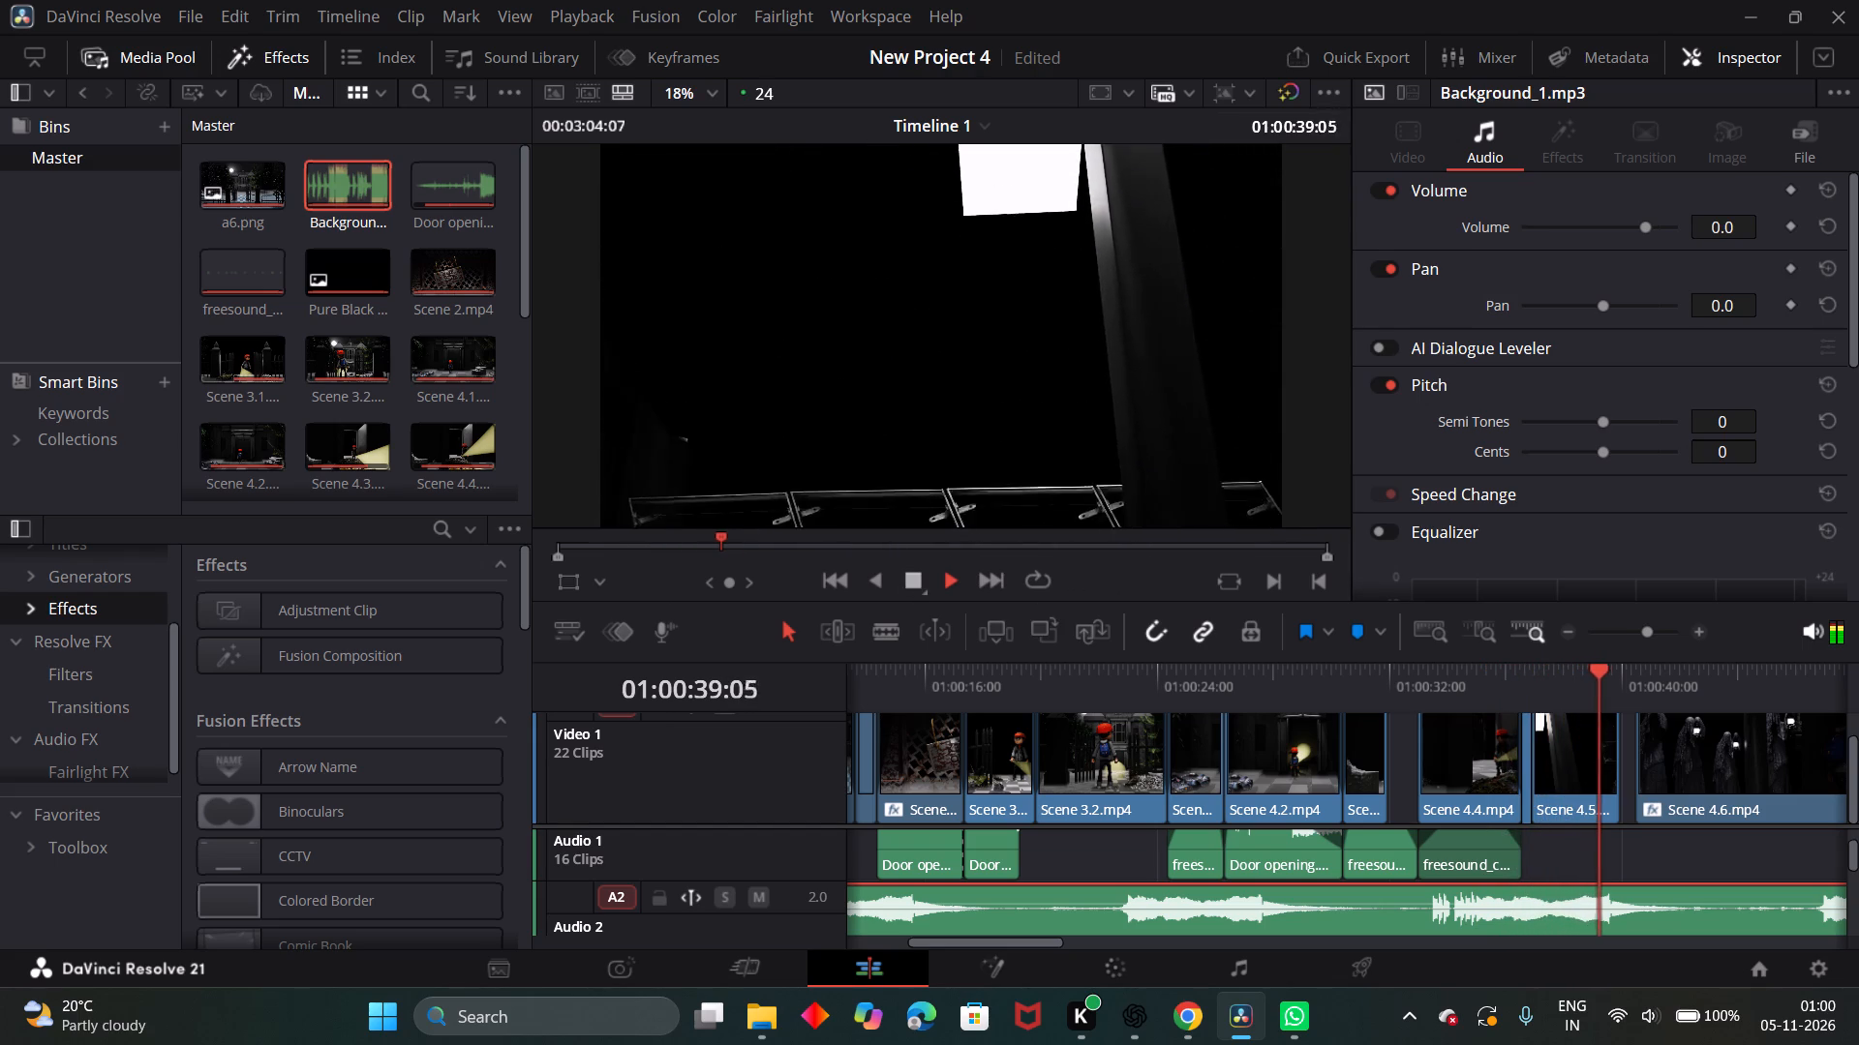
# Split the Background_1.mp3 clip on Audio 2 at 01:00:36:14, at the end of Scene 4.4.mp4.
pyautogui.moveTo(1607, 674); pyautogui.dragTo(1520, 687)
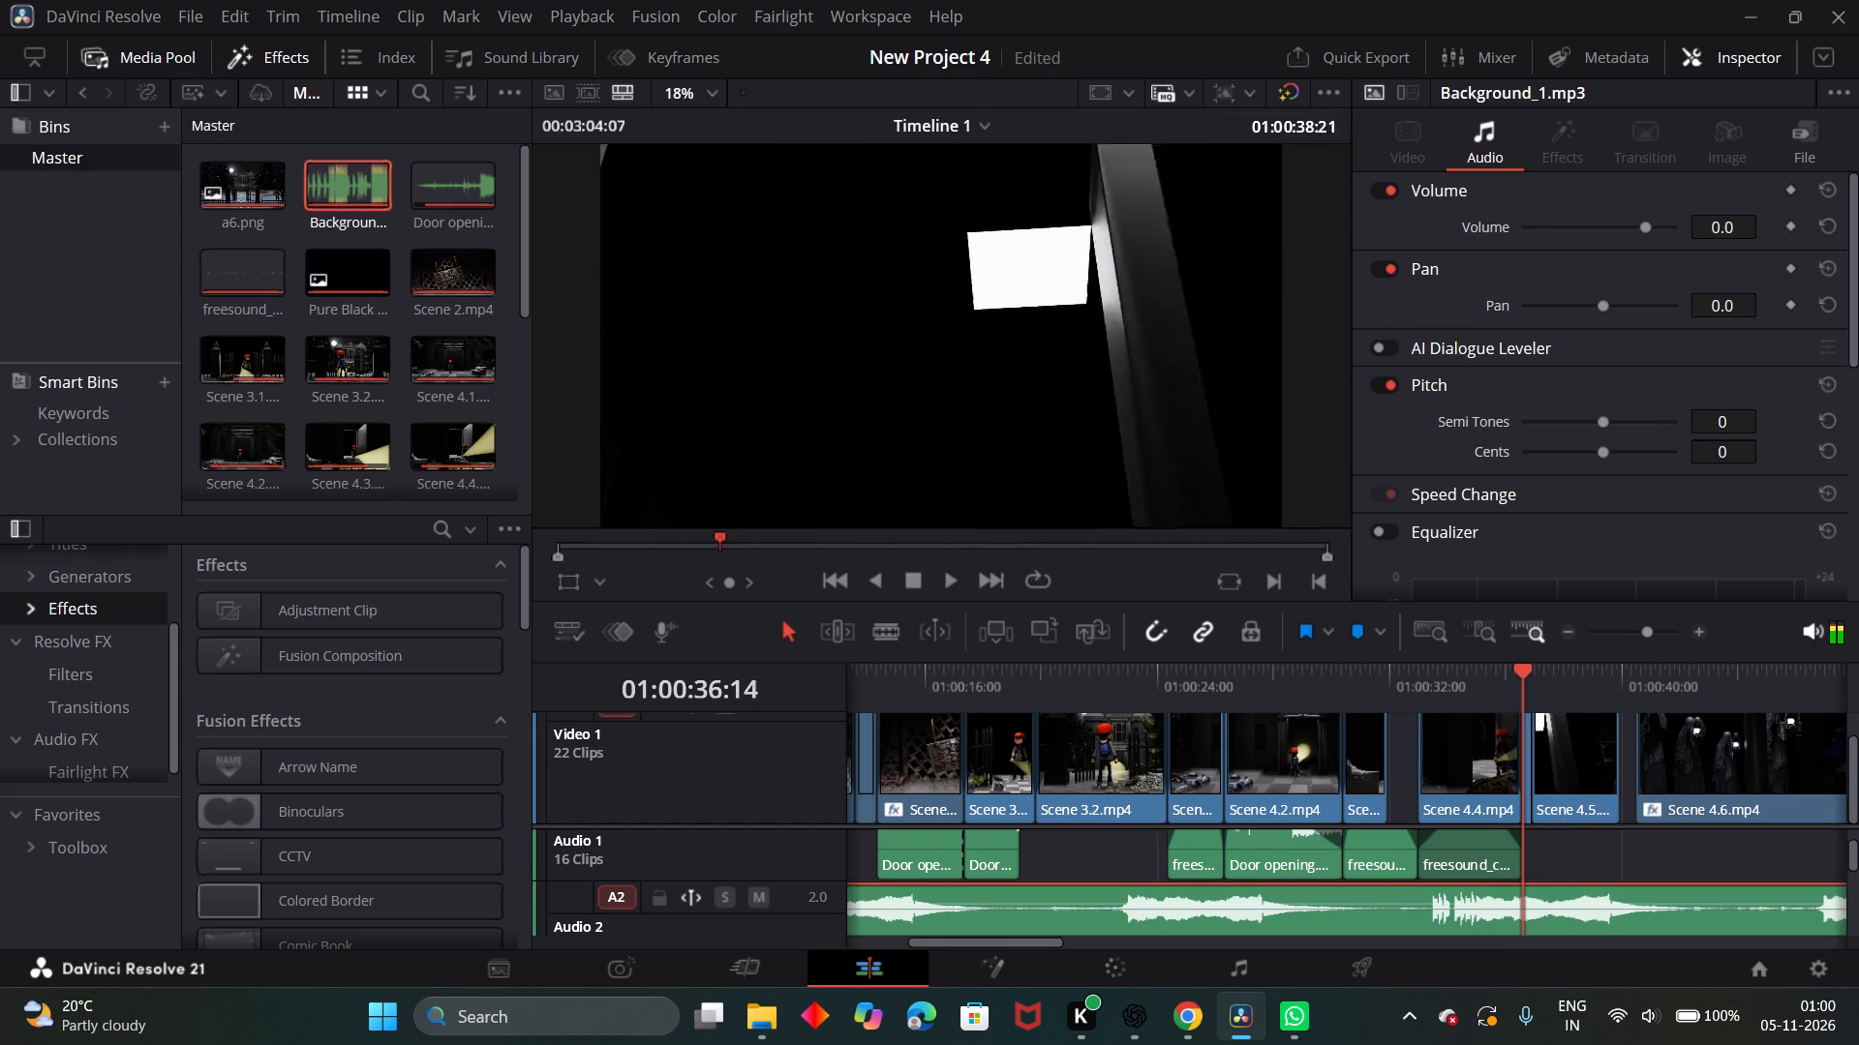
pyautogui.moveTo(1520, 687); pyautogui.dragTo(1506, 698)
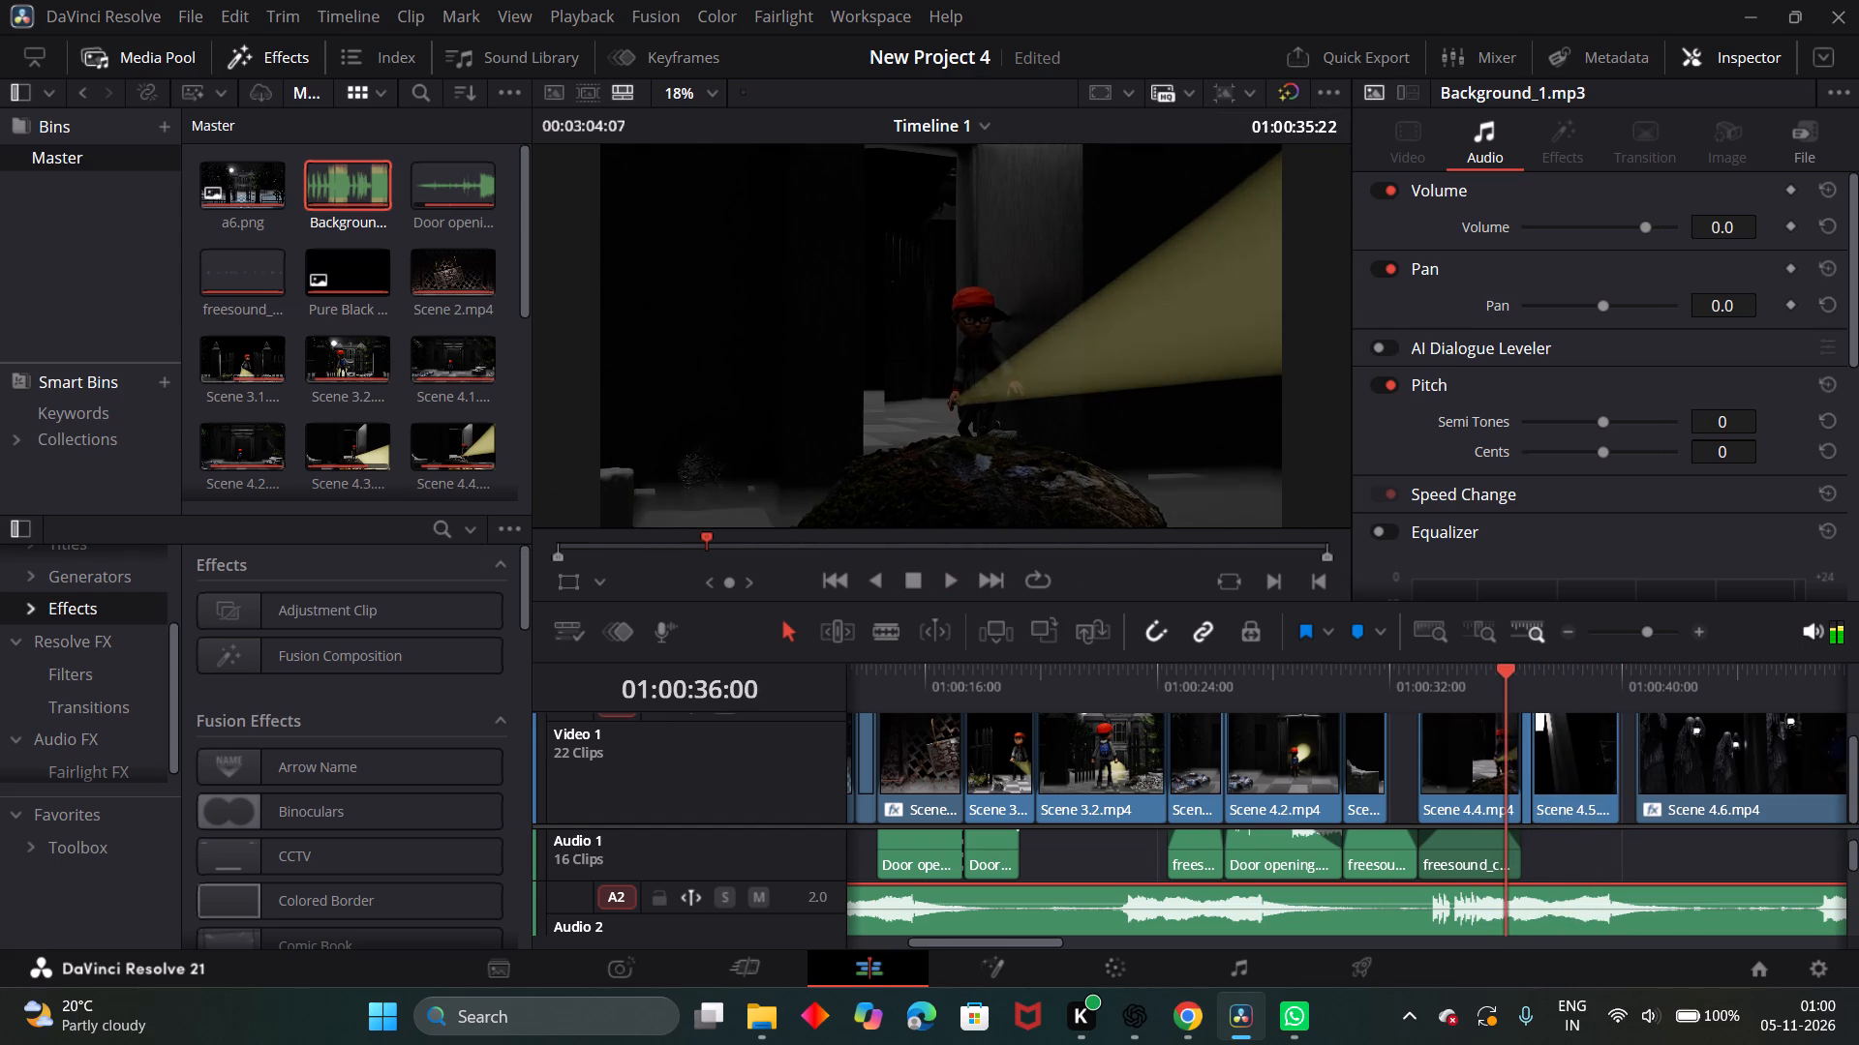
pyautogui.moveTo(1506, 698); pyautogui.dragTo(1512, 703)
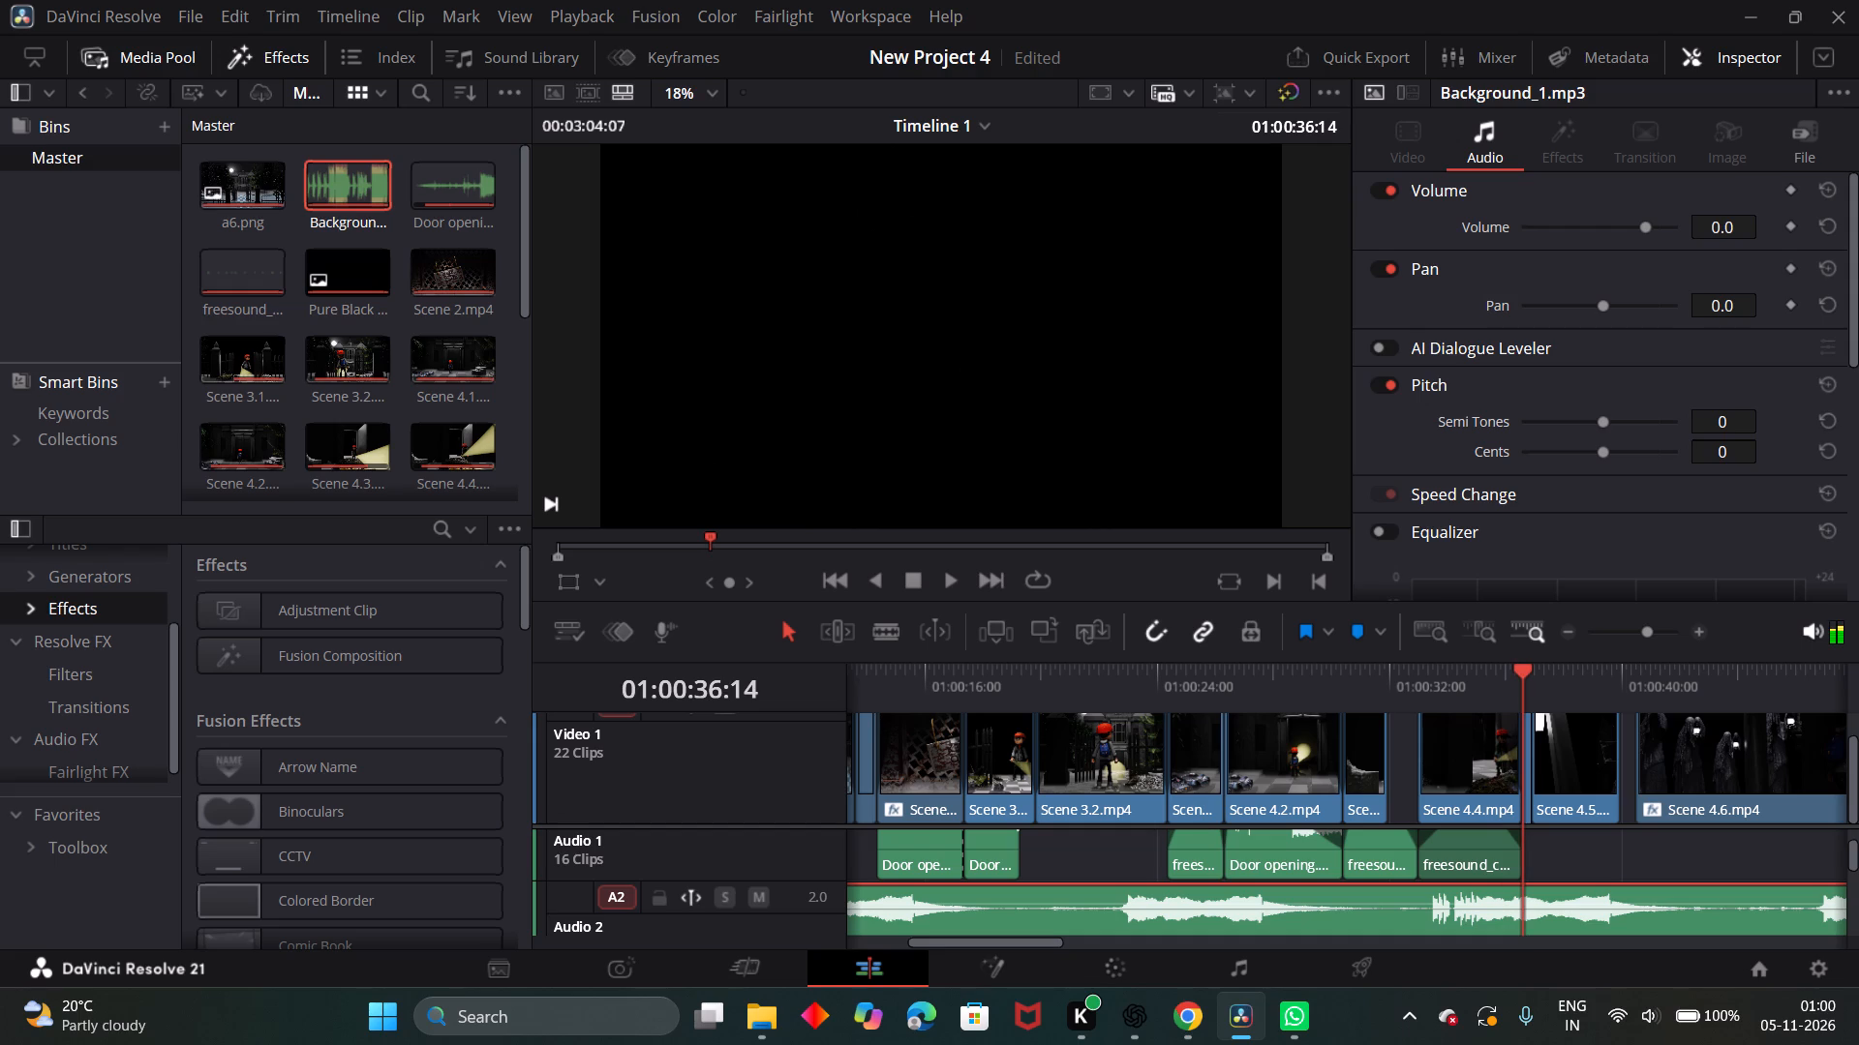
pyautogui.click(883, 635)
pyautogui.click(1515, 925)
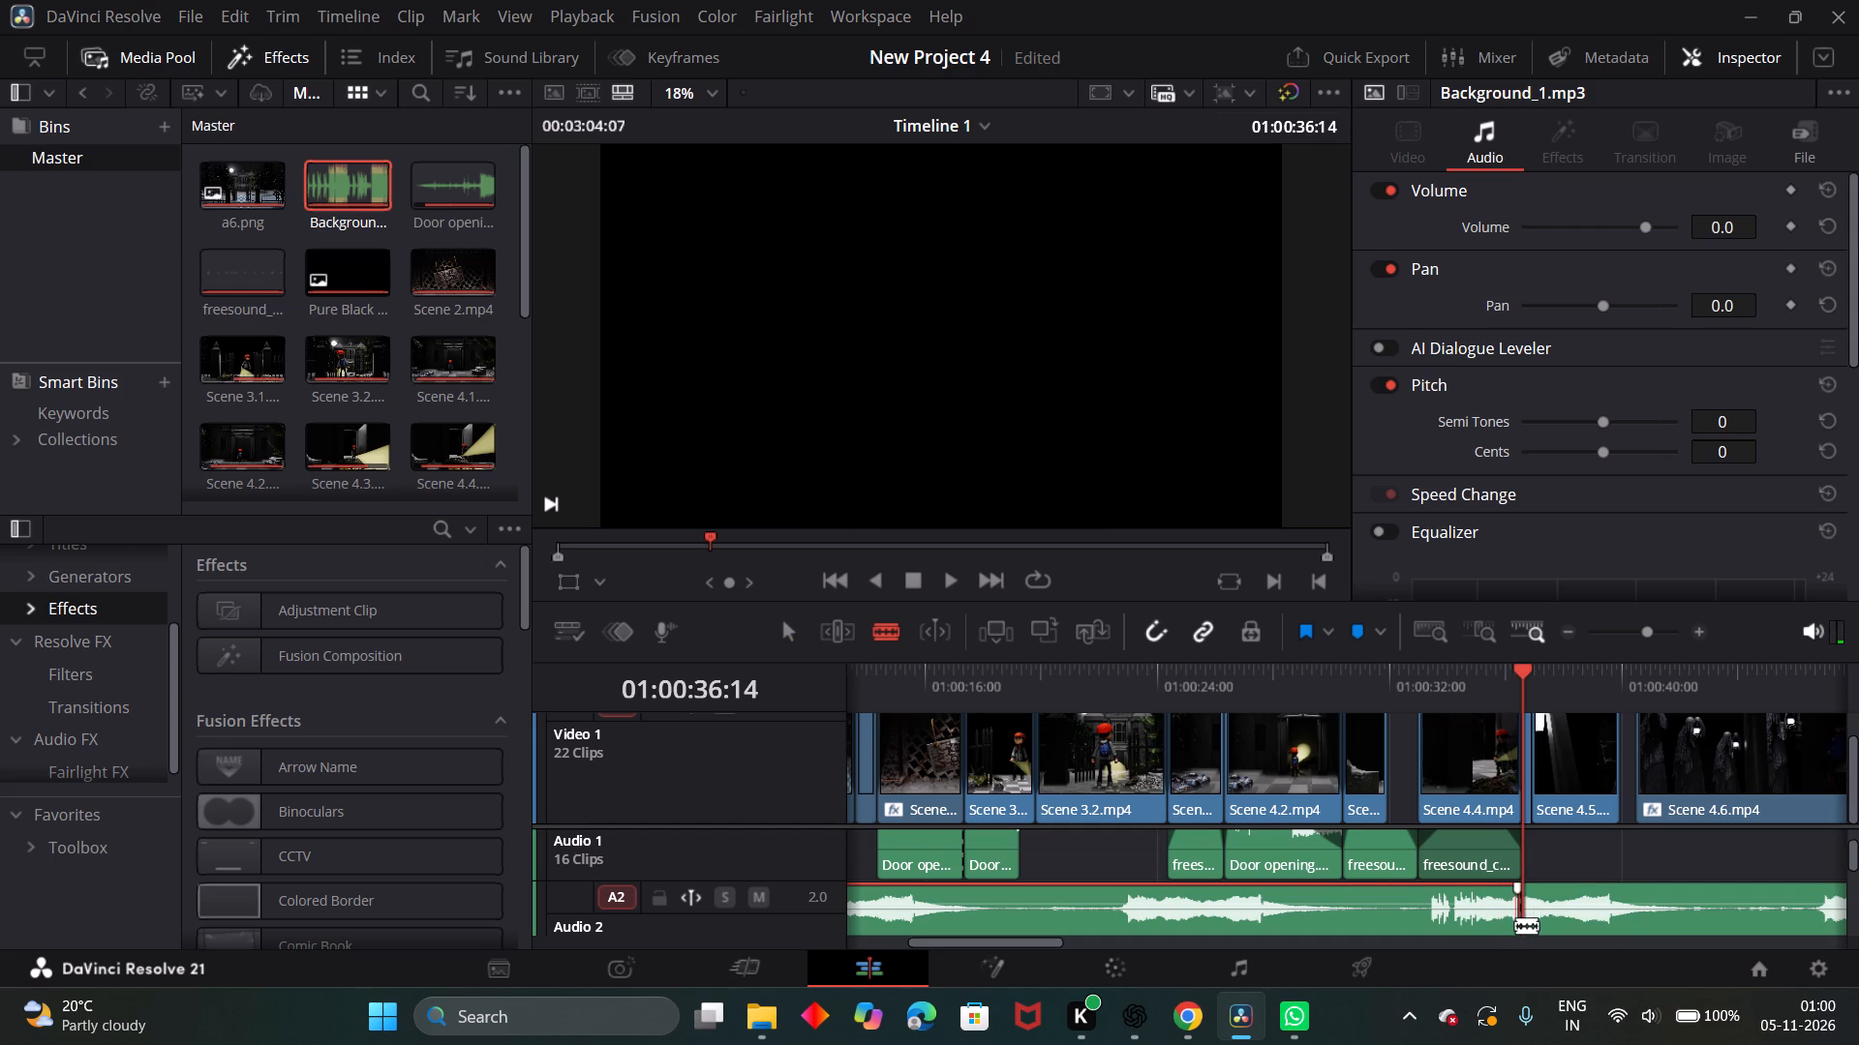
pyautogui.click(778, 631)
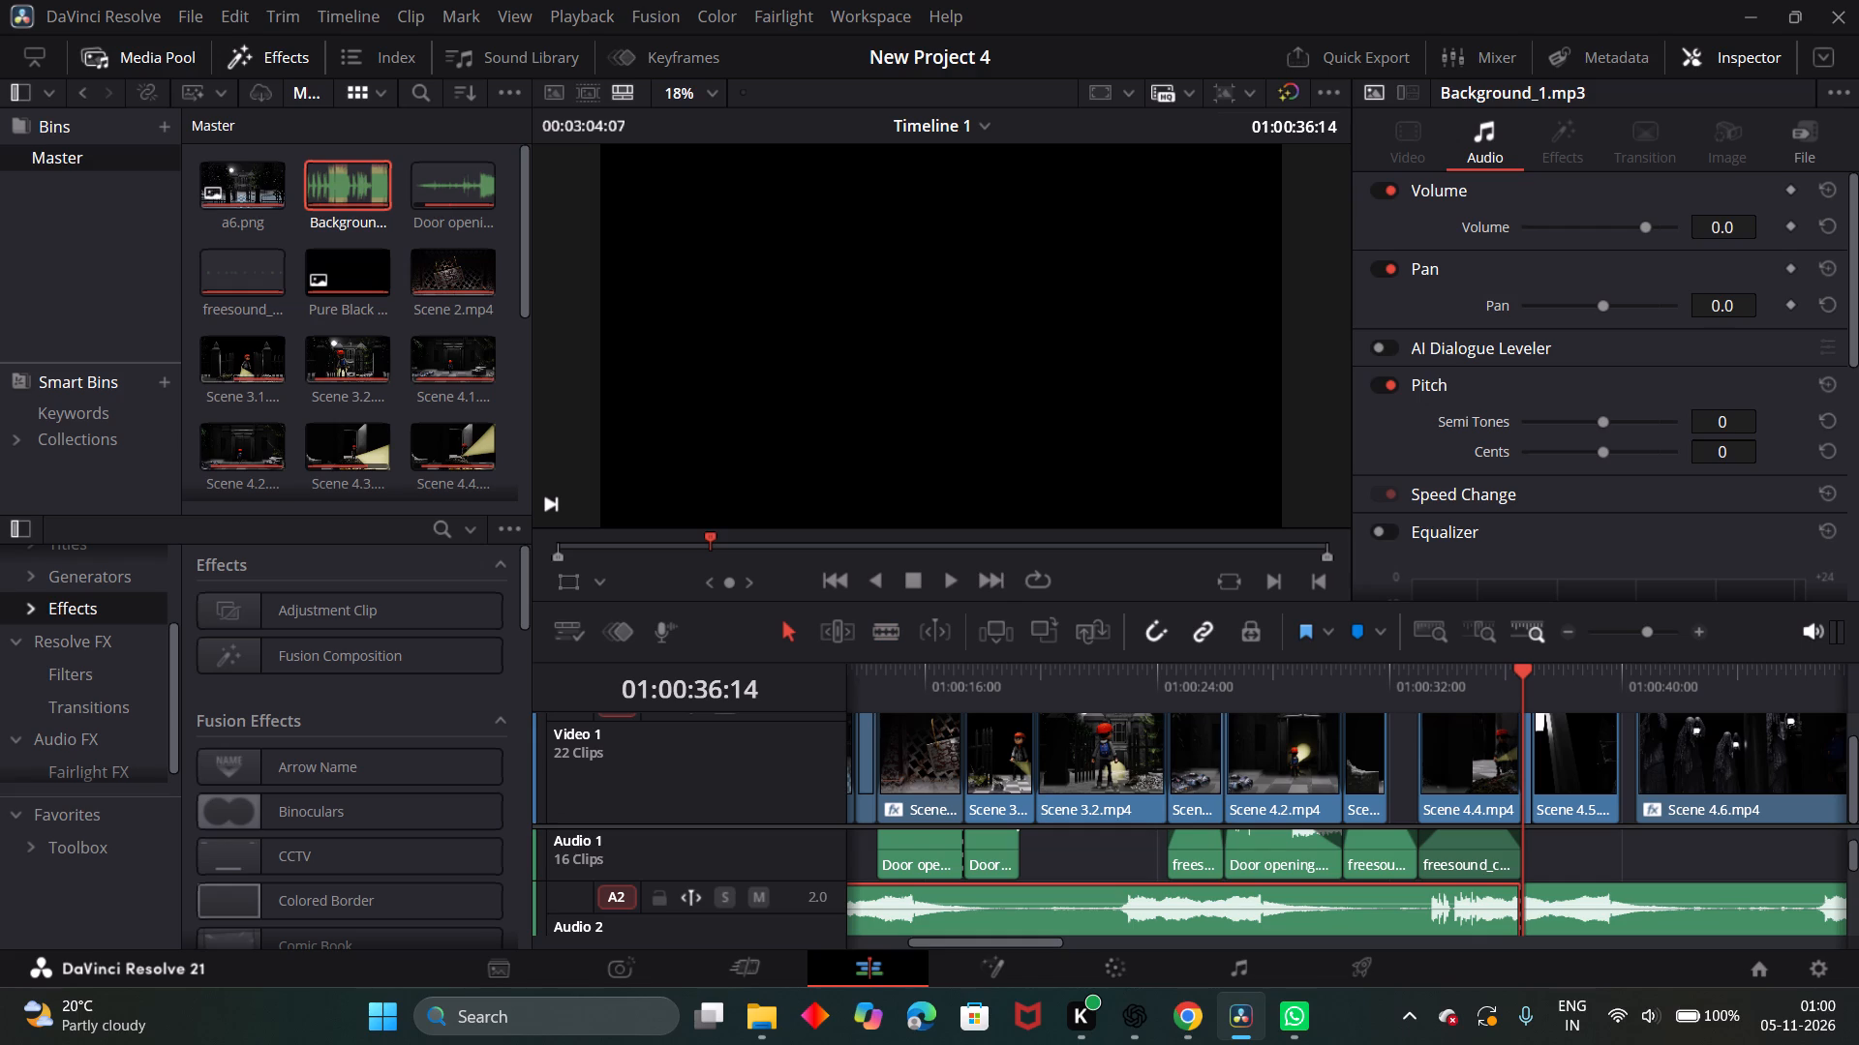
# Play the timeline from 01:00:31:09 to check the music around the split and audition the rest of the background track.
pyautogui.moveTo(1515, 667); pyautogui.dragTo(1371, 660)
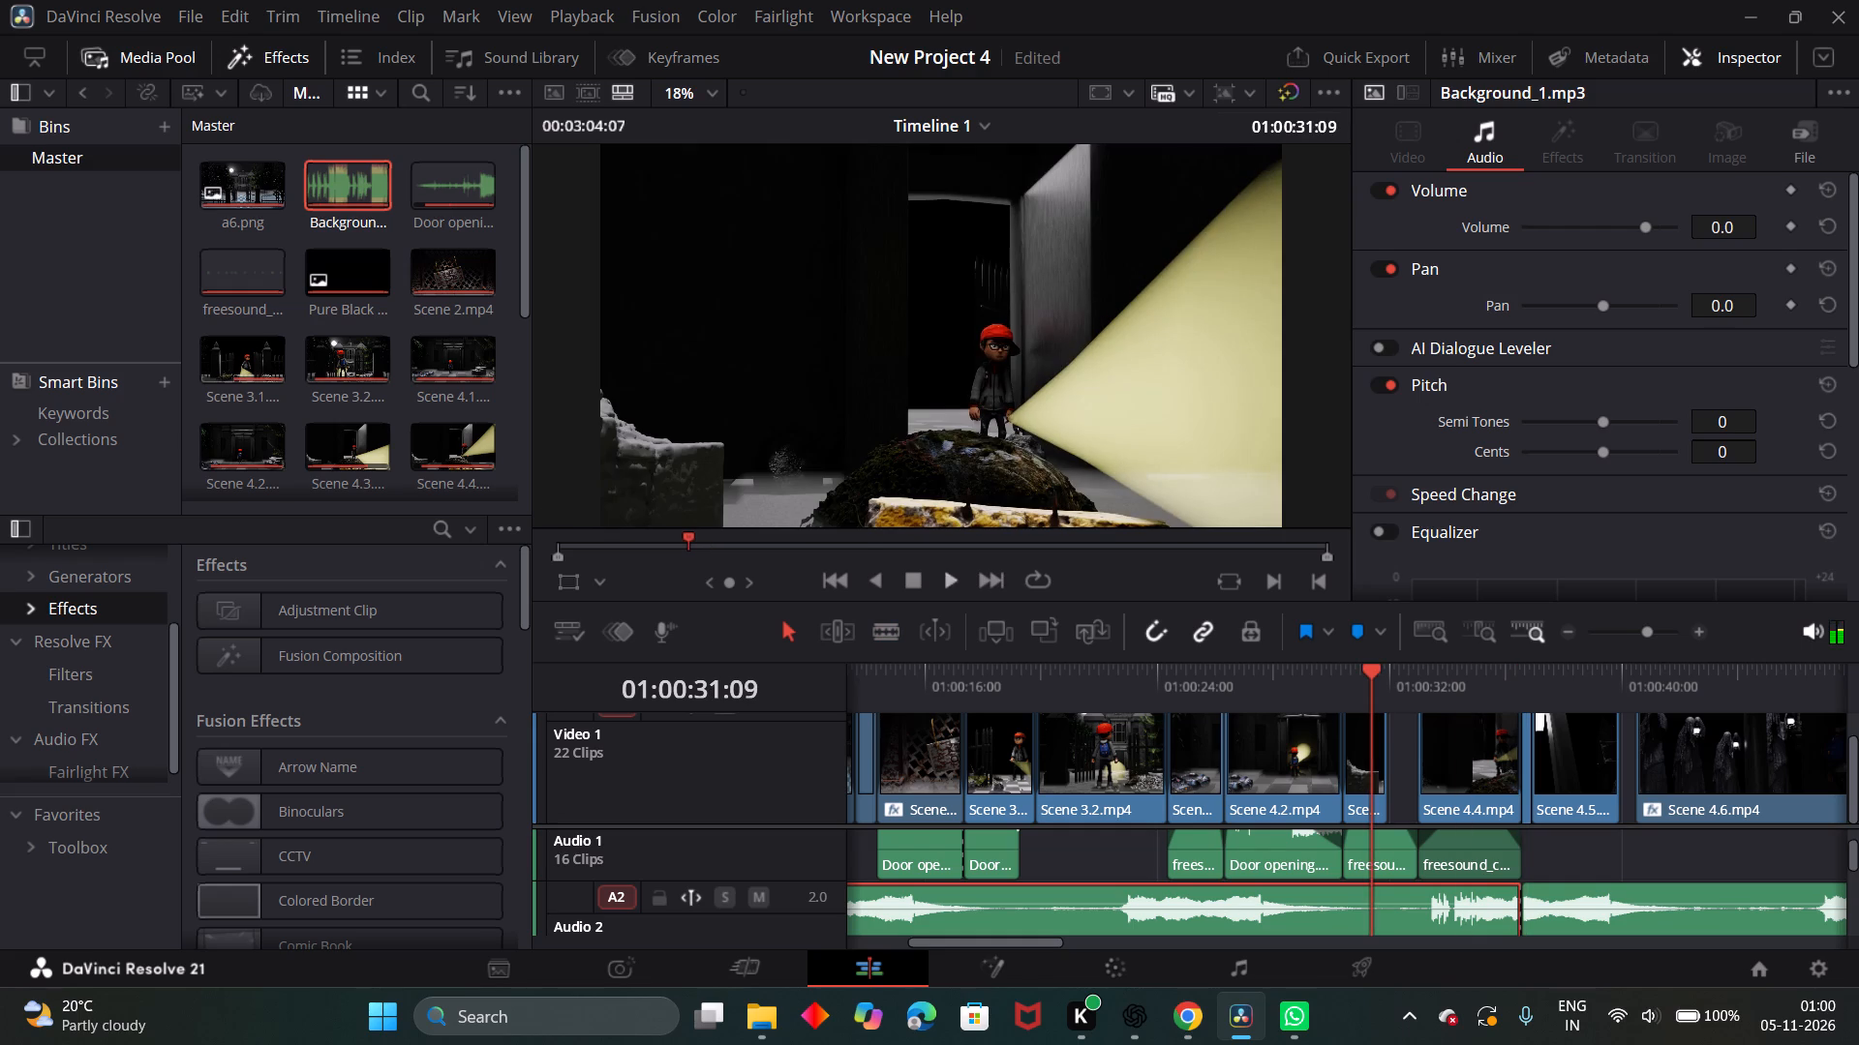
pyautogui.click(948, 577)
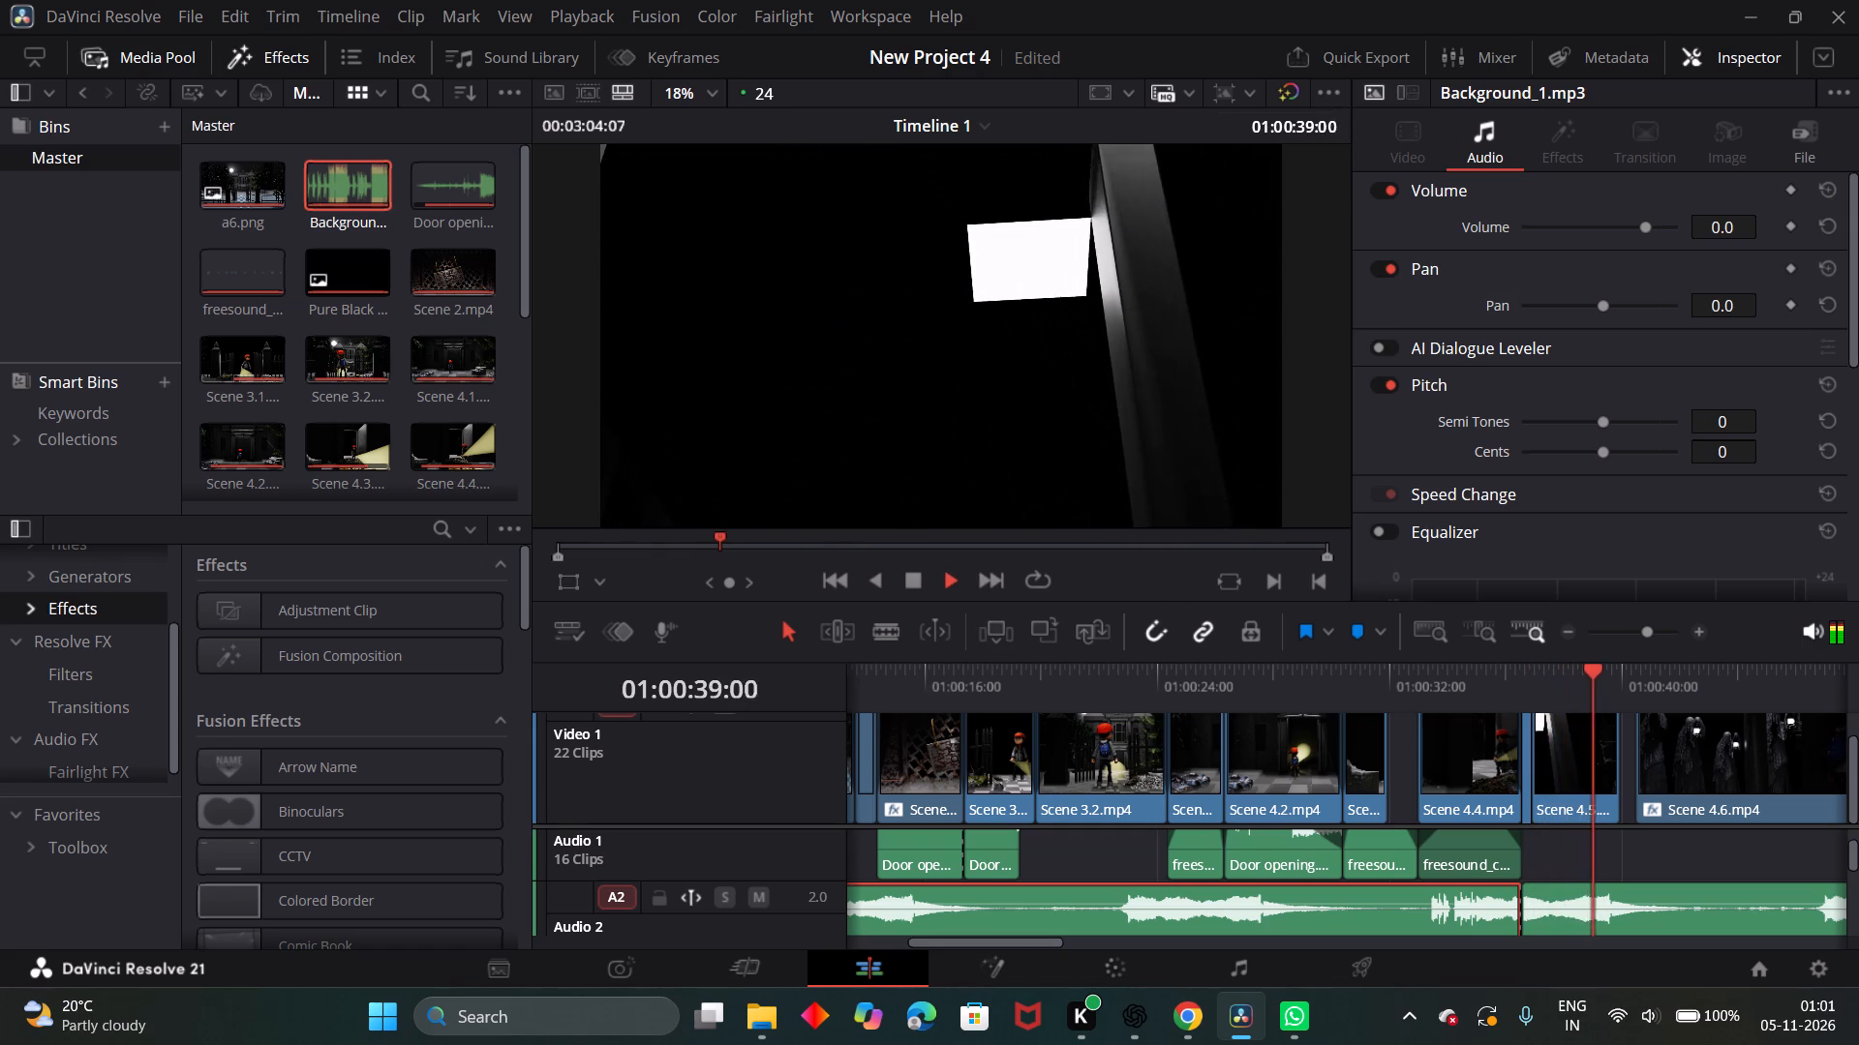
pyautogui.hscroll(-1, 1482, 893)
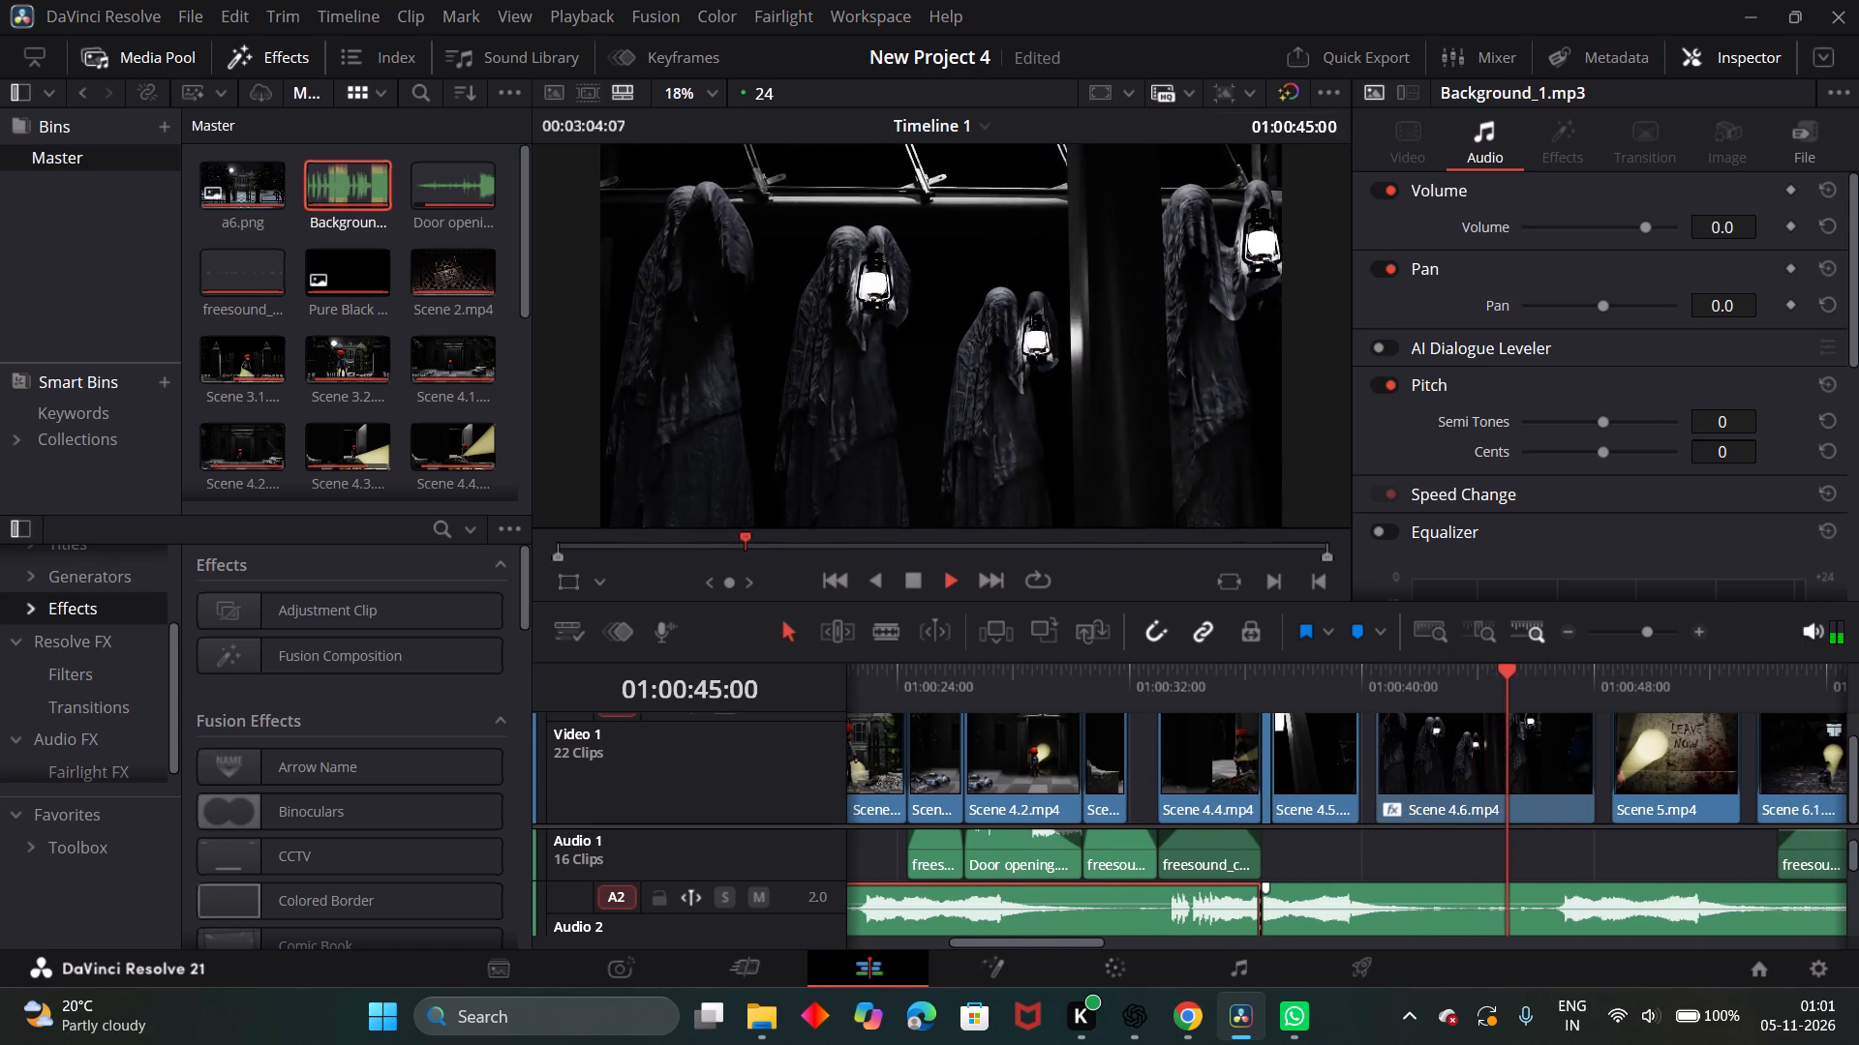
pyautogui.hscroll(-1, 1650, 908)
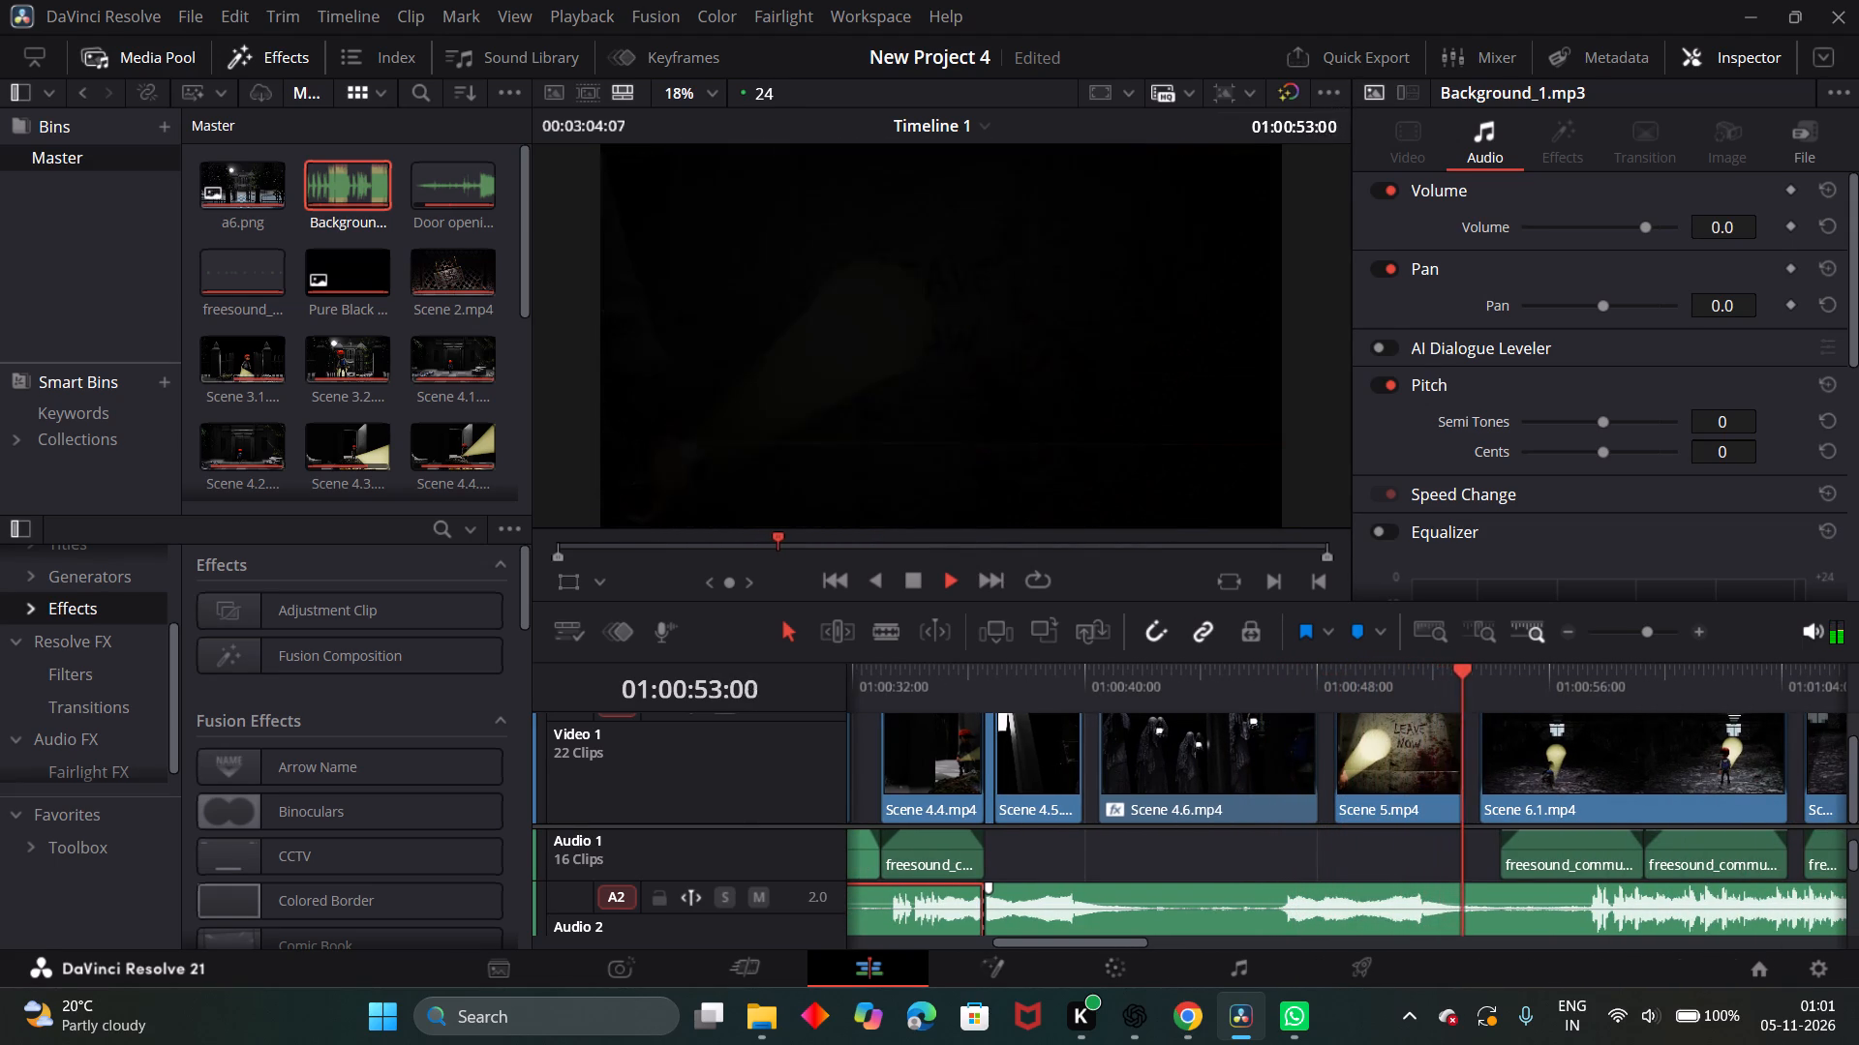
pyautogui.hscroll(-1, 1650, 908)
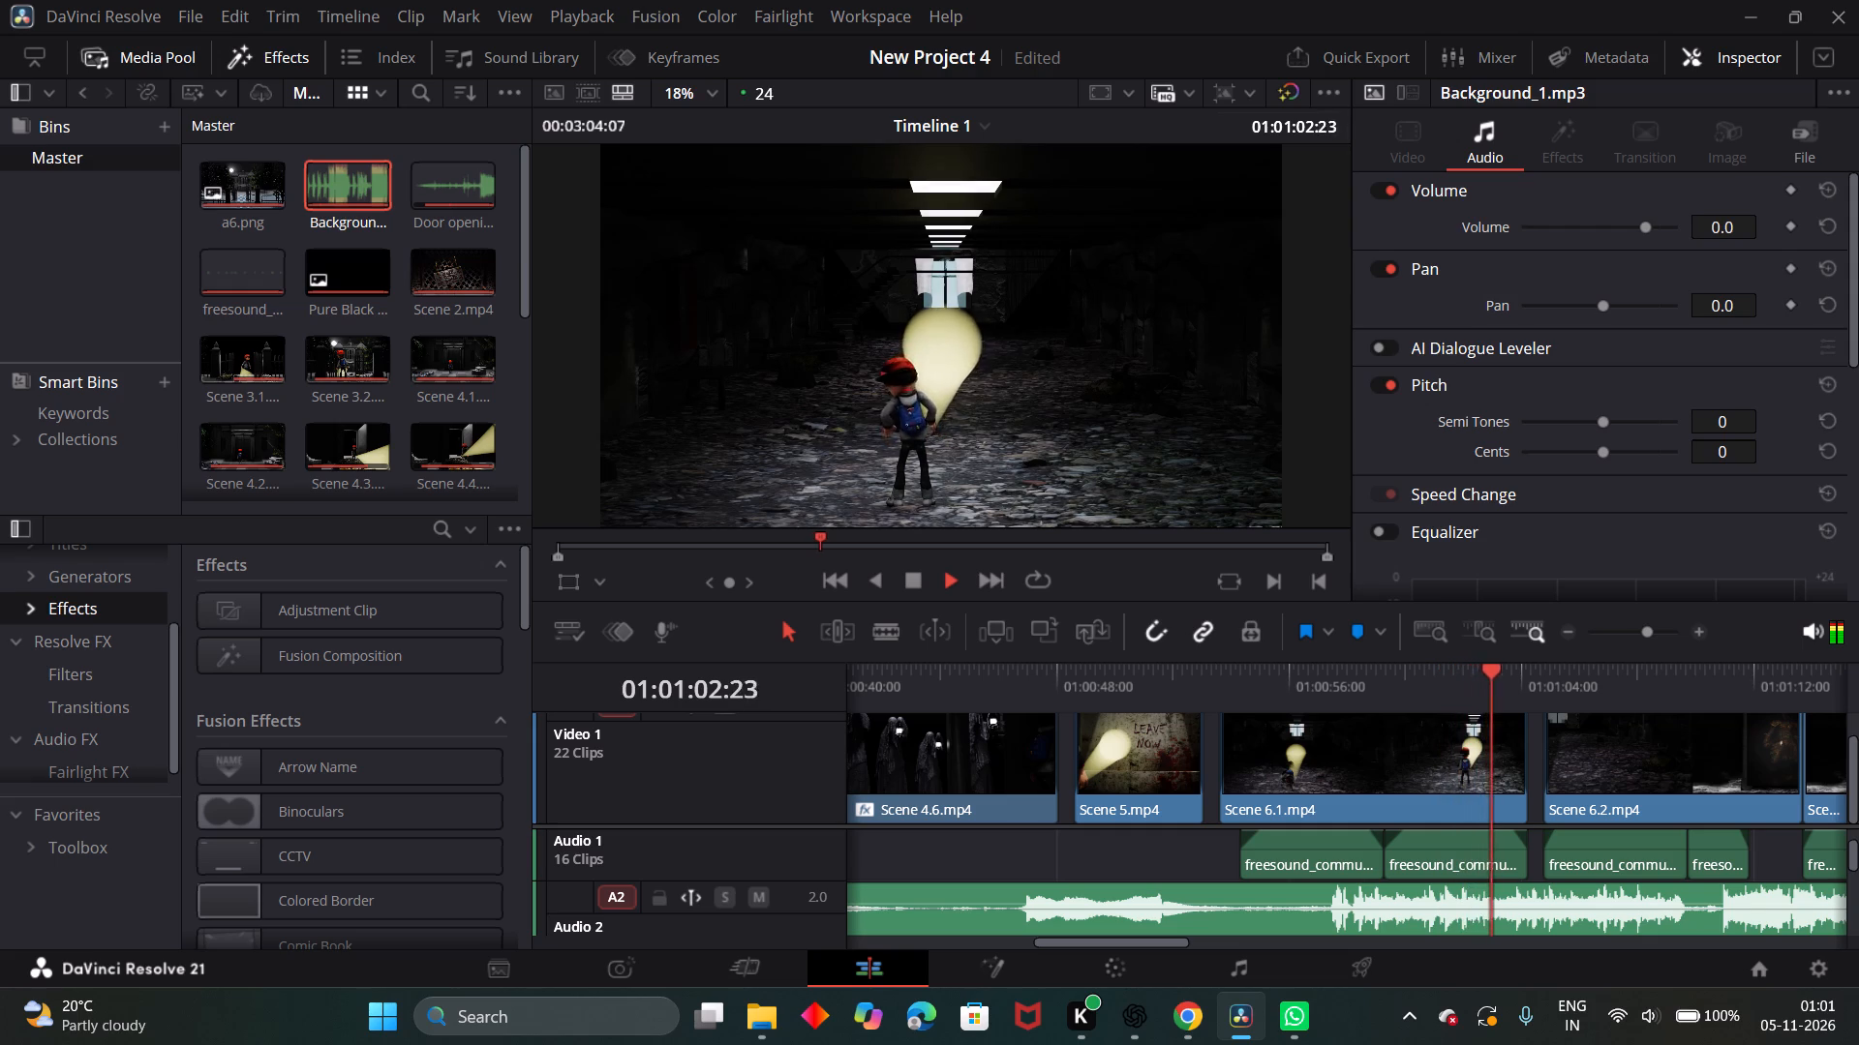
pyautogui.hscroll(-1, 1662, 923)
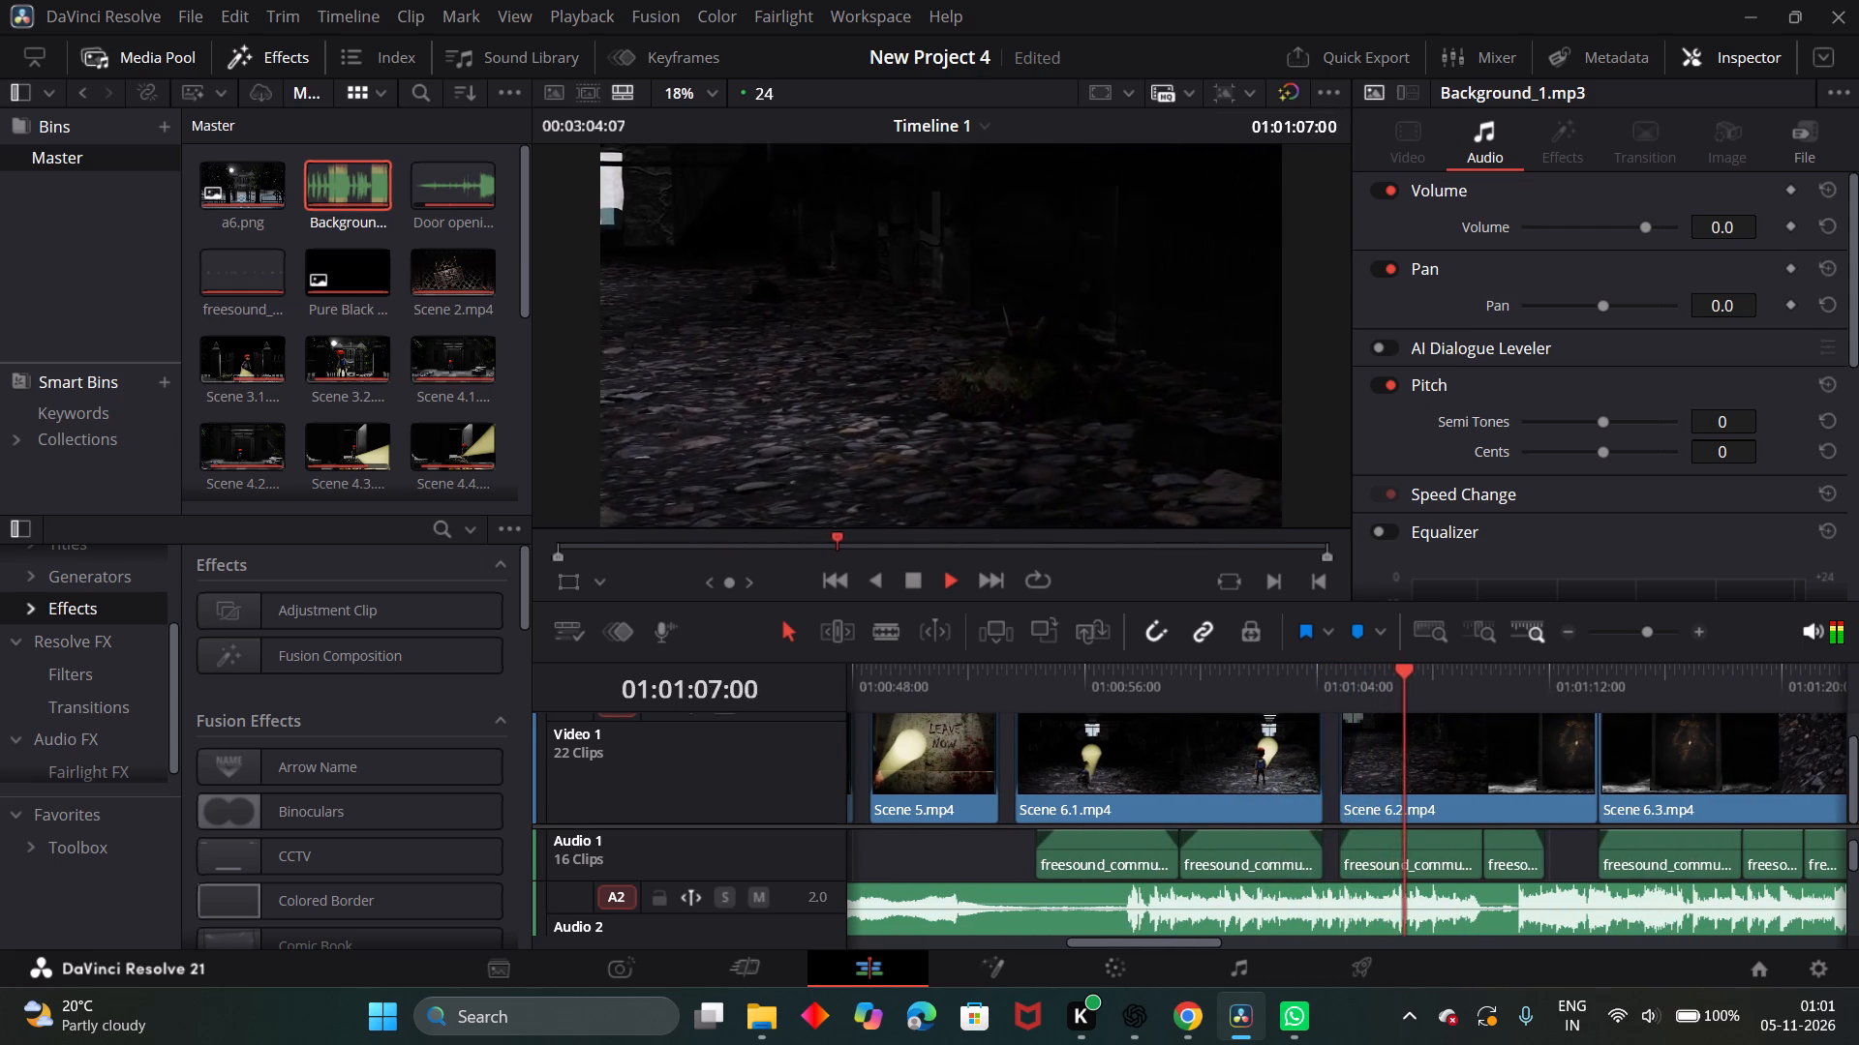
pyautogui.hscroll(-1, 1662, 923)
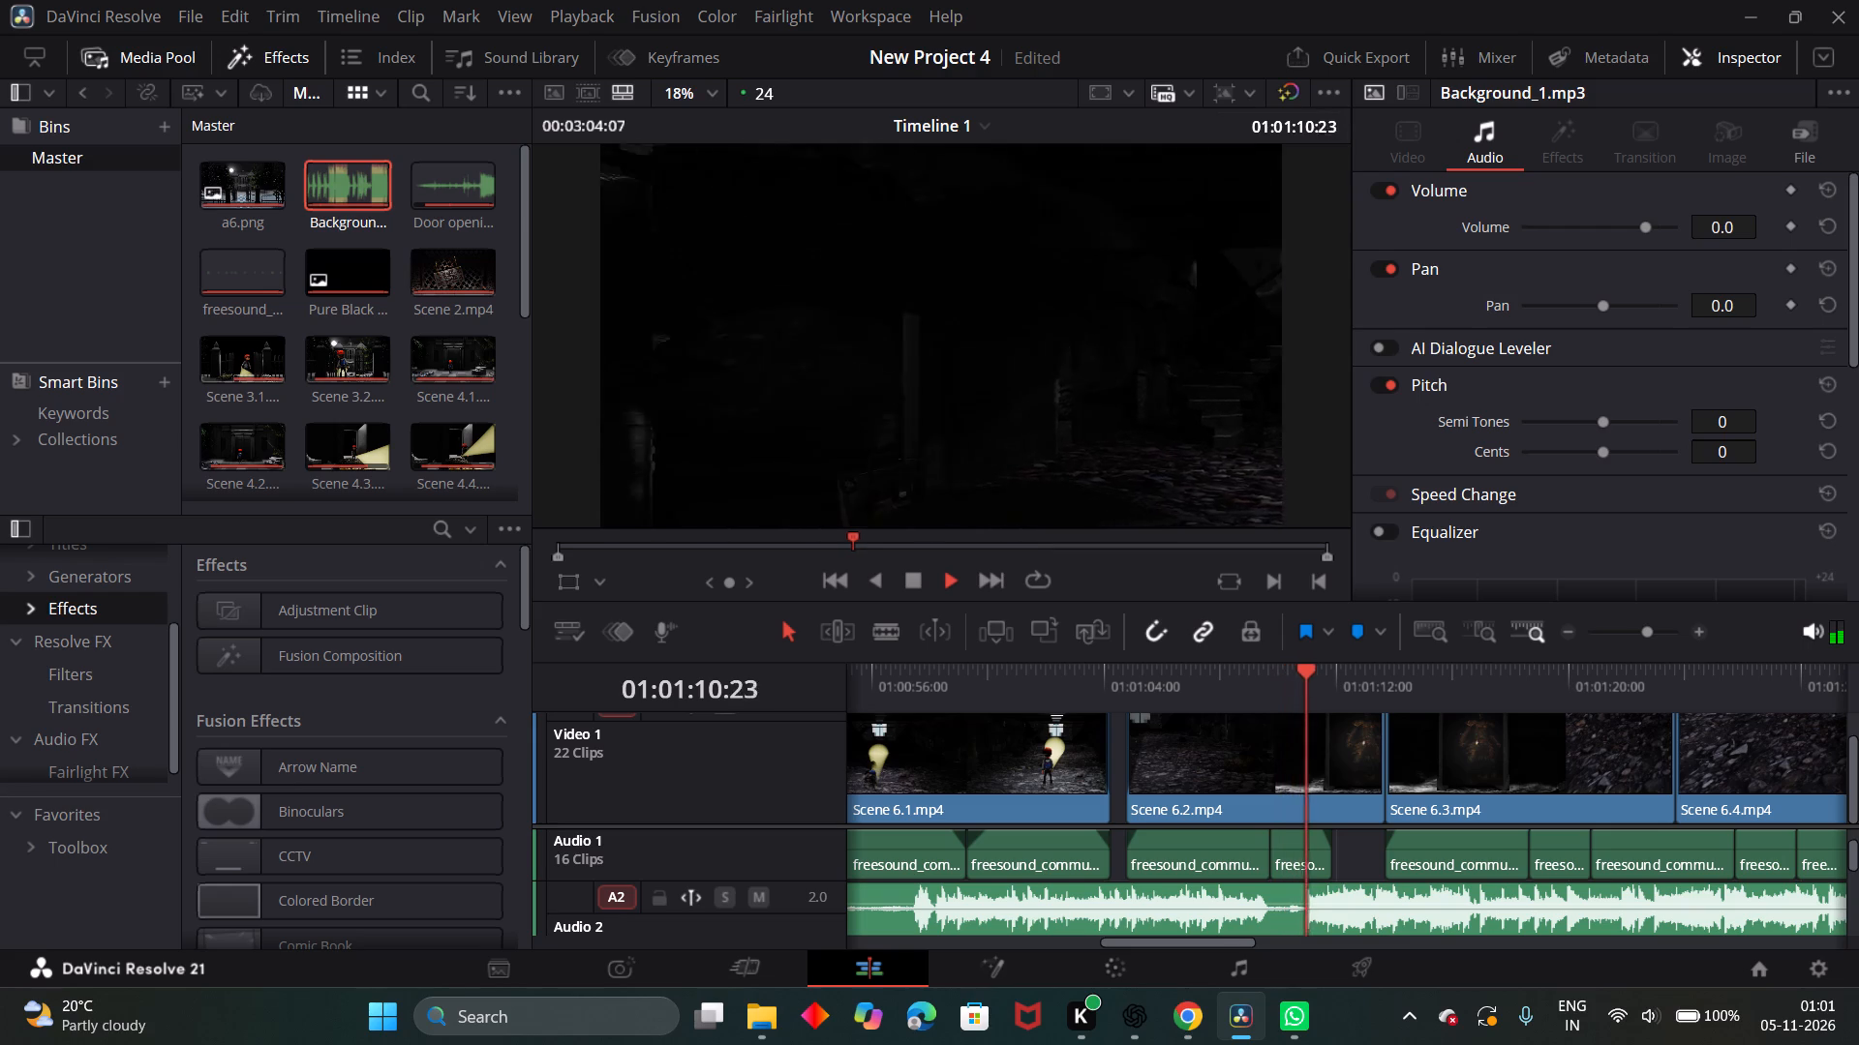
pyautogui.hscroll(-1, 1662, 923)
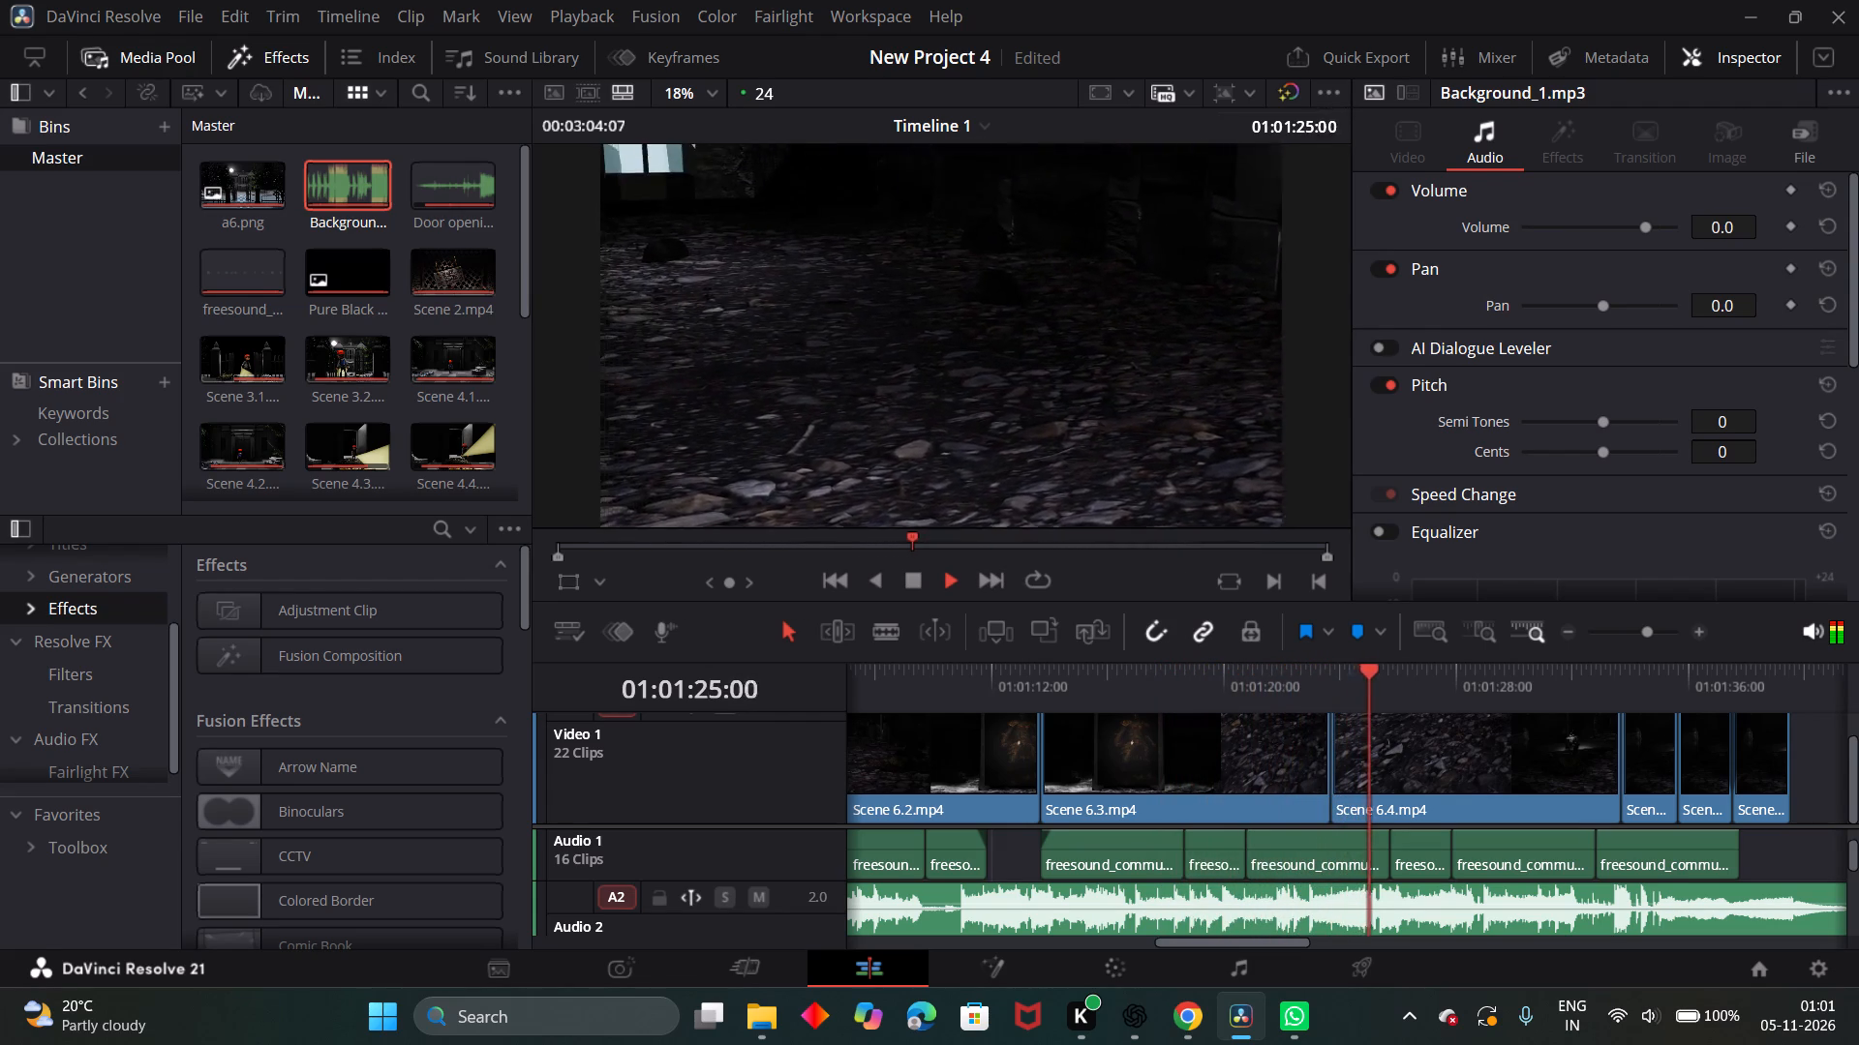
pyautogui.hscroll(-1, 1662, 923)
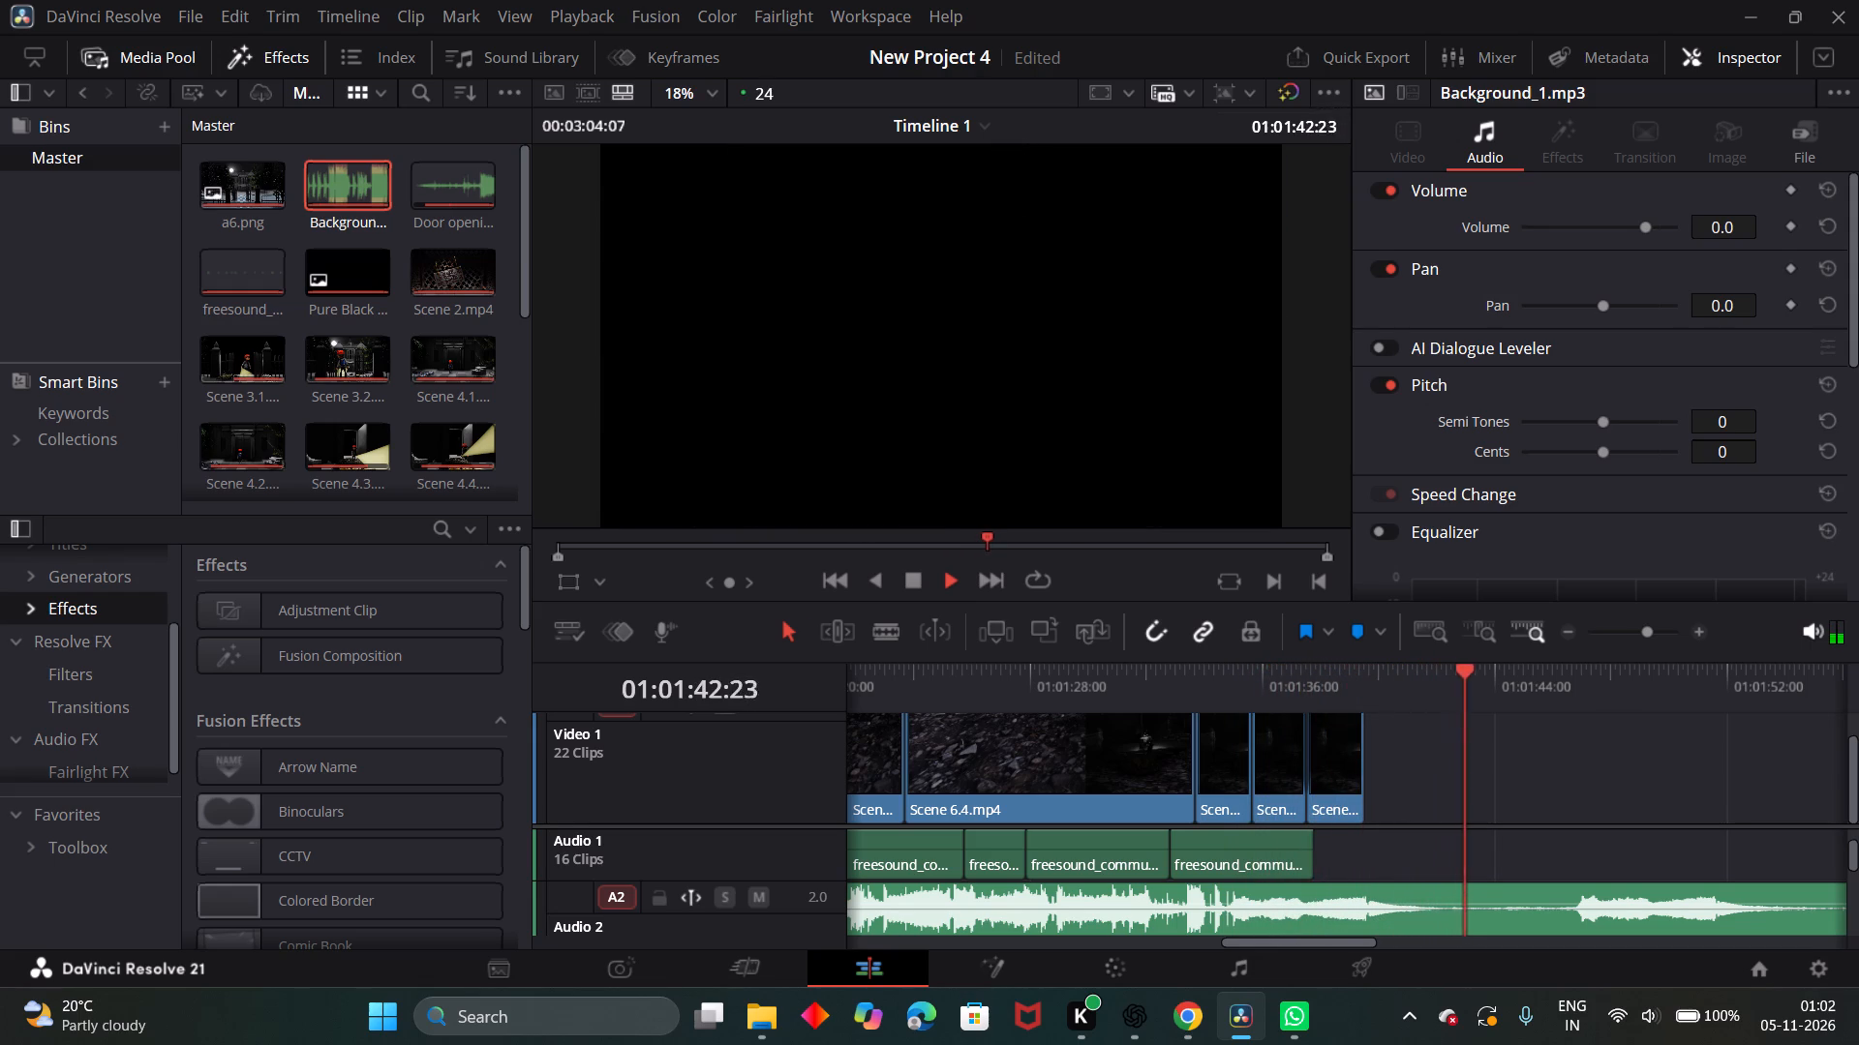
pyautogui.hscroll(-1, 1662, 923)
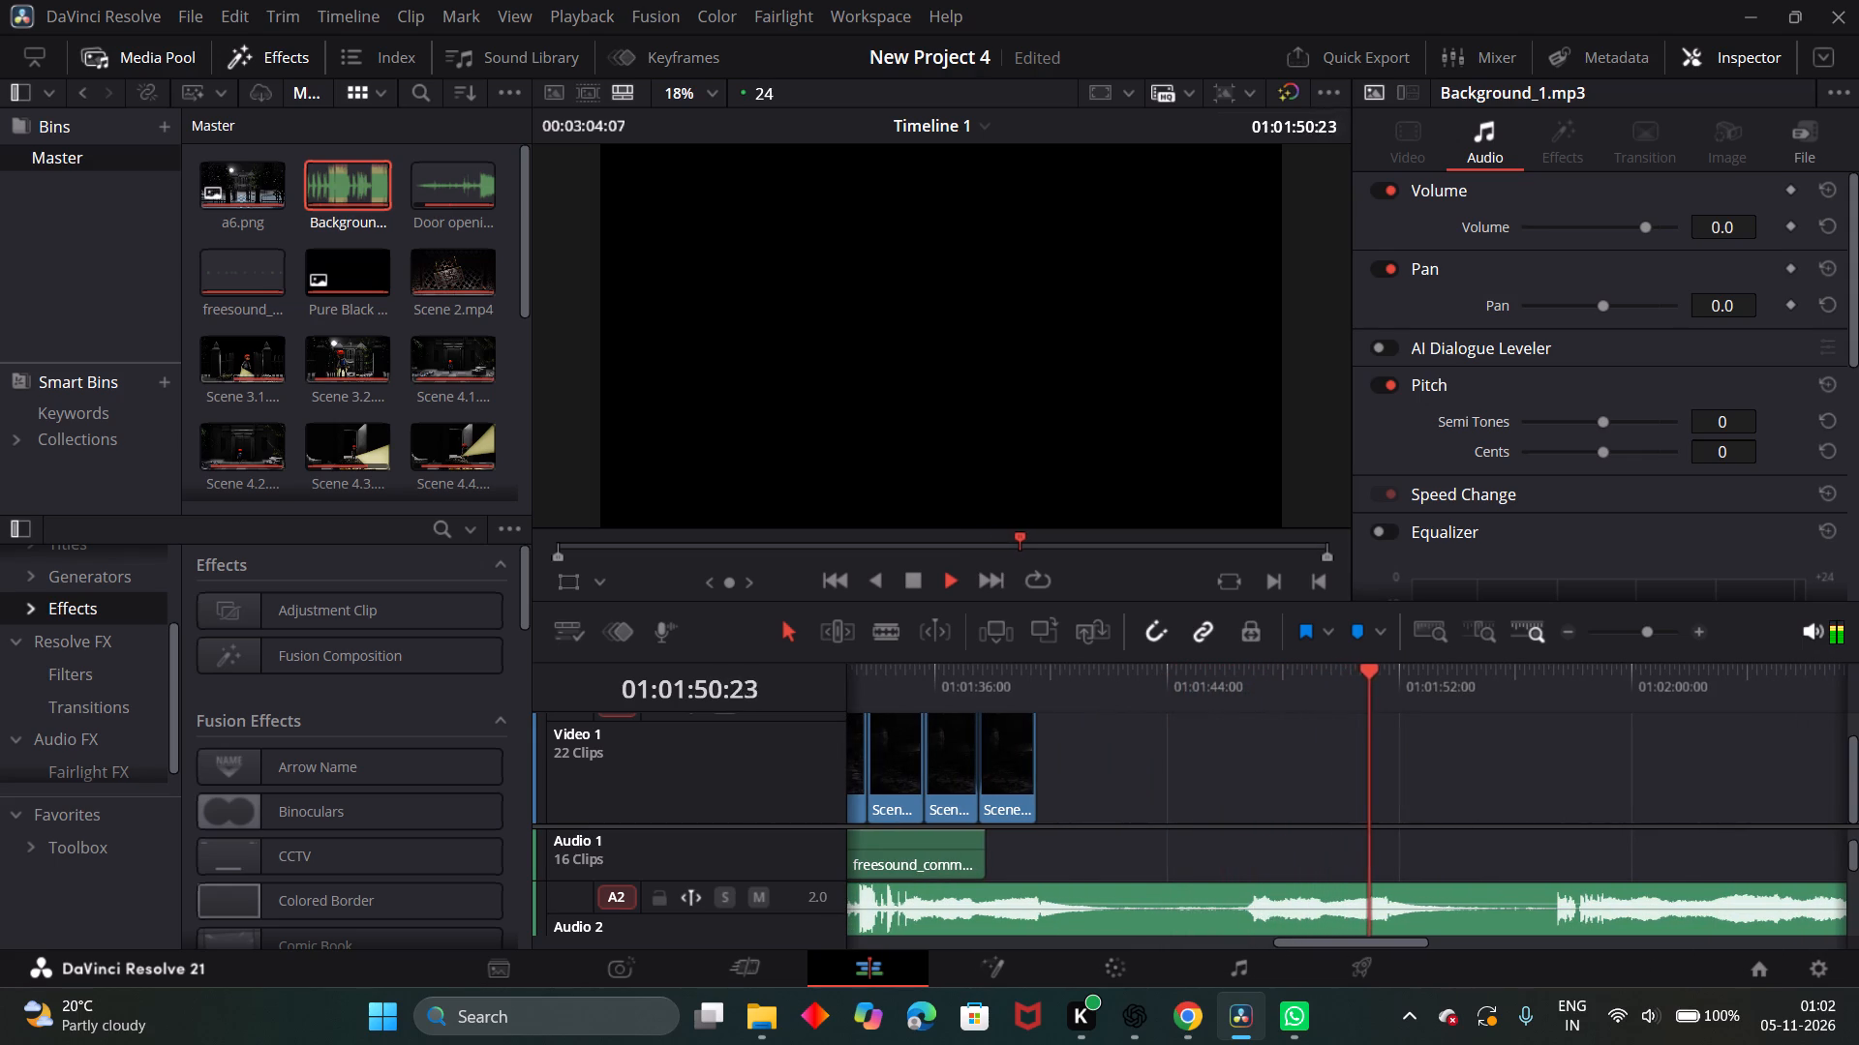
pyautogui.hscroll(-1, 1662, 923)
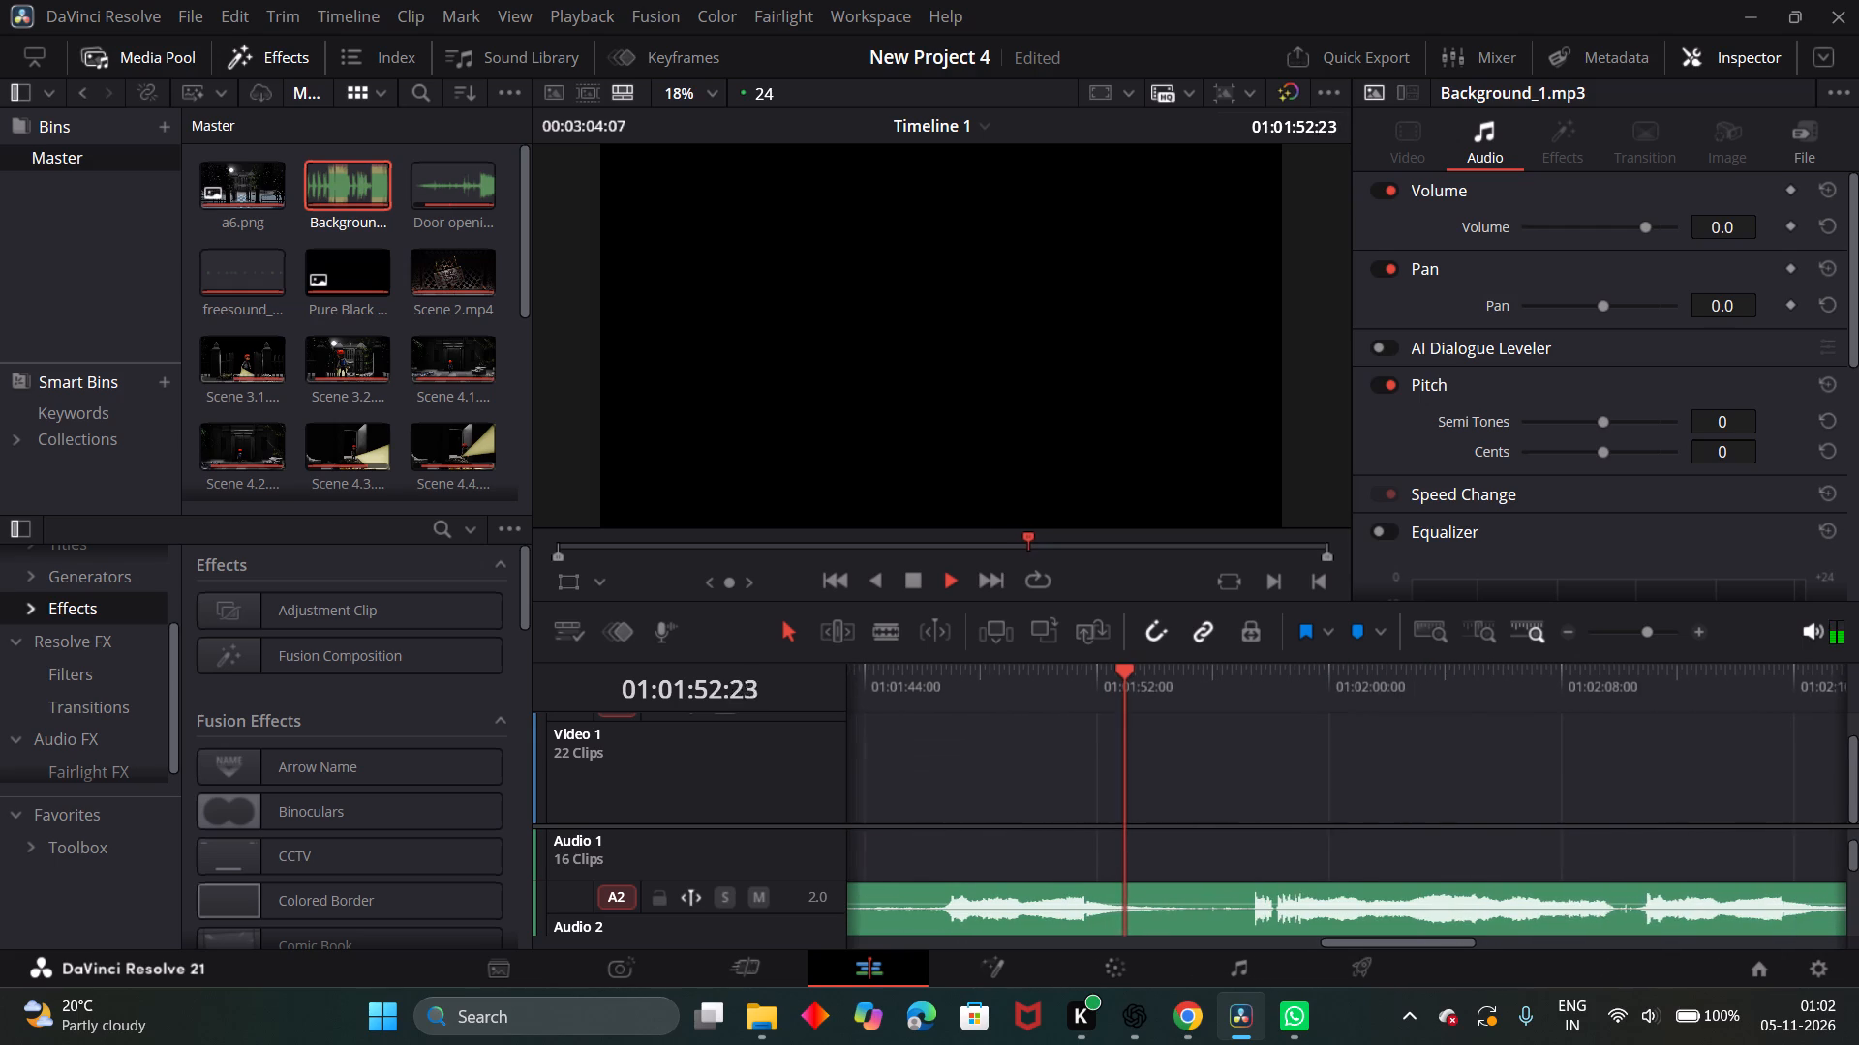
pyautogui.hscroll(-1, 1662, 923)
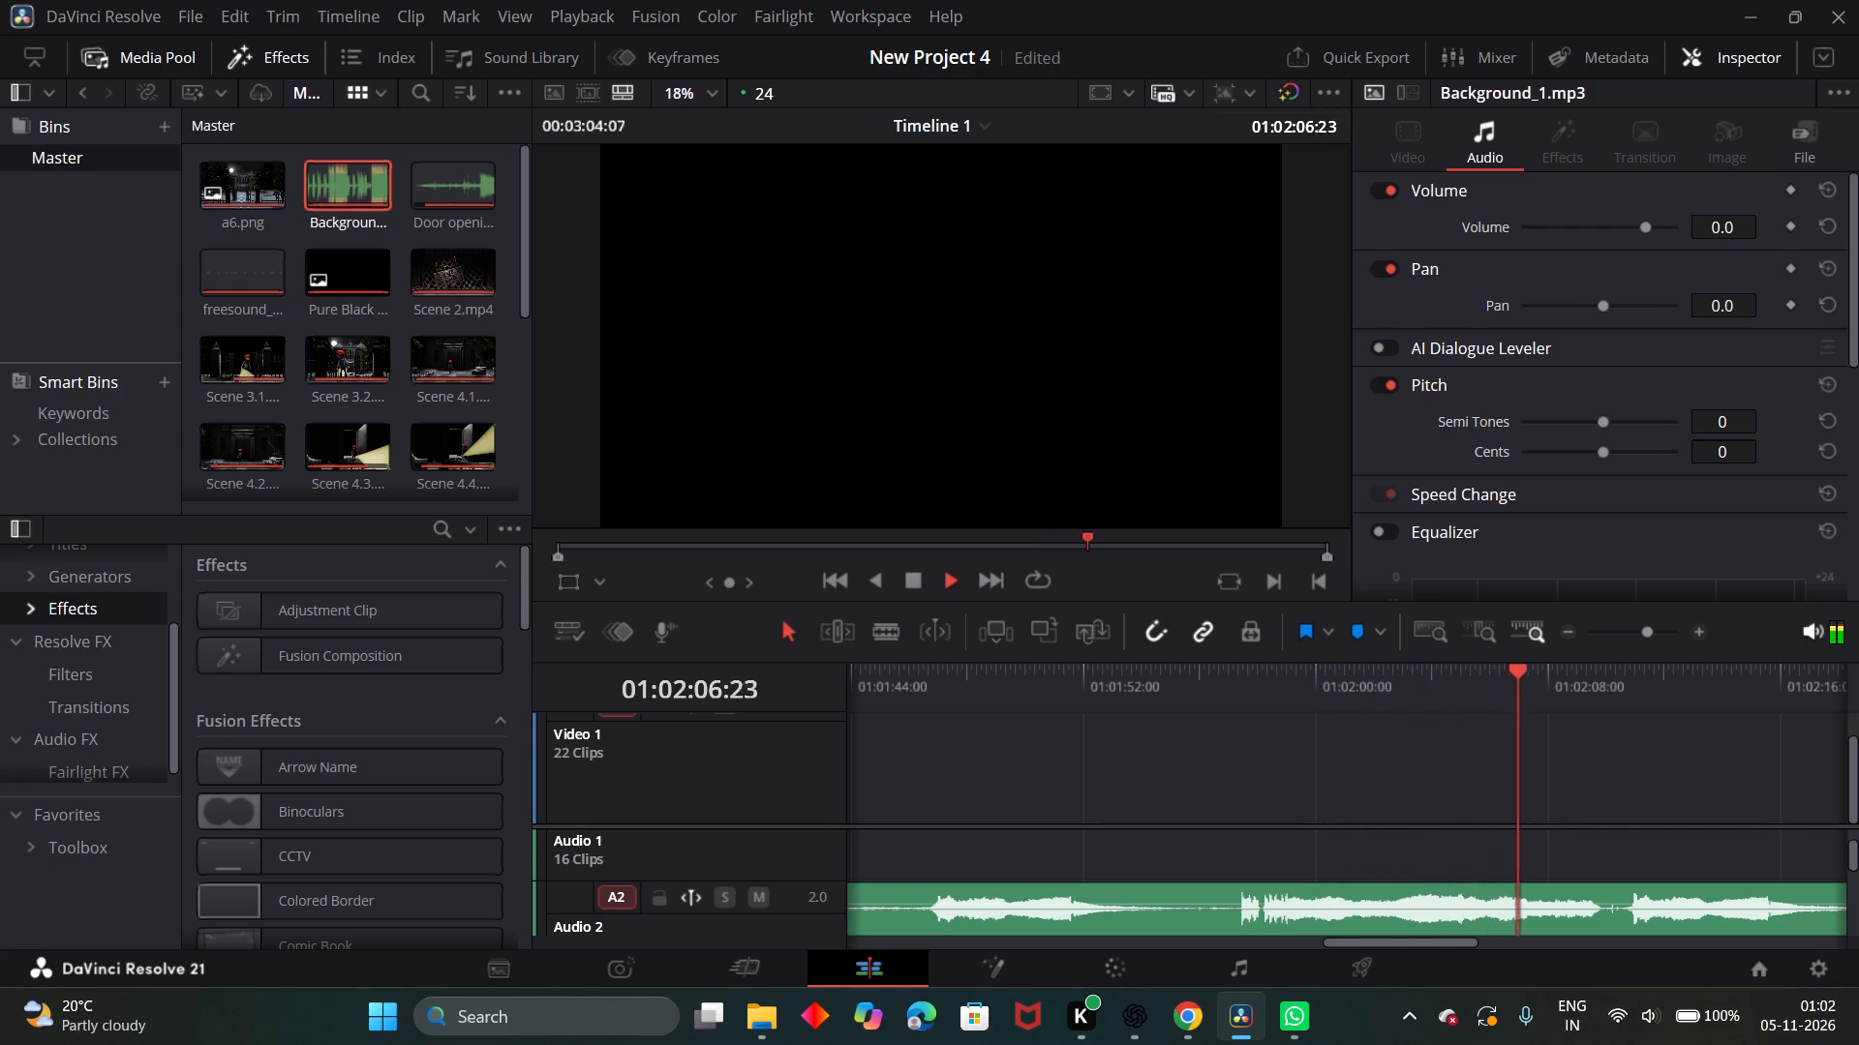
pyautogui.hscroll(-1, 1656, 880)
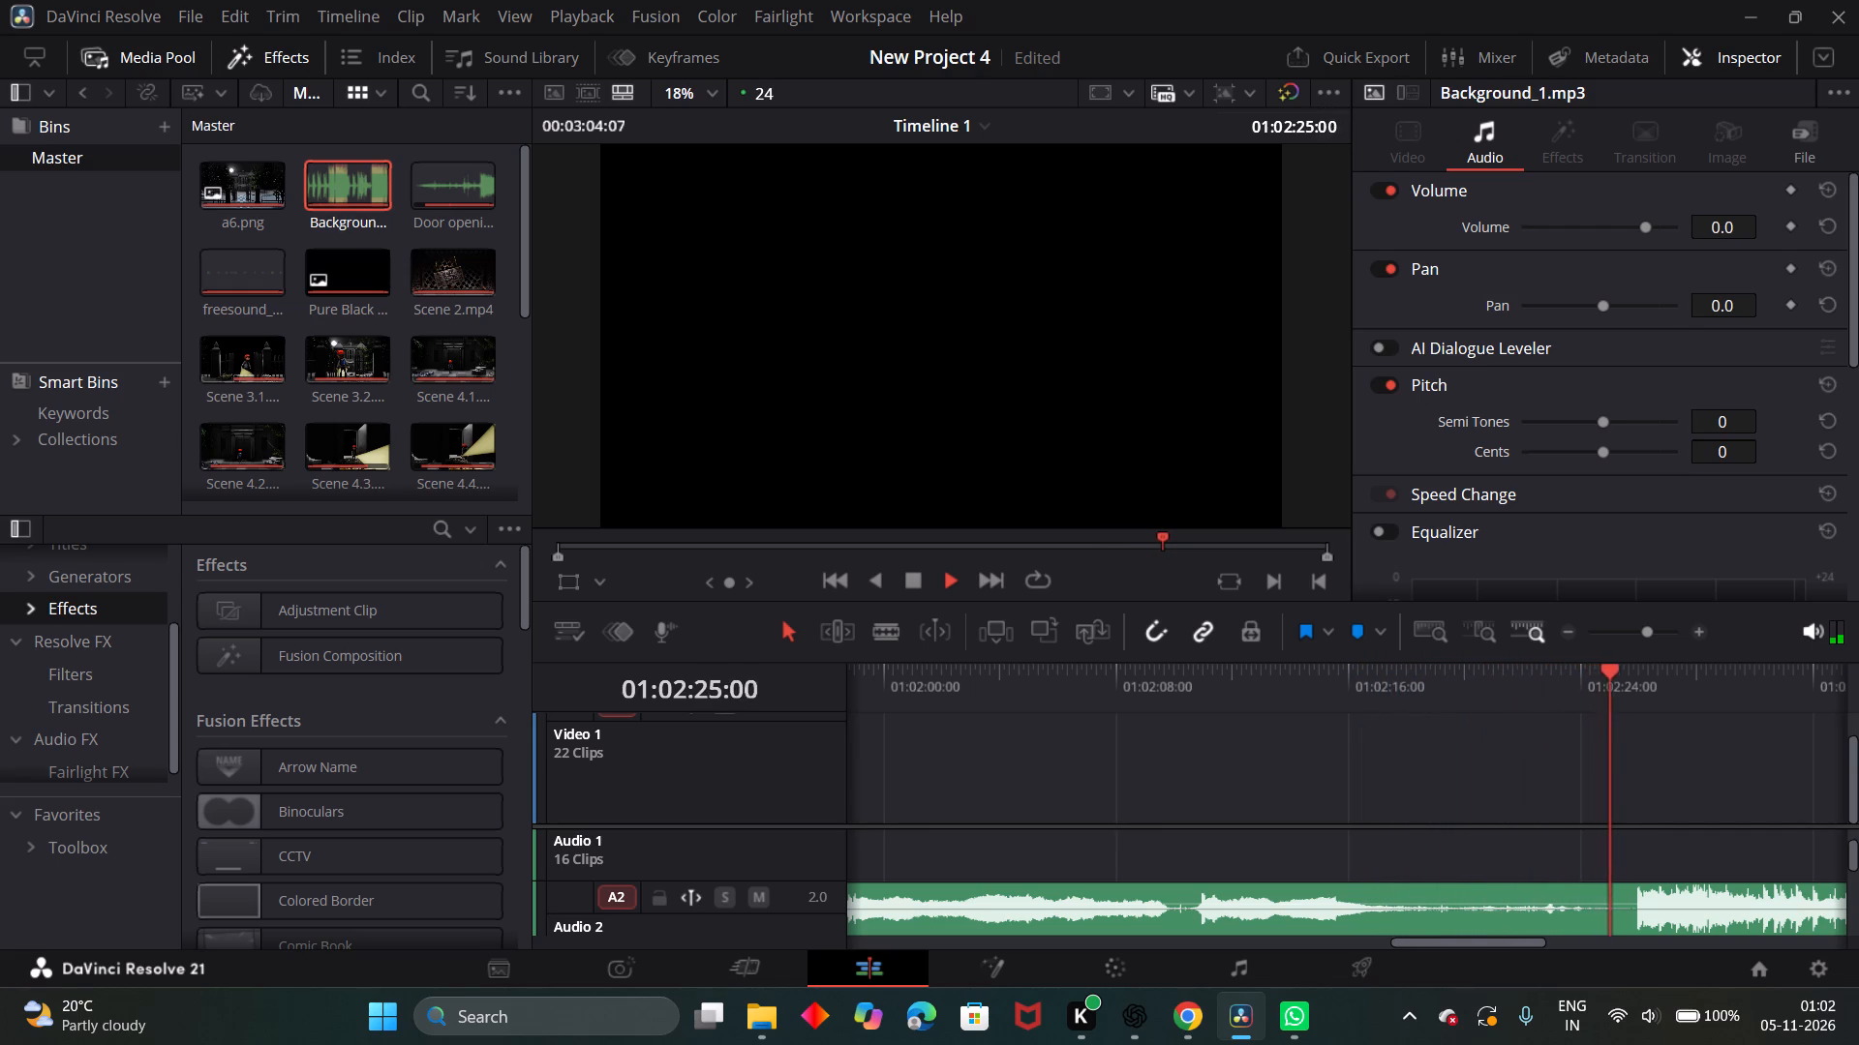
pyautogui.hscroll(-2, 1656, 880)
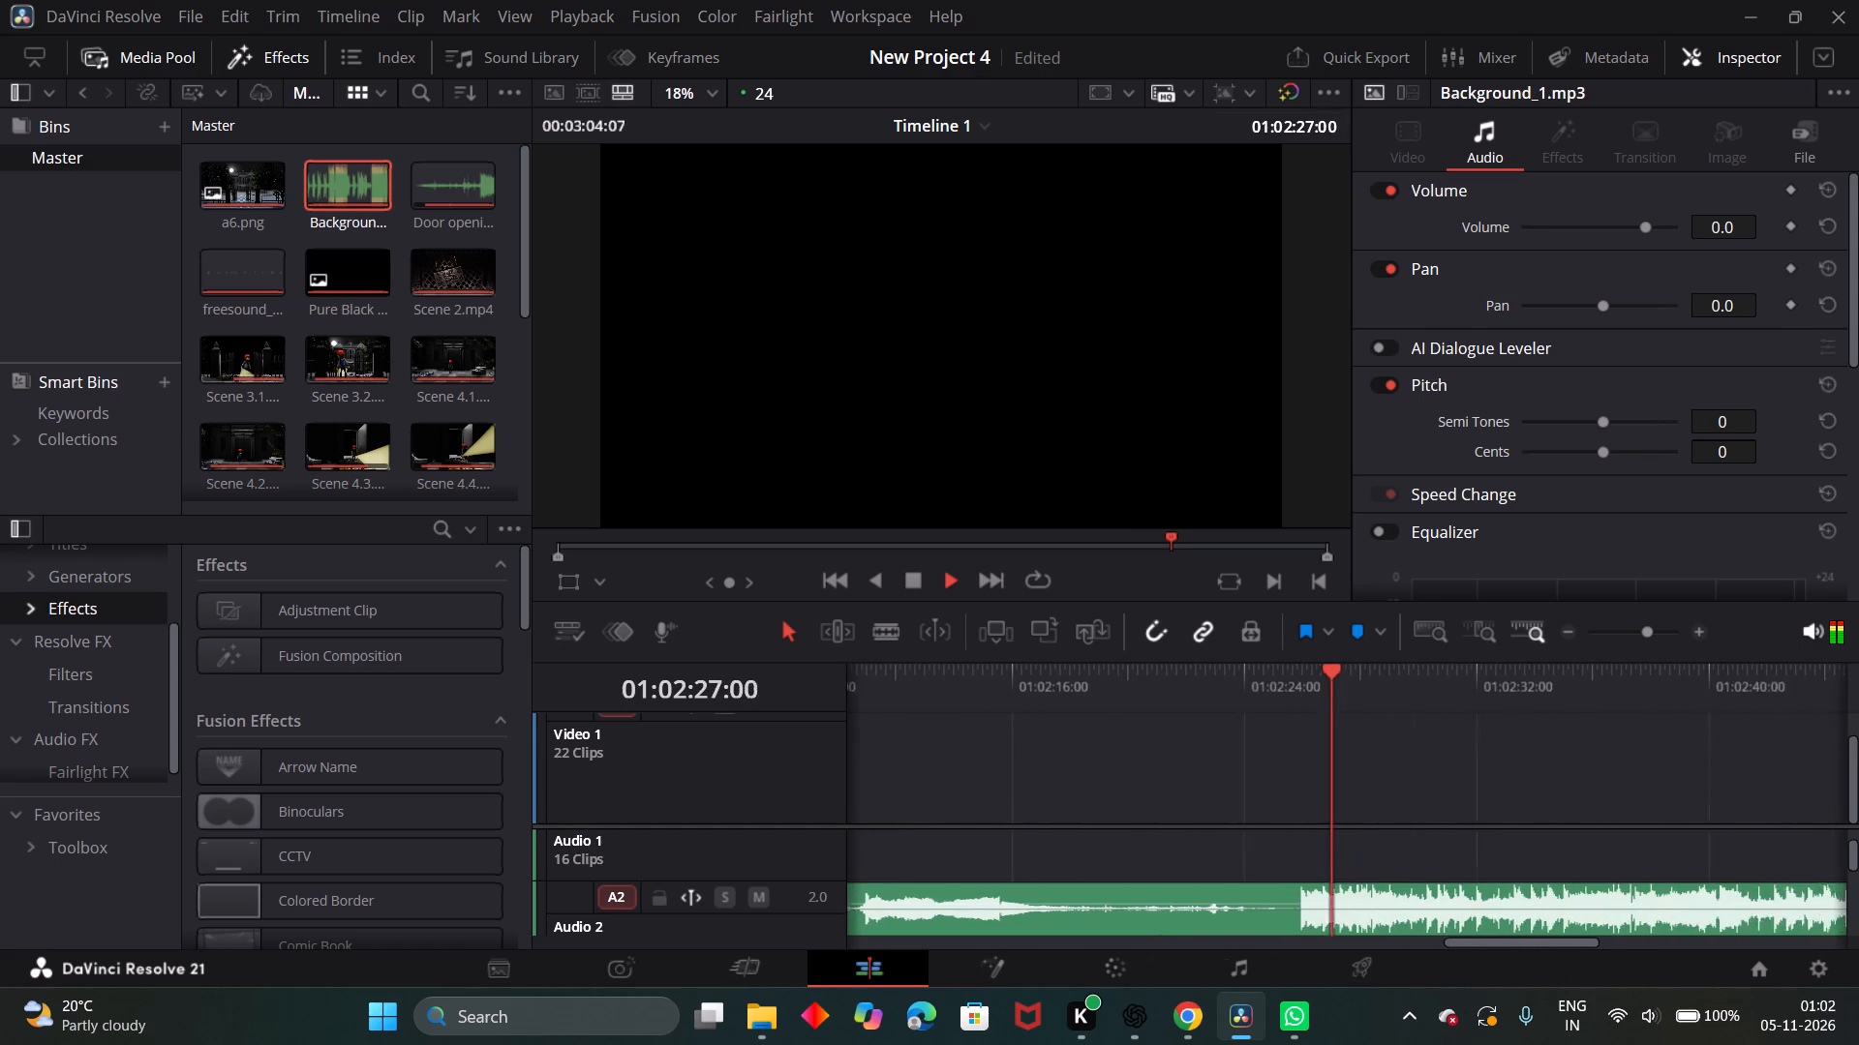
pyautogui.hscroll(-2, 1656, 880)
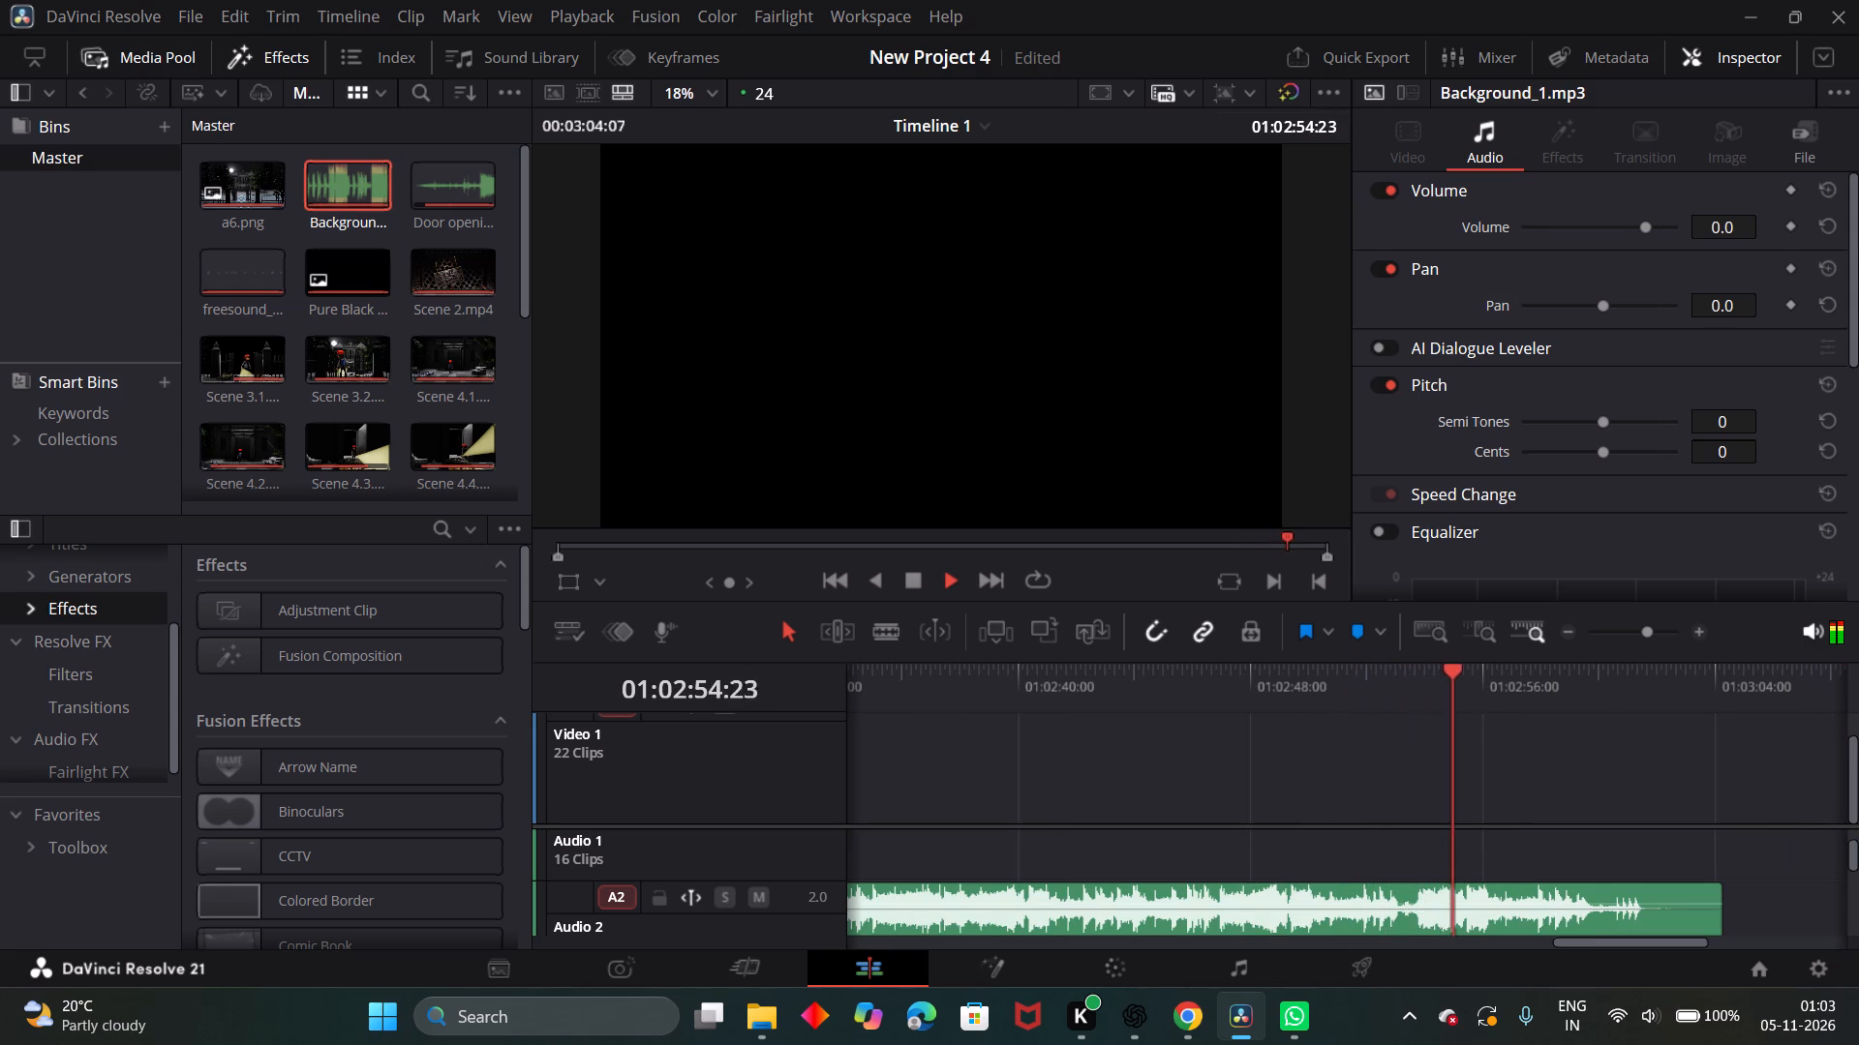
# Split the Background_1.mp3 clip on Audio 2 at 01:02:26:01, where the loud section starts, and delete everything after the cut.
pyautogui.moveTo(1456, 682); pyautogui.dragTo(986, 744)
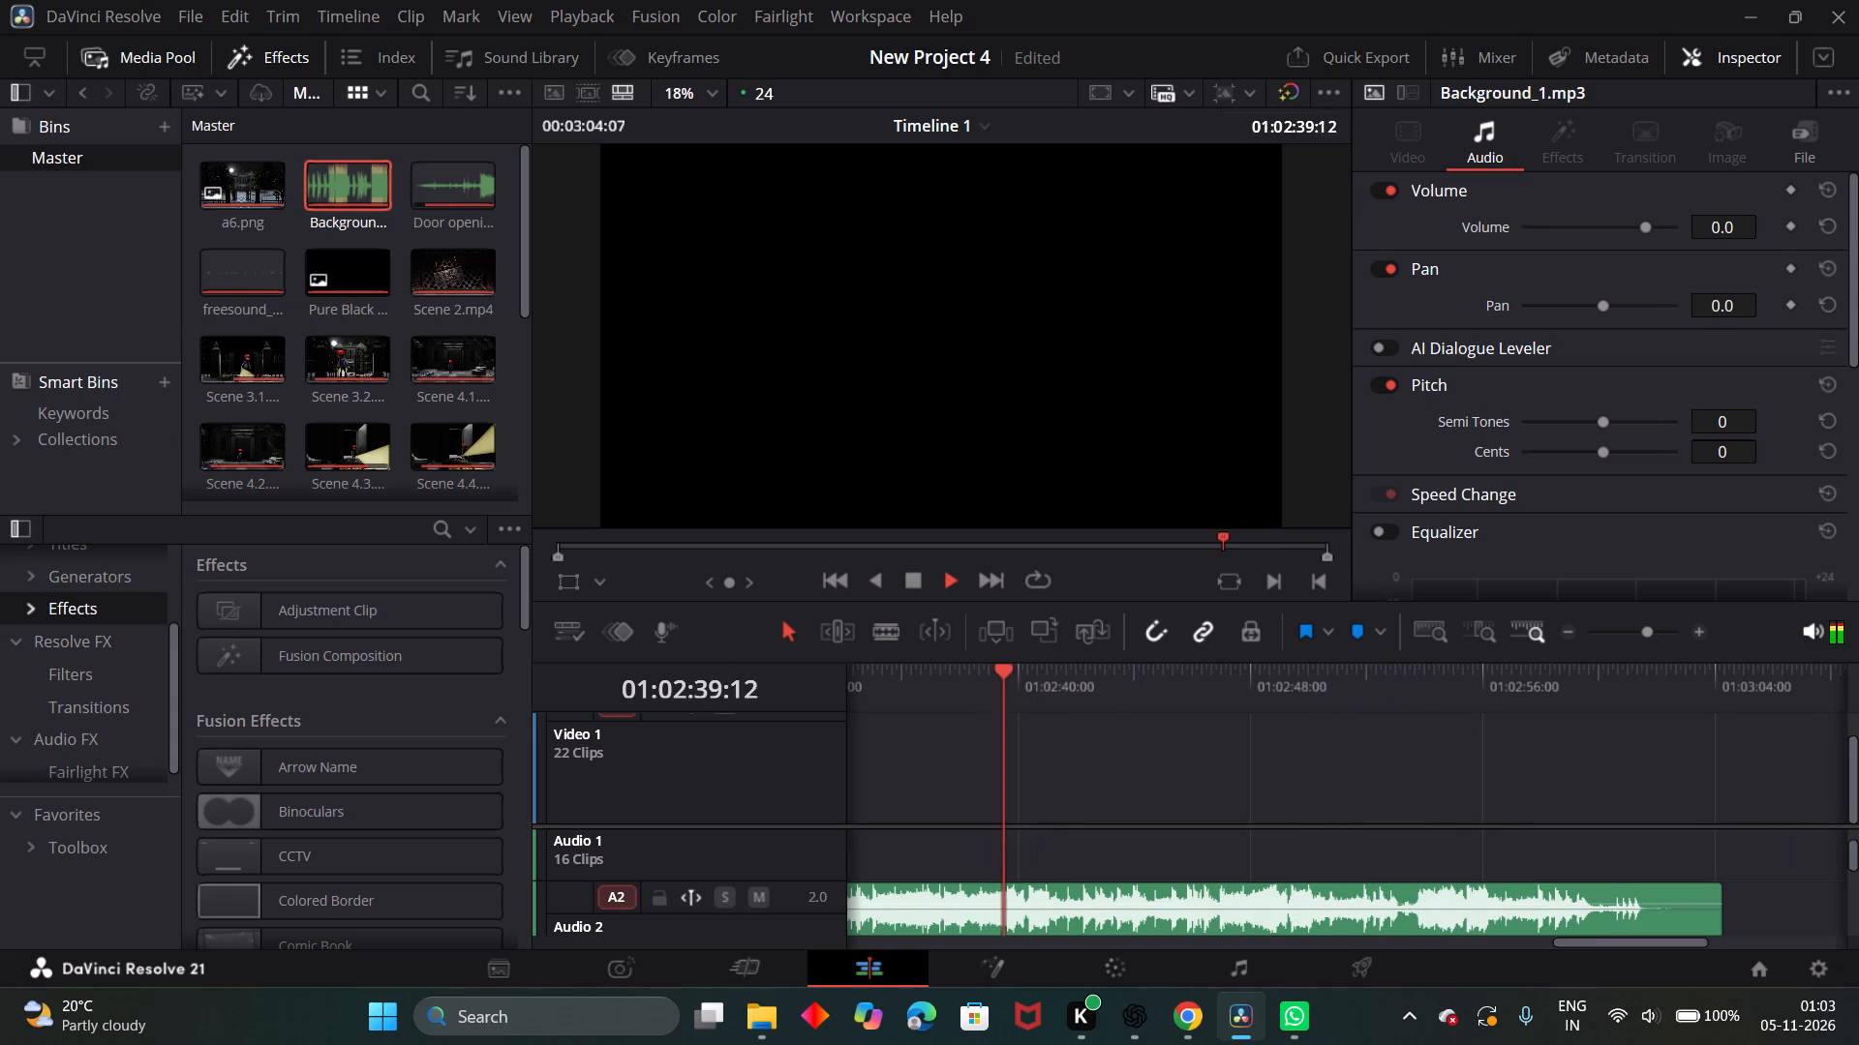
pyautogui.hscroll(1, 1136, 871)
pyautogui.moveTo(1413, 678); pyautogui.dragTo(1305, 686)
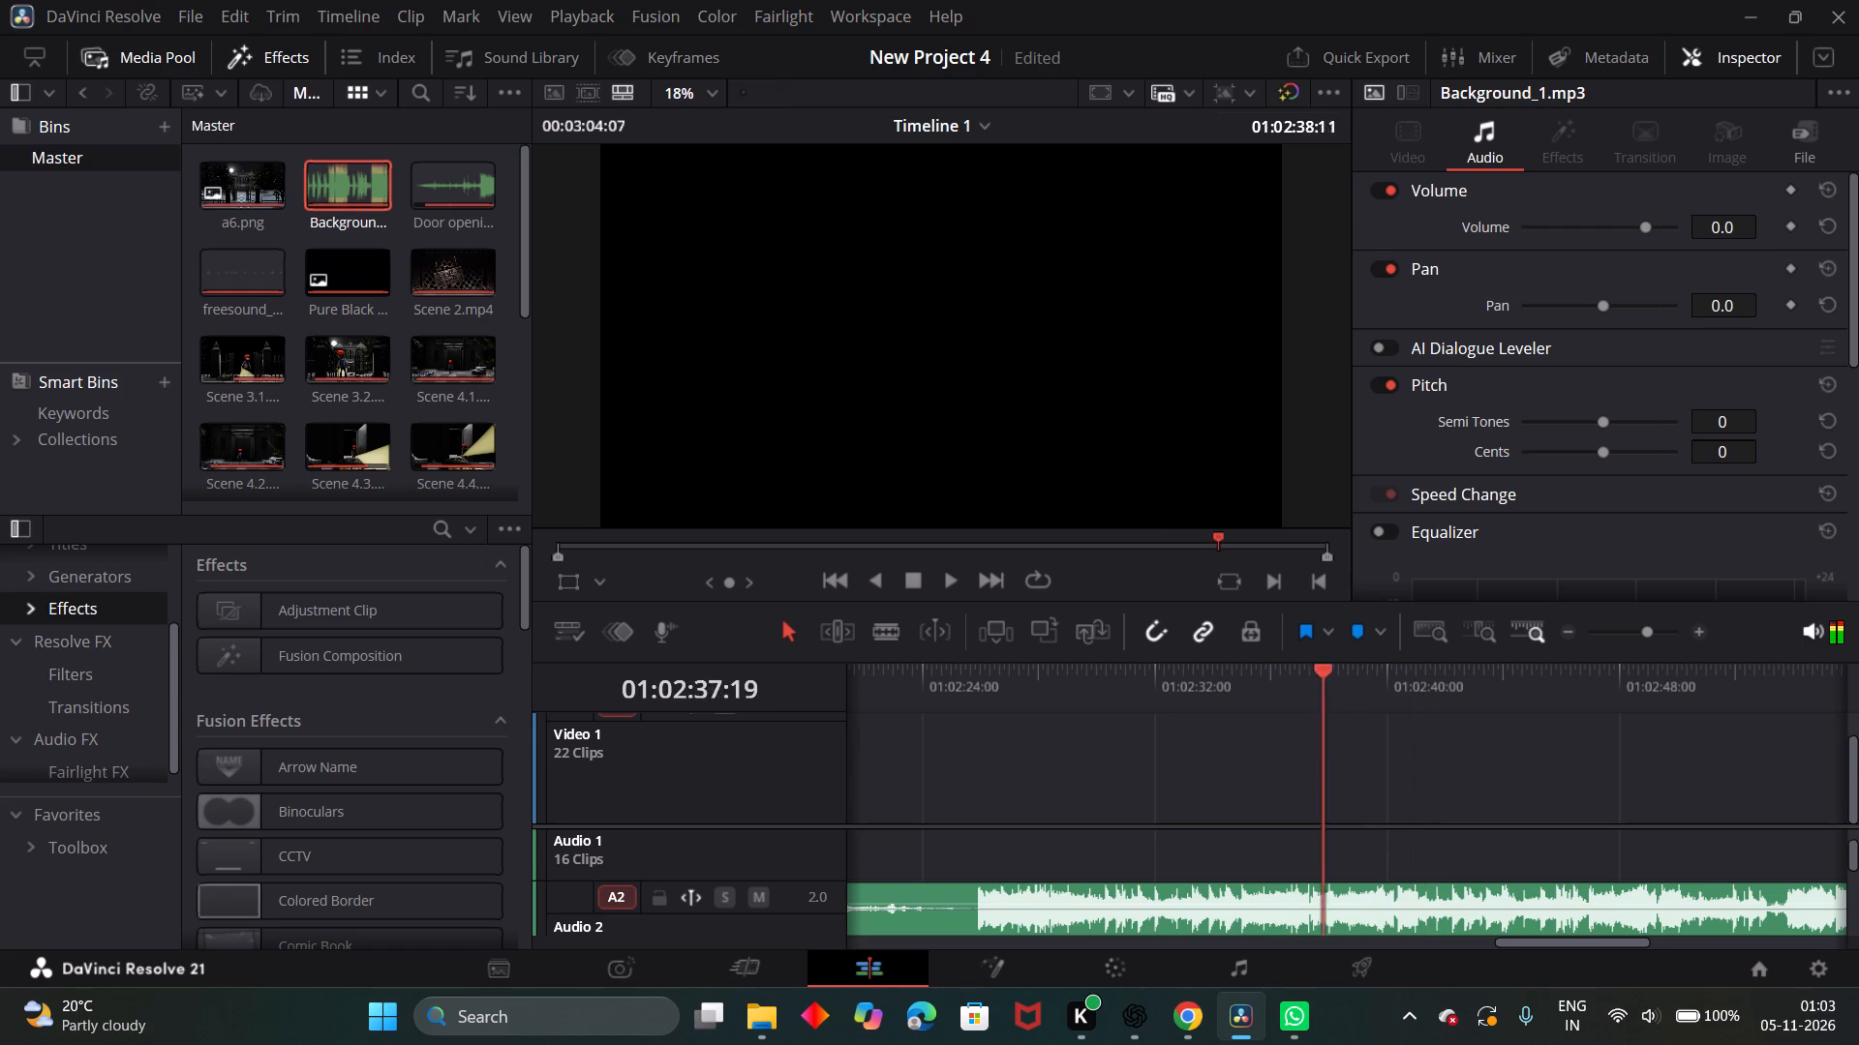
pyautogui.moveTo(1305, 686); pyautogui.dragTo(980, 724)
pyautogui.click(903, 587)
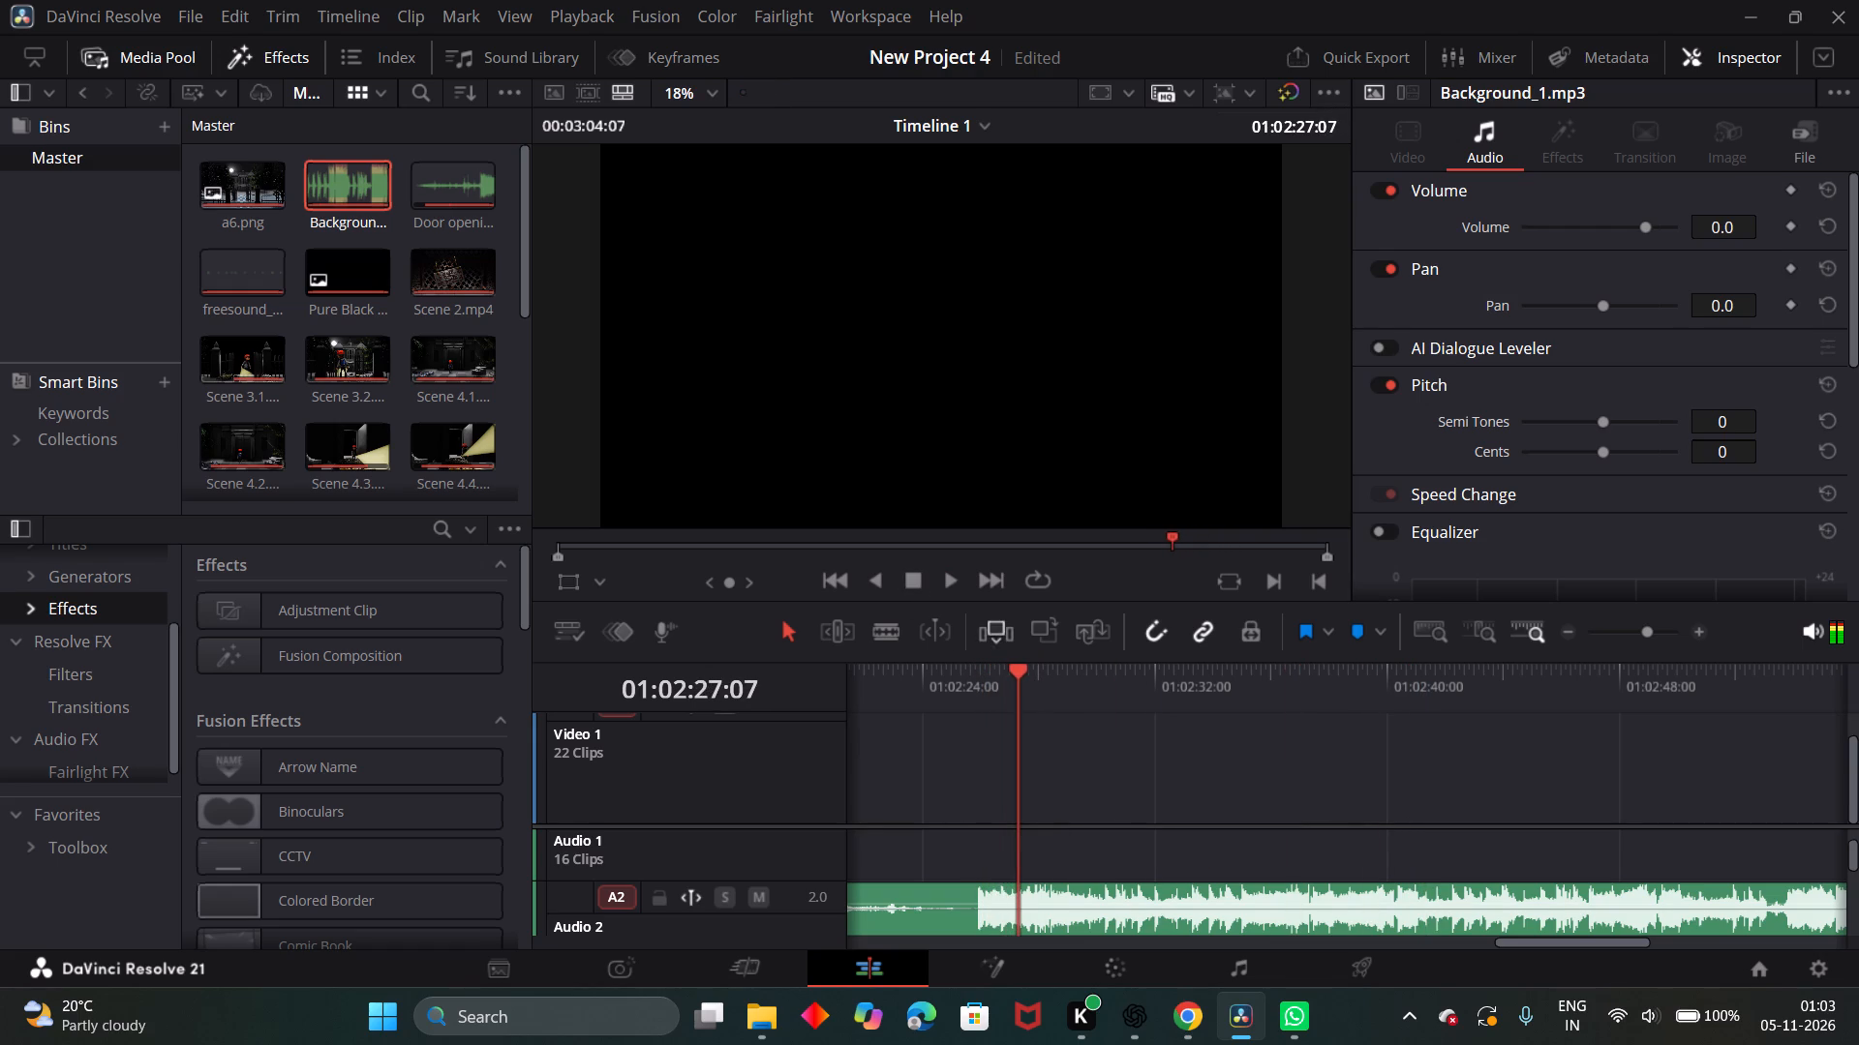
pyautogui.moveTo(1016, 673); pyautogui.dragTo(982, 673)
pyautogui.click(883, 622)
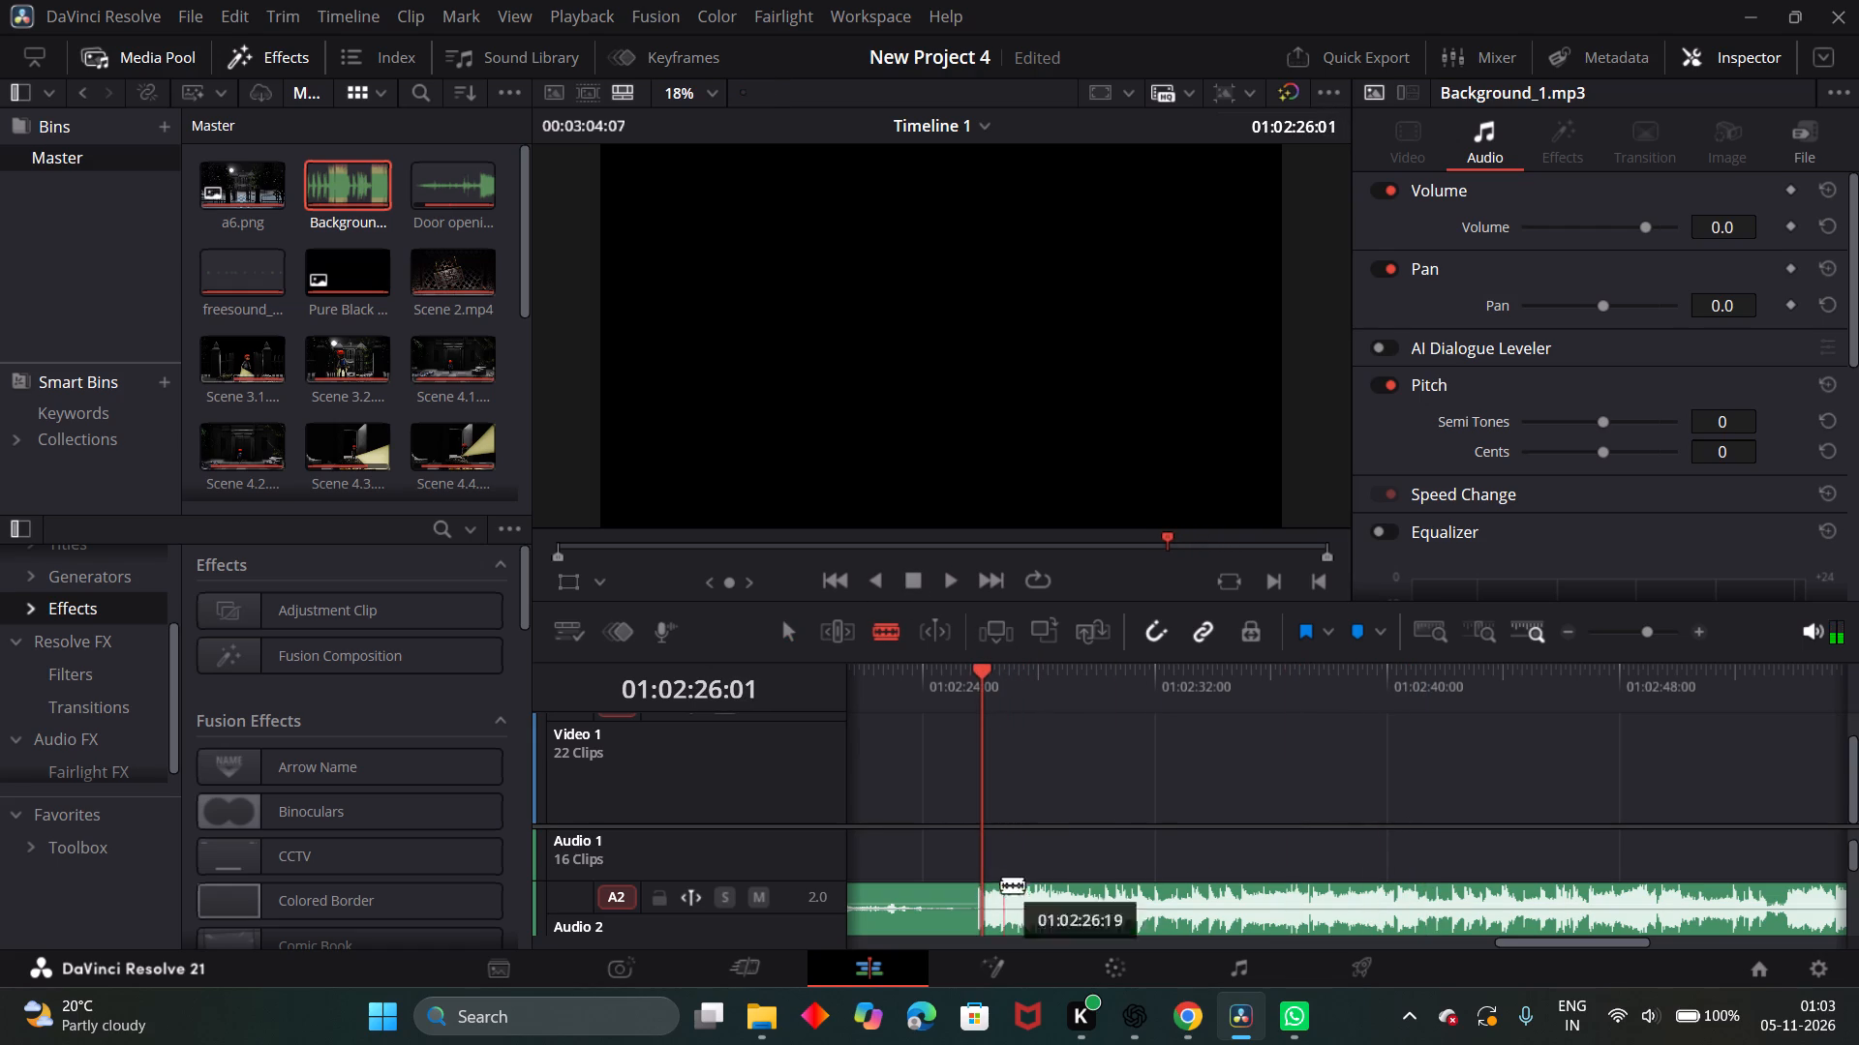
pyautogui.click(978, 895)
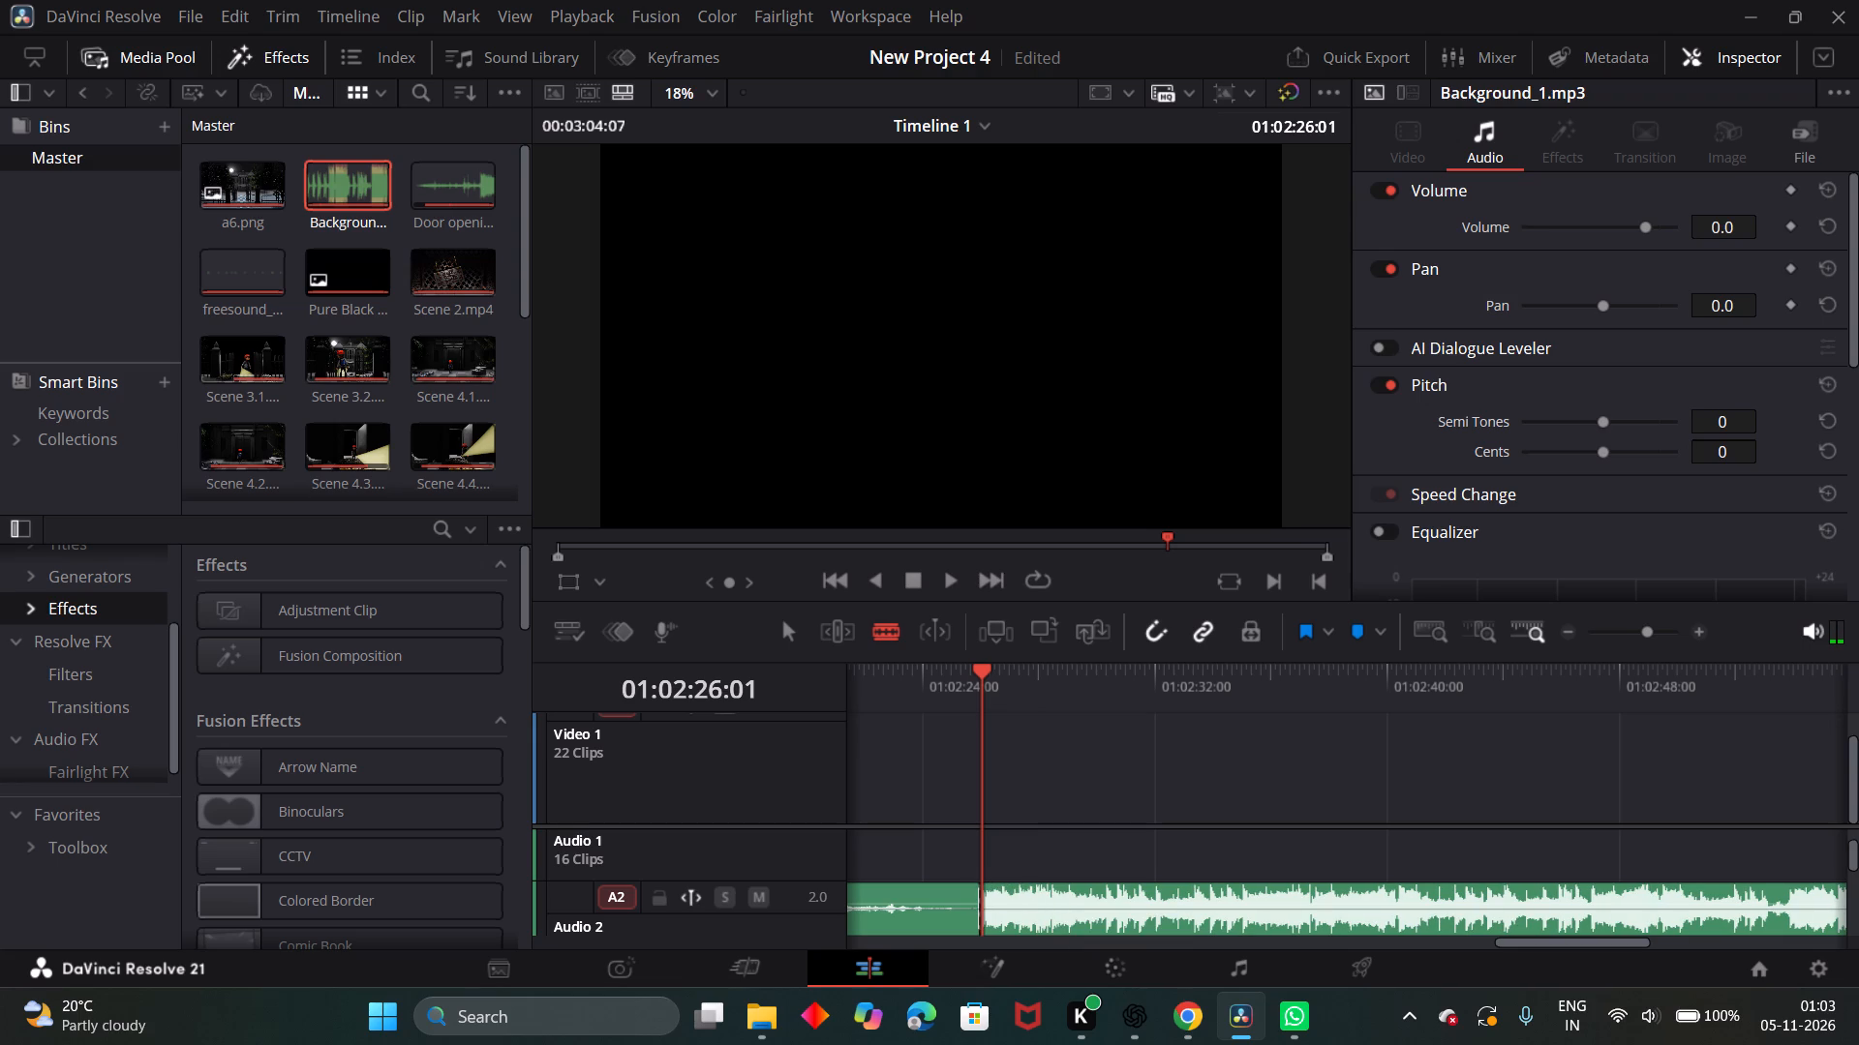
pyautogui.click(789, 640)
pyautogui.click(1051, 910)
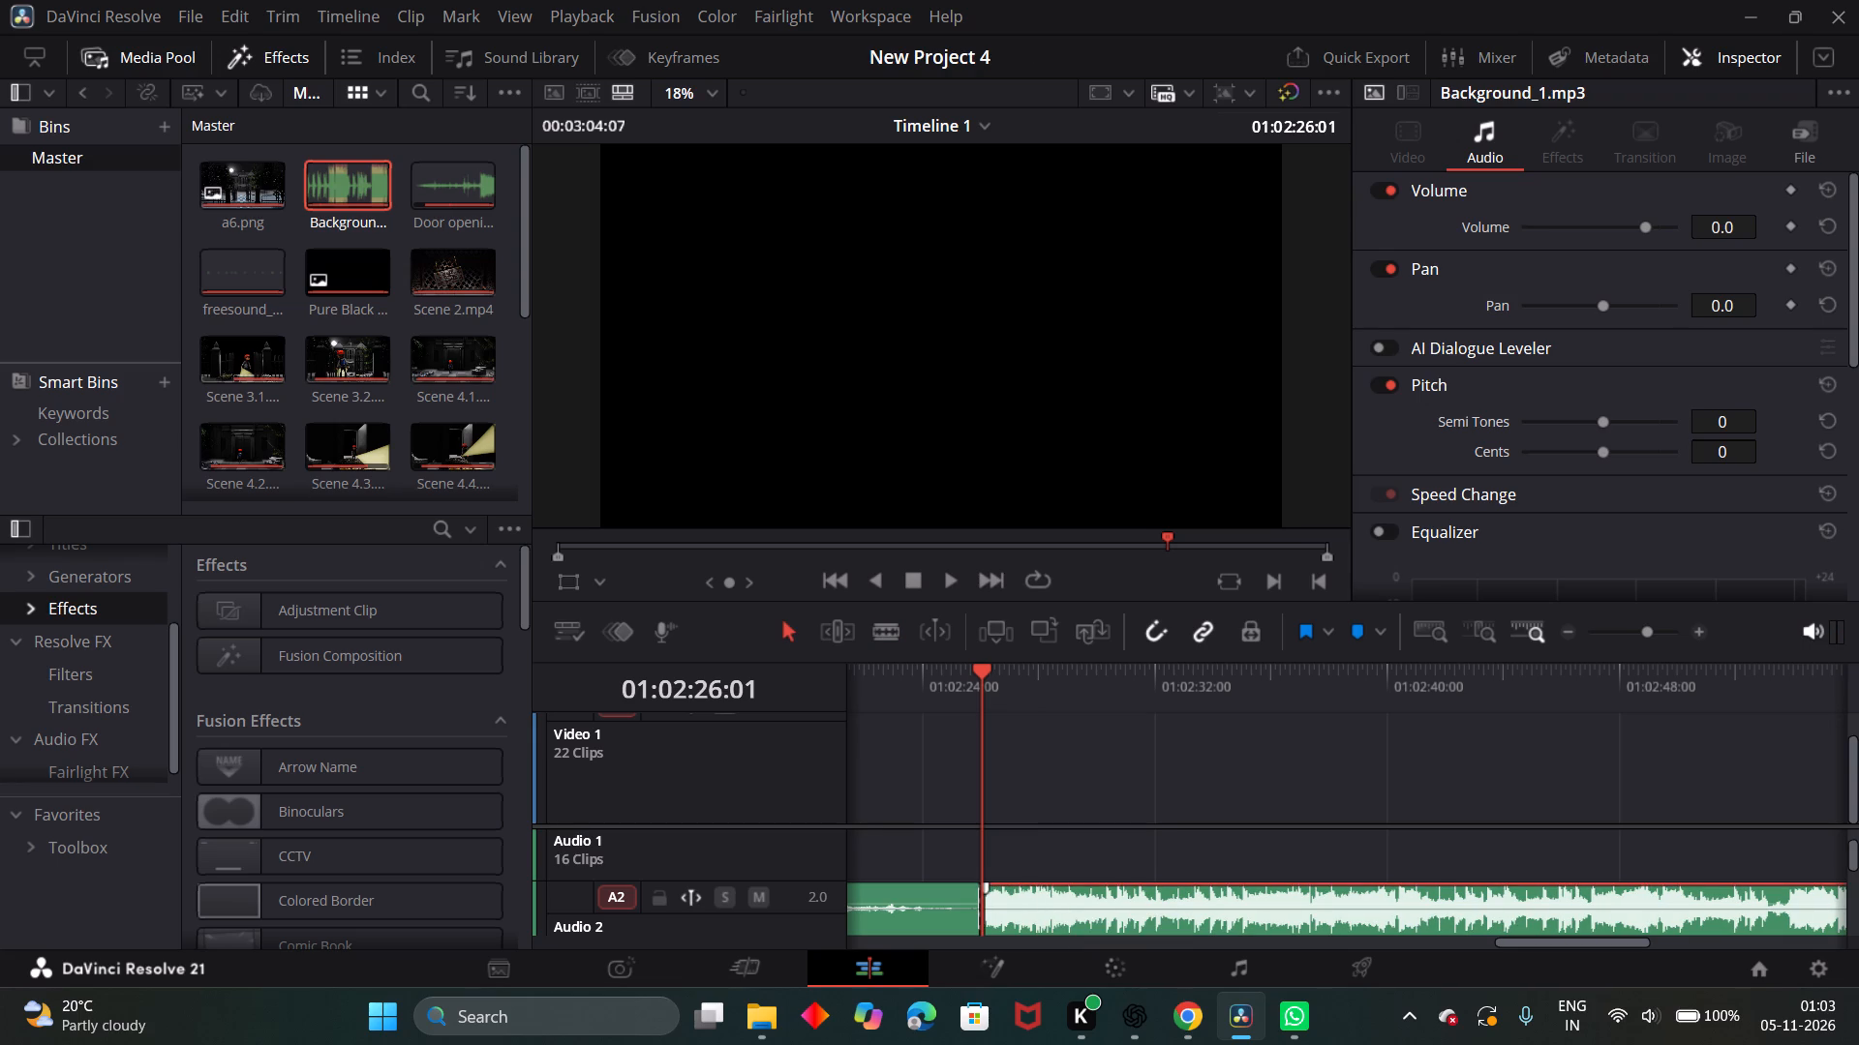
pyautogui.press('BackSpace')
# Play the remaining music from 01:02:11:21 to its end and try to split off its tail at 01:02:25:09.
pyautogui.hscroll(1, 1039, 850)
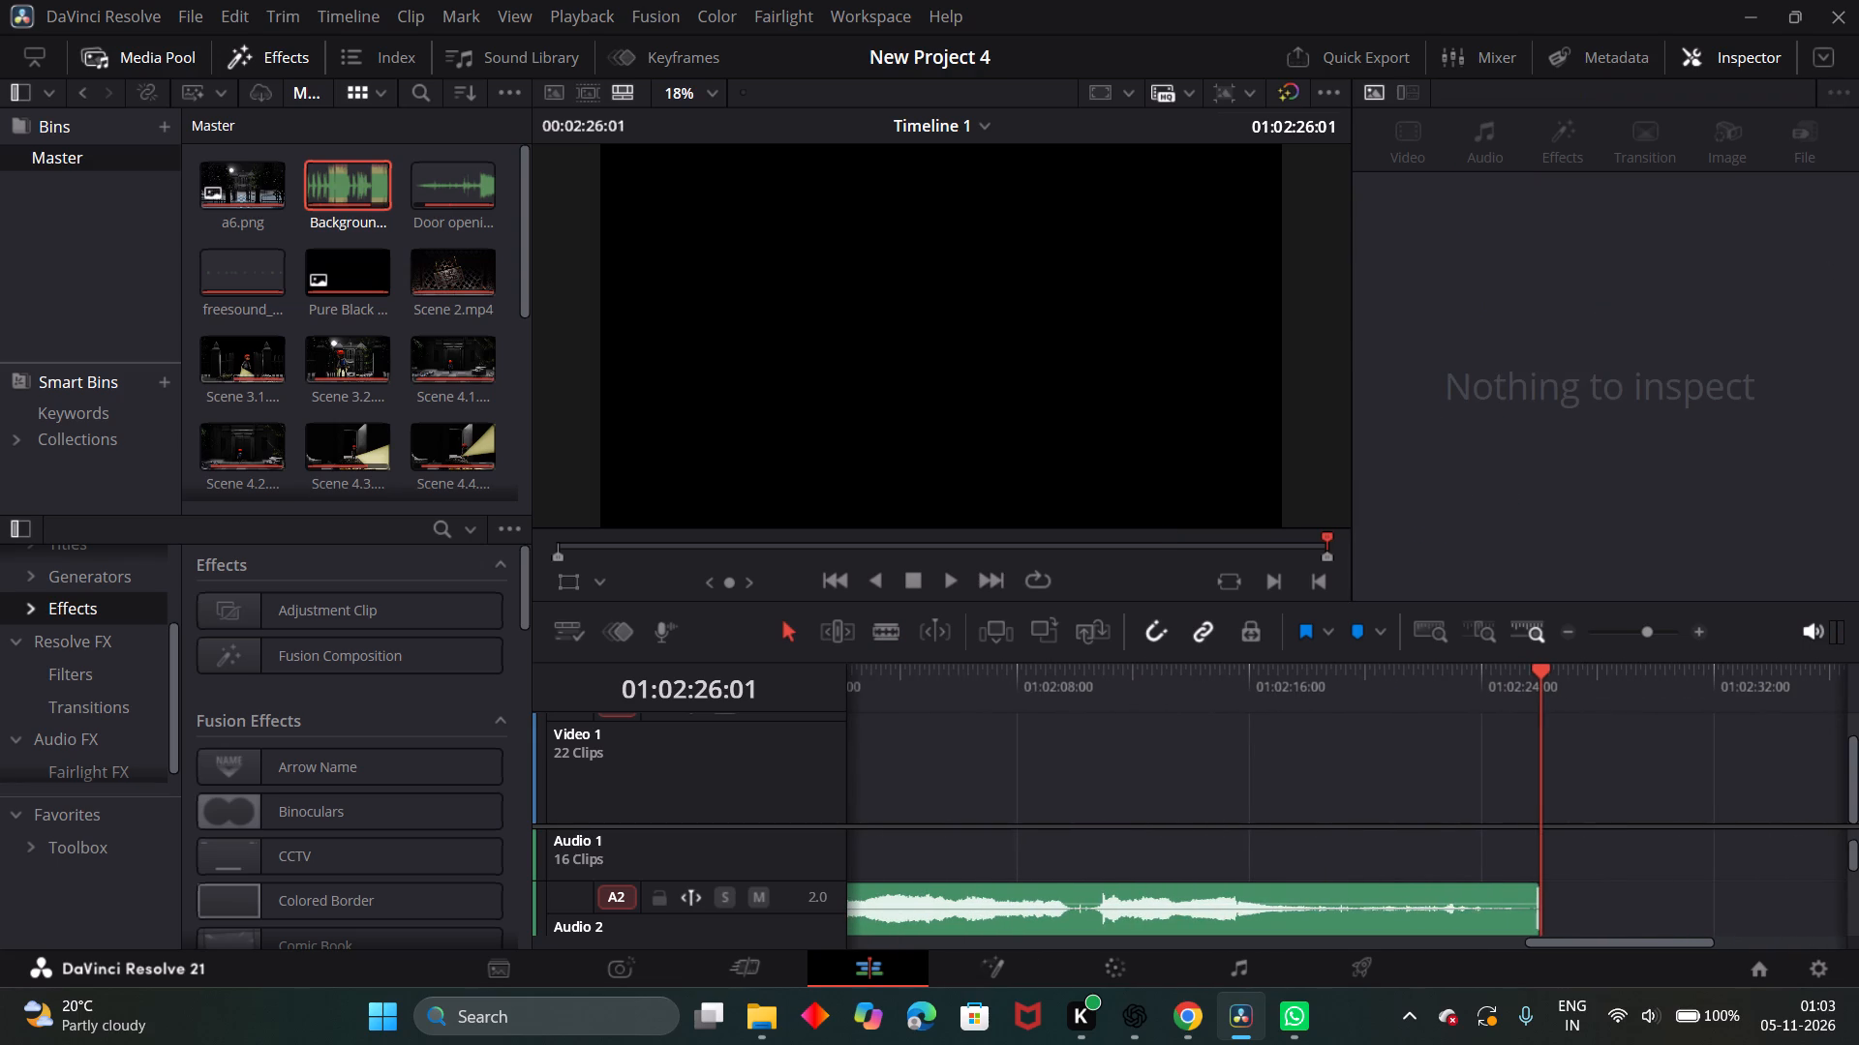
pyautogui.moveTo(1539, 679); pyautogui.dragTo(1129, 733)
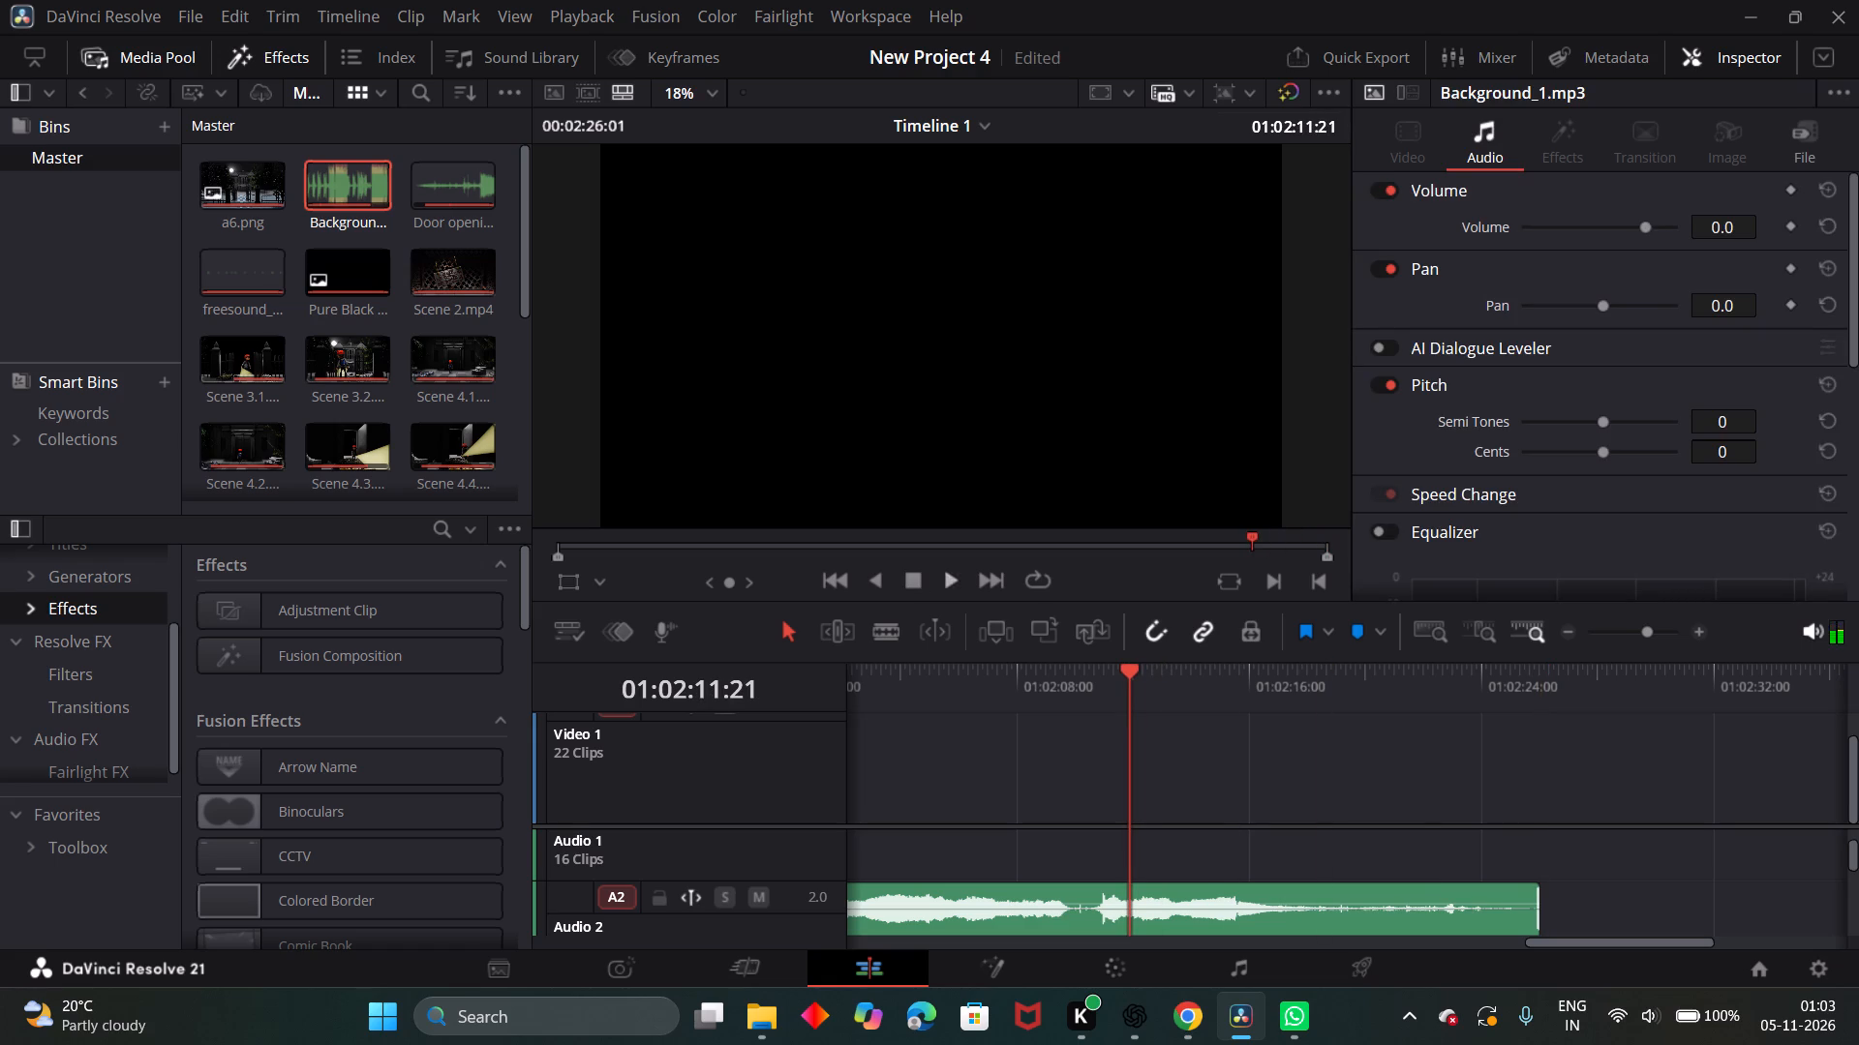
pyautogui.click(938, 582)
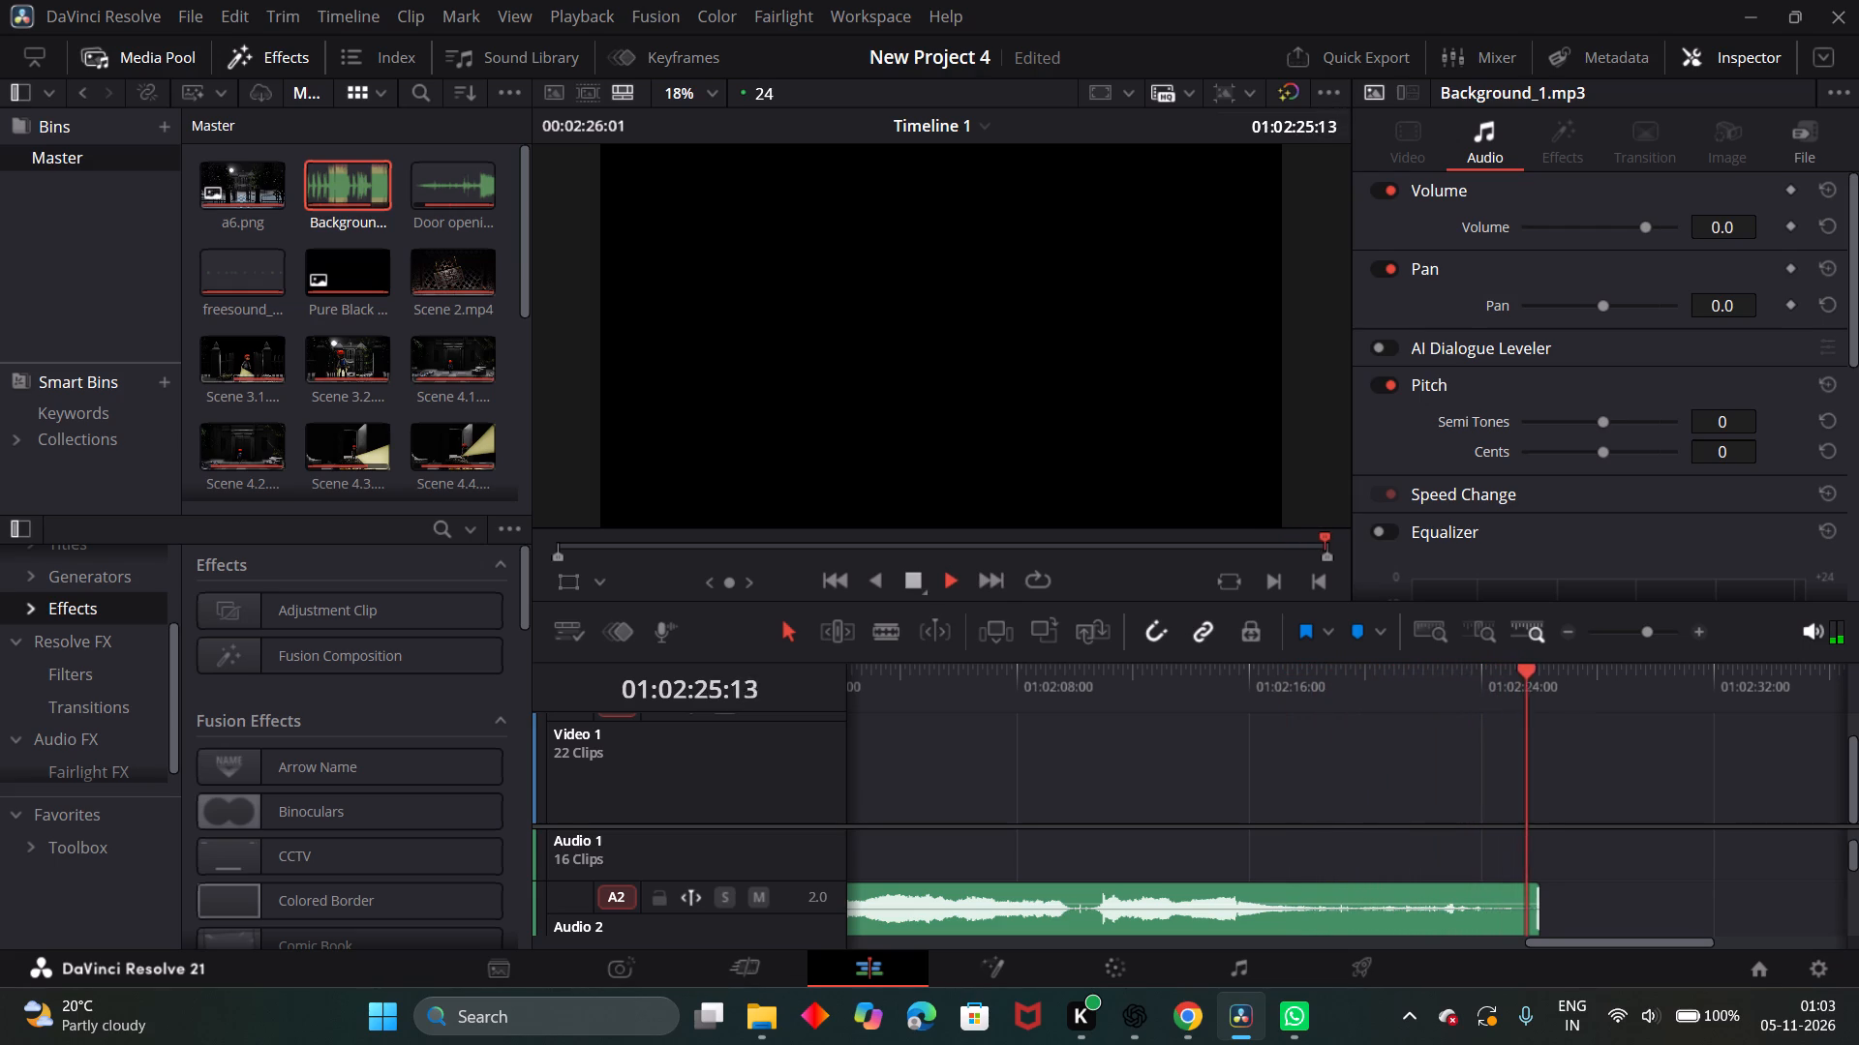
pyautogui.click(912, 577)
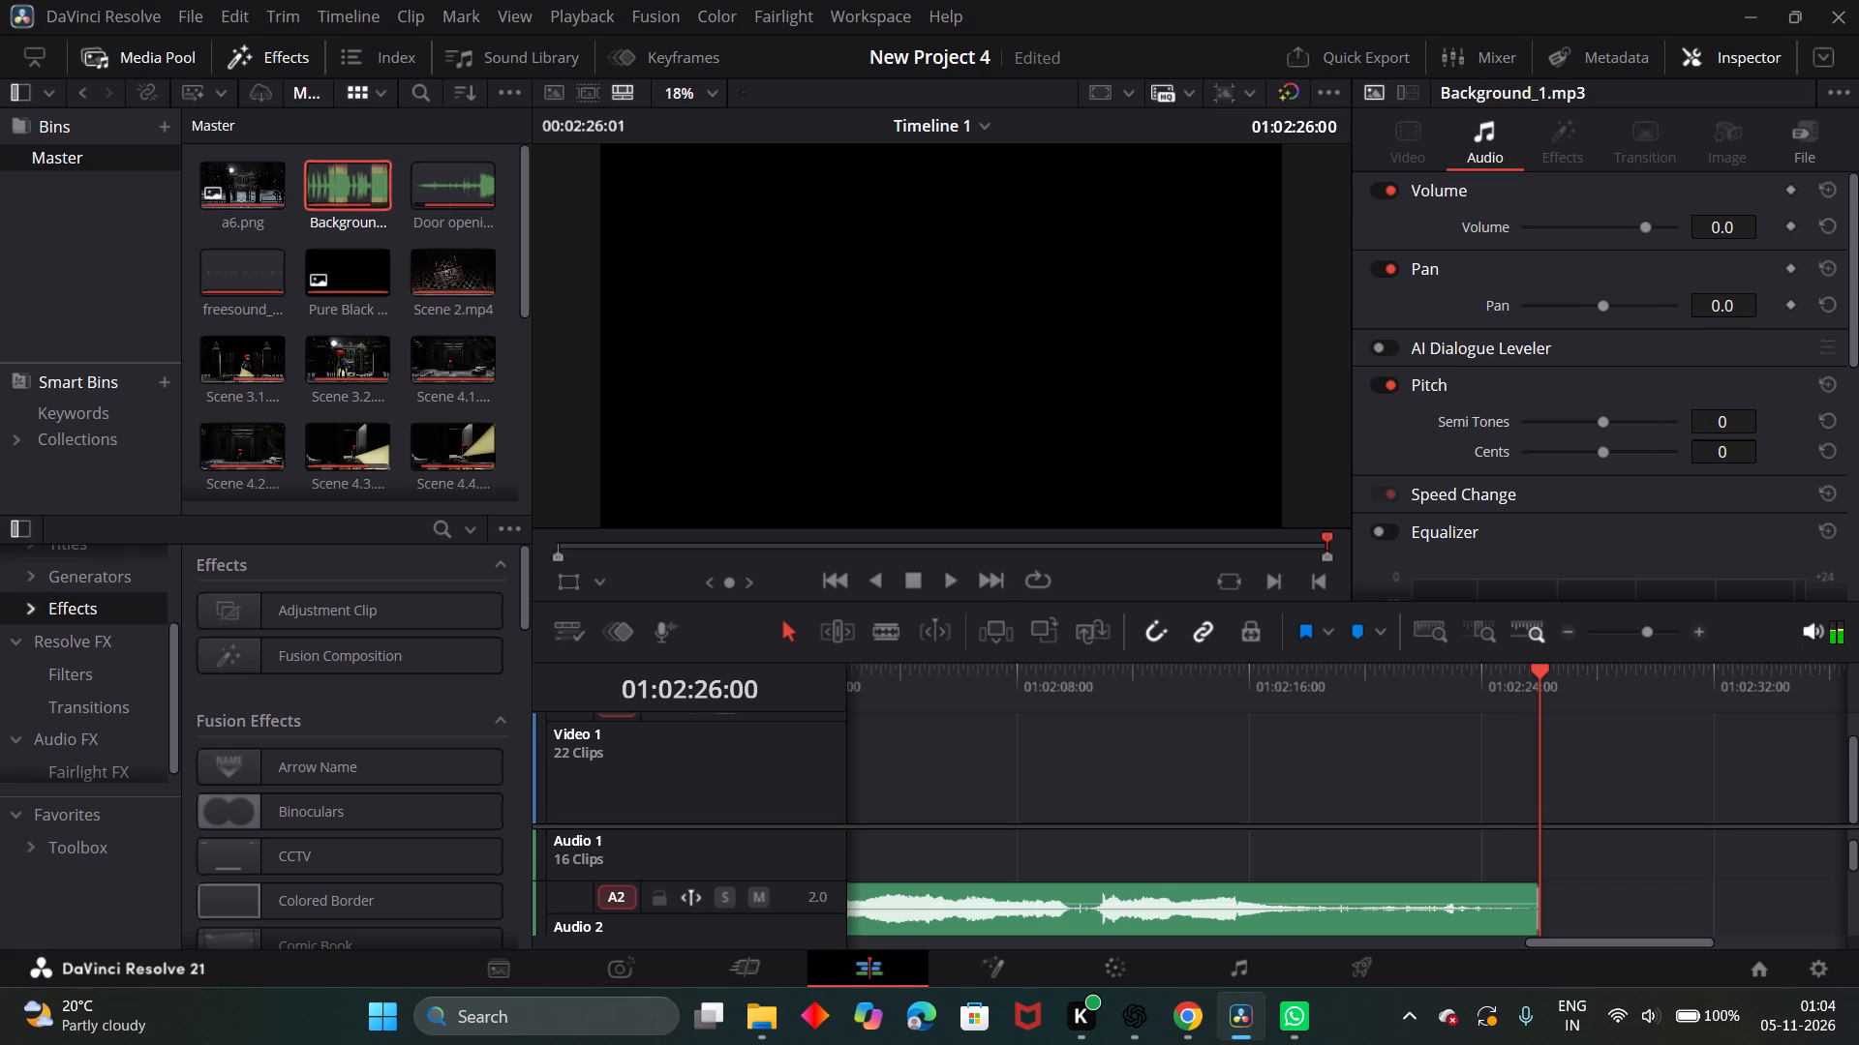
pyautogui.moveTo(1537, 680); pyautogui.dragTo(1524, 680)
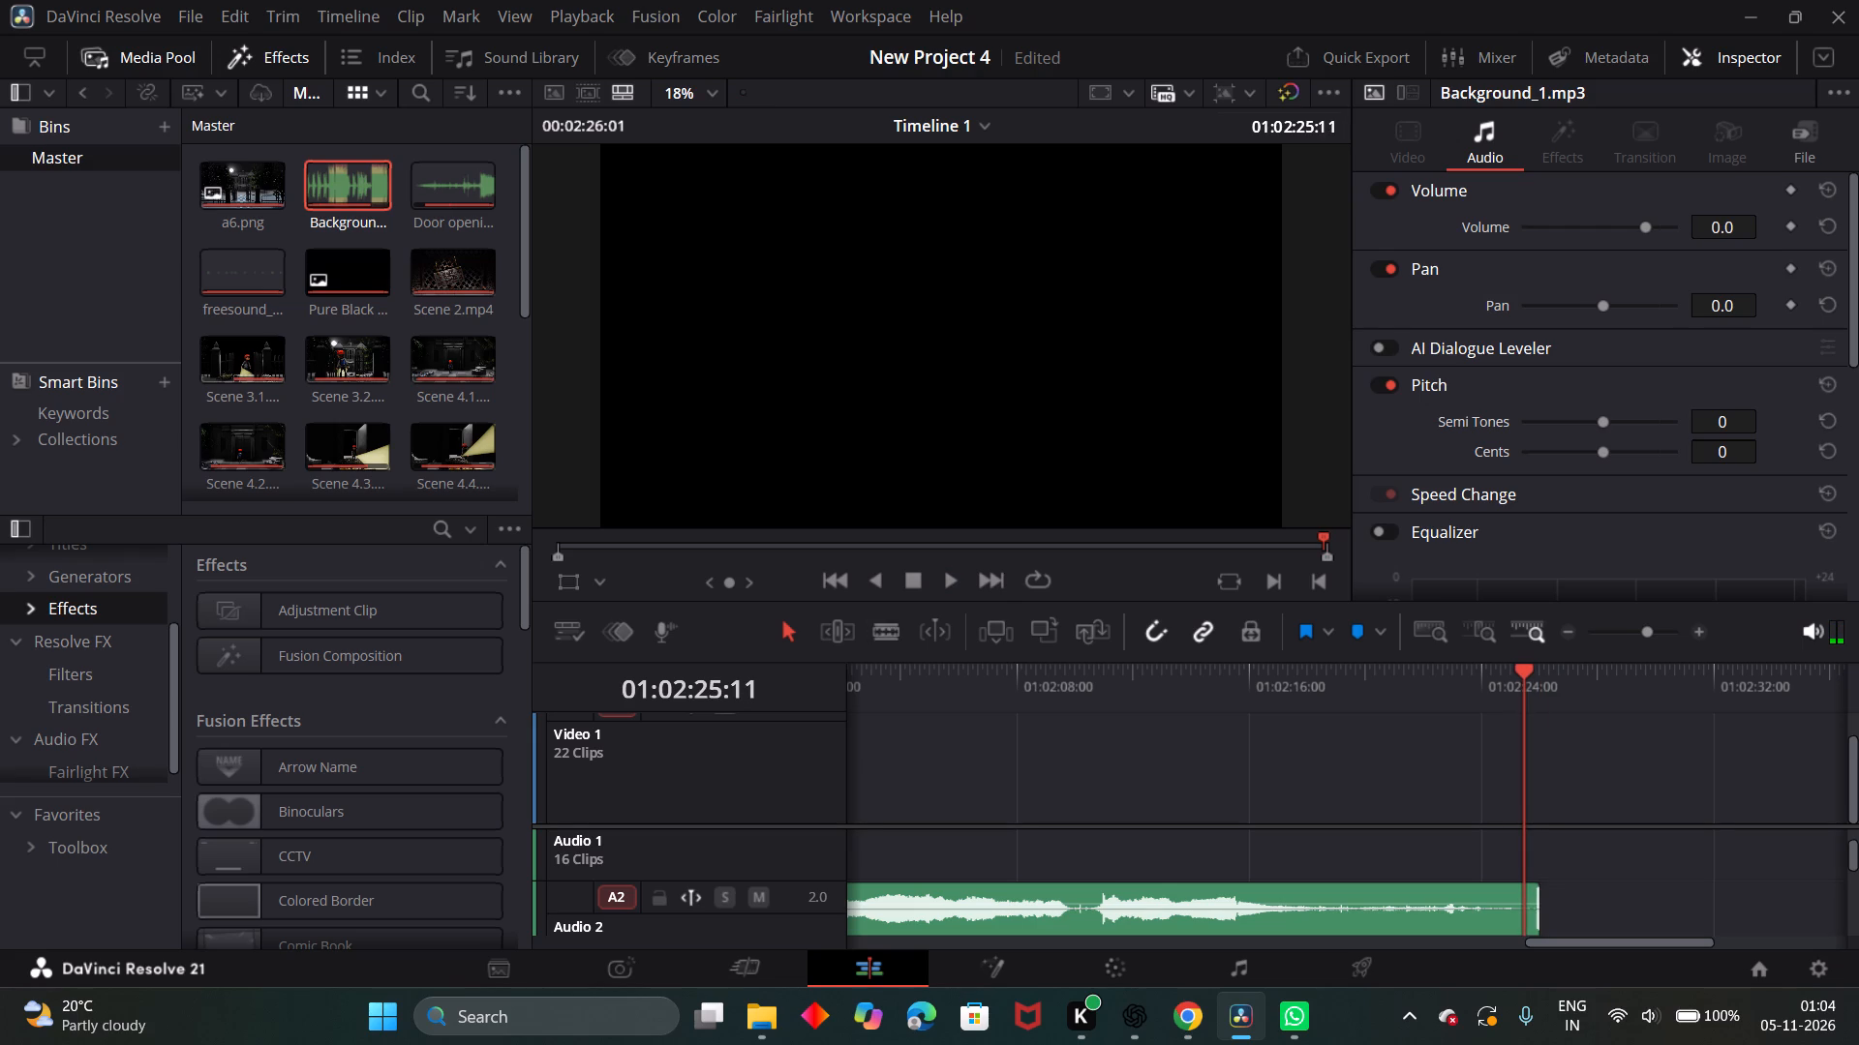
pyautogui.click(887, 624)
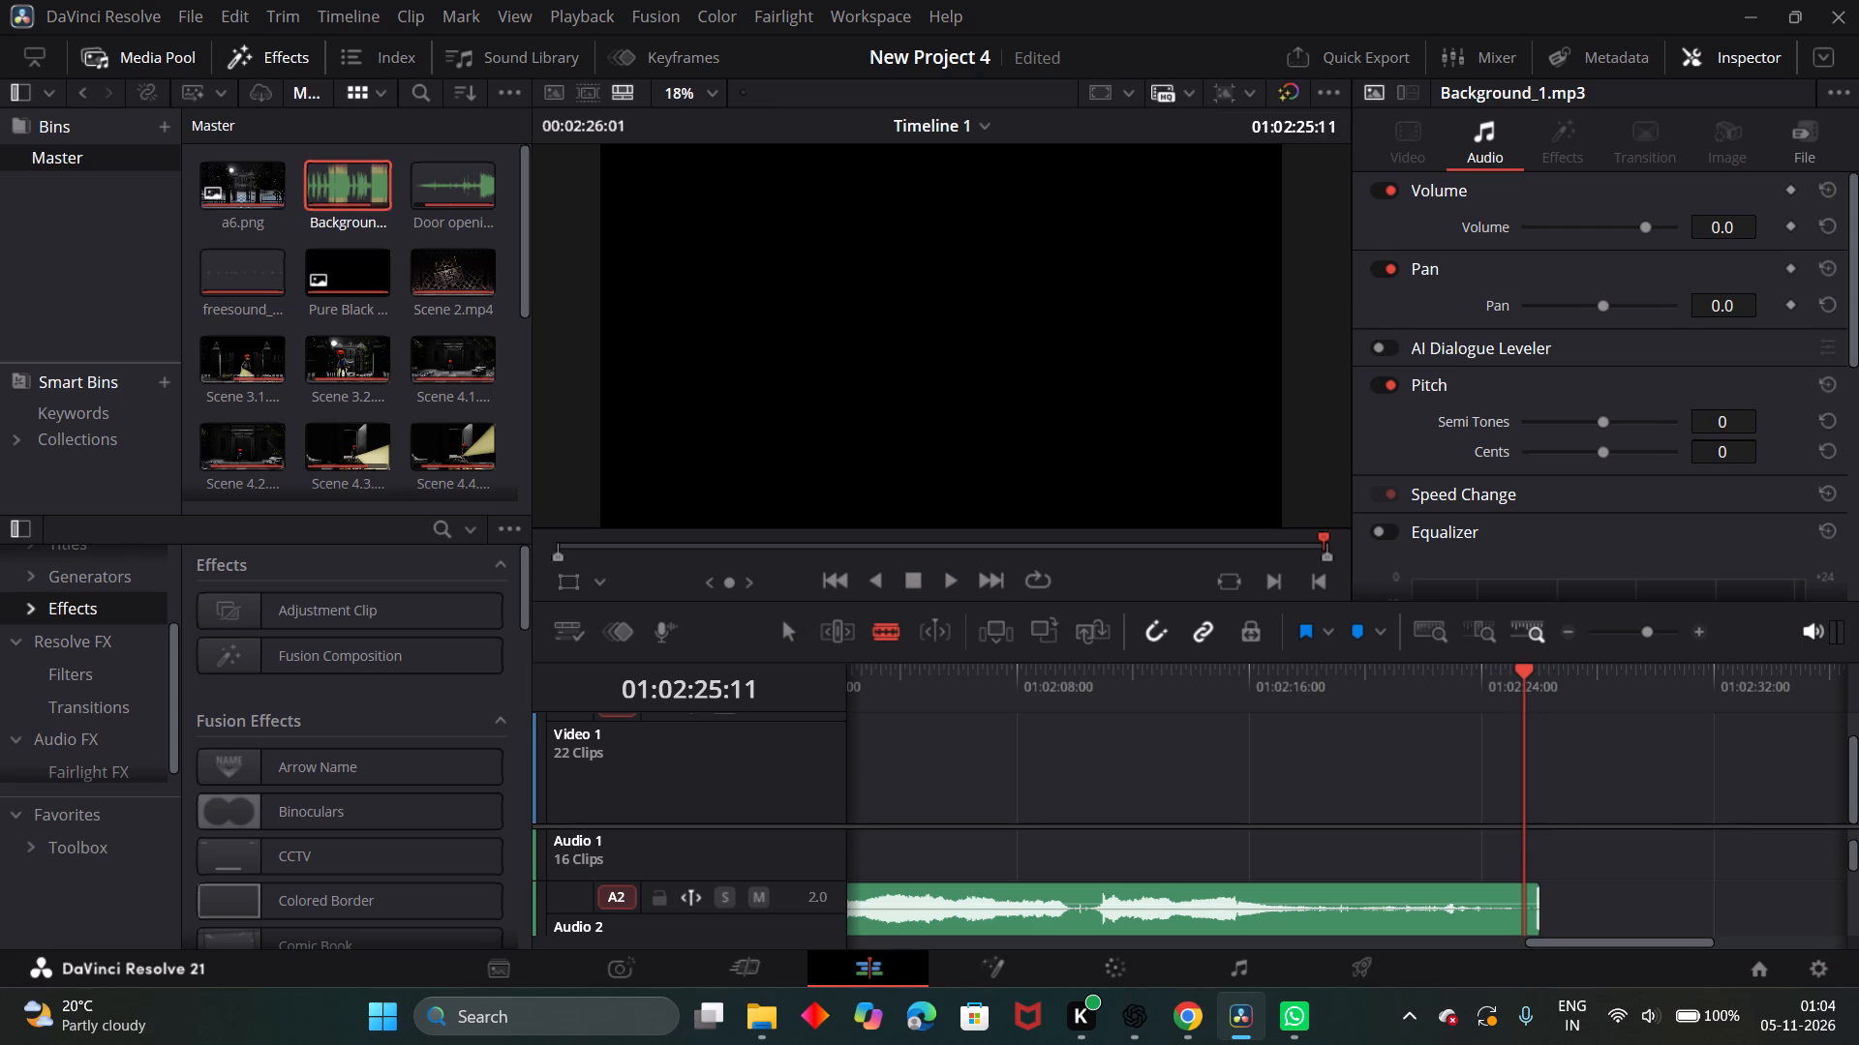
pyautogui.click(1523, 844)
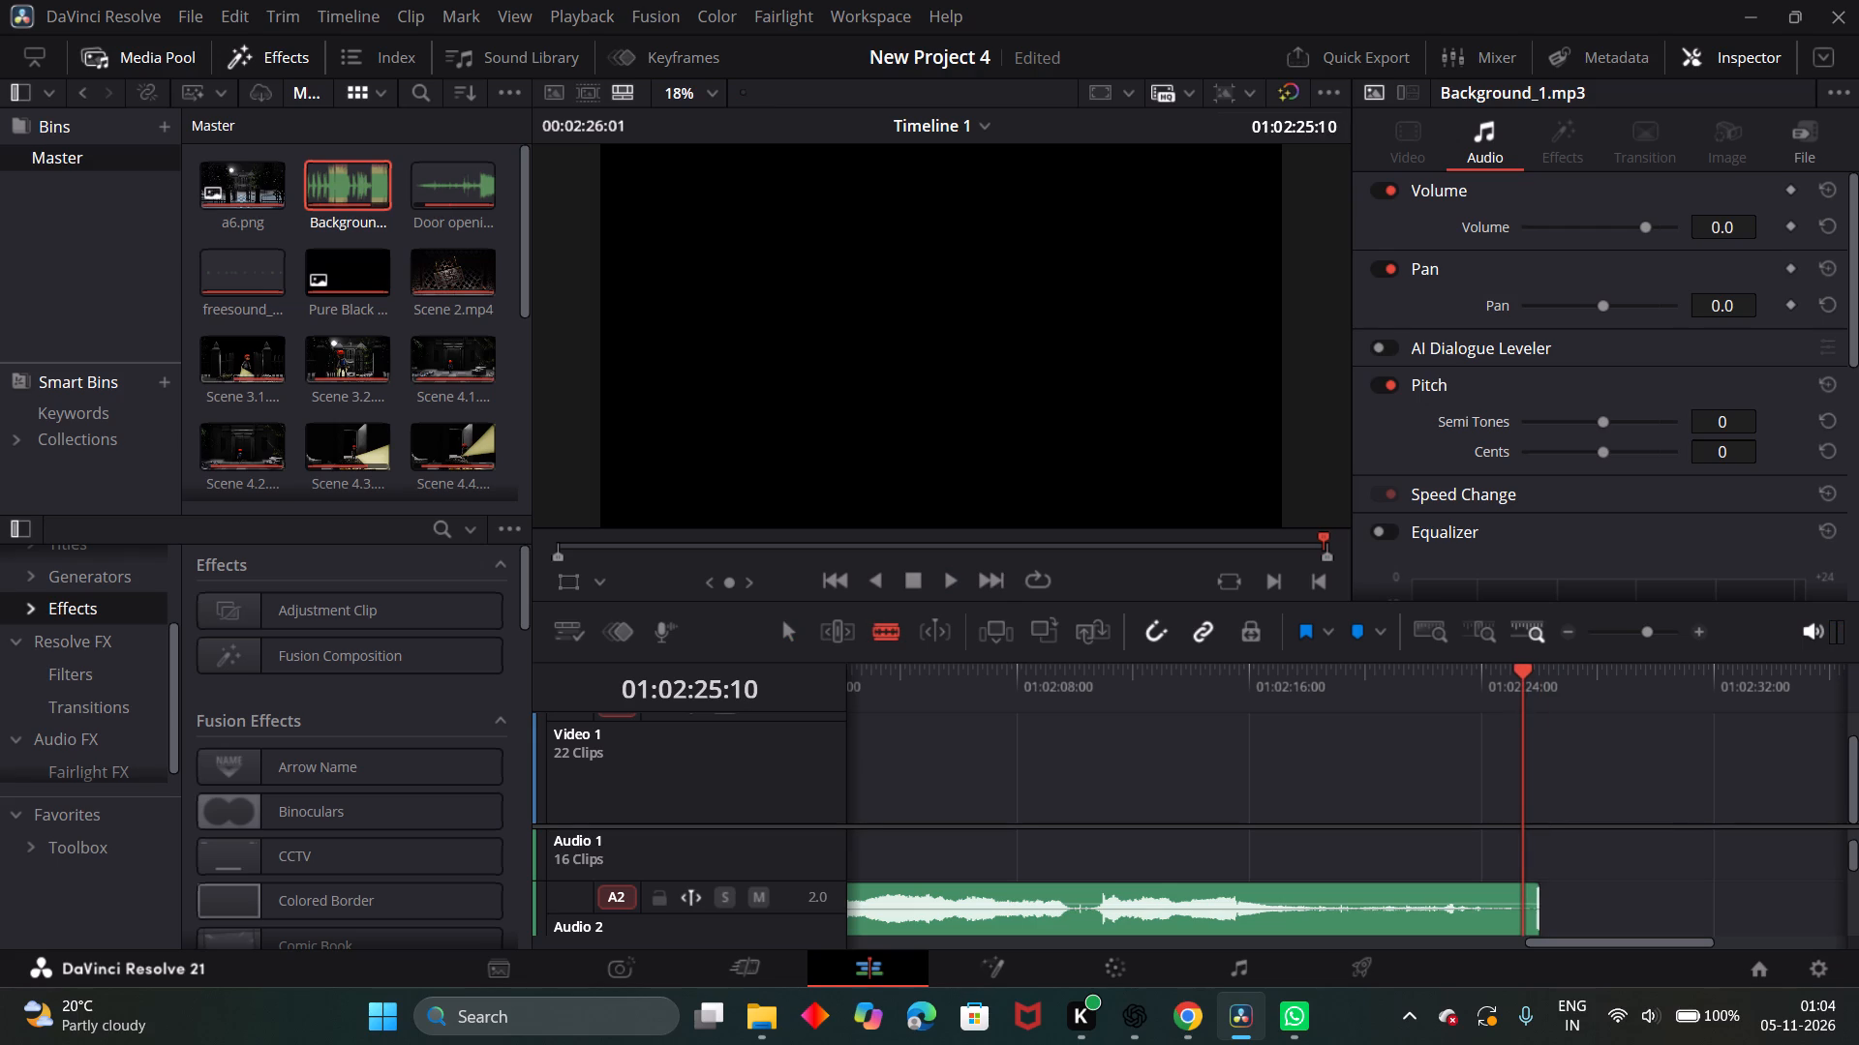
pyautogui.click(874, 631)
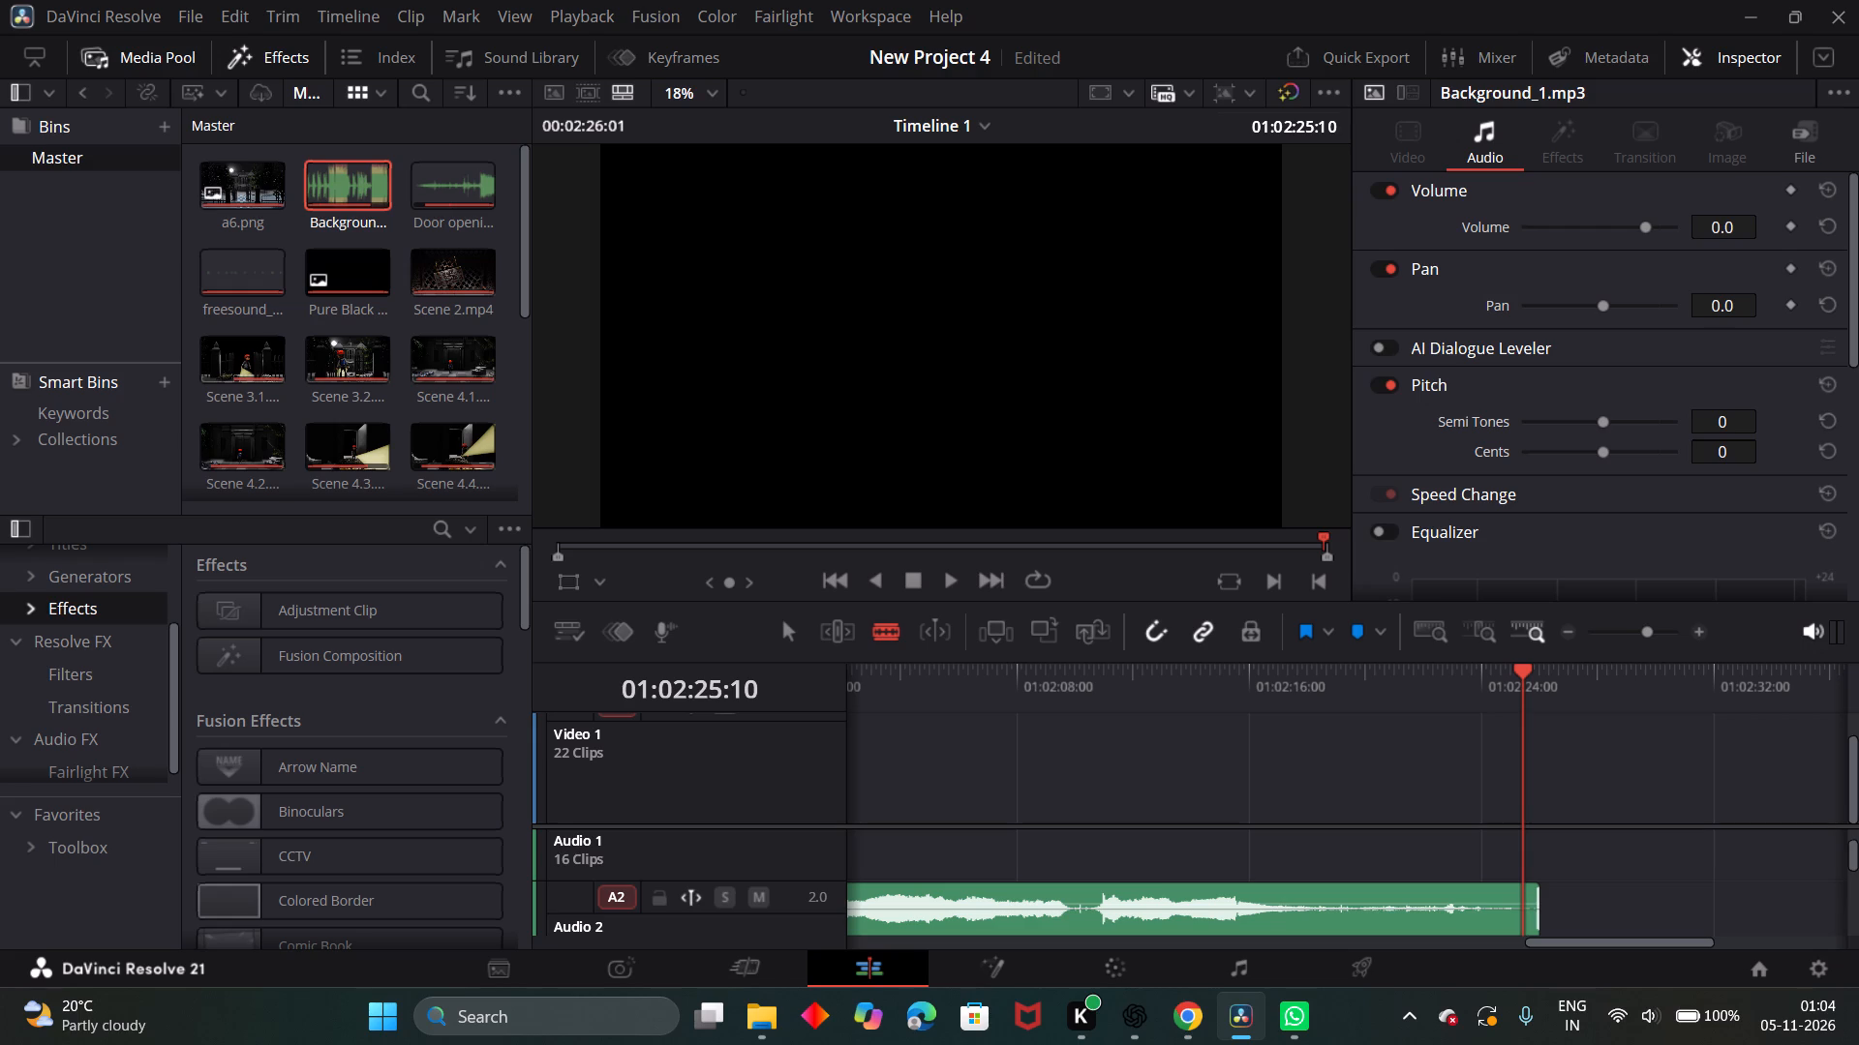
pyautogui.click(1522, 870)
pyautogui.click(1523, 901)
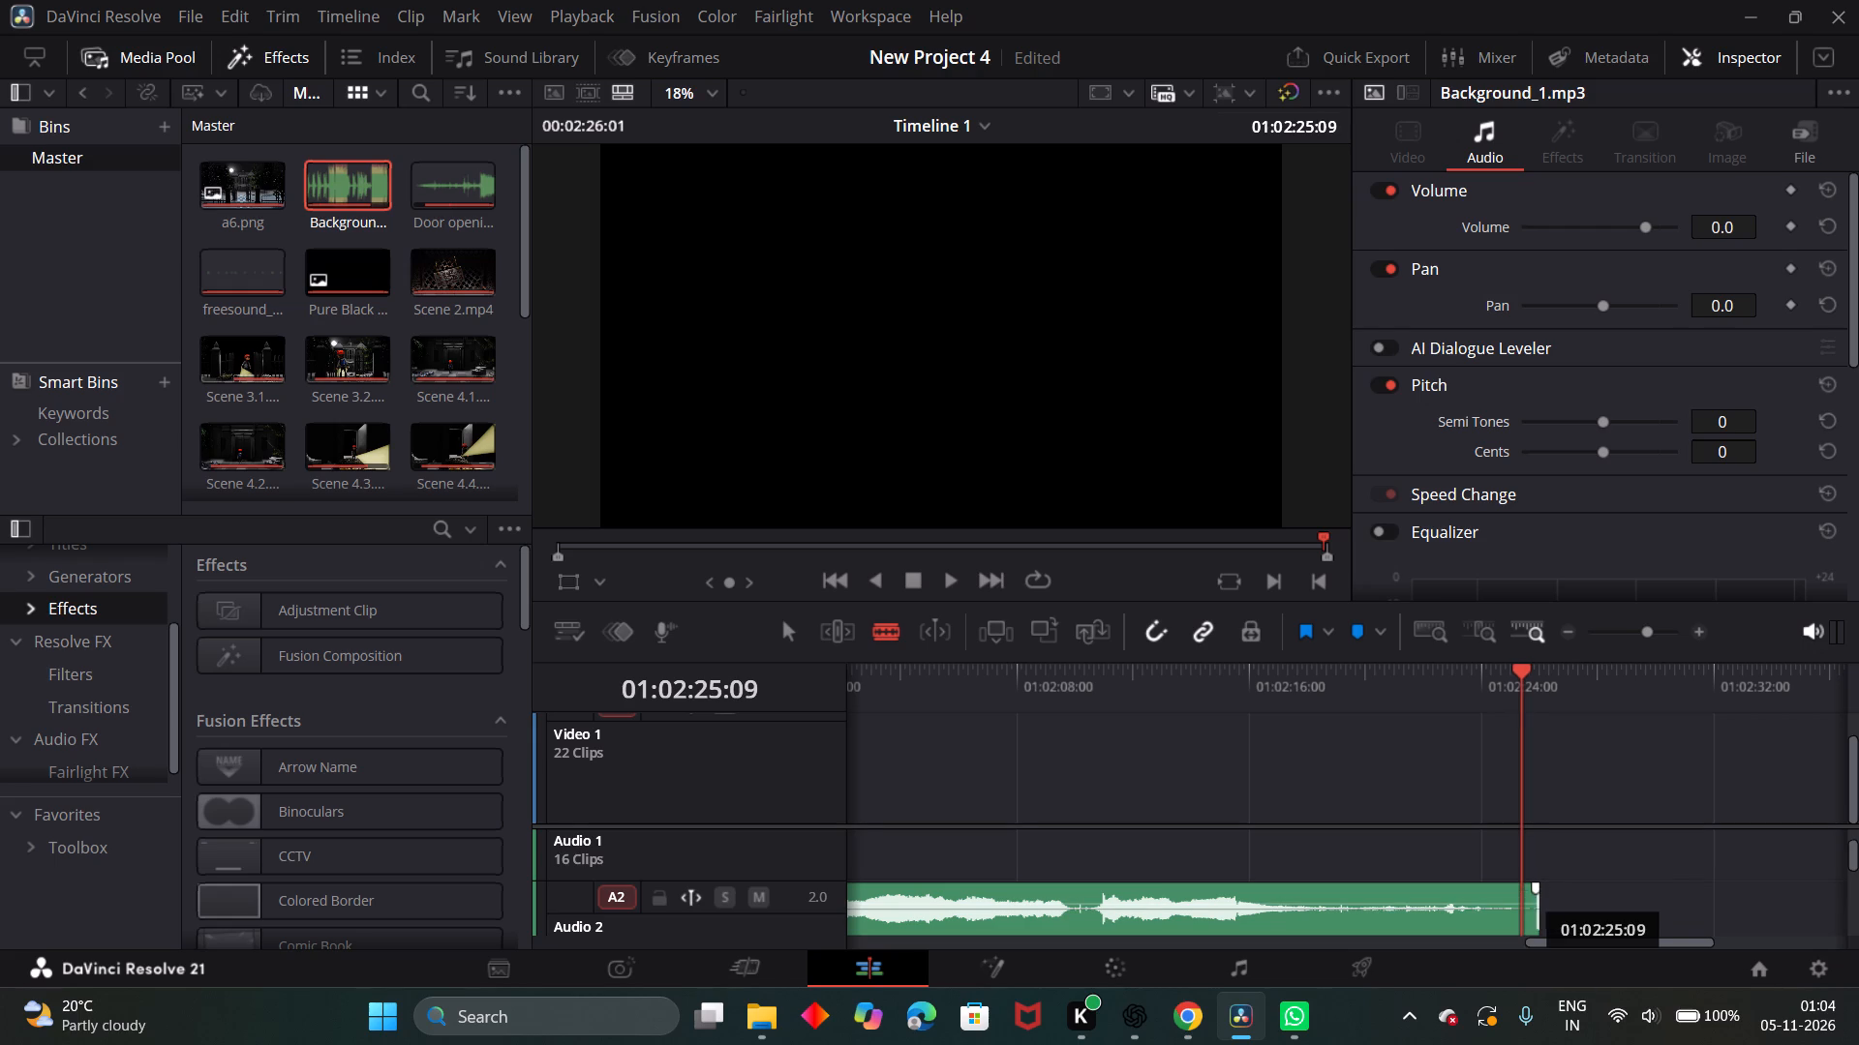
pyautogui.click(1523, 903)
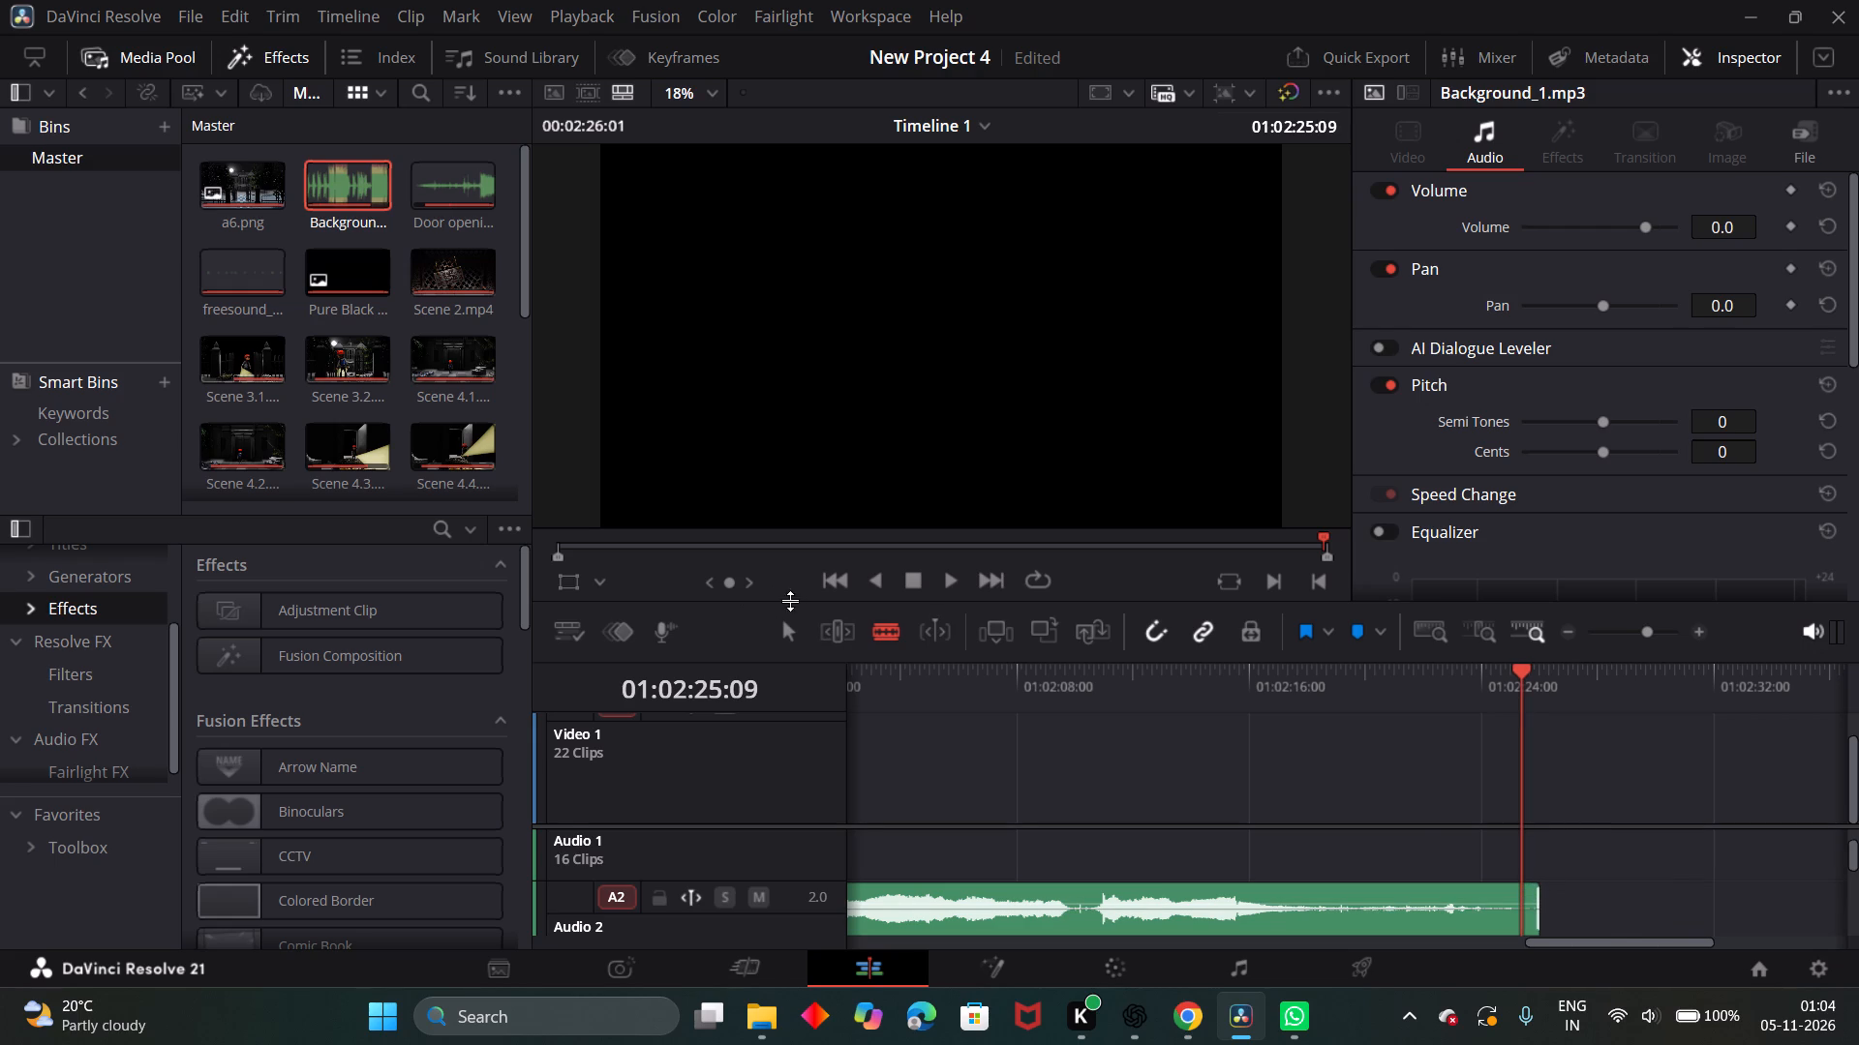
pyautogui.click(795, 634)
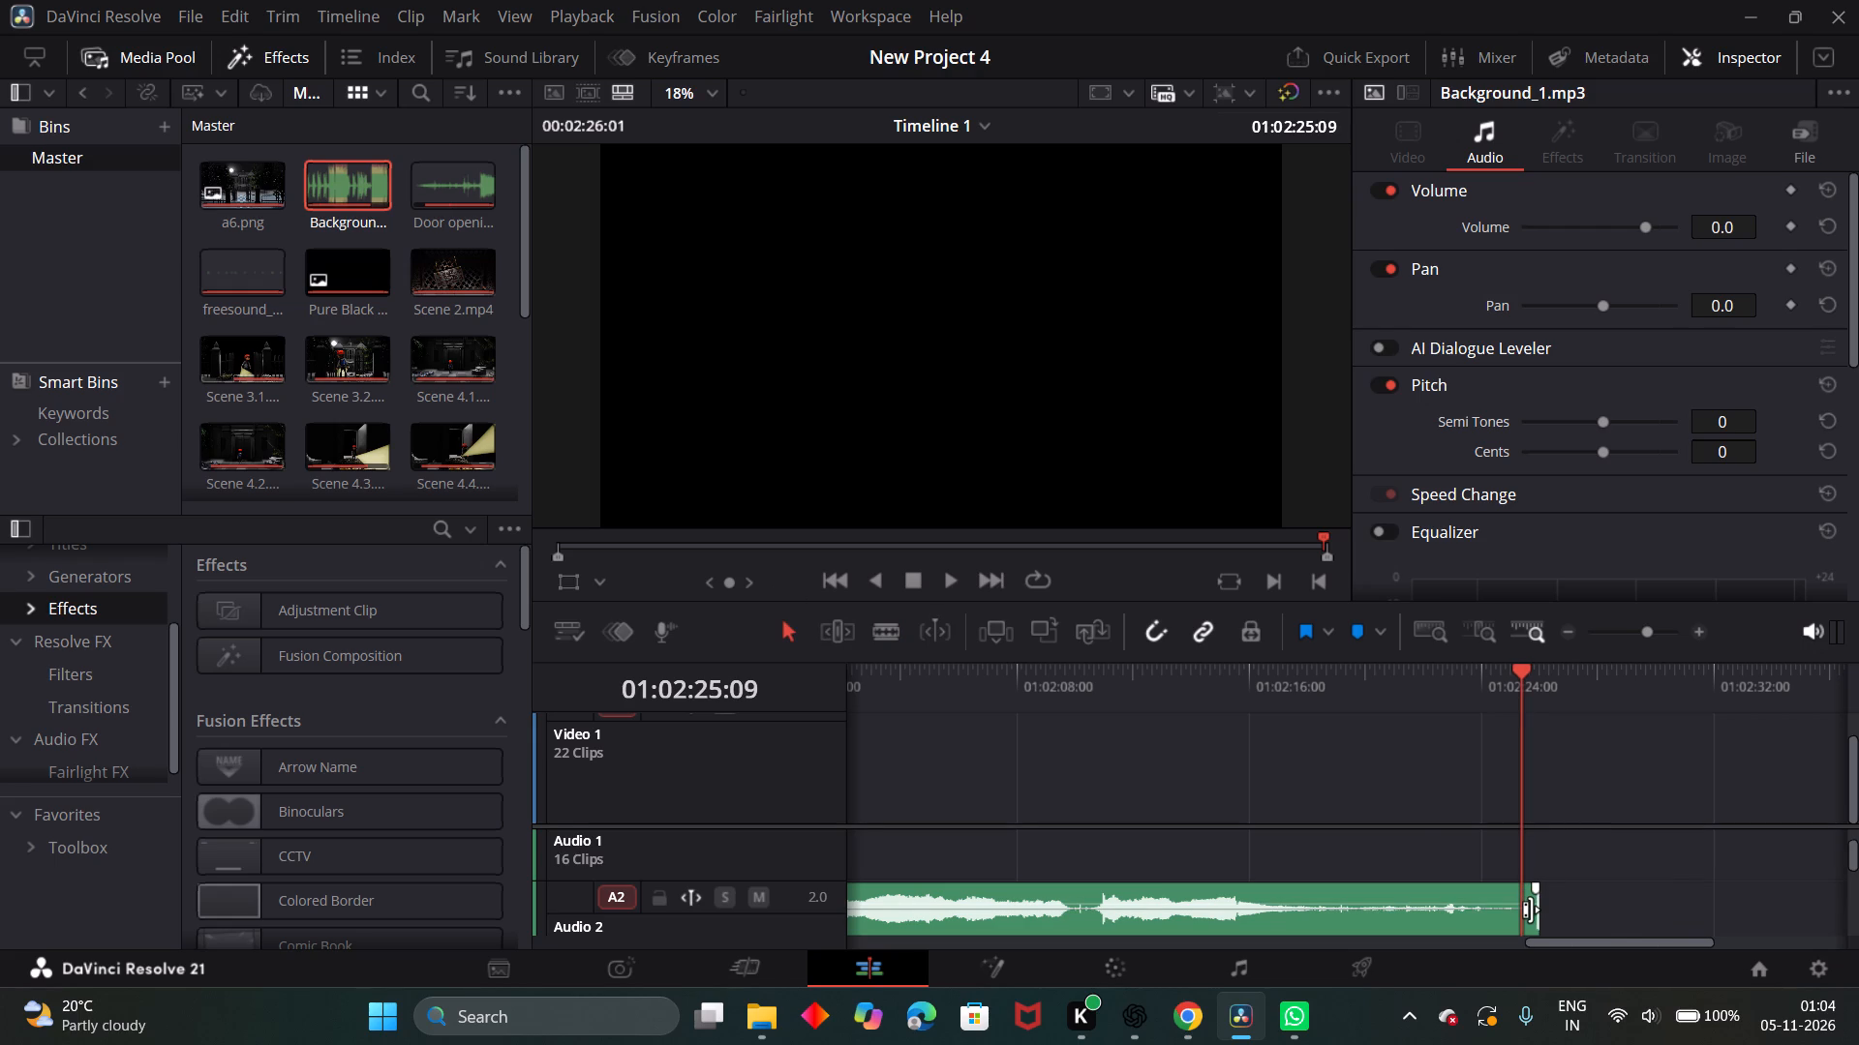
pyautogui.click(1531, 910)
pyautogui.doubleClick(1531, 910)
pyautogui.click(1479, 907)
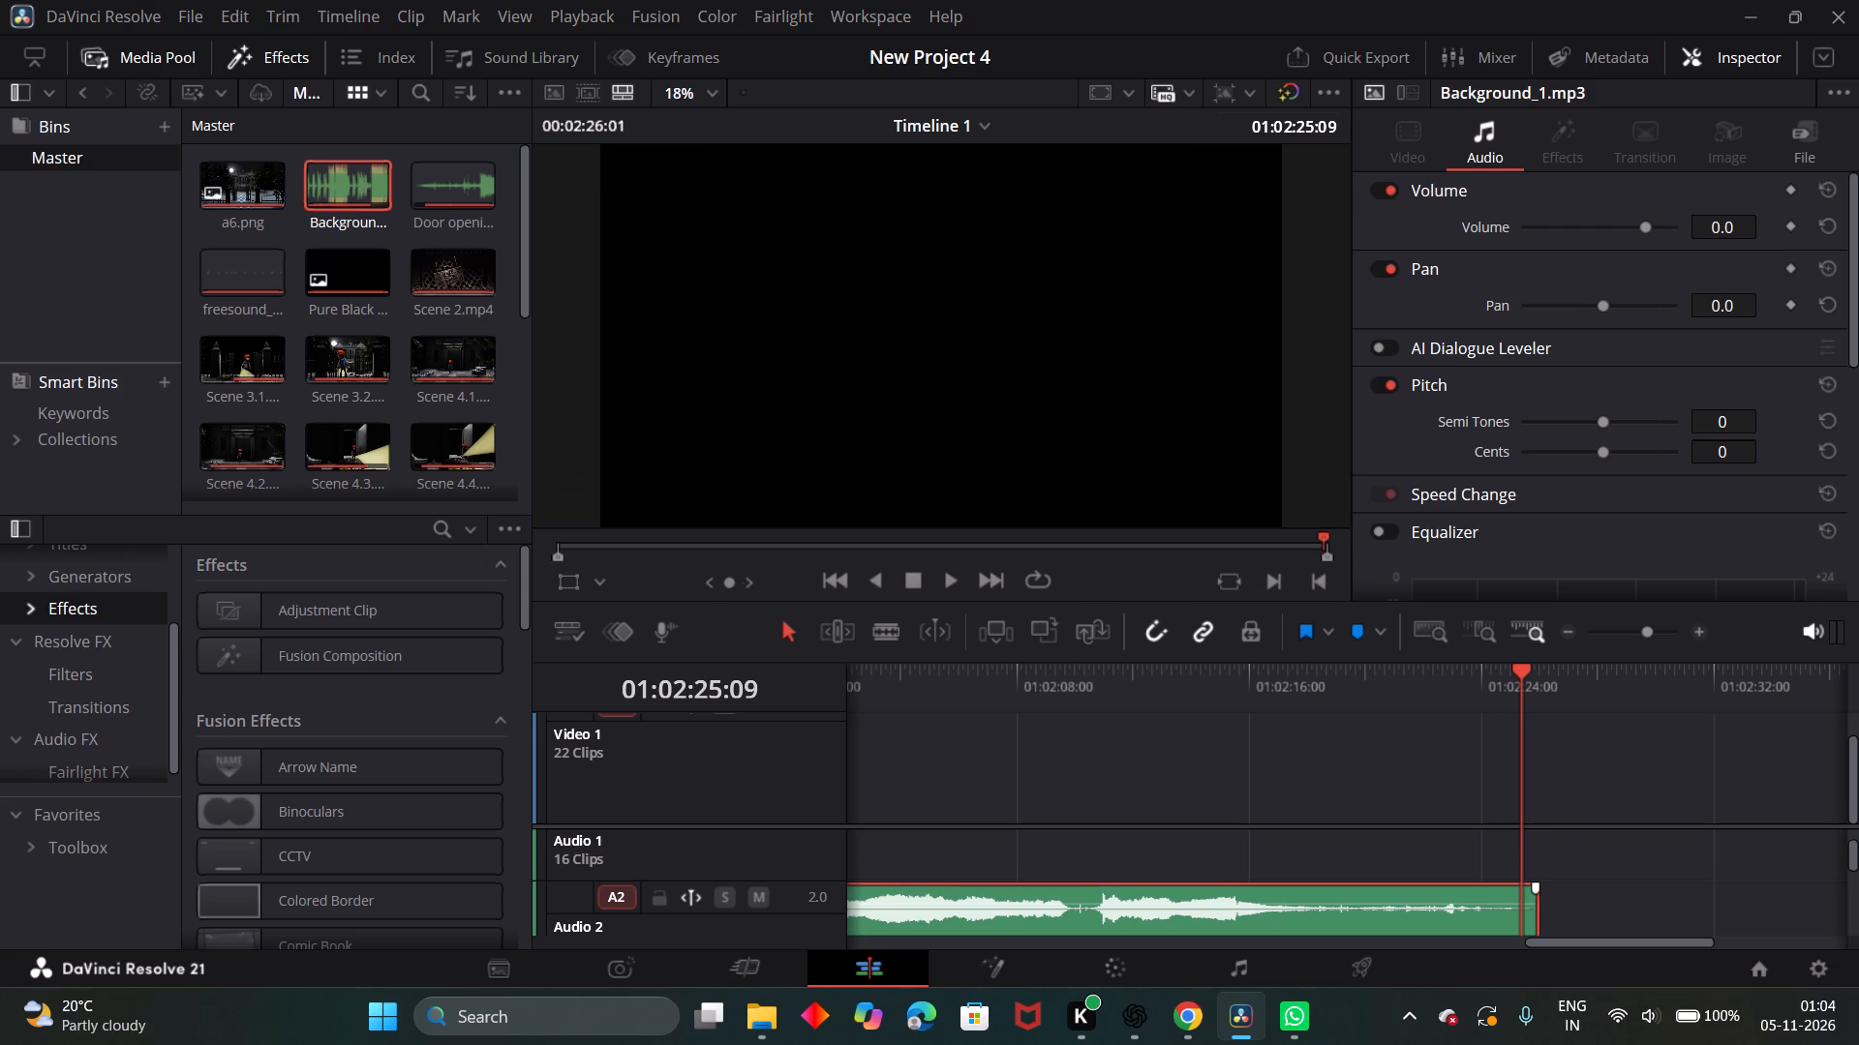
# Split the background music clip on Audio 2 at 01:02:25:13 and delete the short leftover piece at its end.
pyautogui.click(882, 617)
pyautogui.click(1524, 901)
pyautogui.moveTo(1524, 821); pyautogui.dragTo(1525, 833)
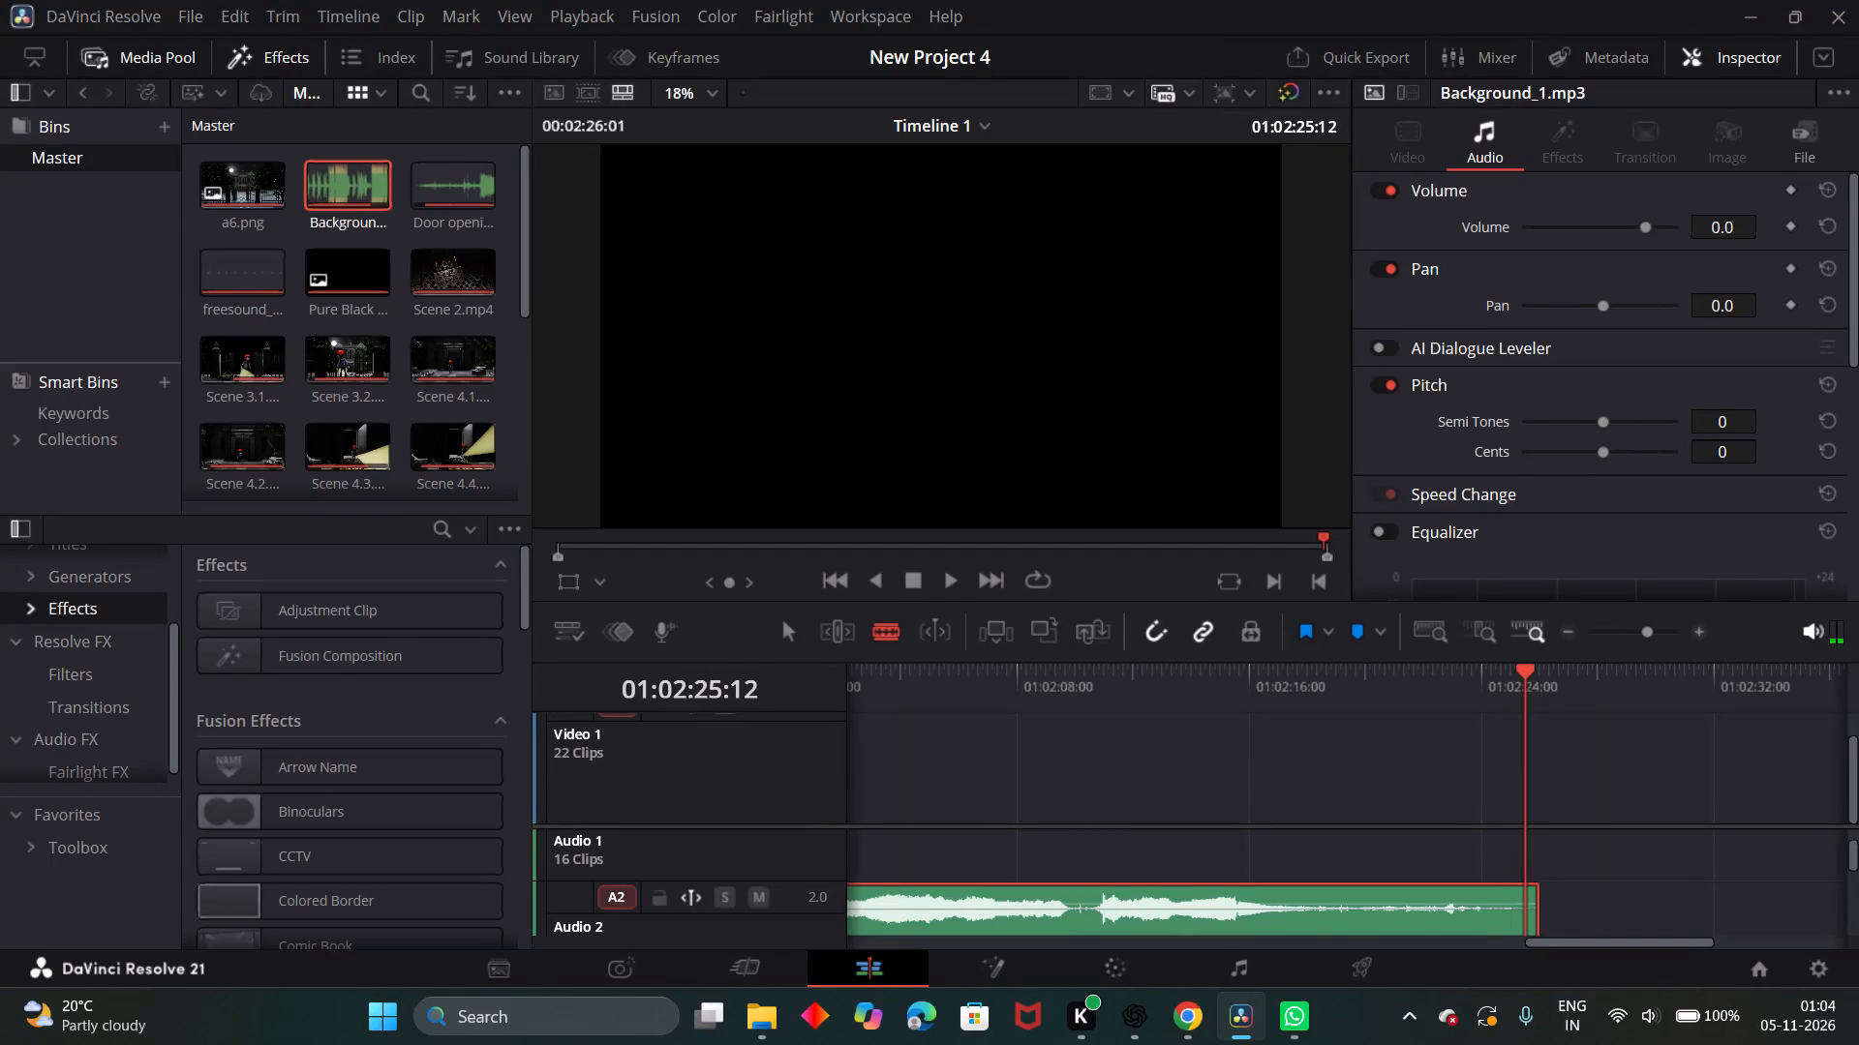
pyautogui.click(1521, 874)
pyautogui.click(1524, 902)
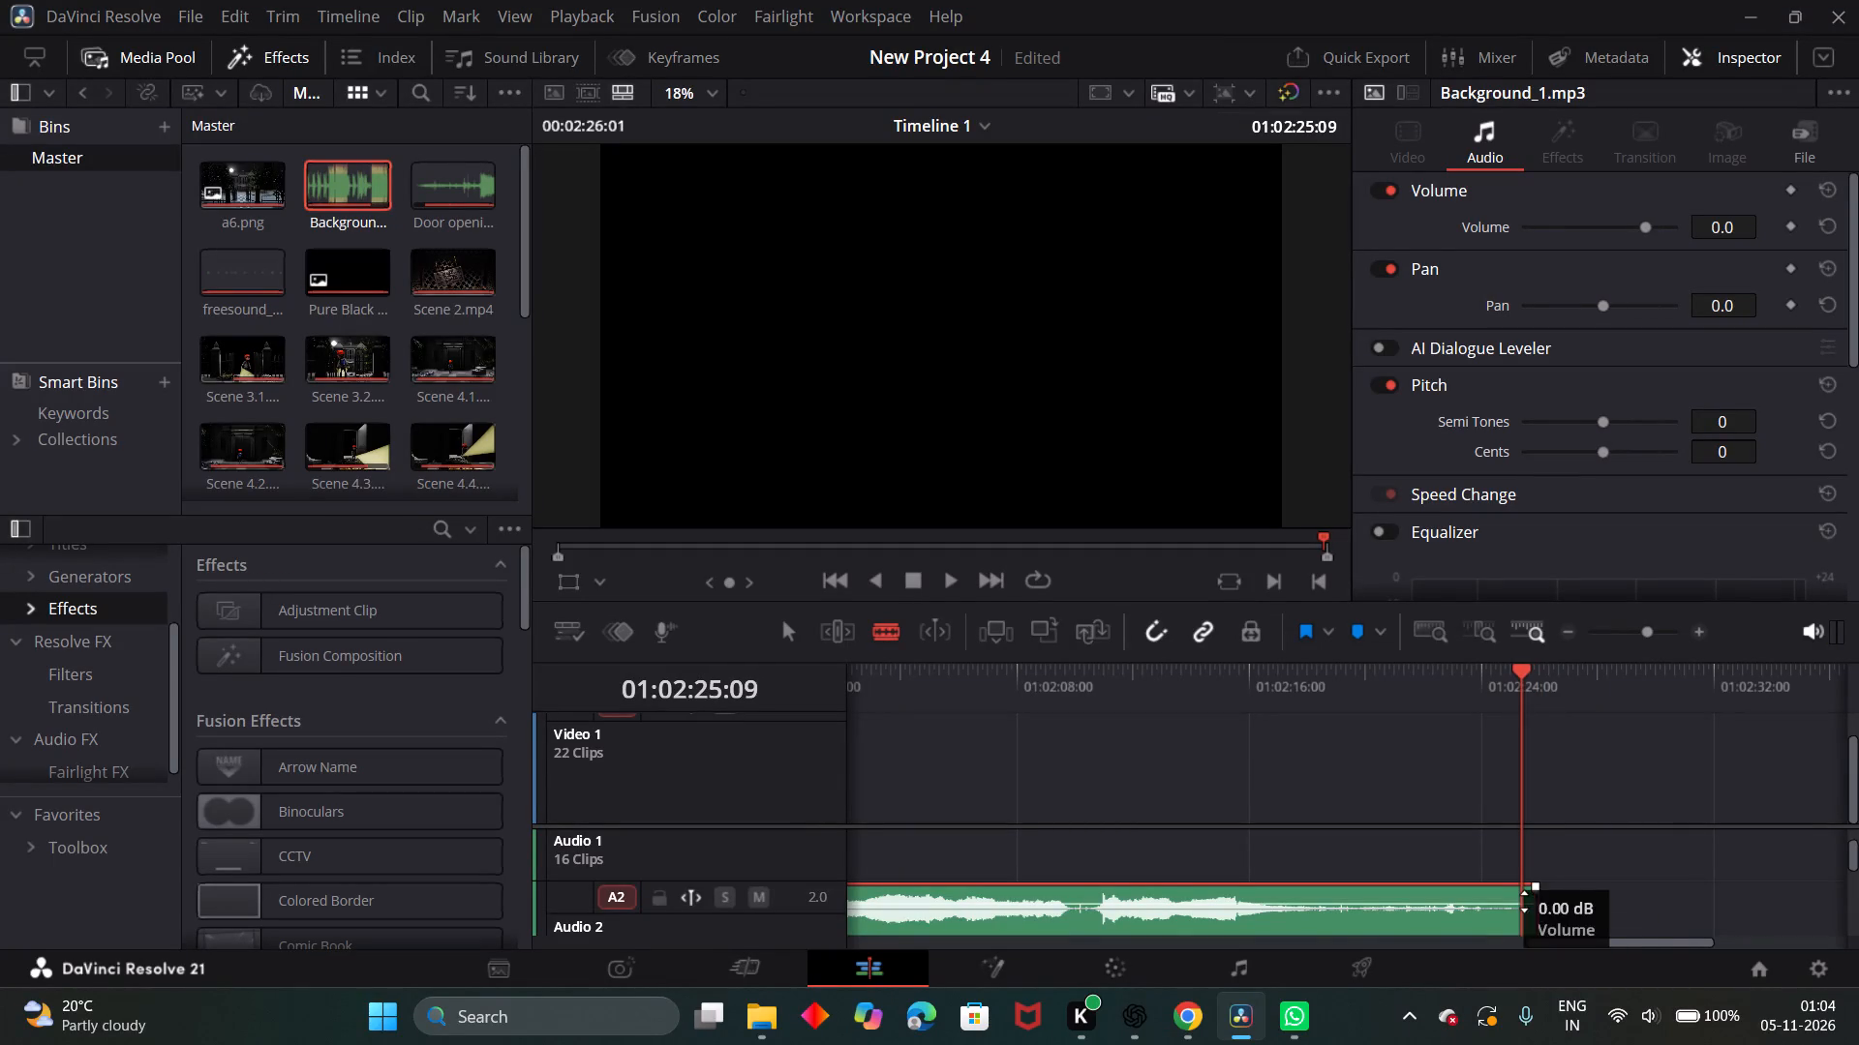
pyautogui.tripleClick(1524, 902)
pyautogui.click(1524, 902)
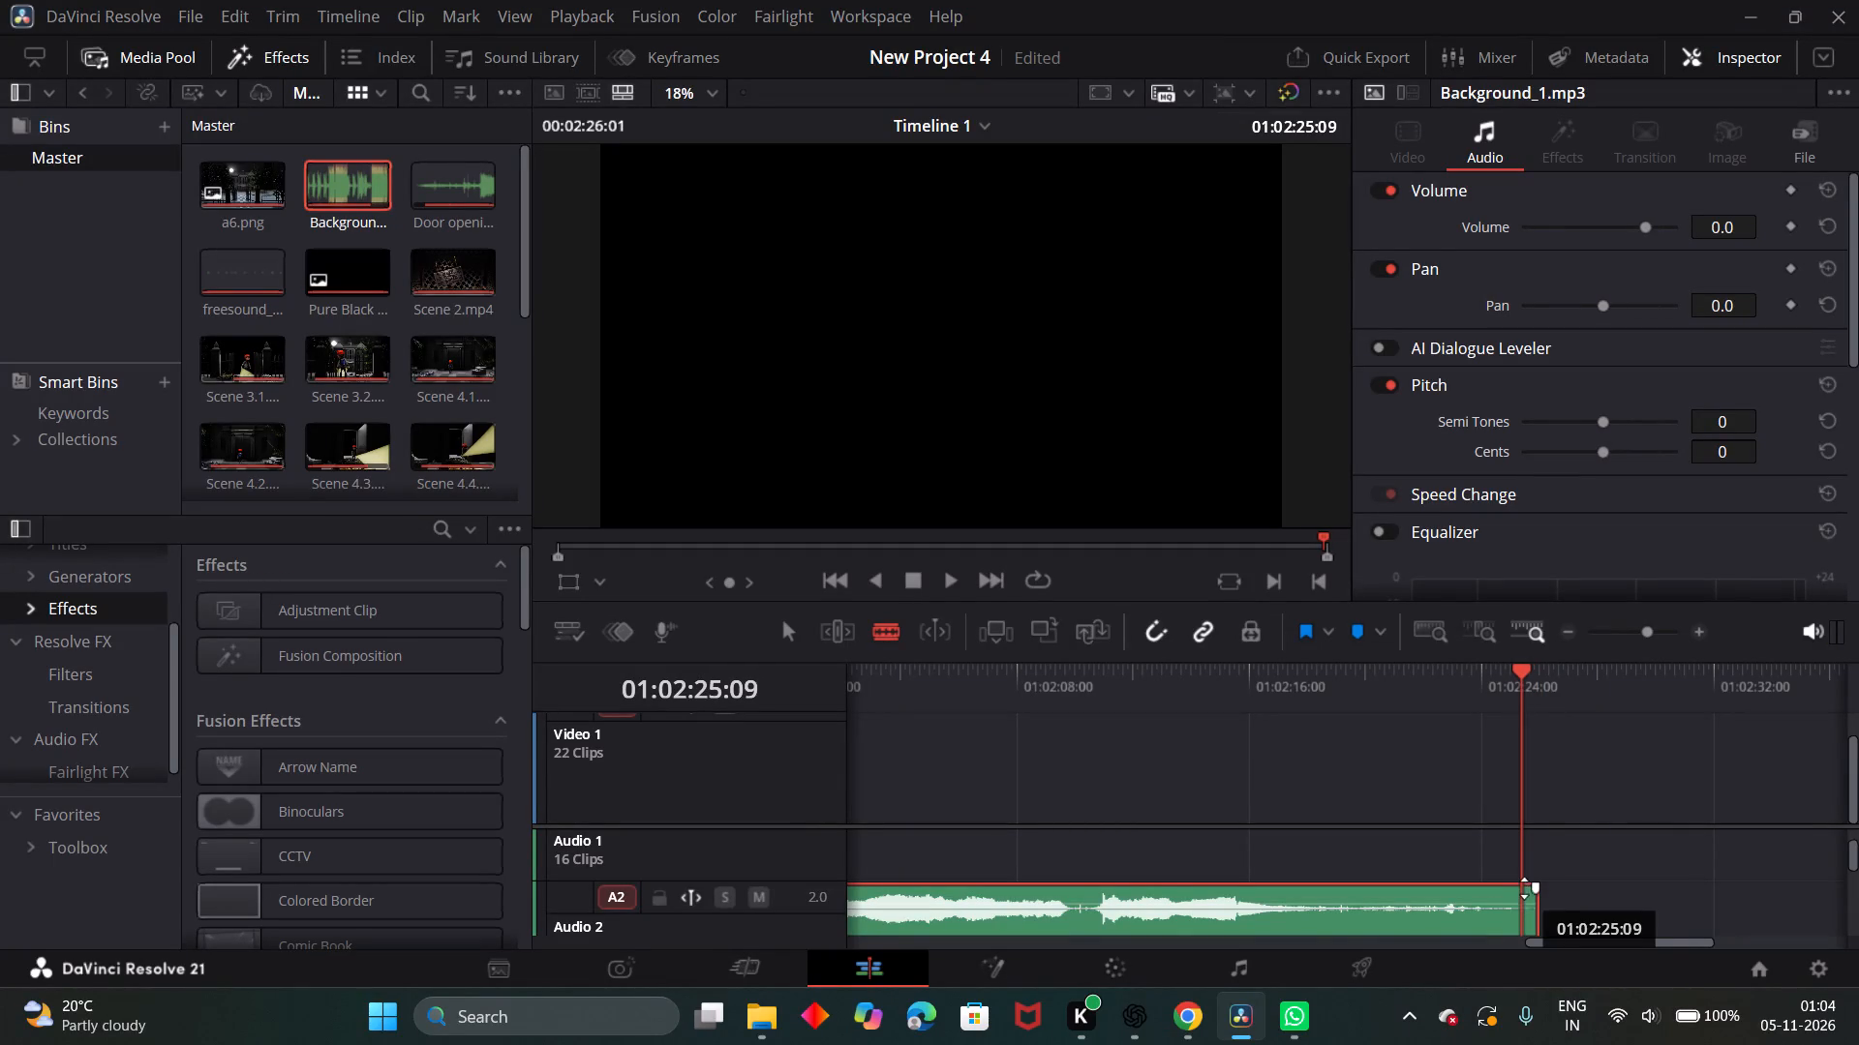
pyautogui.click(1525, 880)
pyautogui.moveTo(1525, 880); pyautogui.dragTo(1526, 906)
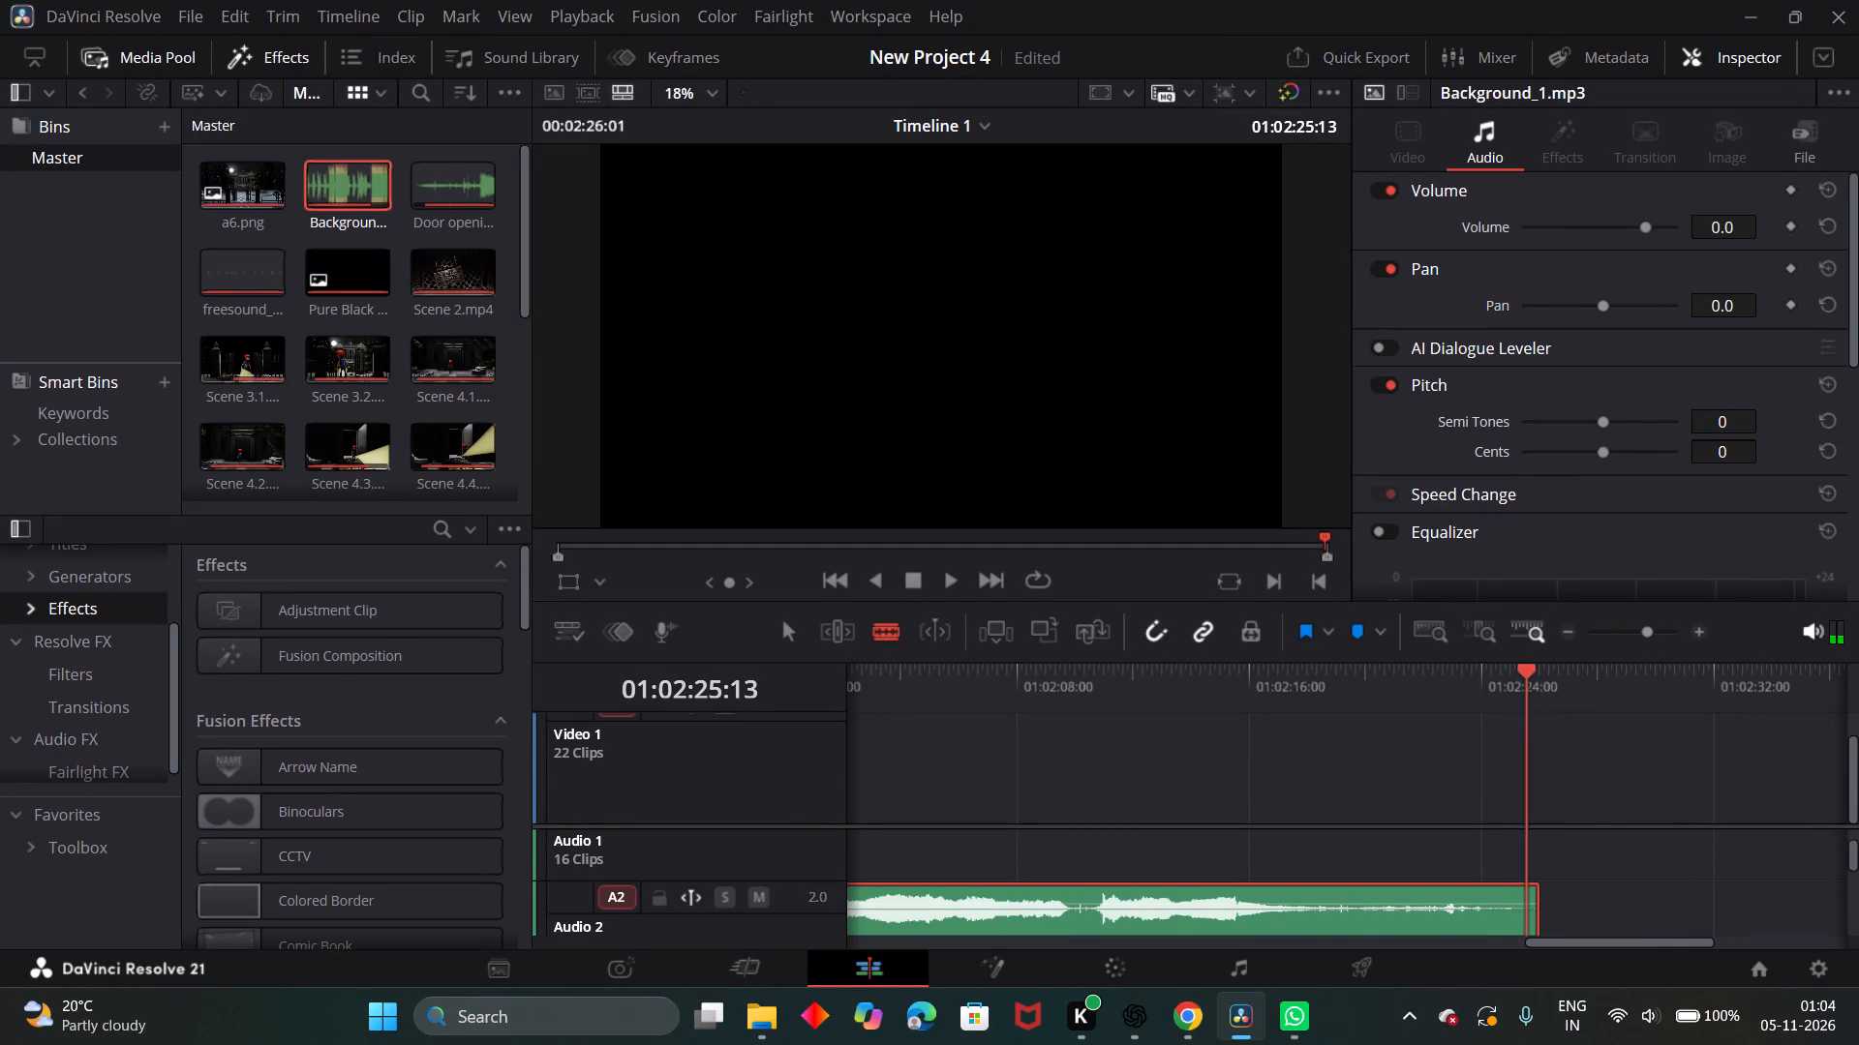
pyautogui.moveTo(1526, 906); pyautogui.dragTo(1527, 905)
pyautogui.click(1527, 905)
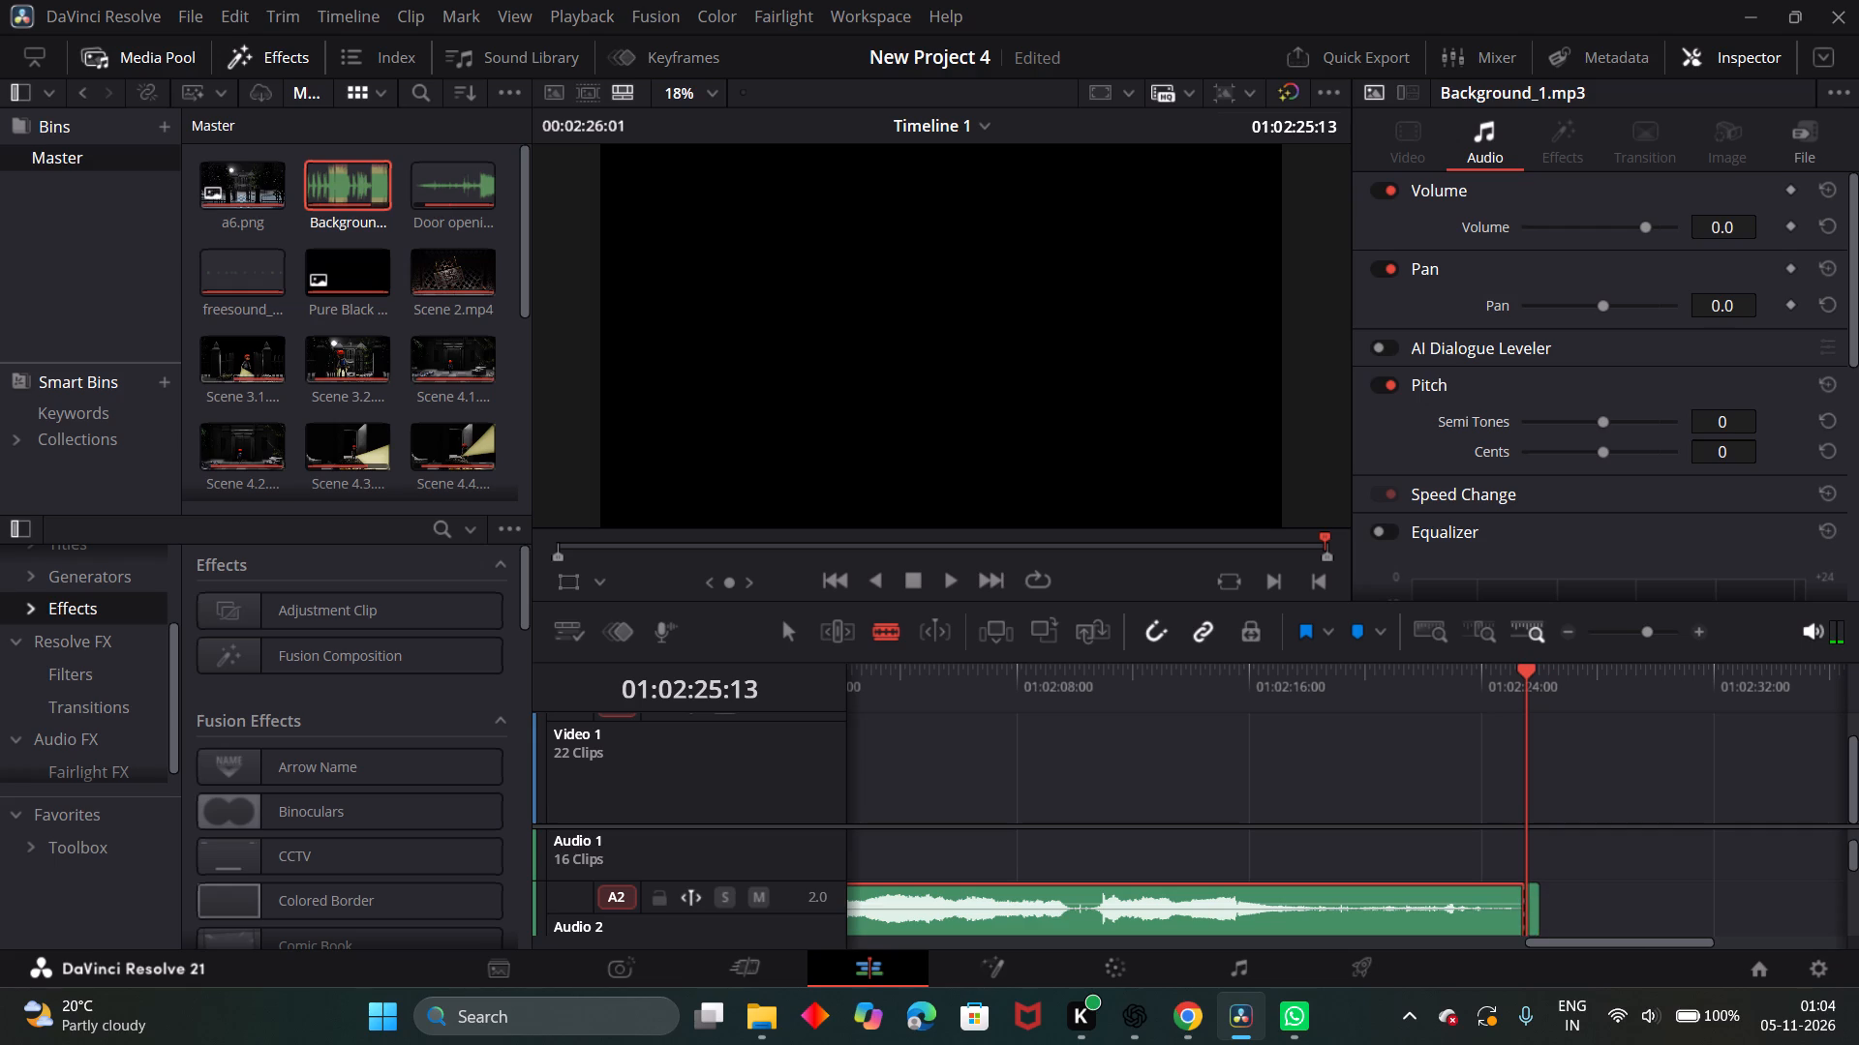
pyautogui.click(796, 635)
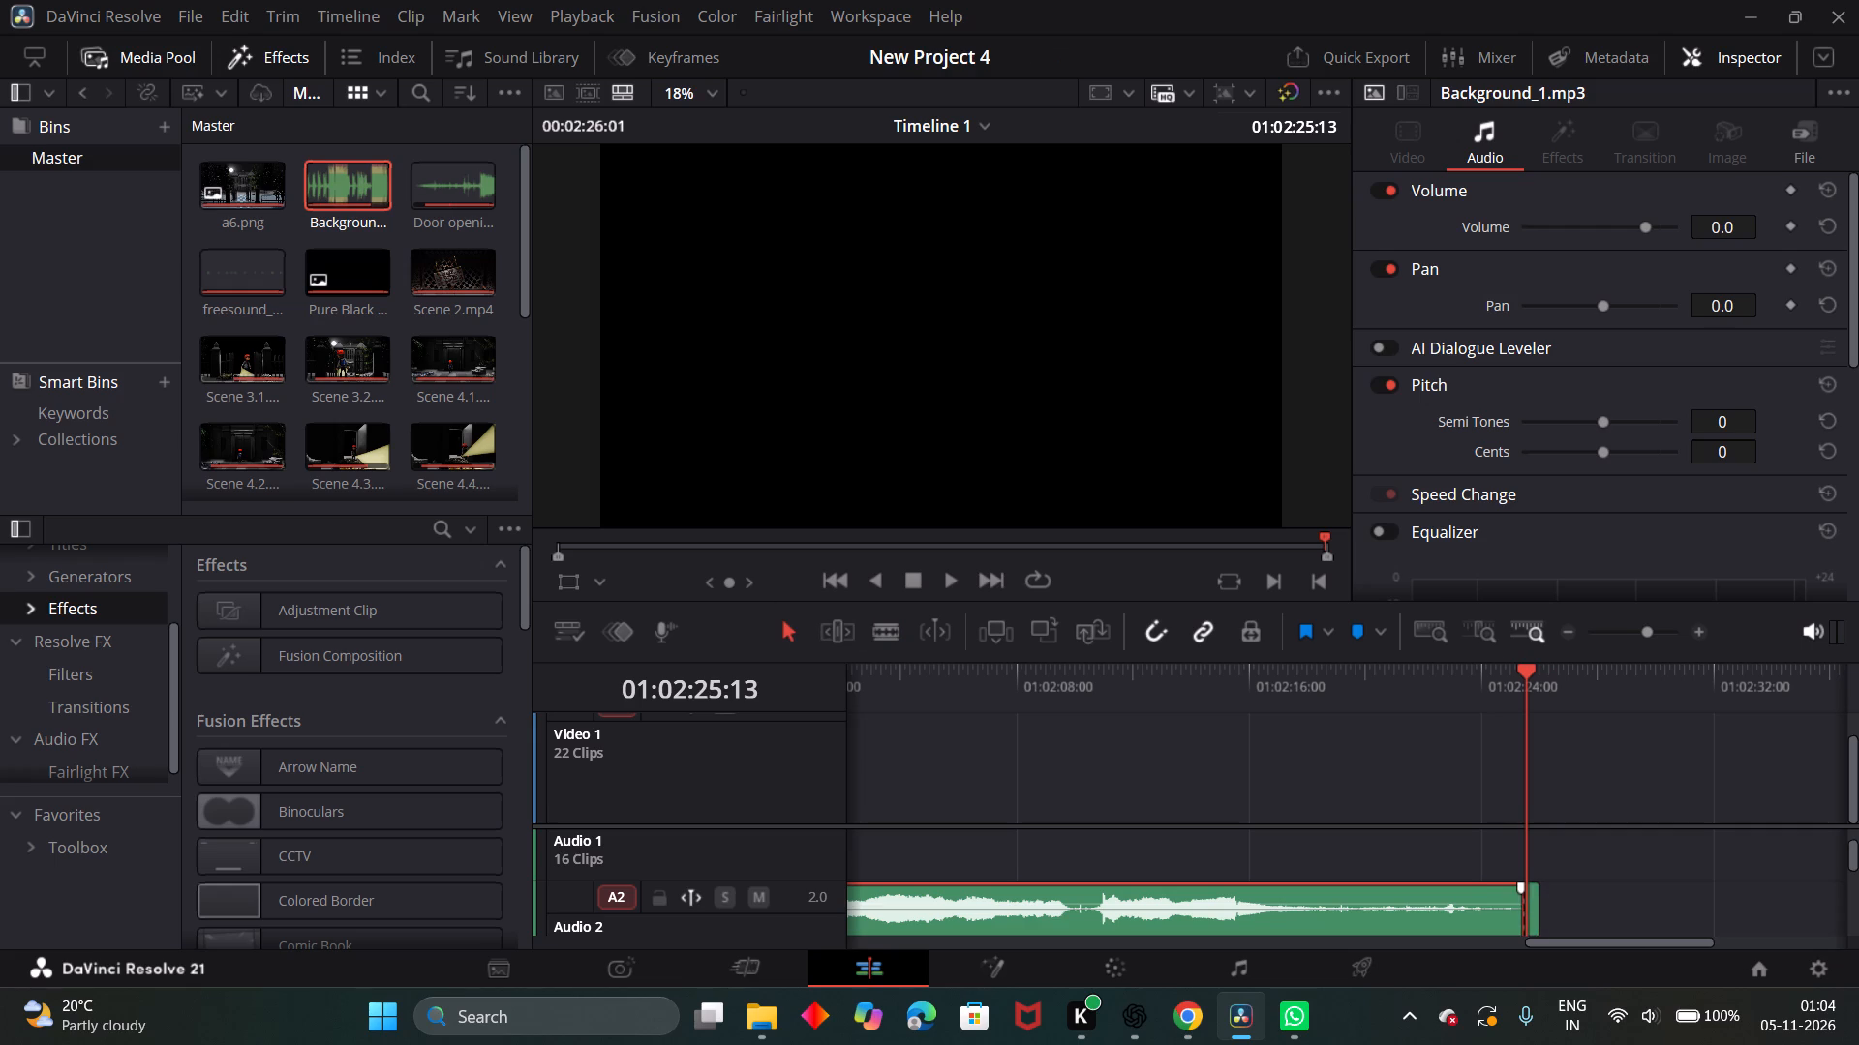
pyautogui.click(1534, 912)
pyautogui.press('BackSpace')
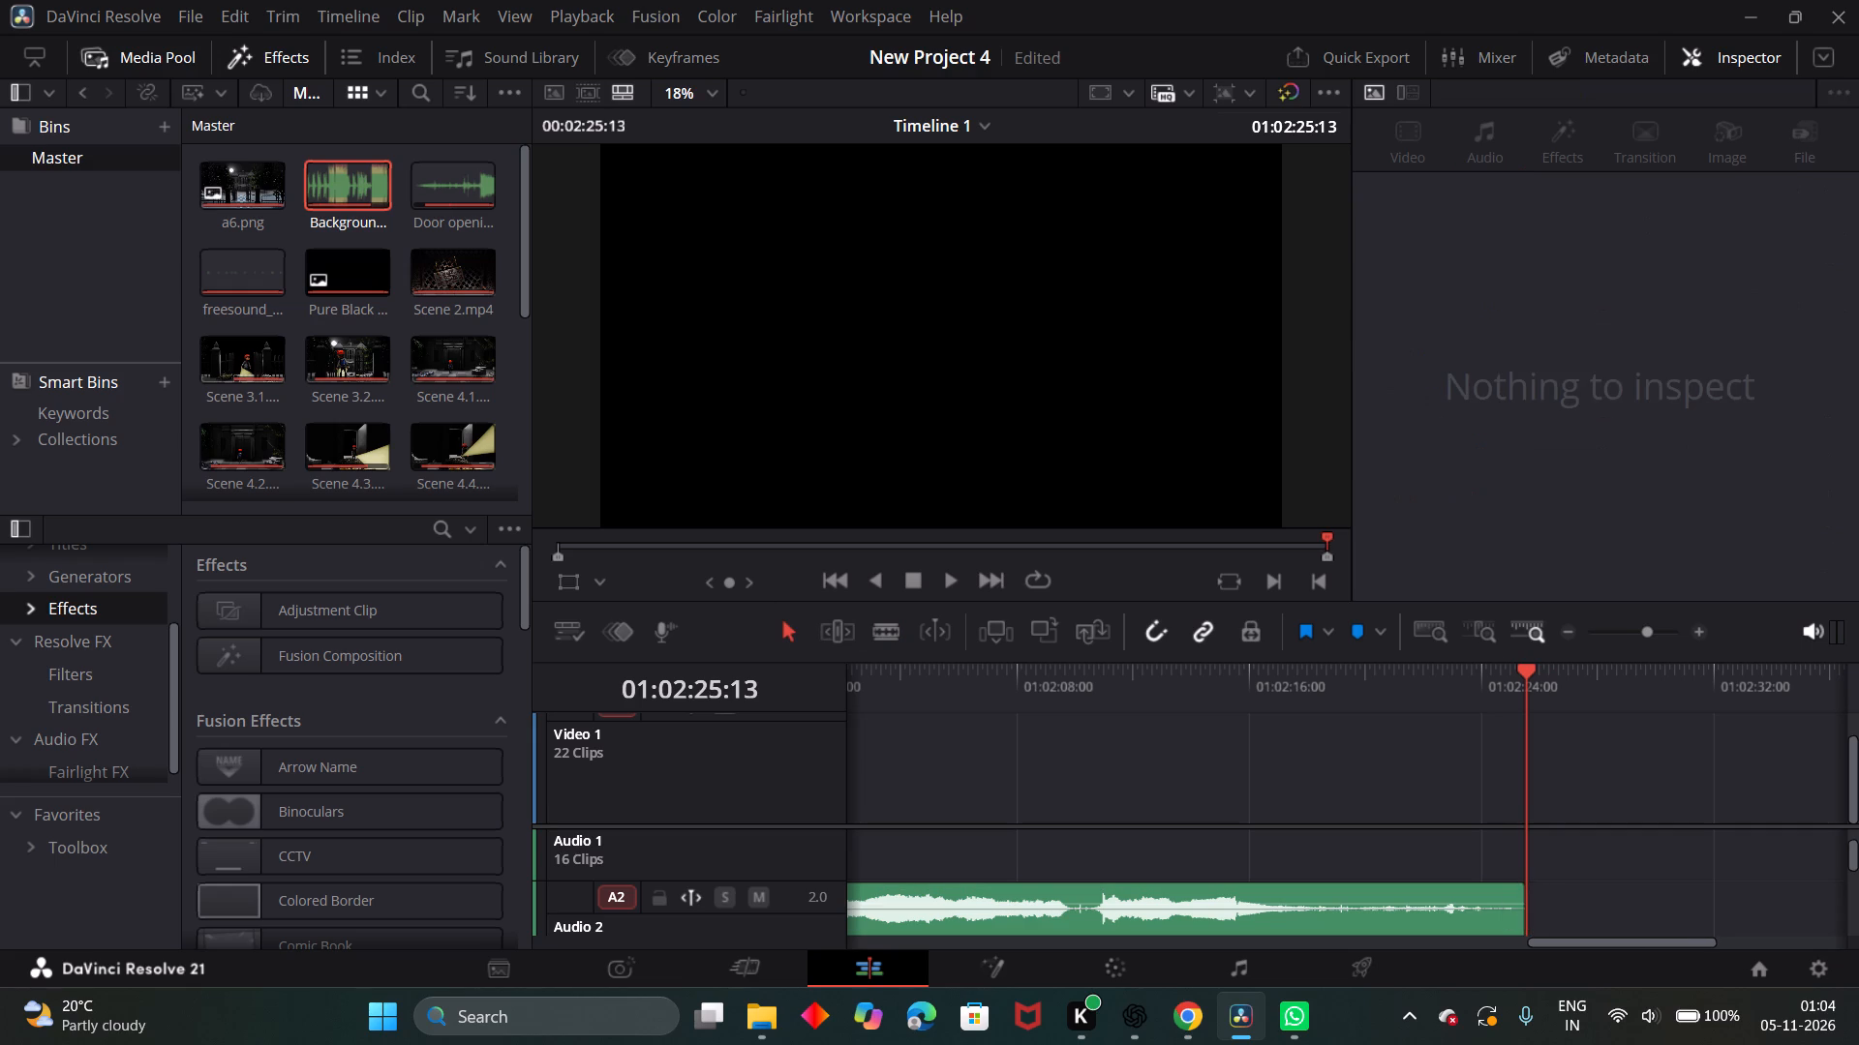
# Audition the end of the background music from 01:02:10:07 and split the Audio 2 clip at 01:02:10:03, in the quiet dip before its final swell.
pyautogui.moveTo(1520, 682); pyautogui.dragTo(1208, 714)
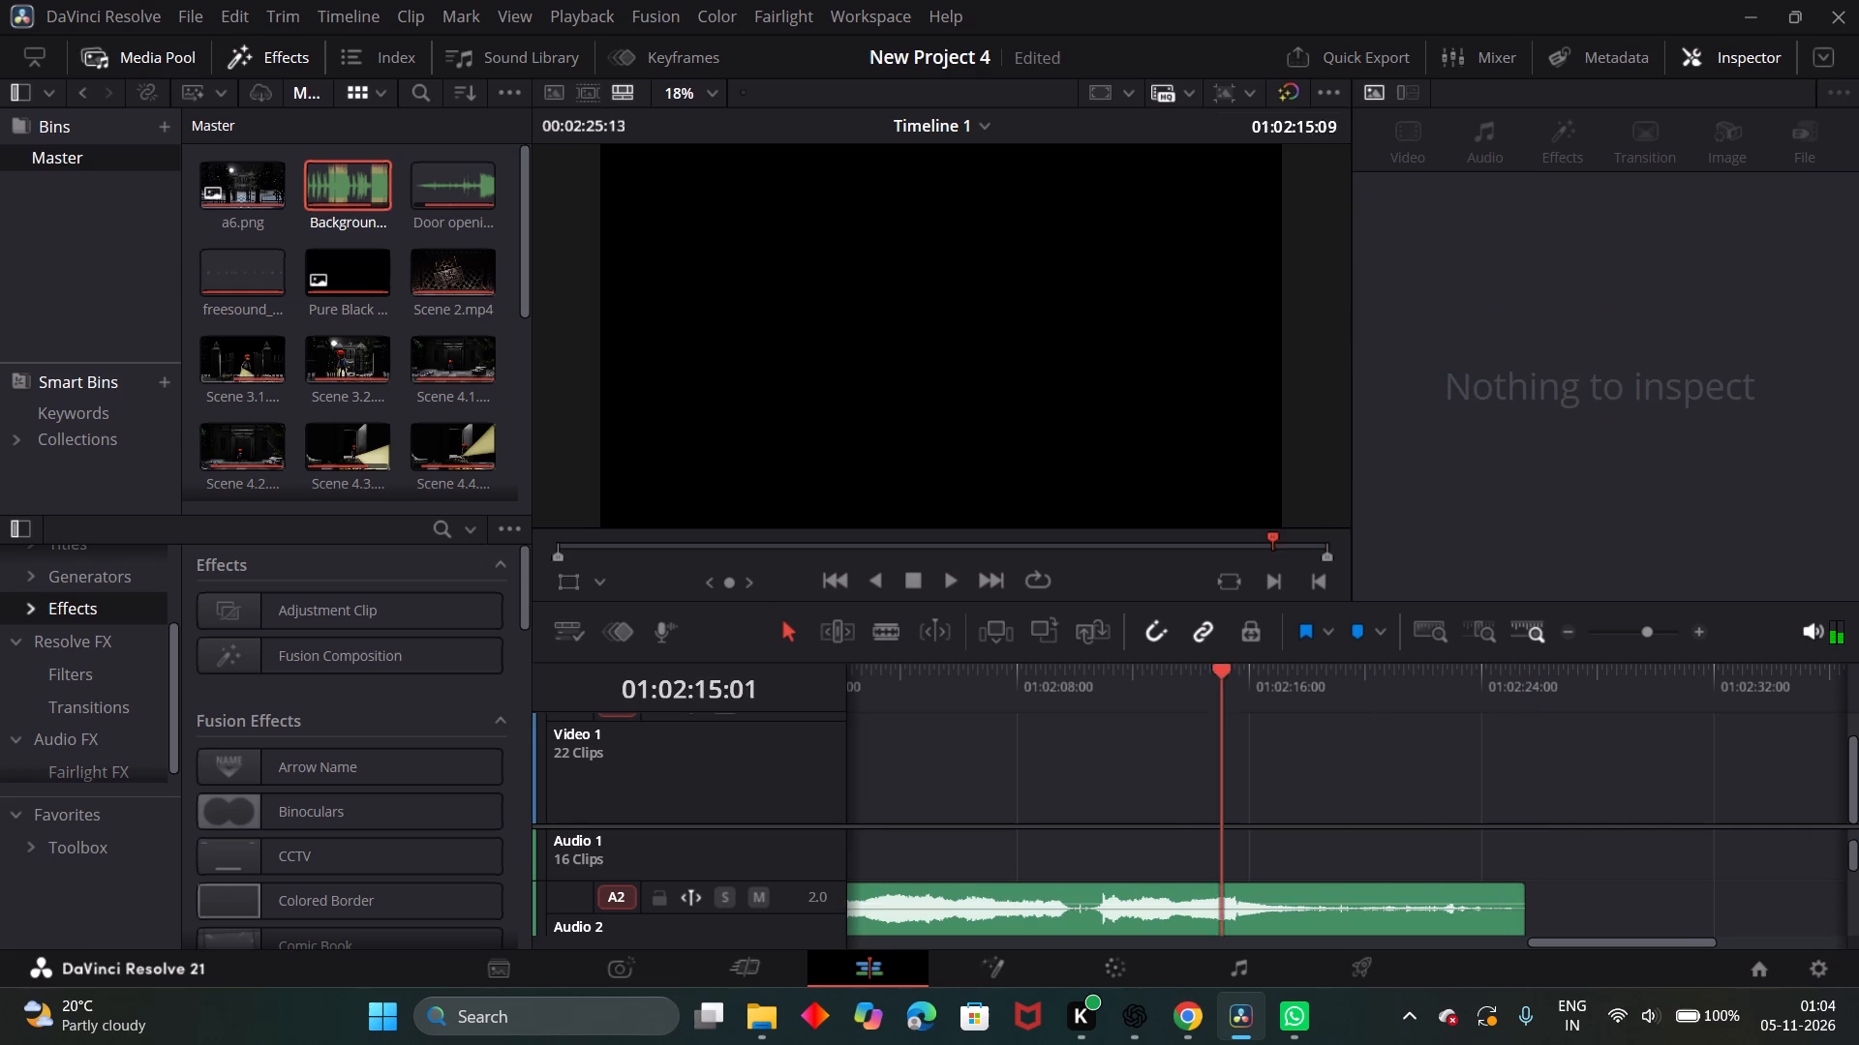
pyautogui.moveTo(1208, 714); pyautogui.dragTo(1083, 769)
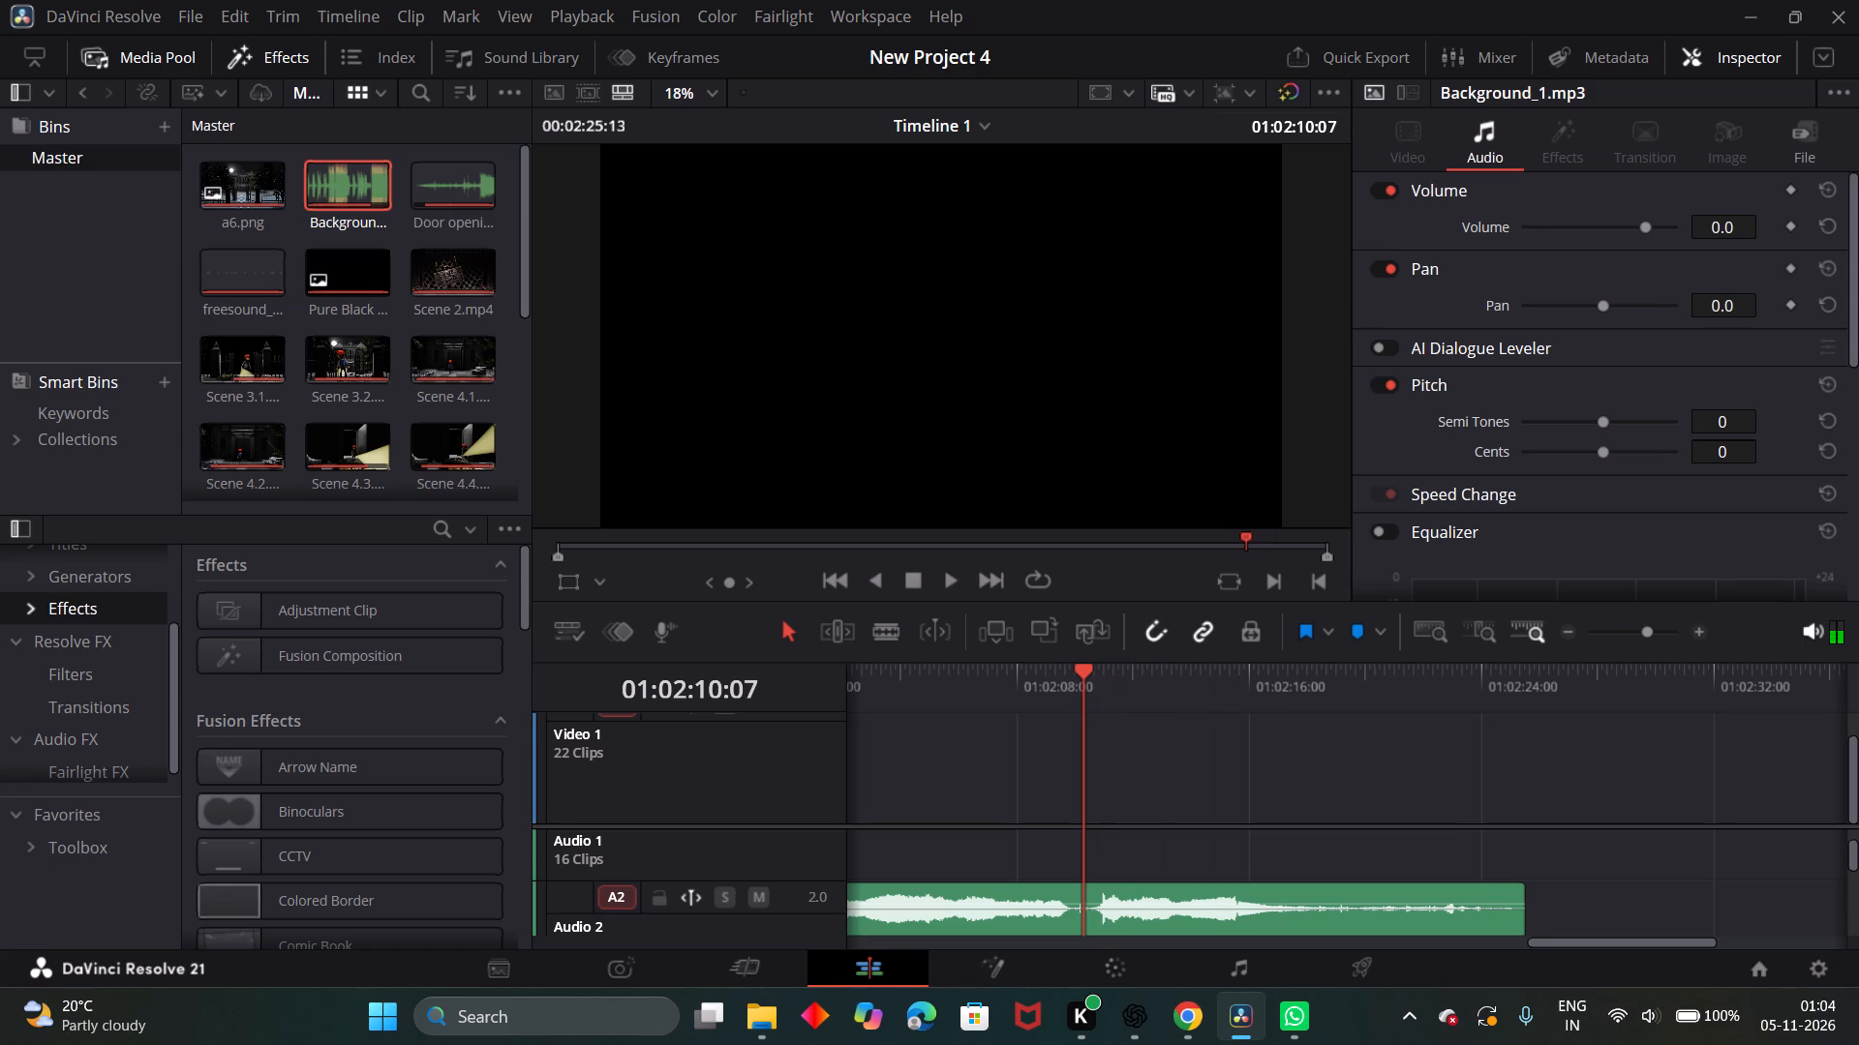
pyautogui.click(957, 589)
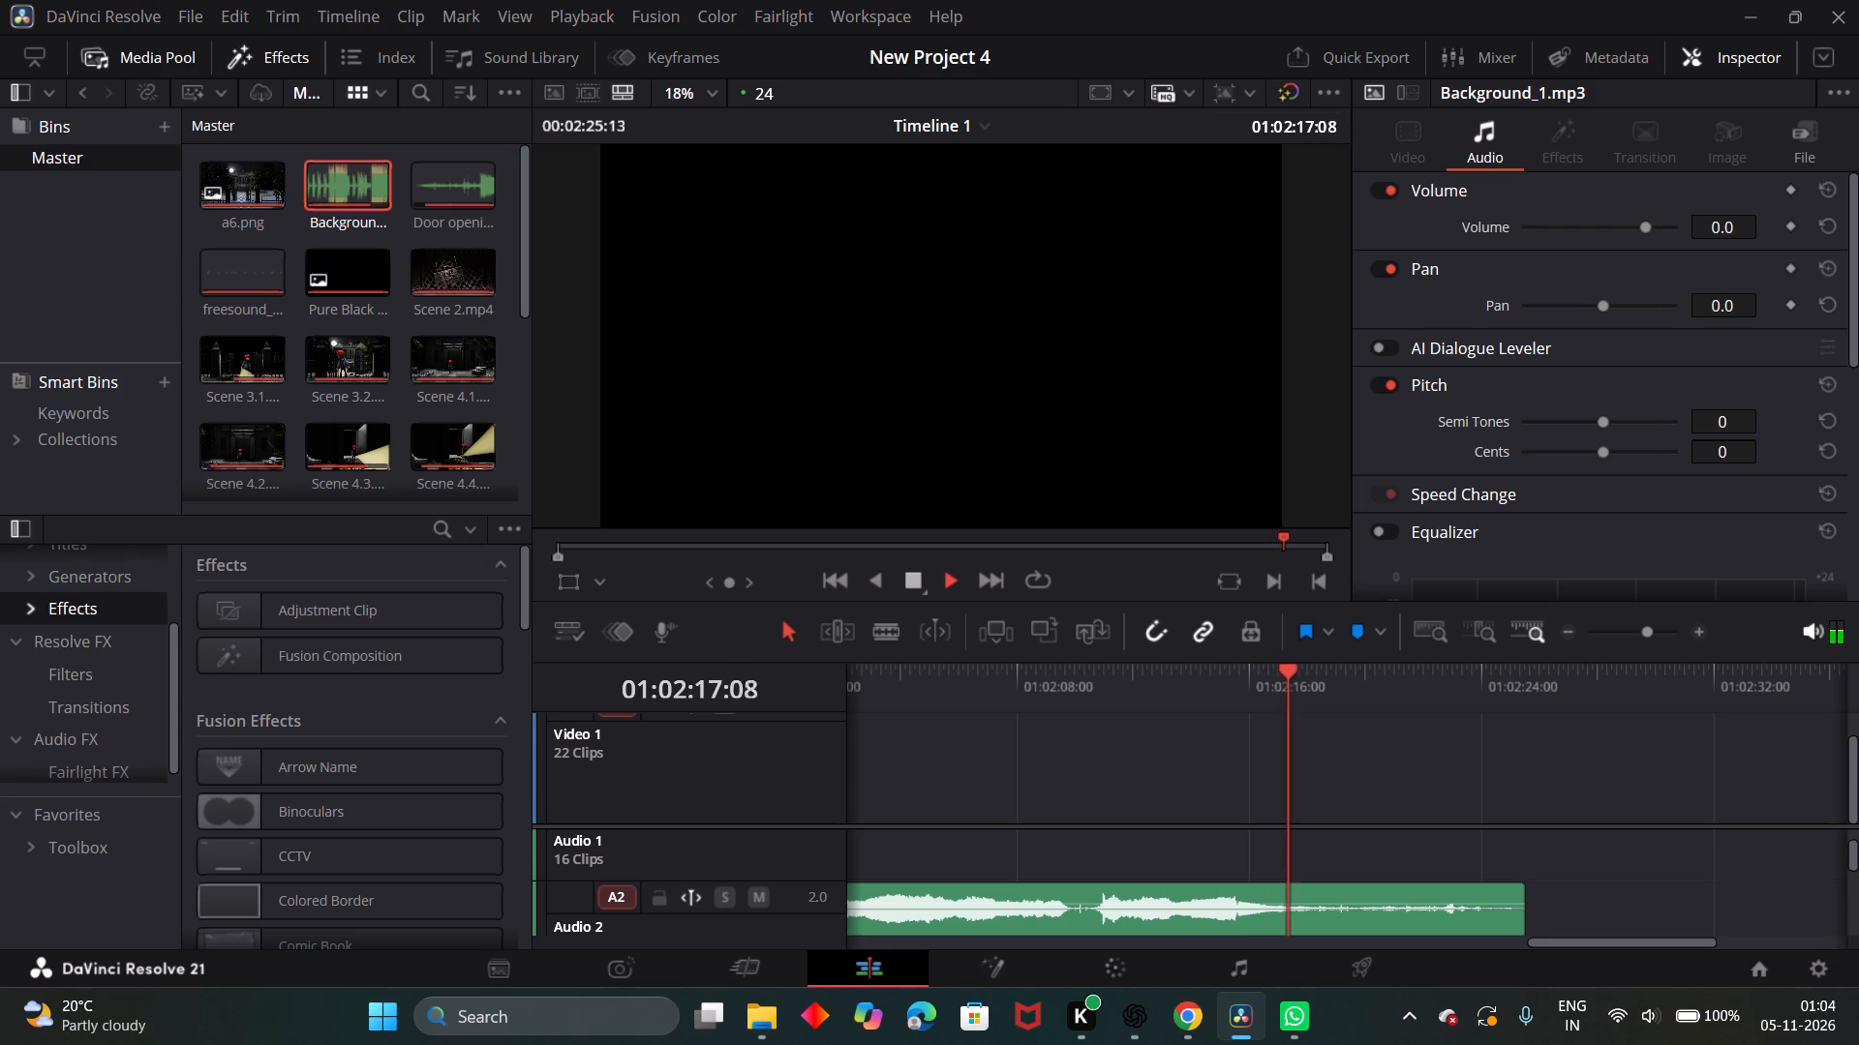
pyautogui.click(912, 582)
pyautogui.moveTo(1297, 675); pyautogui.dragTo(1162, 700)
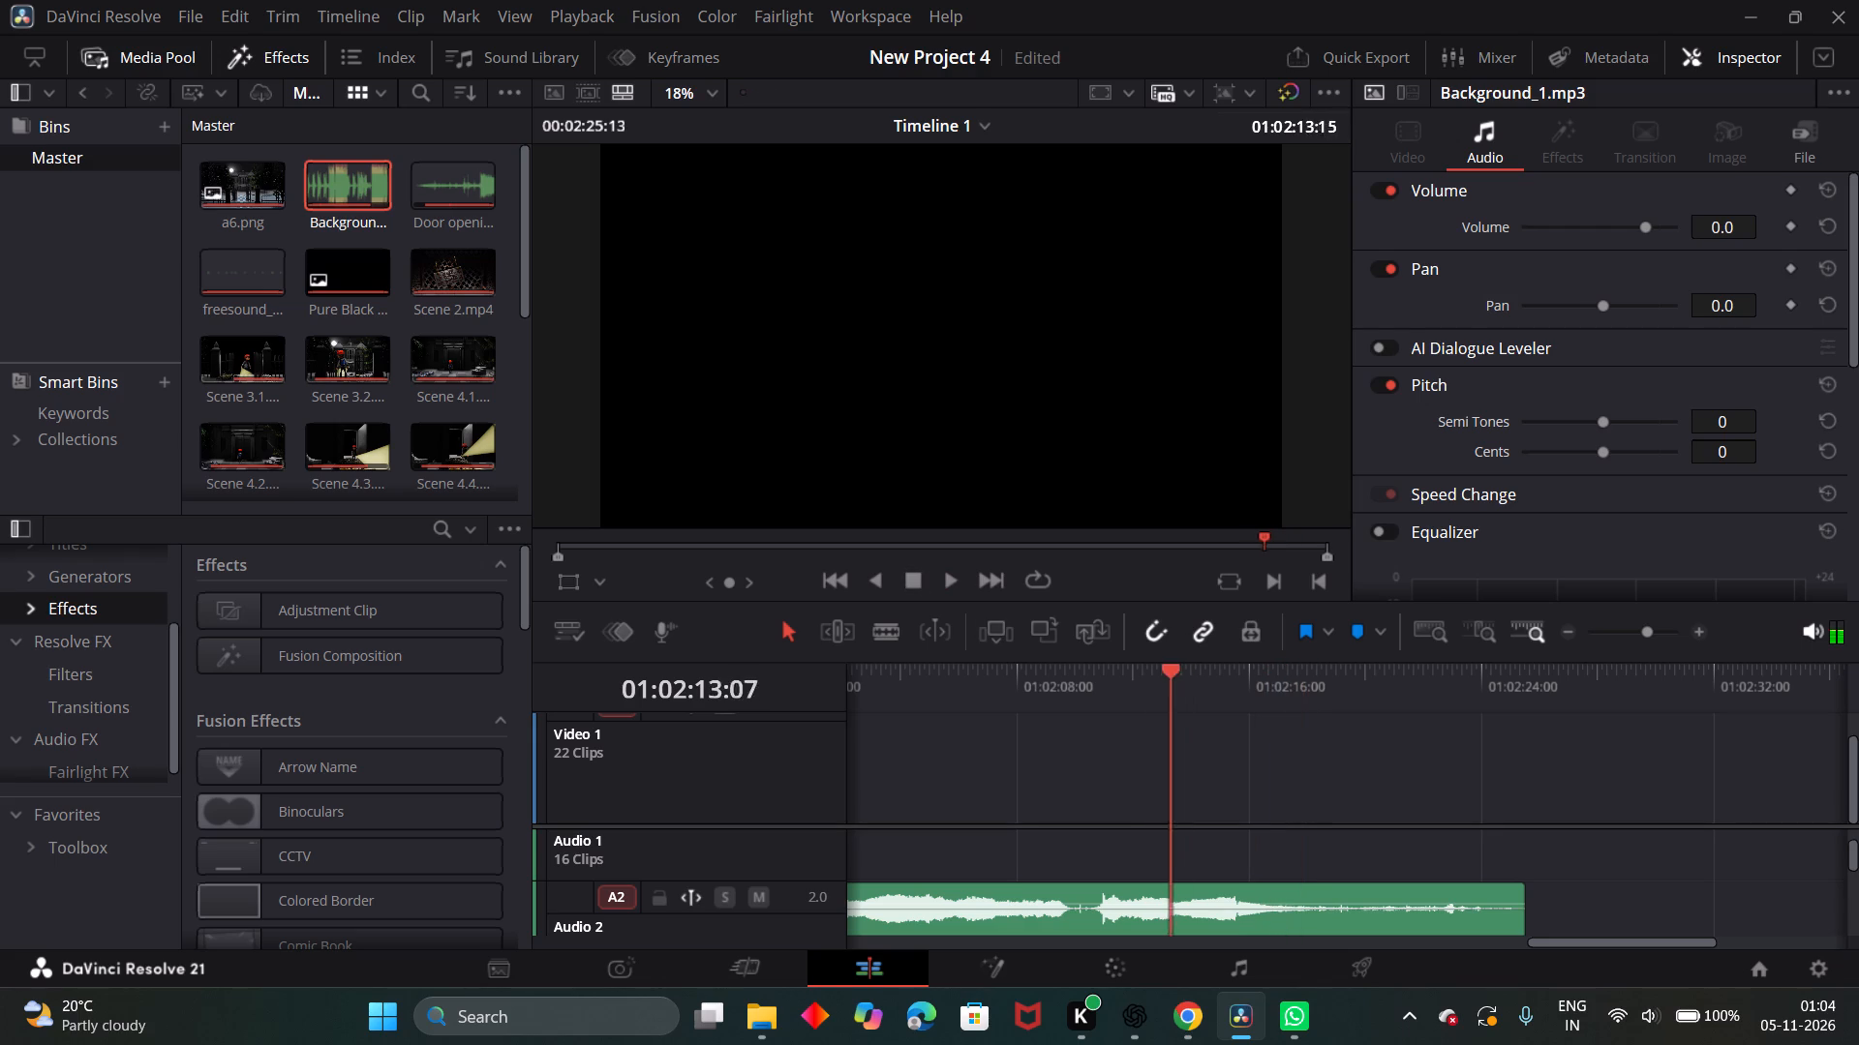
pyautogui.moveTo(1162, 700); pyautogui.dragTo(1079, 720)
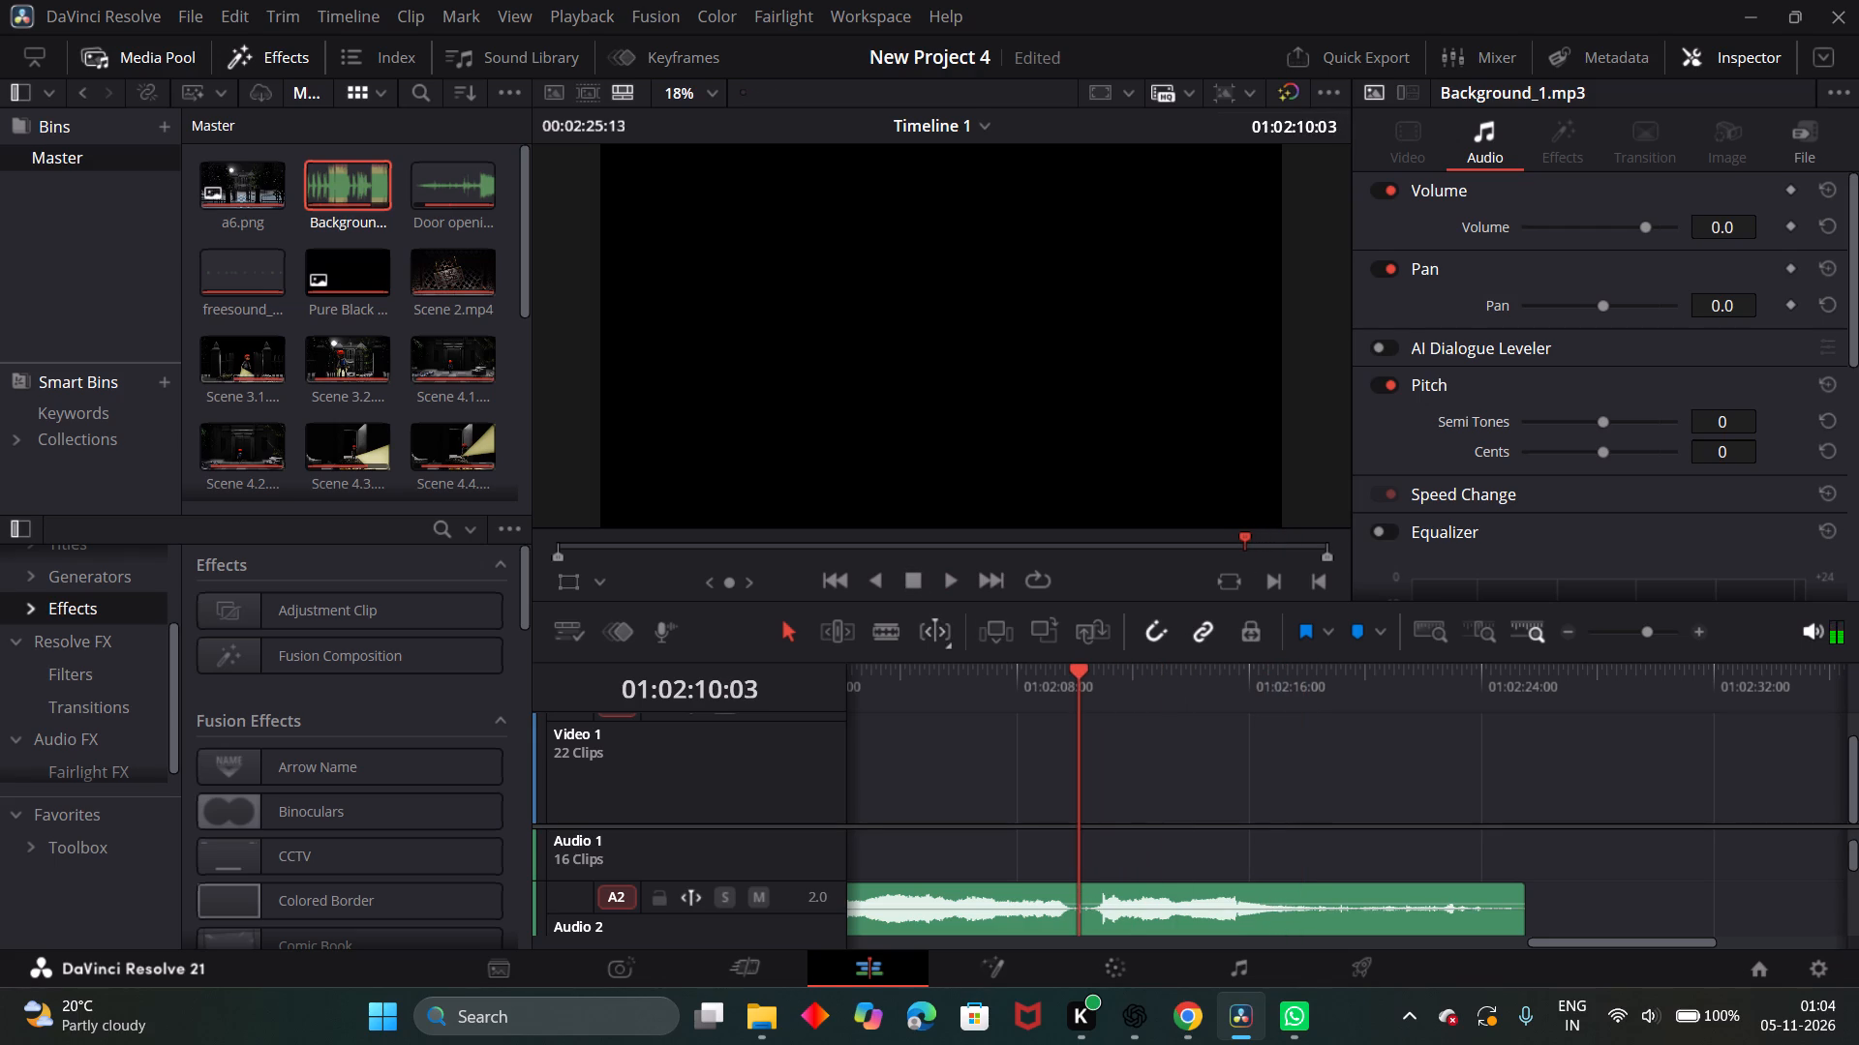
pyautogui.click(888, 637)
pyautogui.click(1082, 881)
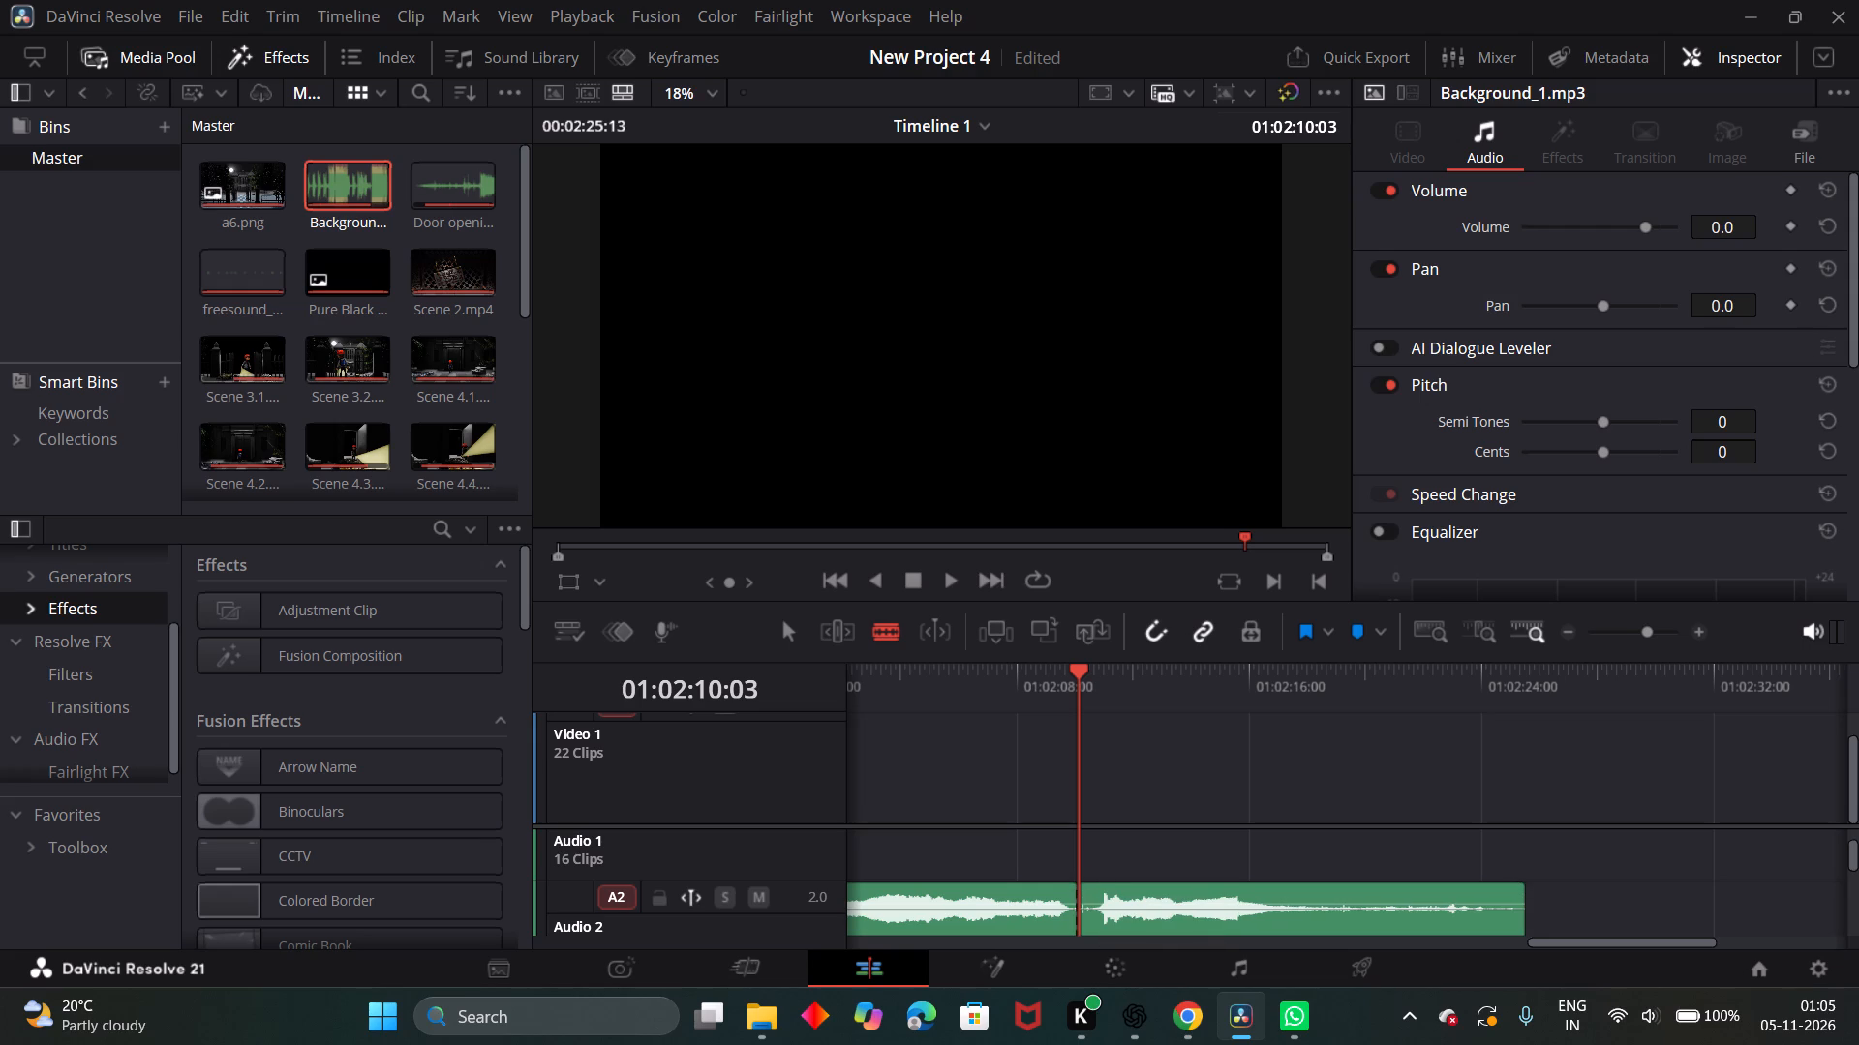
pyautogui.click(795, 629)
# Move the split-off end piece of Background_1.mp3 19 frames later on Audio 2, leaving a small gap after the cut.
pyautogui.click(1143, 915)
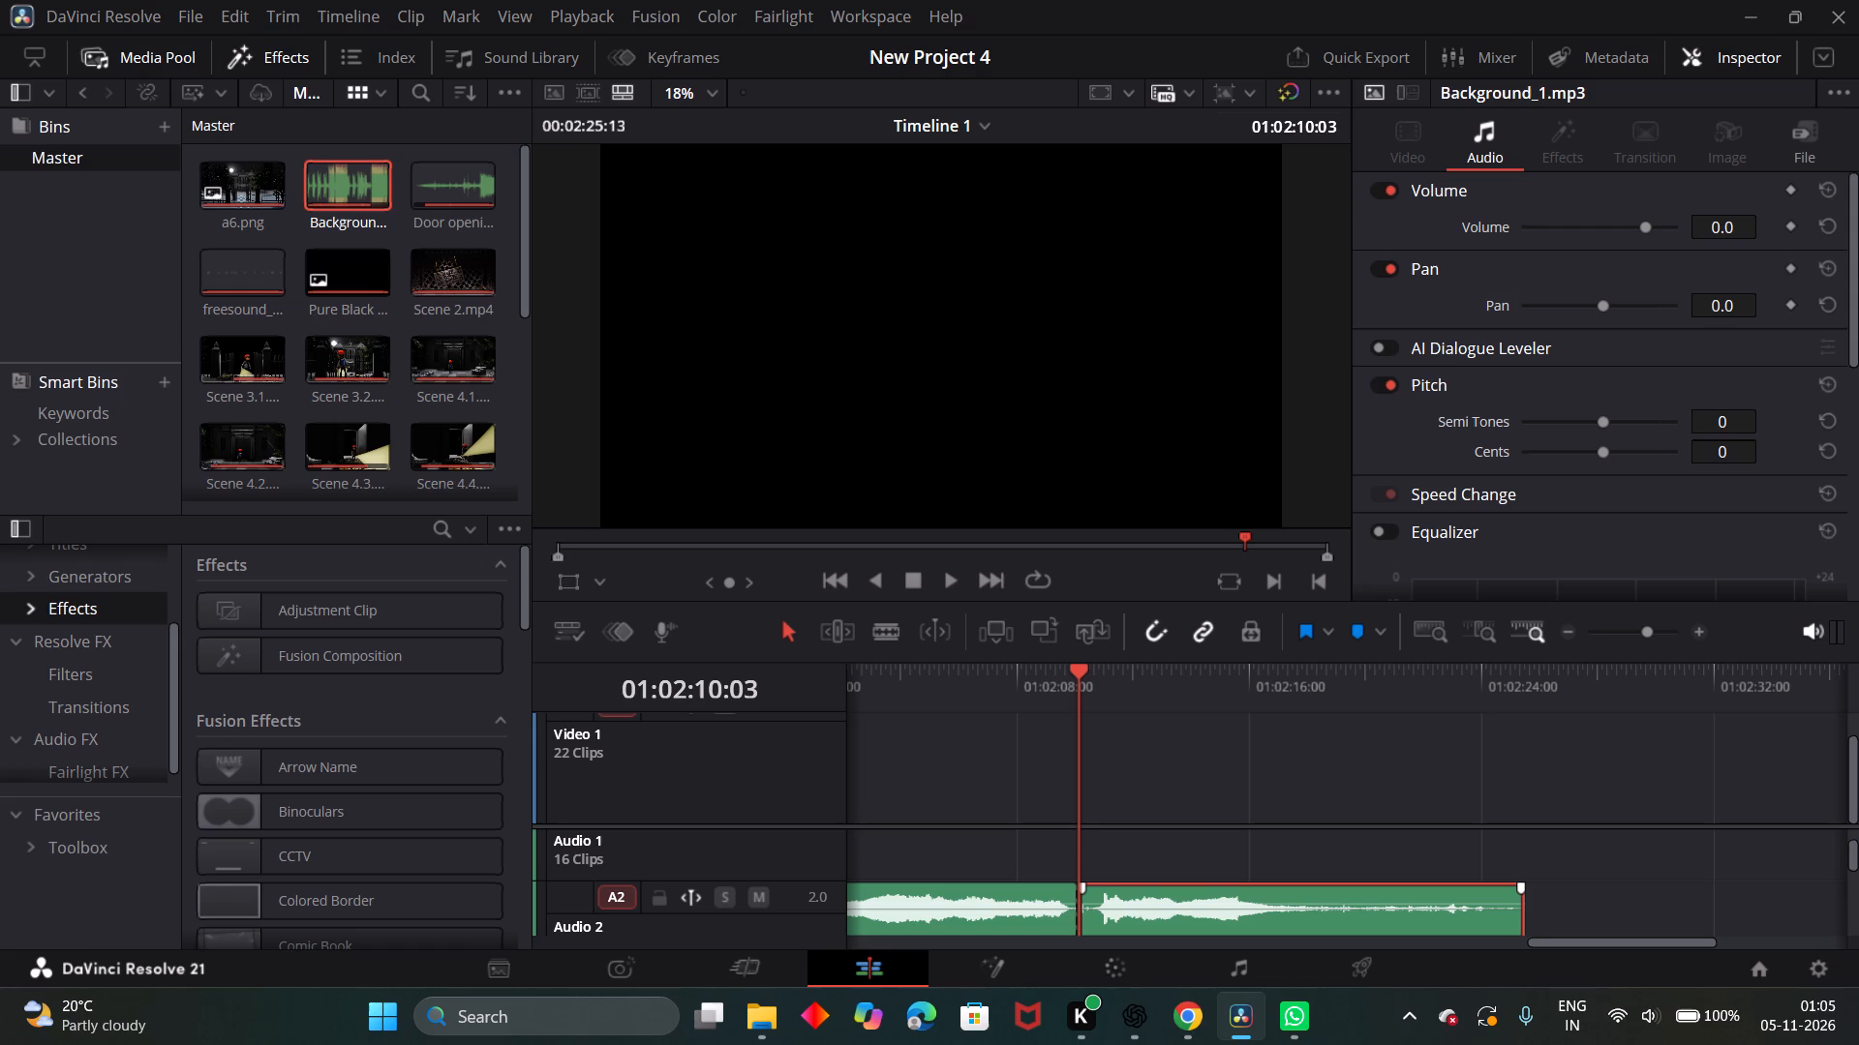
pyautogui.moveTo(1156, 908); pyautogui.dragTo(1186, 926)
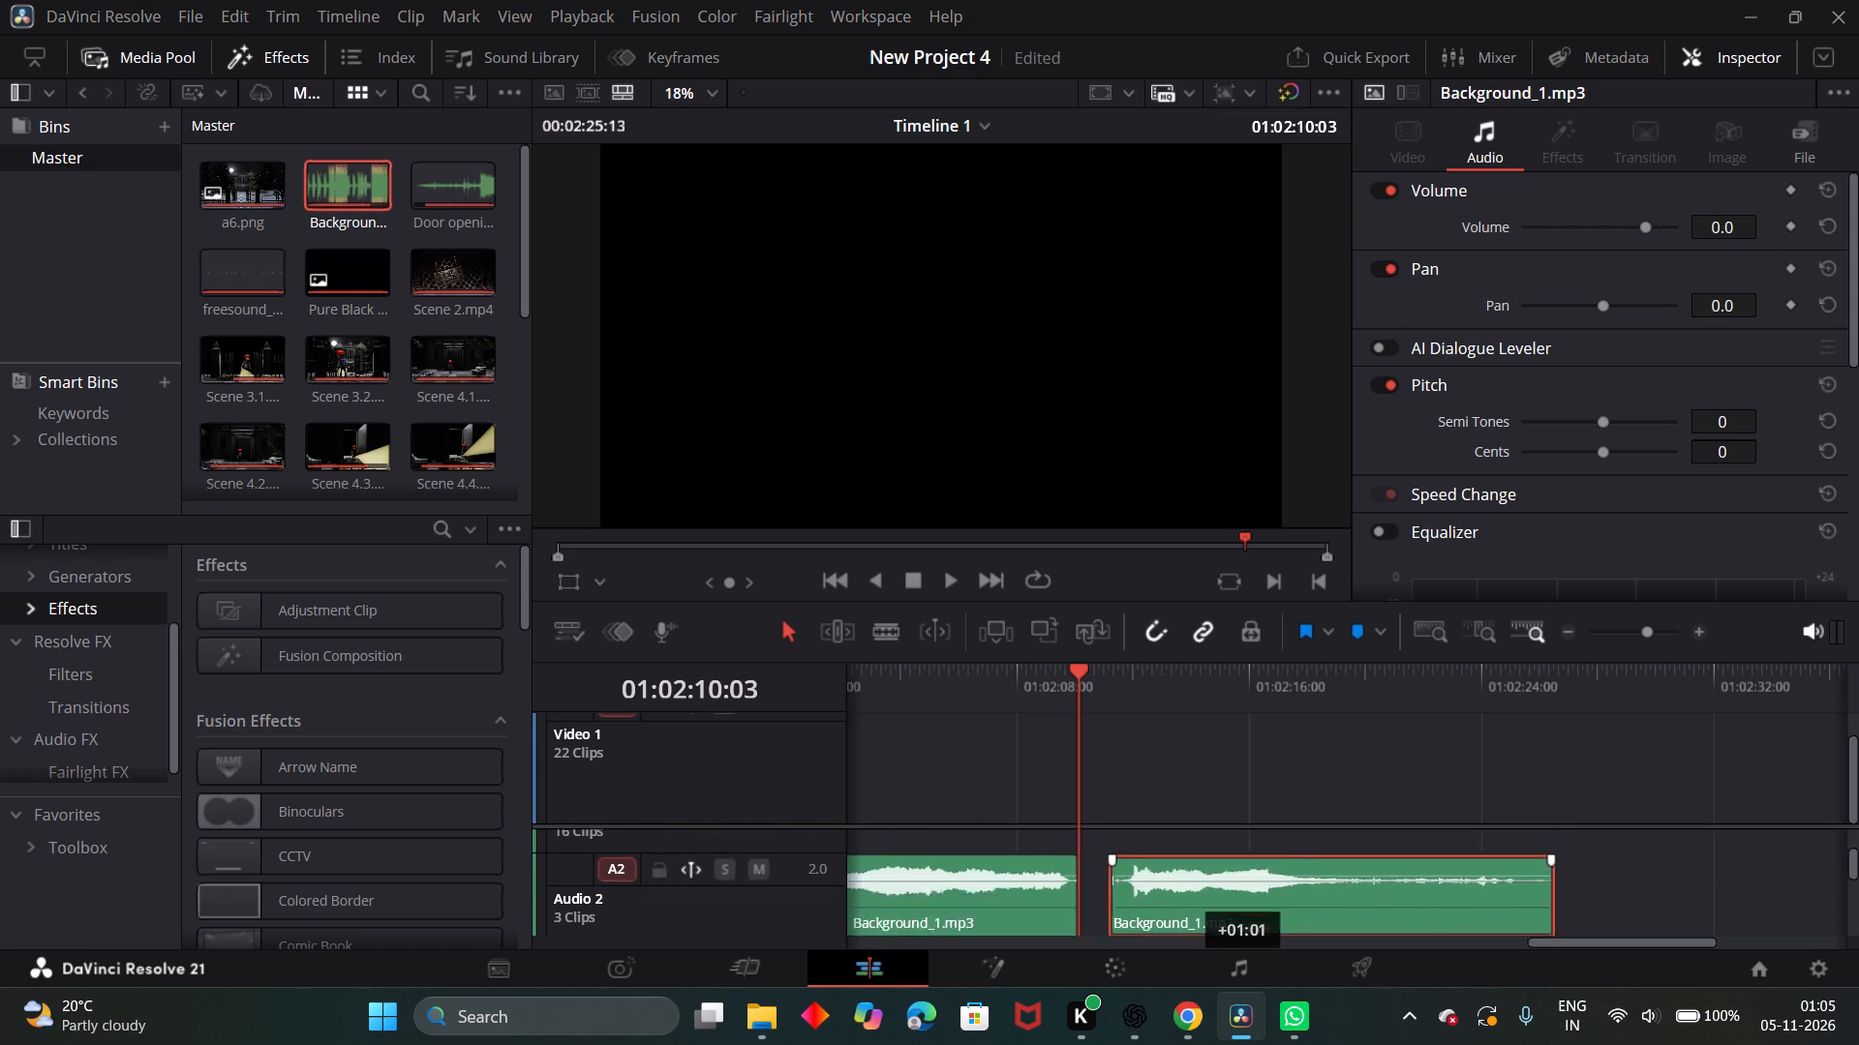
pyautogui.moveTo(1186, 926); pyautogui.dragTo(1179, 849)
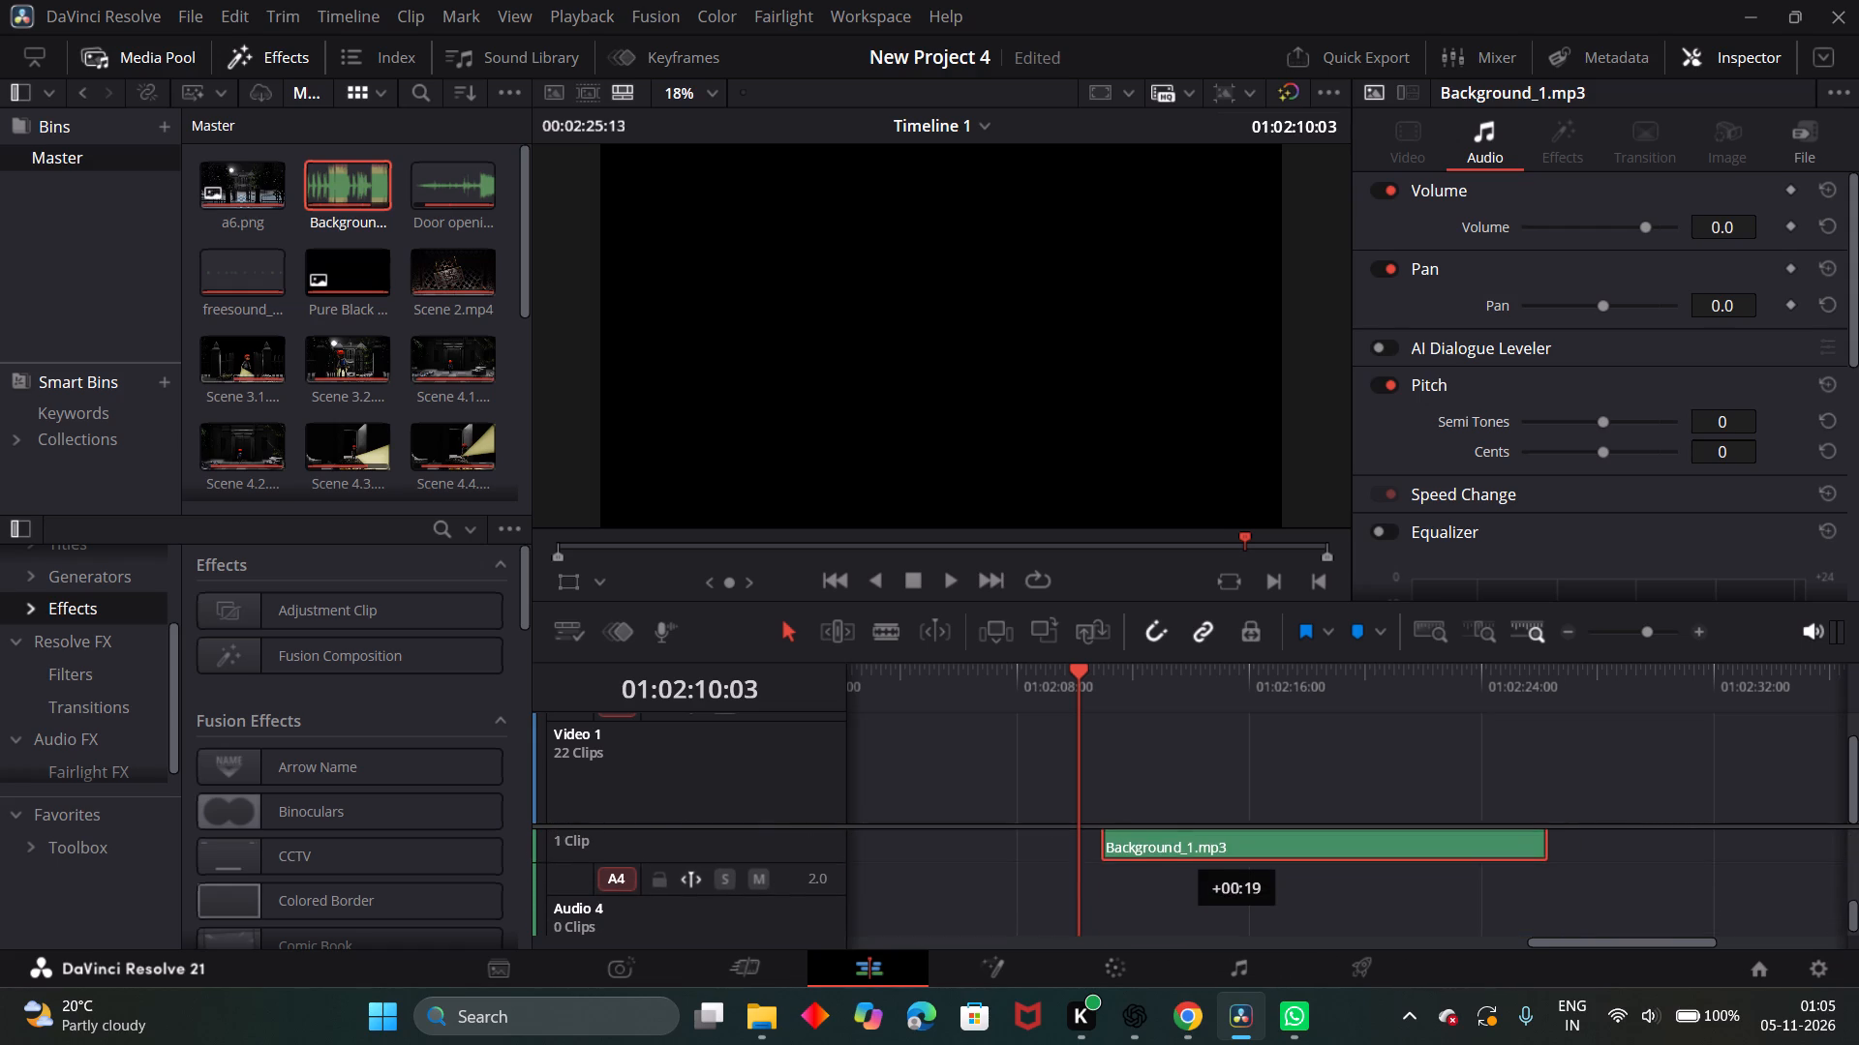
pyautogui.moveTo(1179, 849); pyautogui.dragTo(1179, 859)
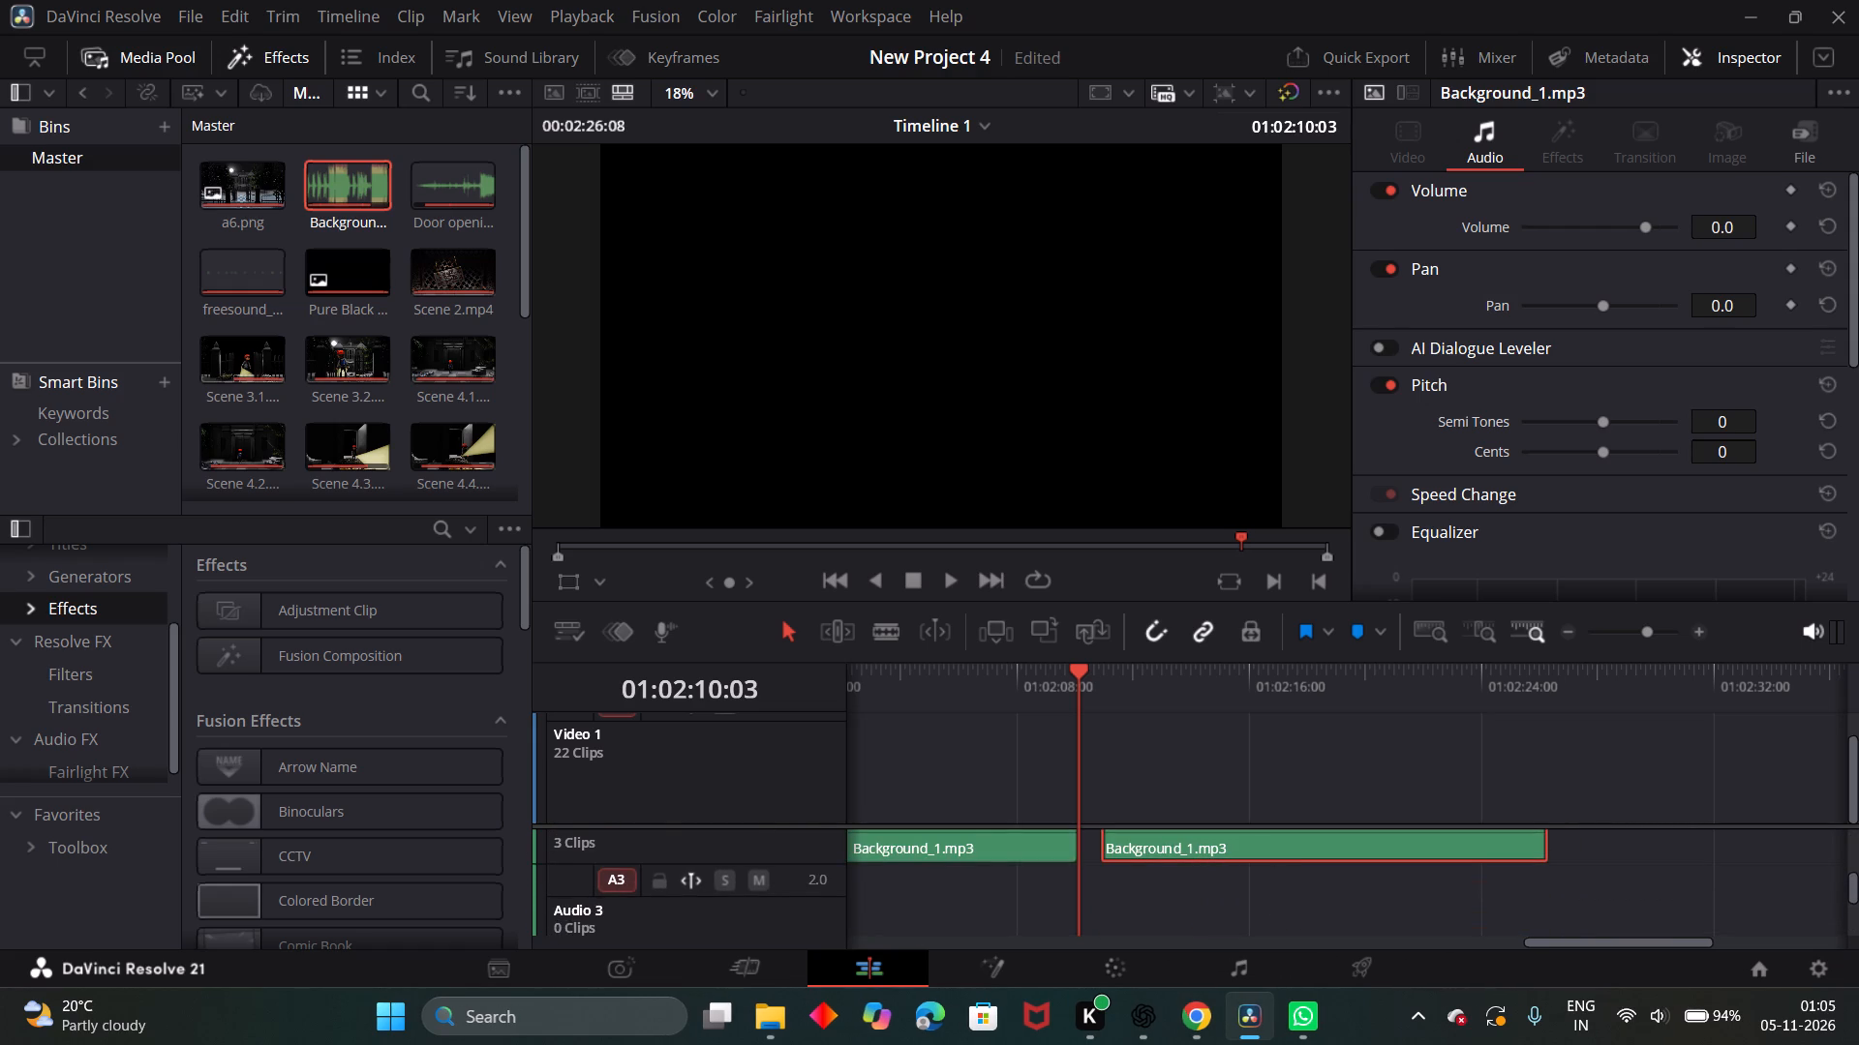
# Move the long middle section of Background_1.mp3 about 10 seconds later on Audio 2, so it starts near the end of Scene 4.6.
pyautogui.hscroll(1, 1093, 874)
pyautogui.click(1034, 864)
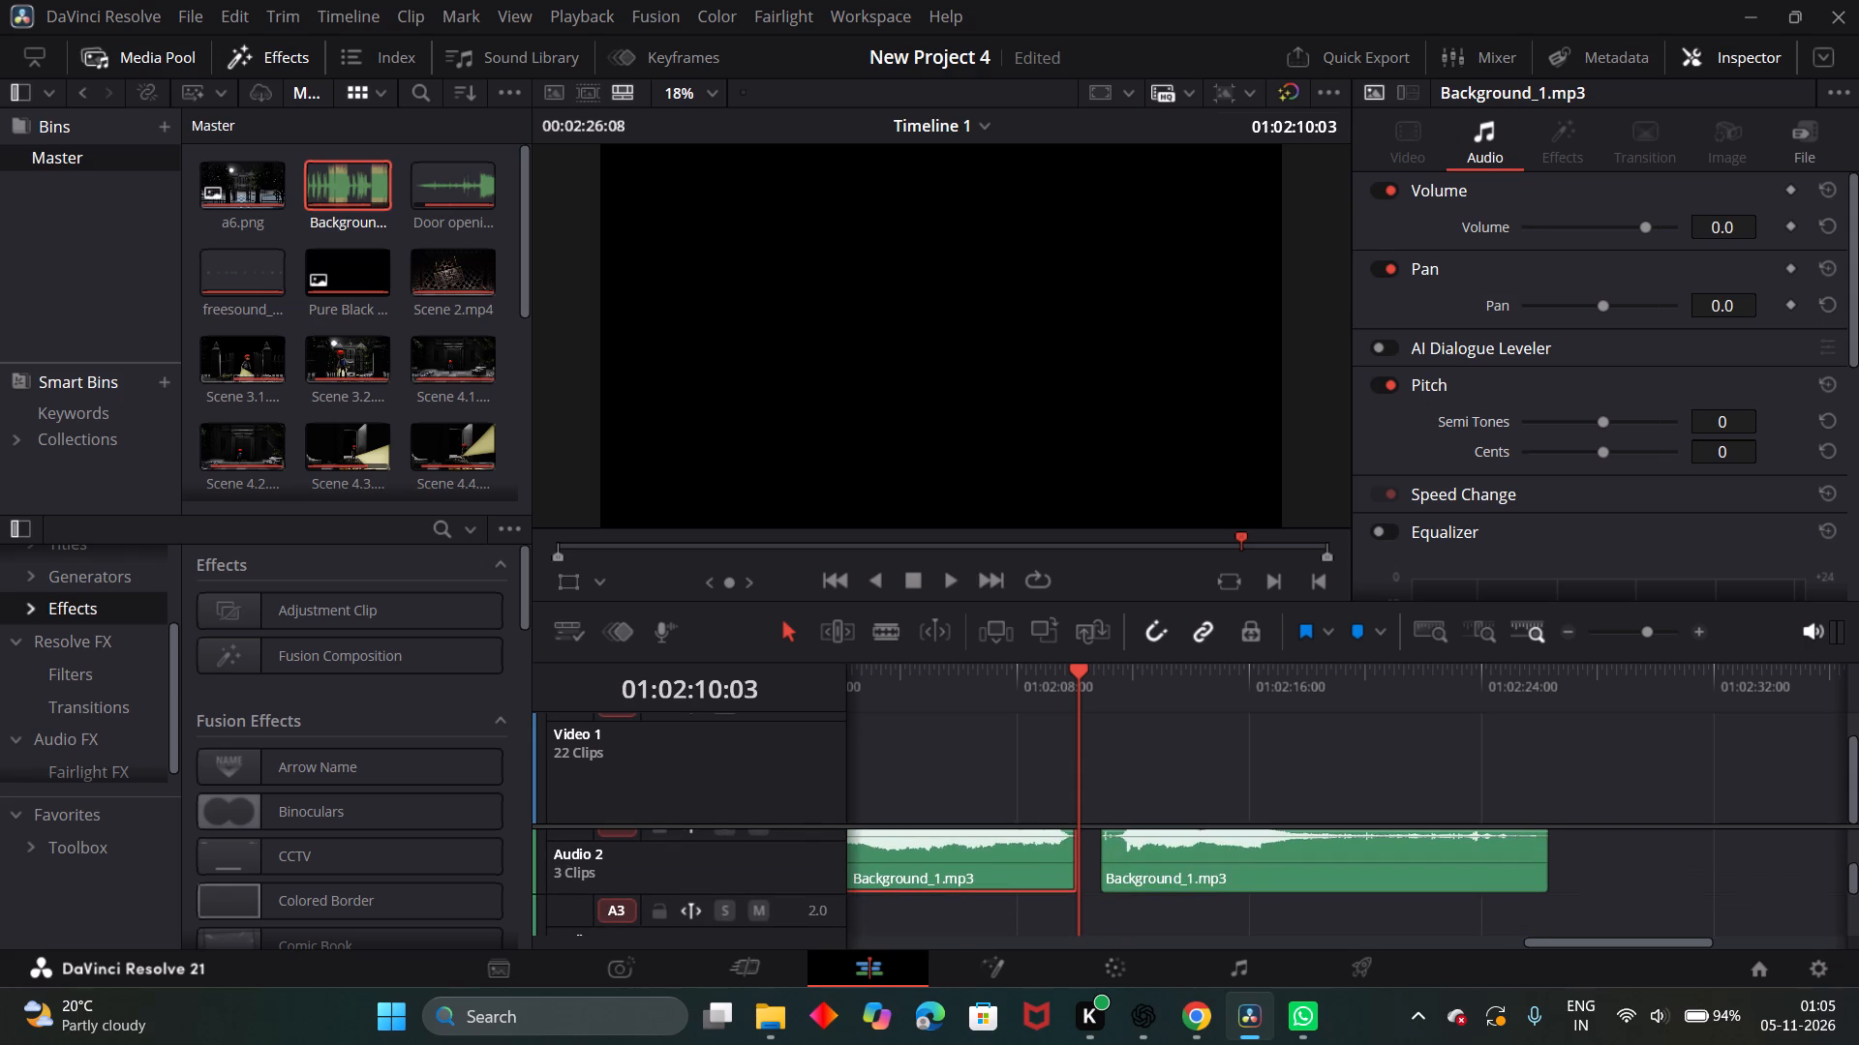
pyautogui.hscroll(2, 1034, 864)
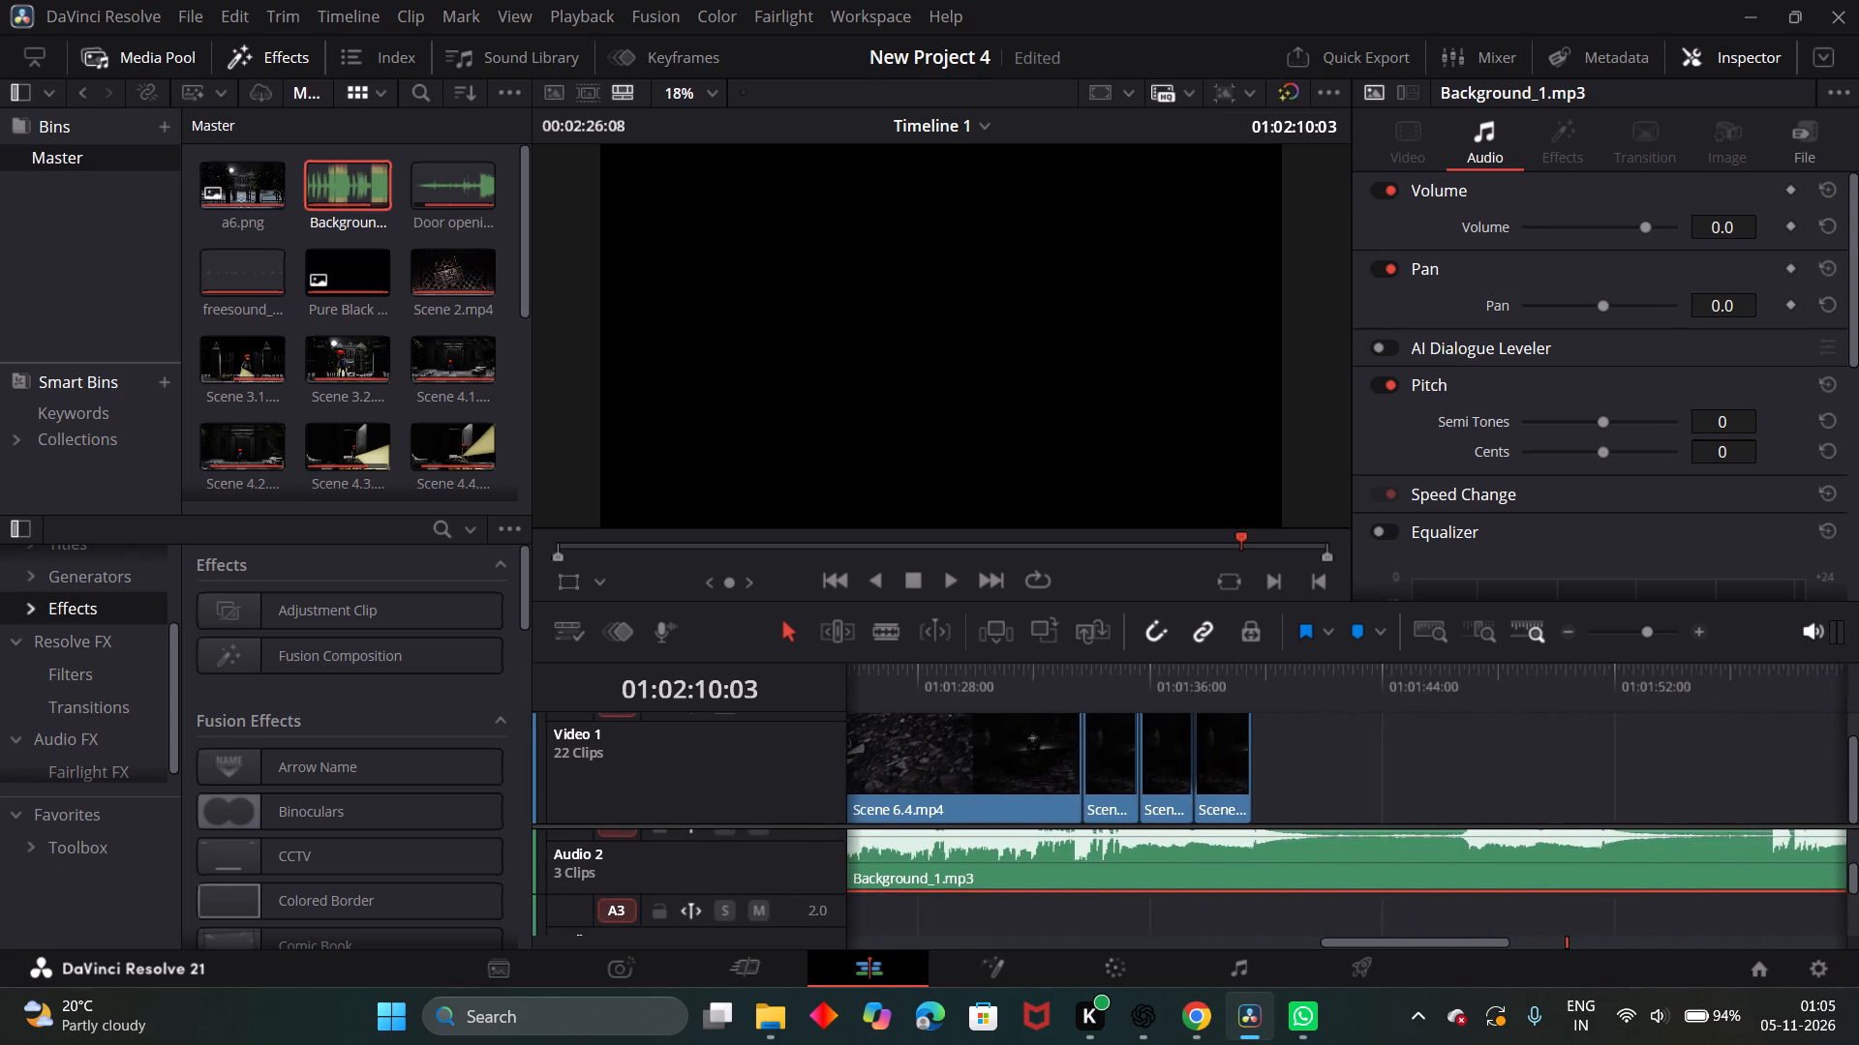
pyautogui.hscroll(4, 1034, 864)
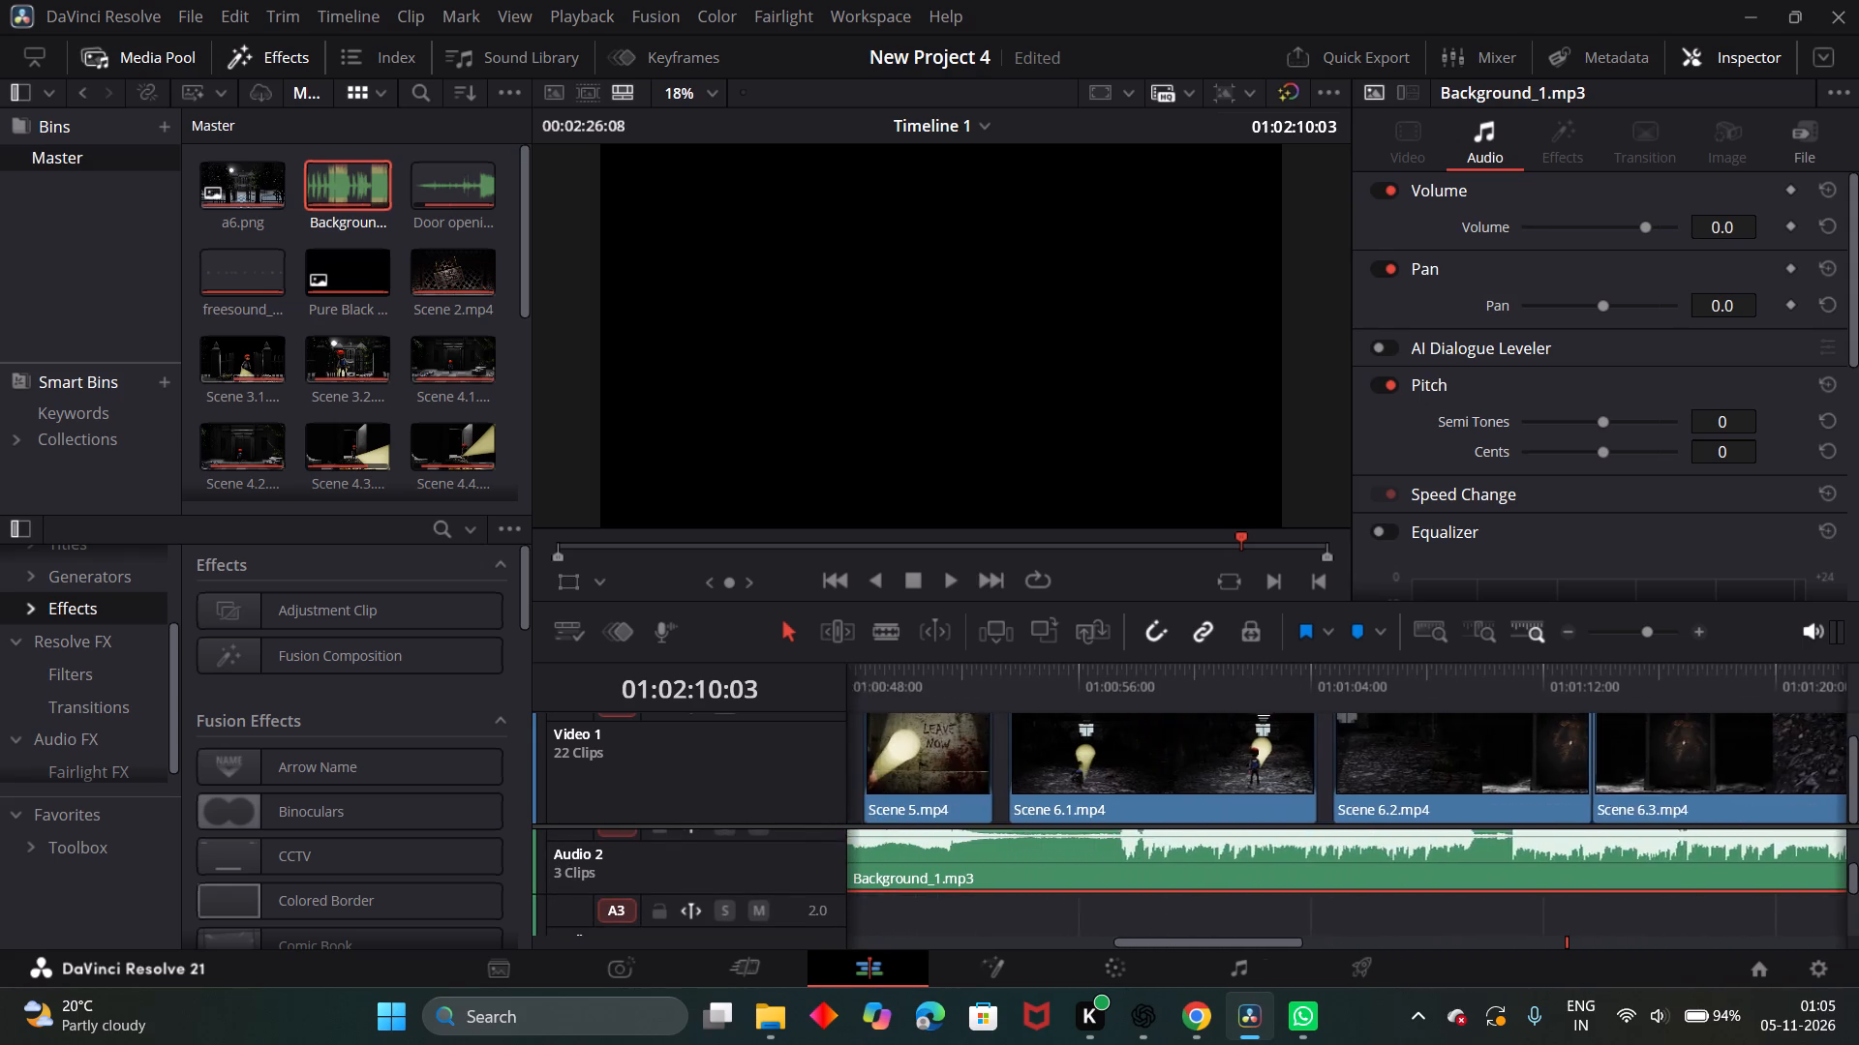
pyautogui.hscroll(3, 1034, 864)
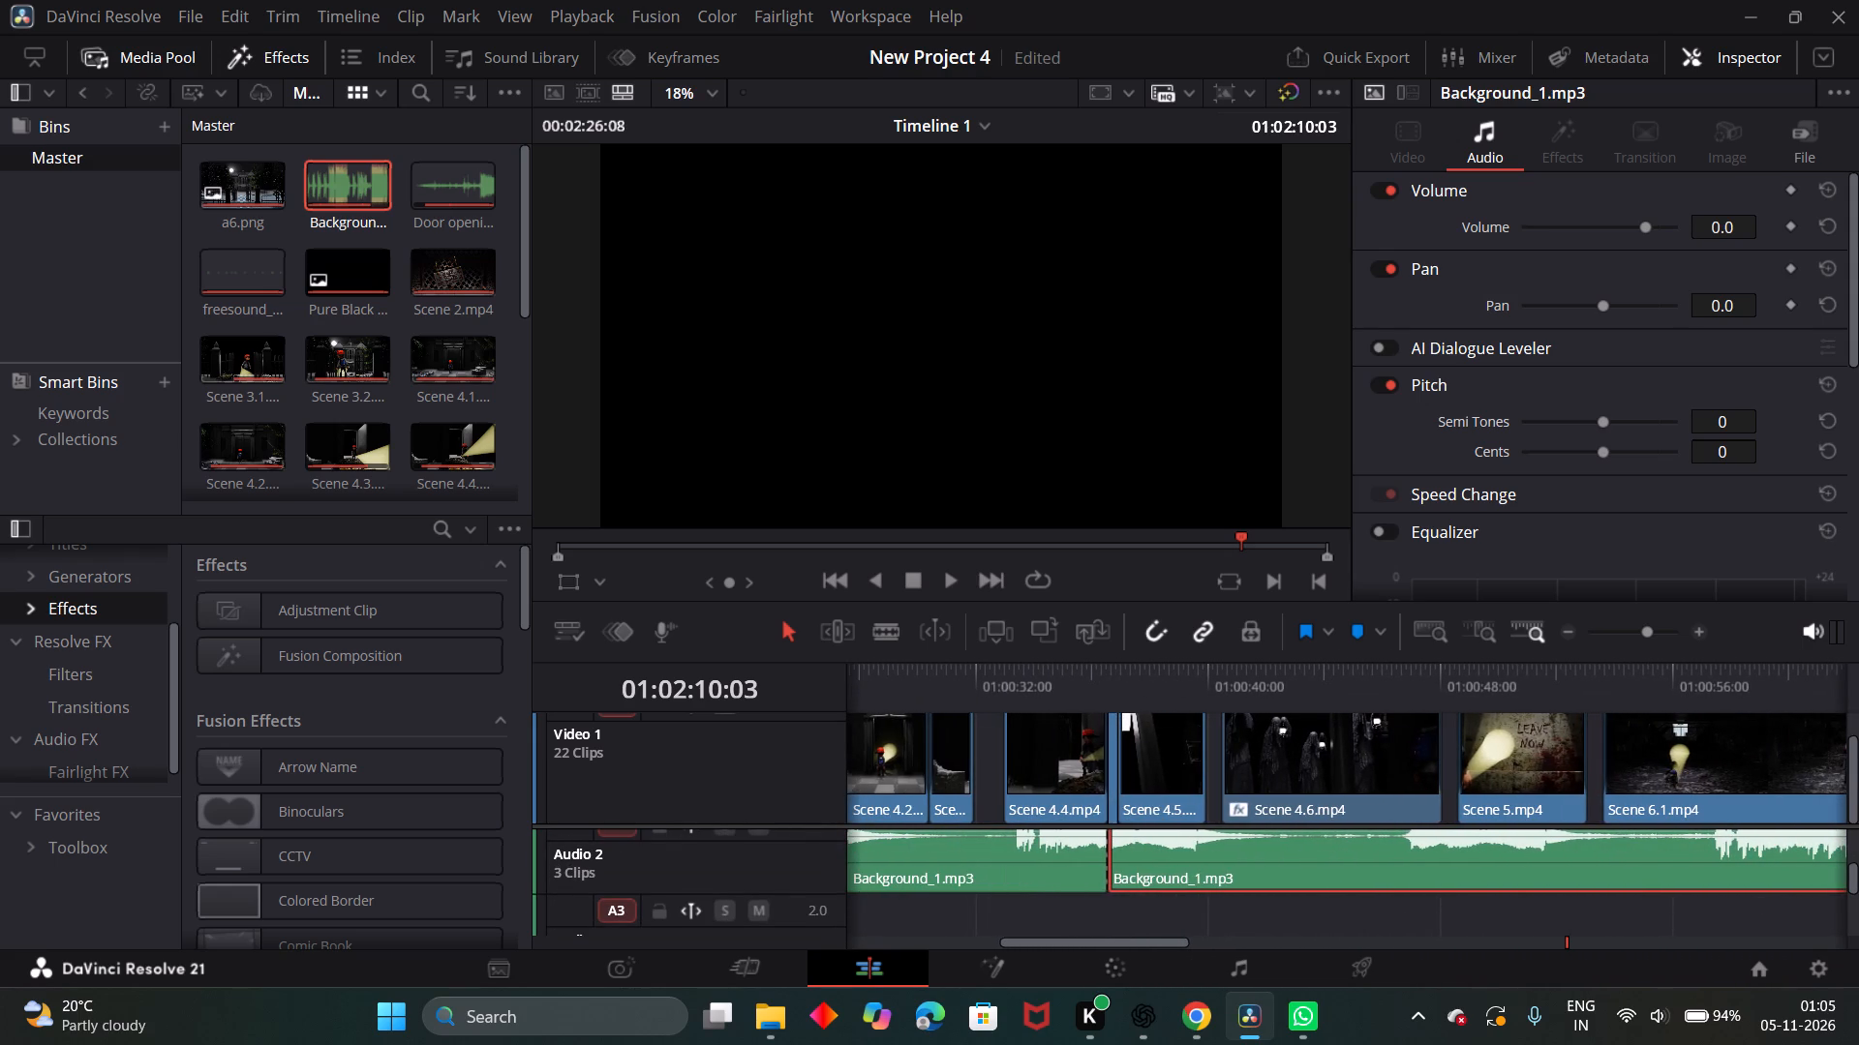
pyautogui.hscroll(1, 1034, 864)
pyautogui.moveTo(1269, 867); pyautogui.dragTo(1566, 867)
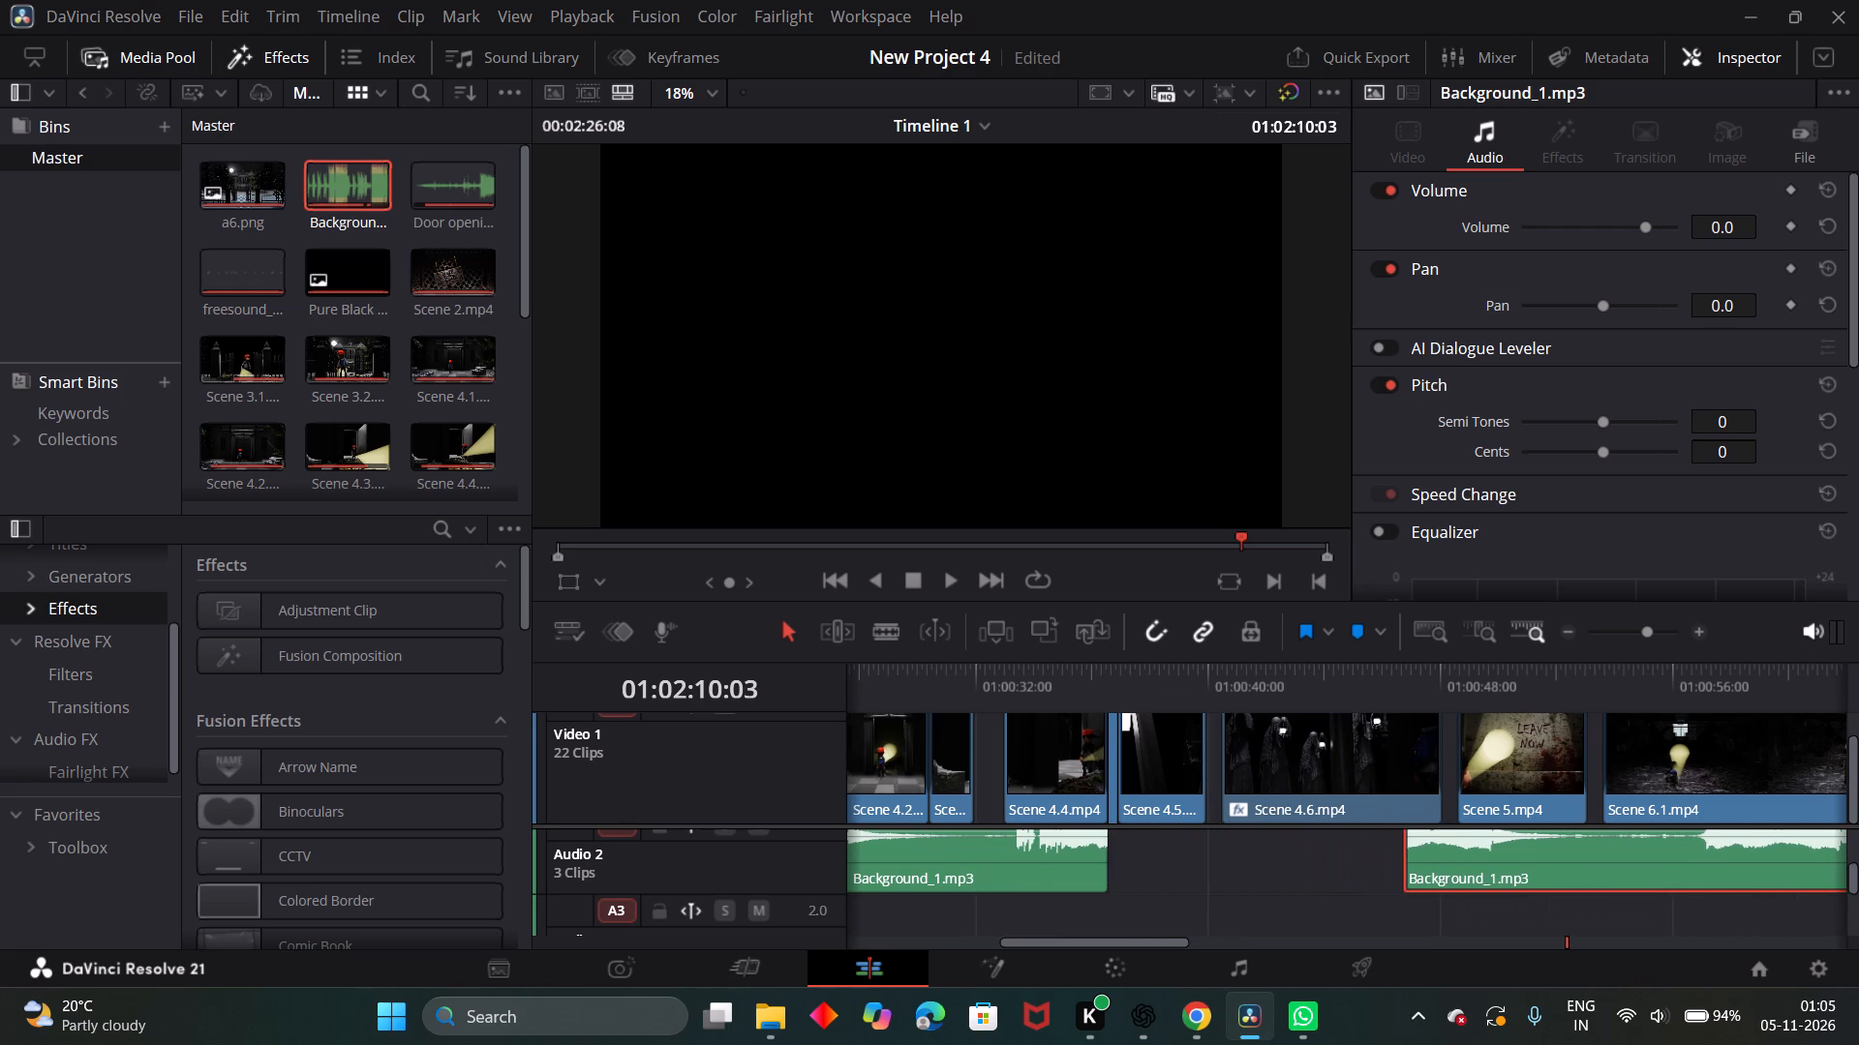
# Move the short quiet end piece of Background_1.mp3 into the Audio 2 gap under Scenes 4.5 and 4.6, directly after the first music section.
pyautogui.hscroll(-3, 1566, 867)
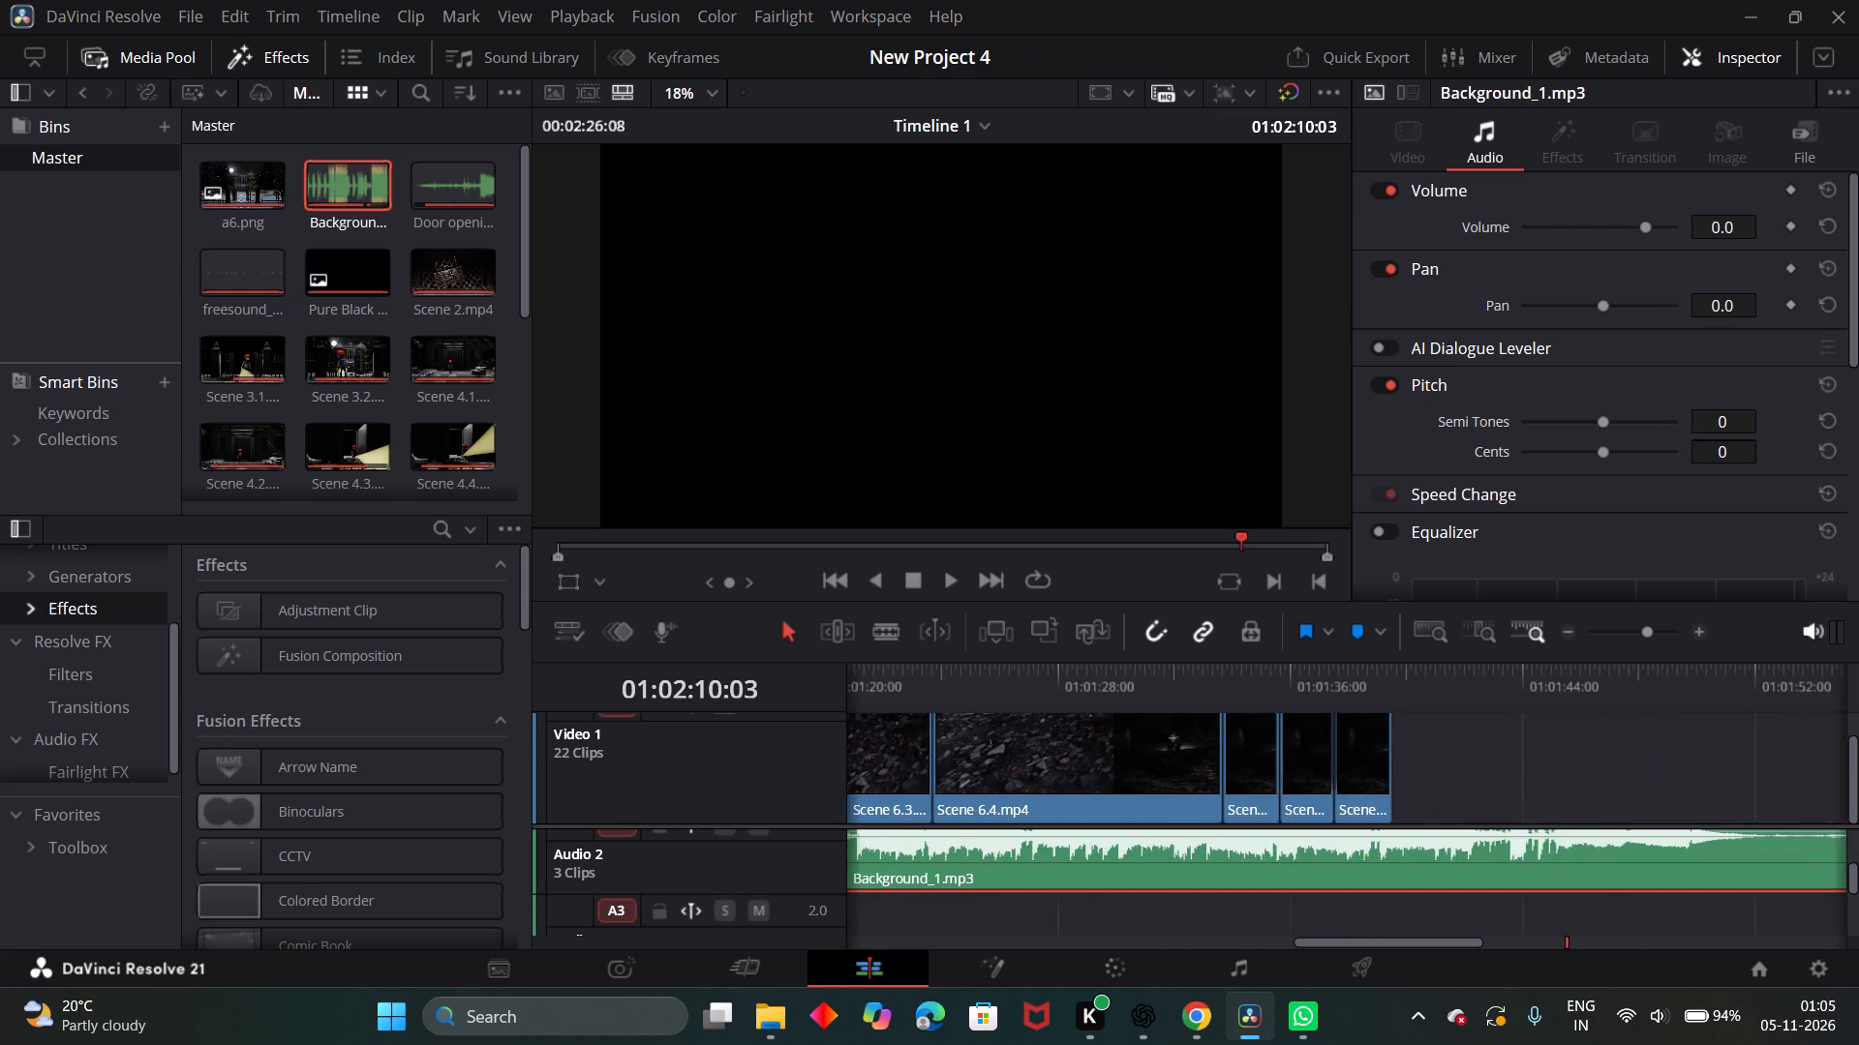
pyautogui.hscroll(-2, 1566, 867)
pyautogui.rightClick(1566, 867)
pyautogui.click(1566, 867)
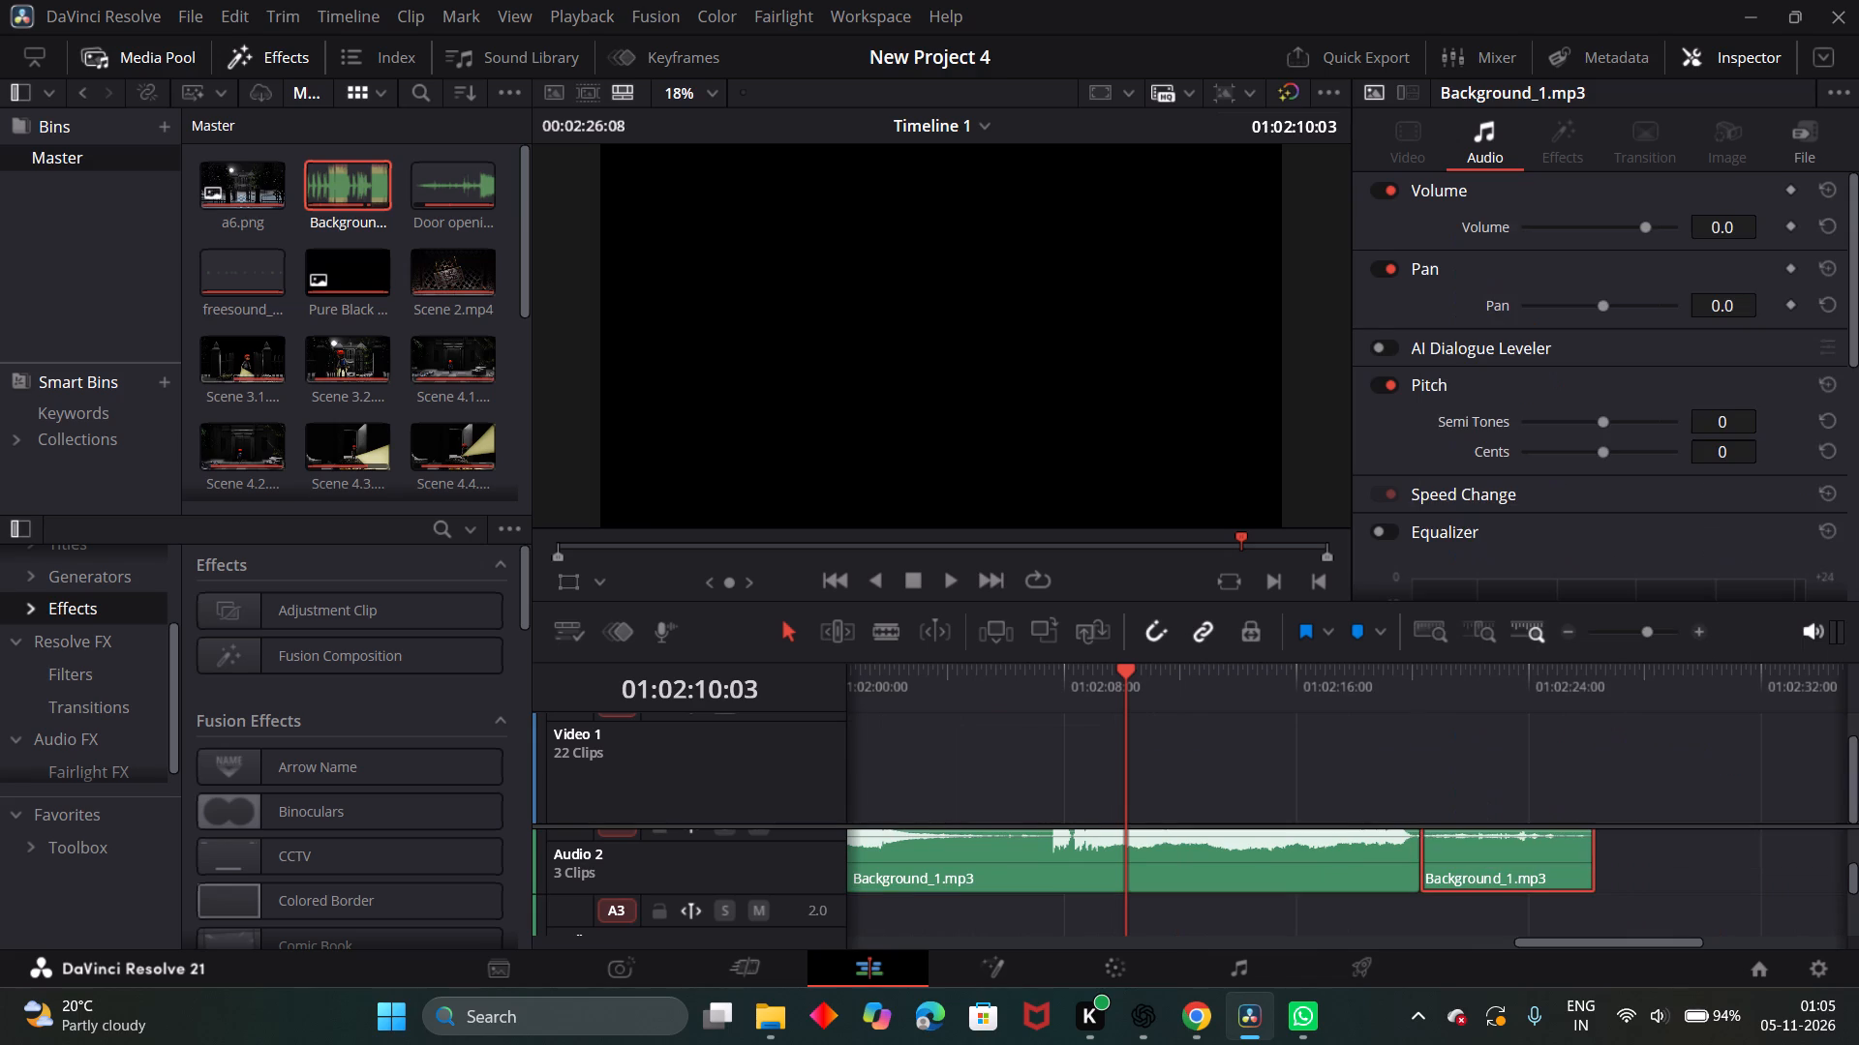
pyautogui.moveTo(1566, 867); pyautogui.dragTo(1209, 883)
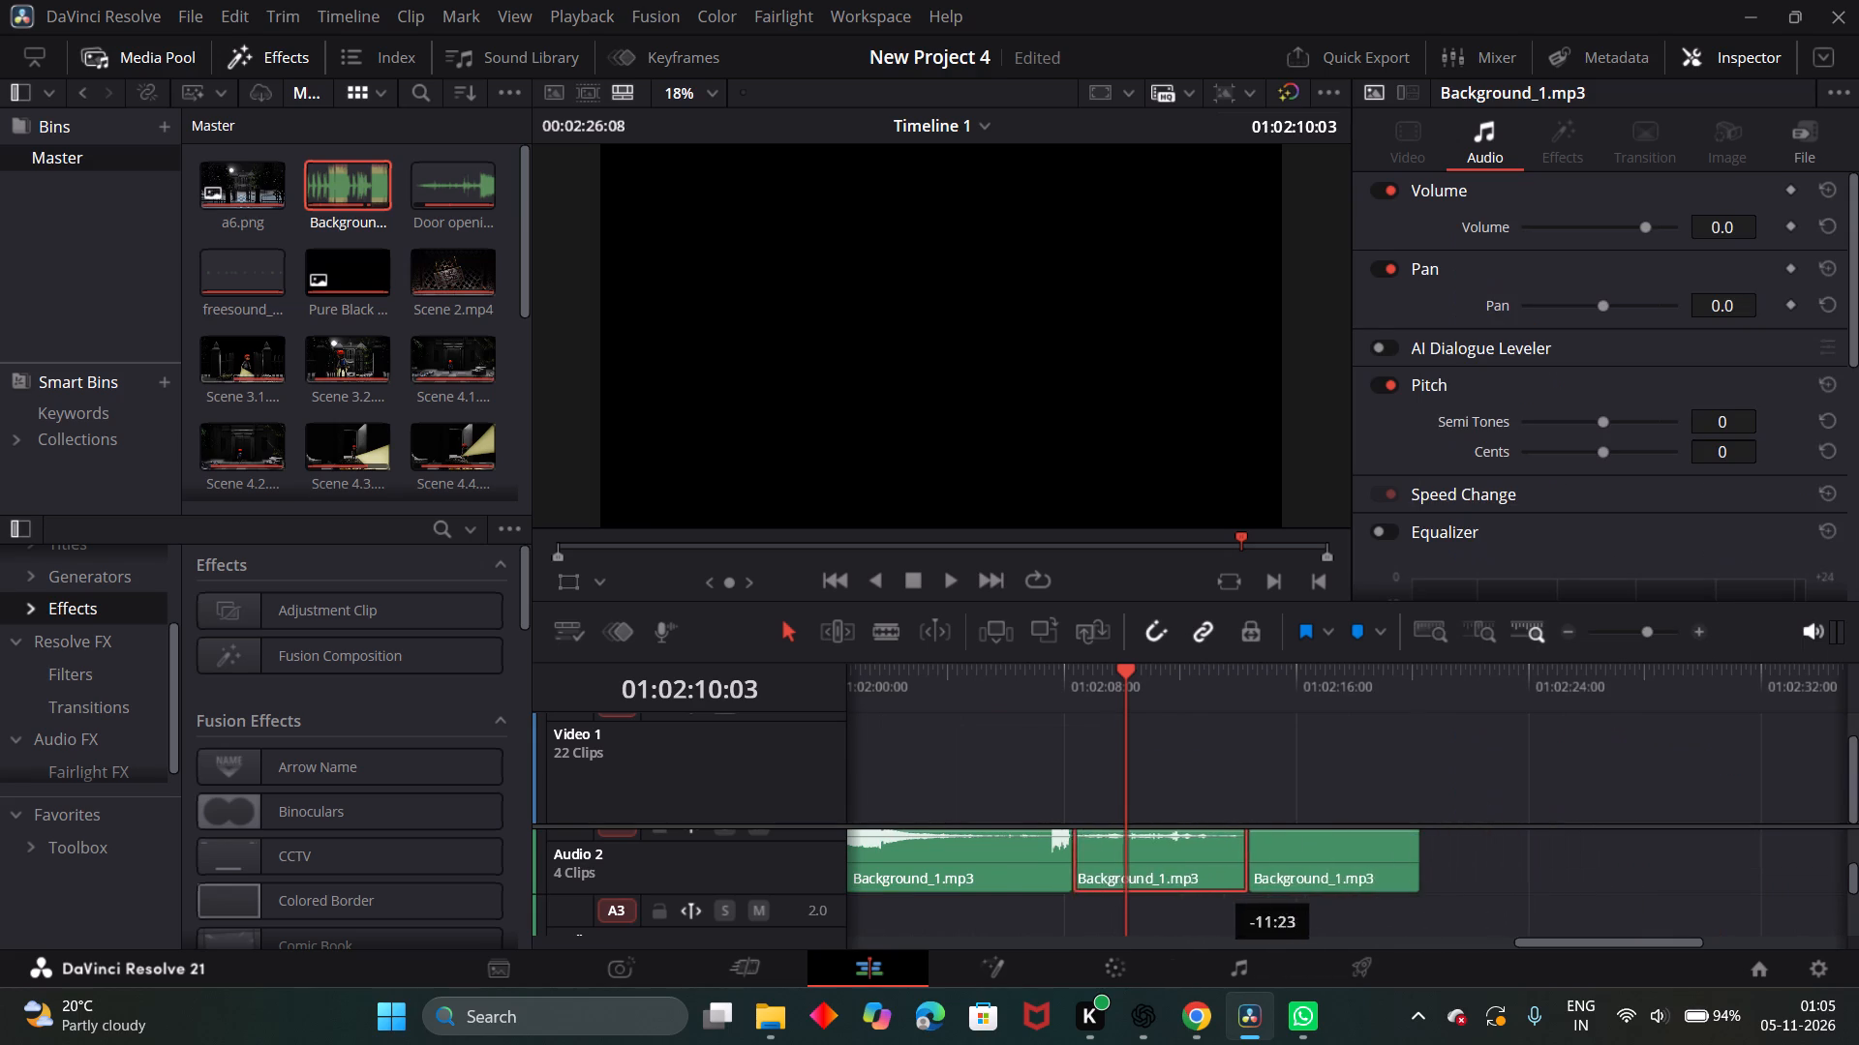
pyautogui.moveTo(1209, 883); pyautogui.dragTo(1109, 876)
pyautogui.hscroll(1, 1216, 858)
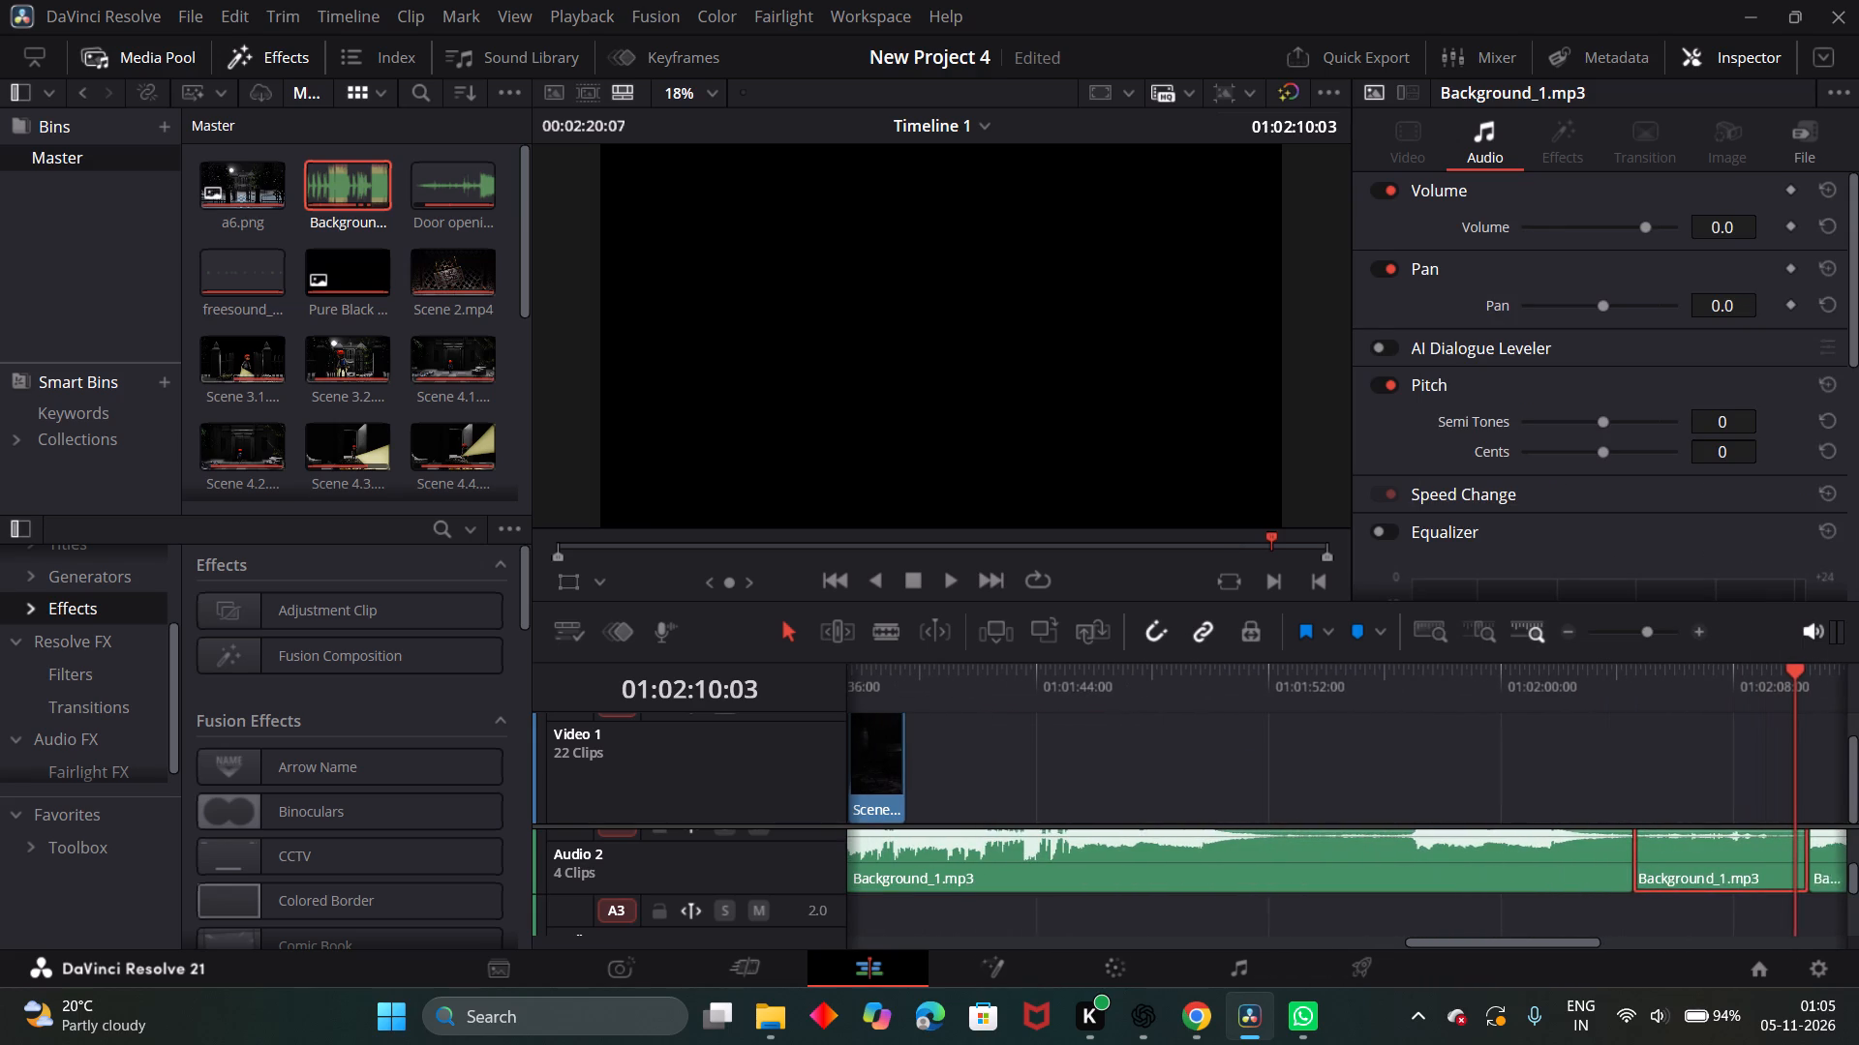
pyautogui.hscroll(1, 1216, 858)
pyautogui.moveTo(1683, 842); pyautogui.dragTo(1179, 866)
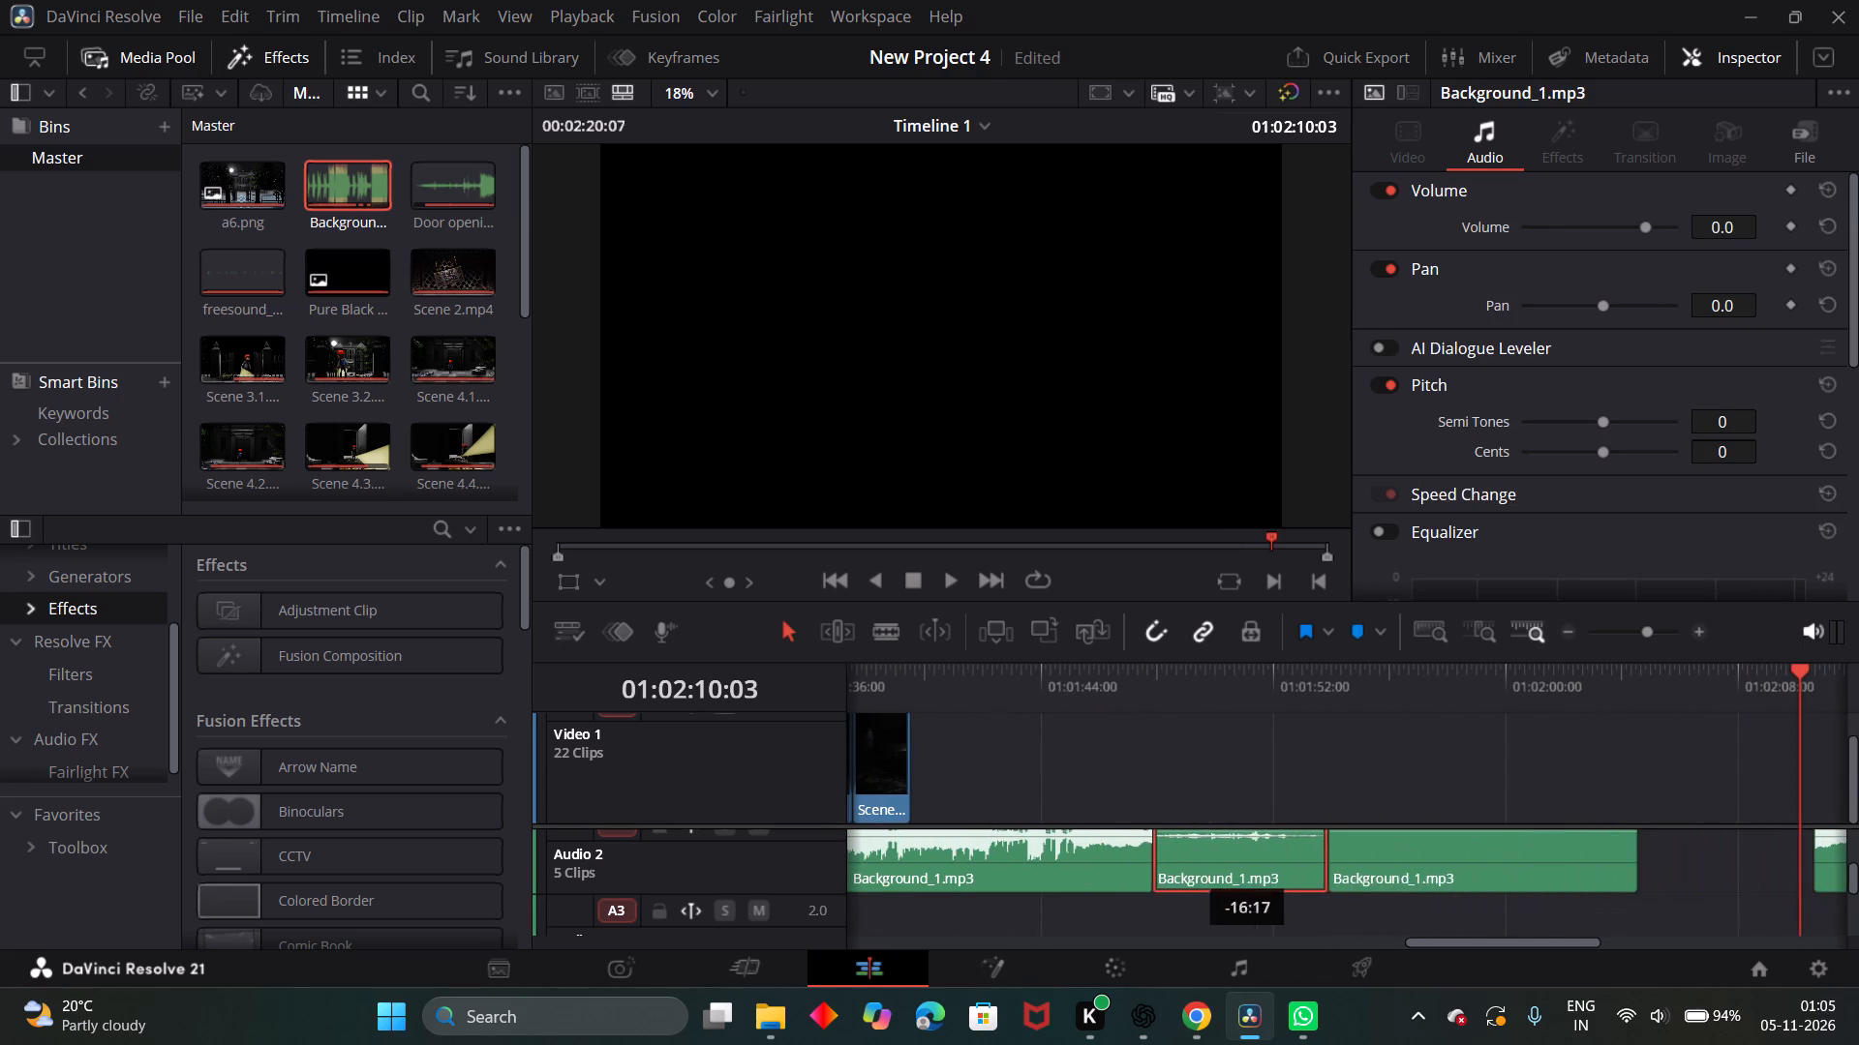
pyautogui.moveTo(1179, 866); pyautogui.dragTo(1084, 860)
pyautogui.hscroll(1, 1353, 855)
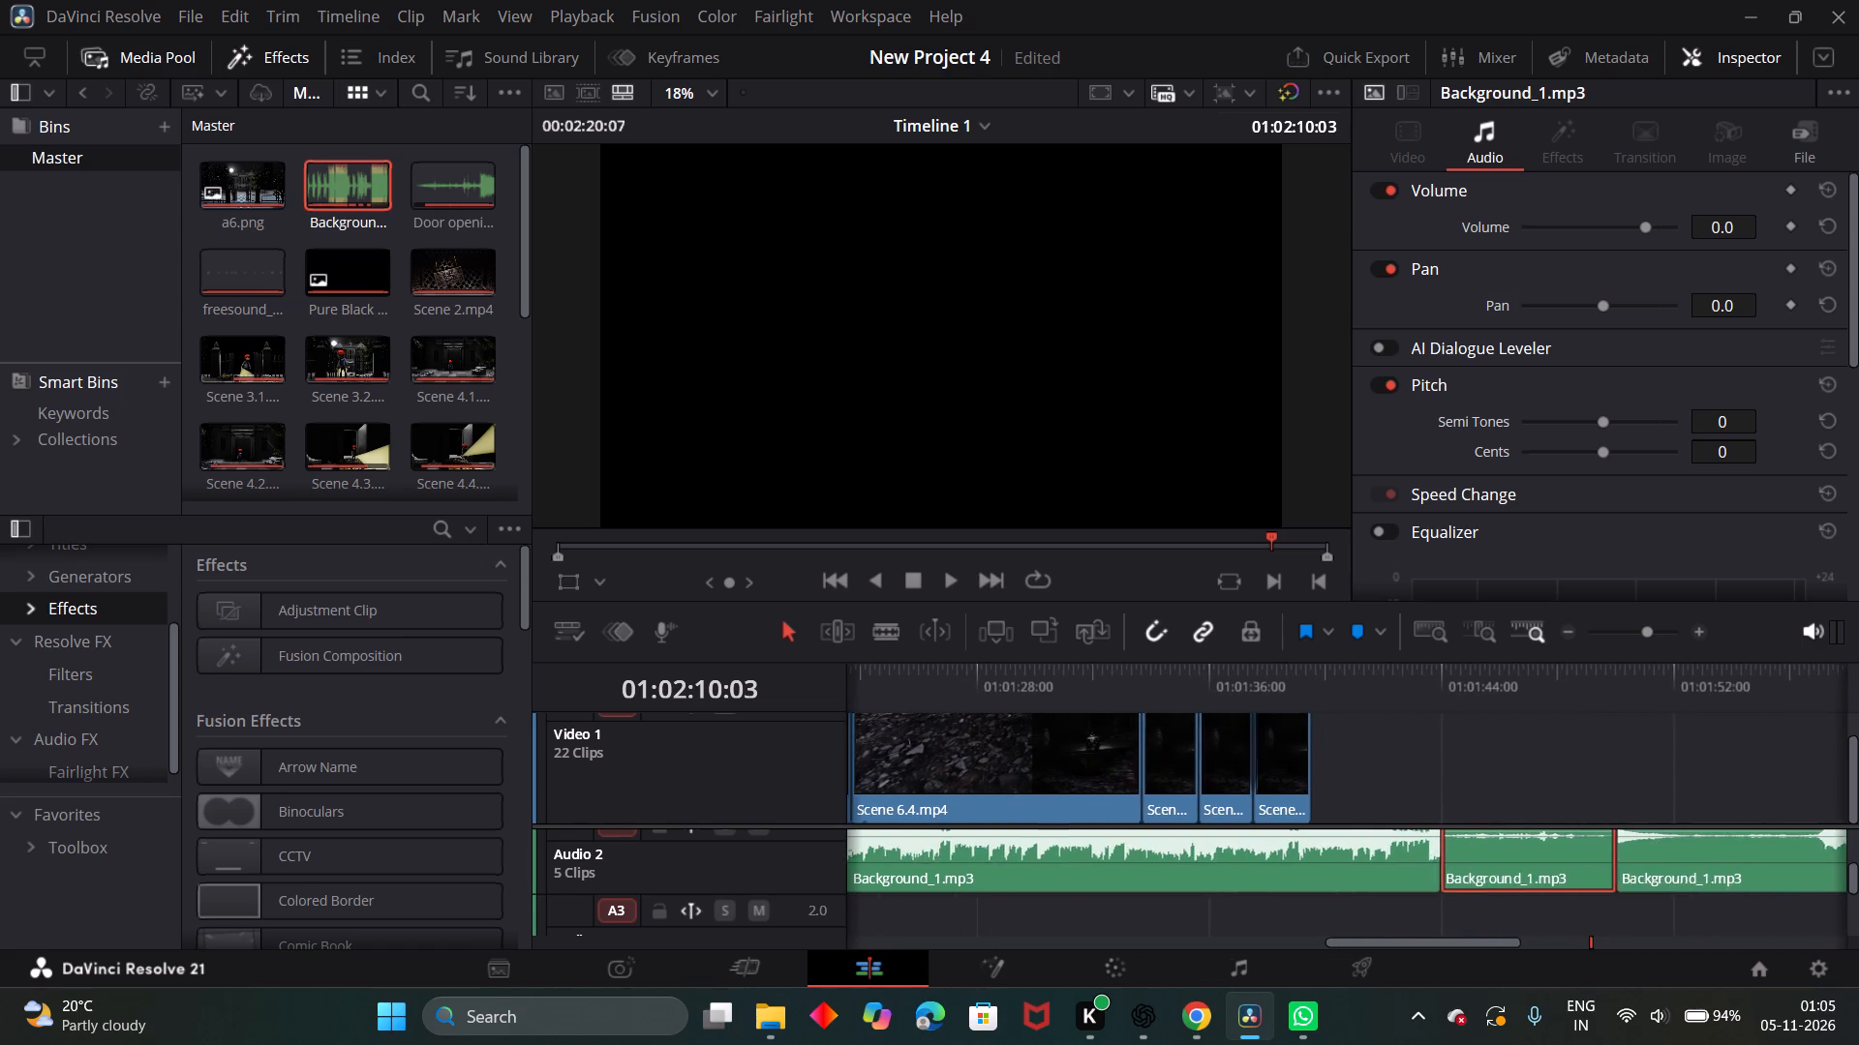
pyautogui.hscroll(1, 1353, 855)
pyautogui.moveTo(1587, 860); pyautogui.dragTo(1240, 868)
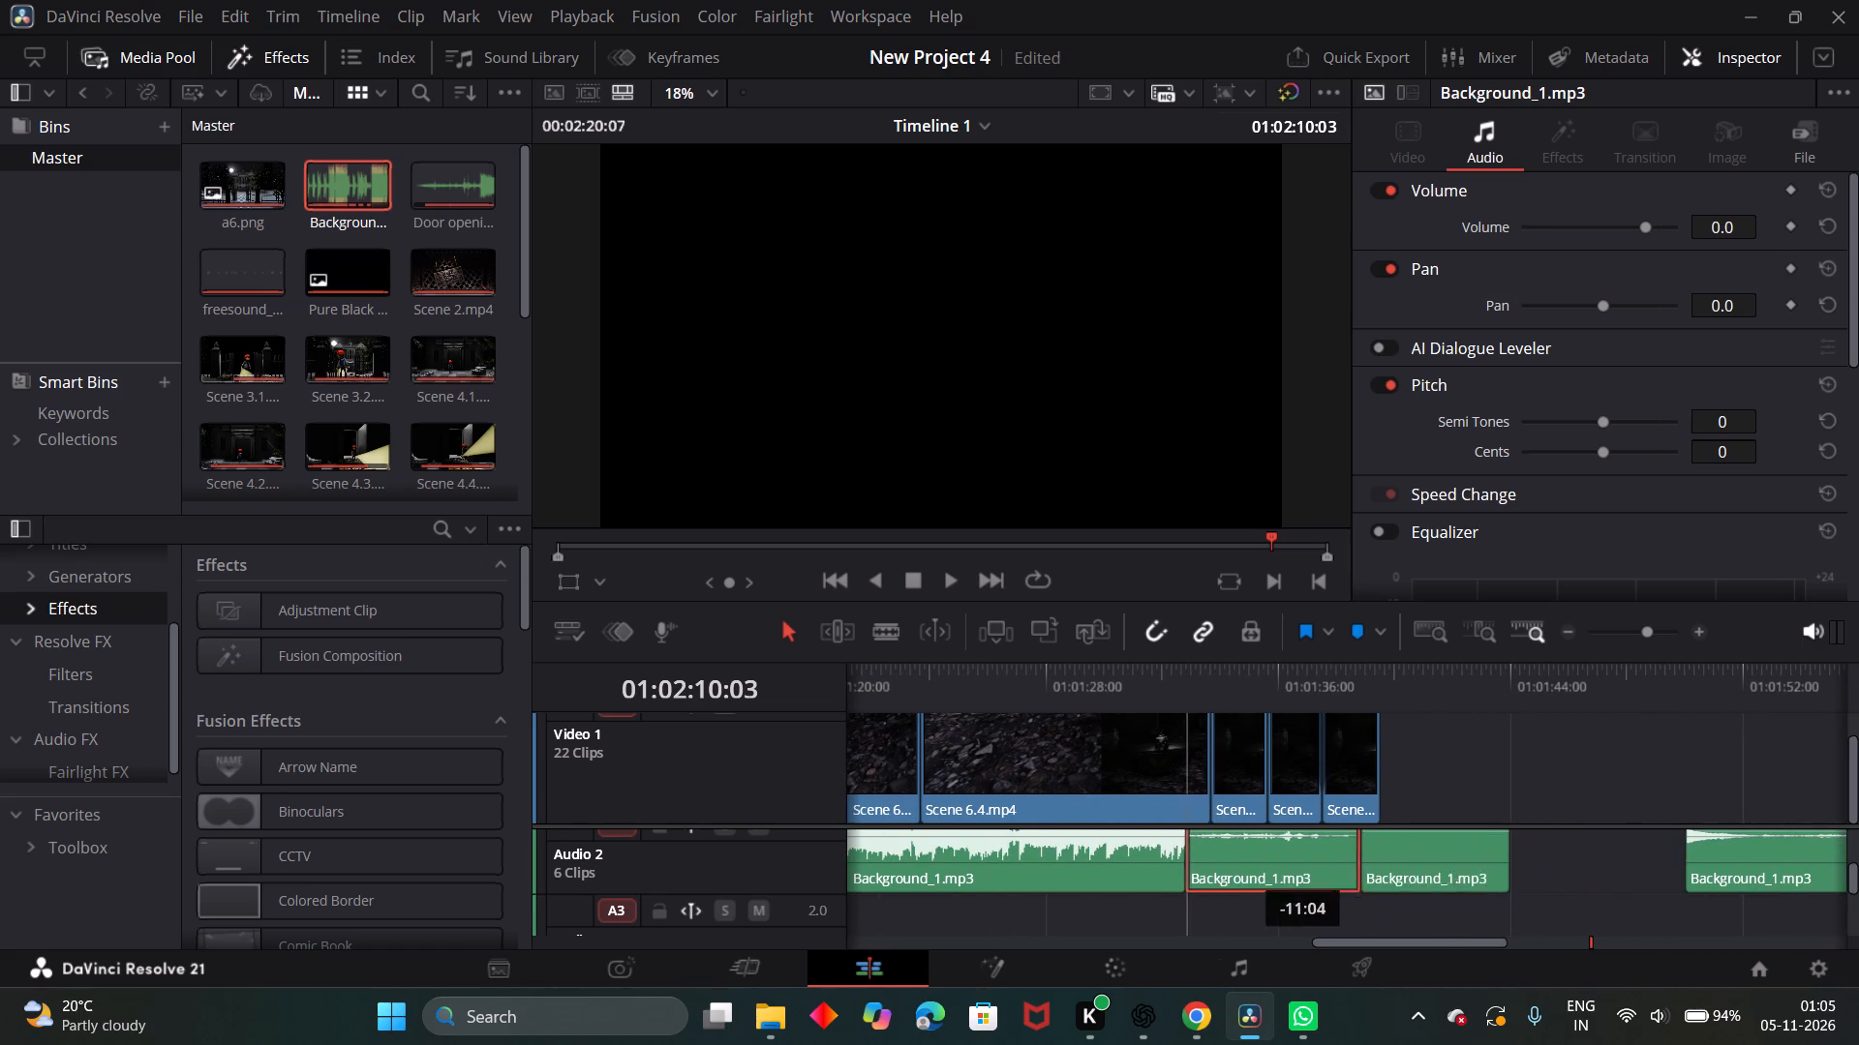
pyautogui.moveTo(1240, 868); pyautogui.dragTo(872, 854)
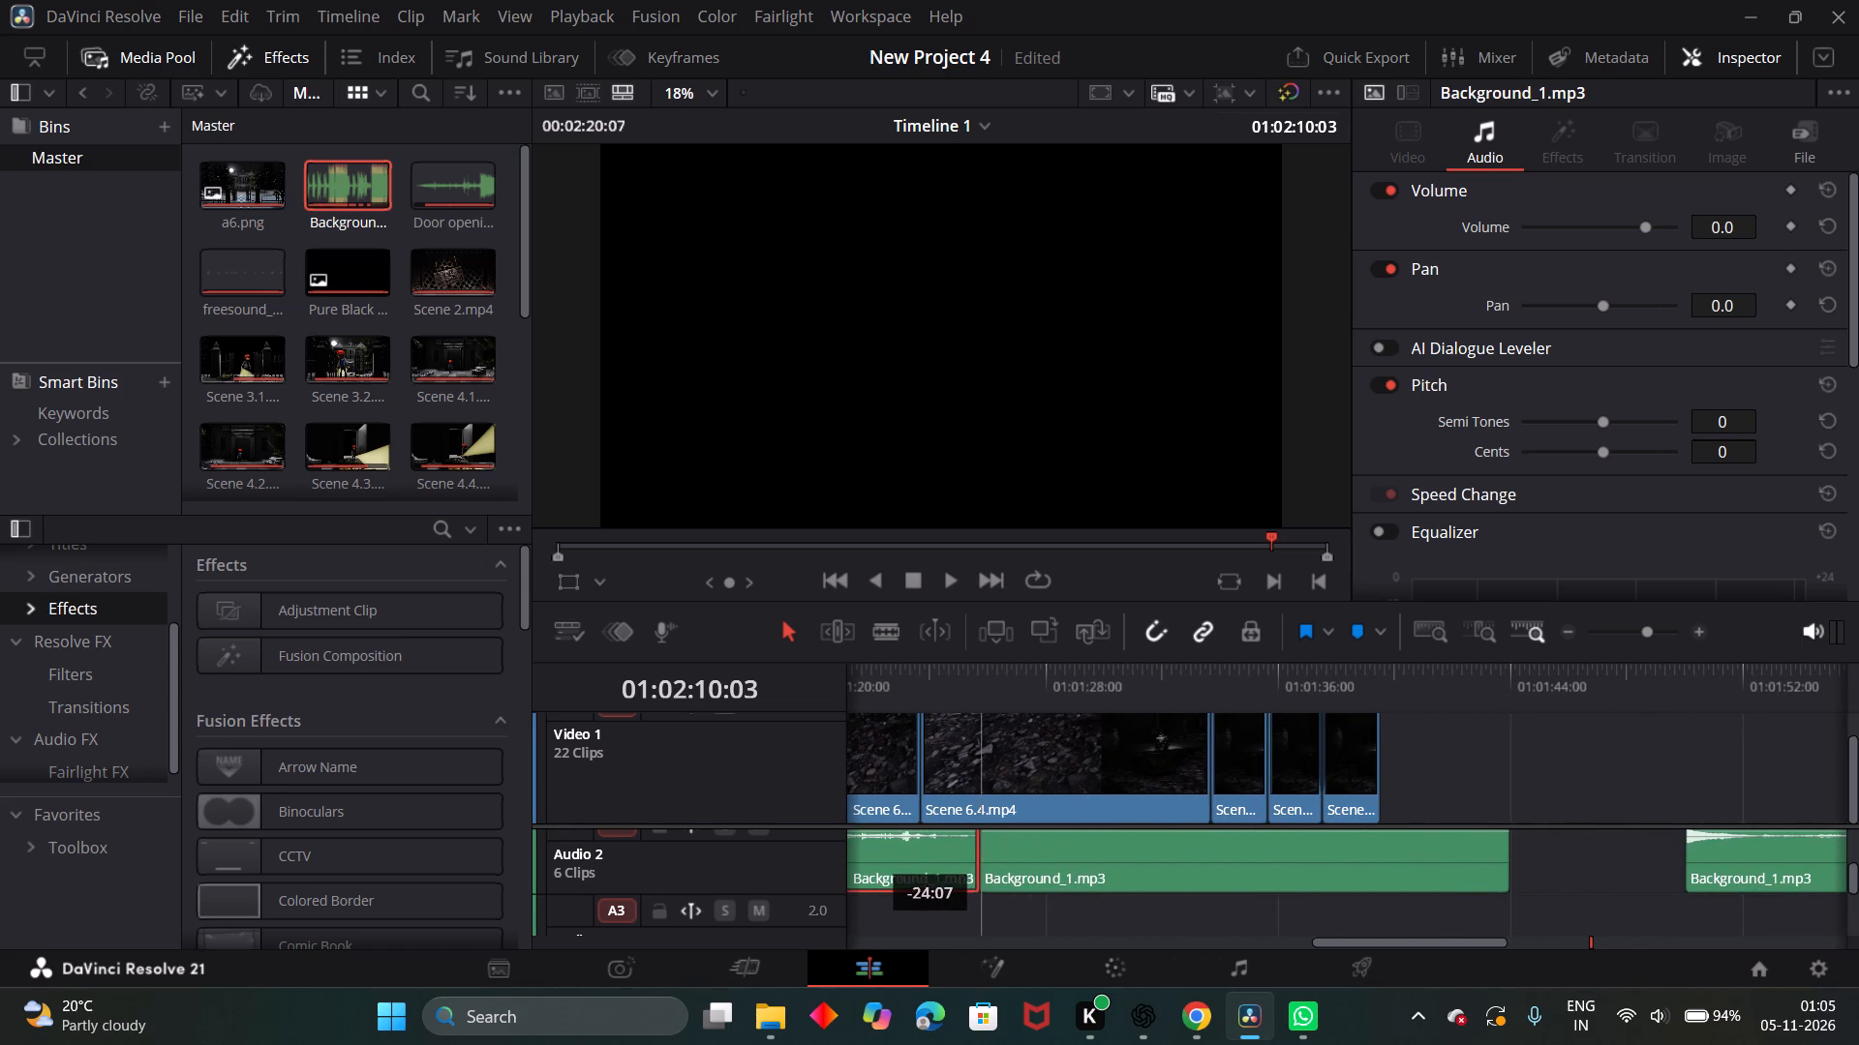
pyautogui.moveTo(872, 854); pyautogui.dragTo(1244, 859)
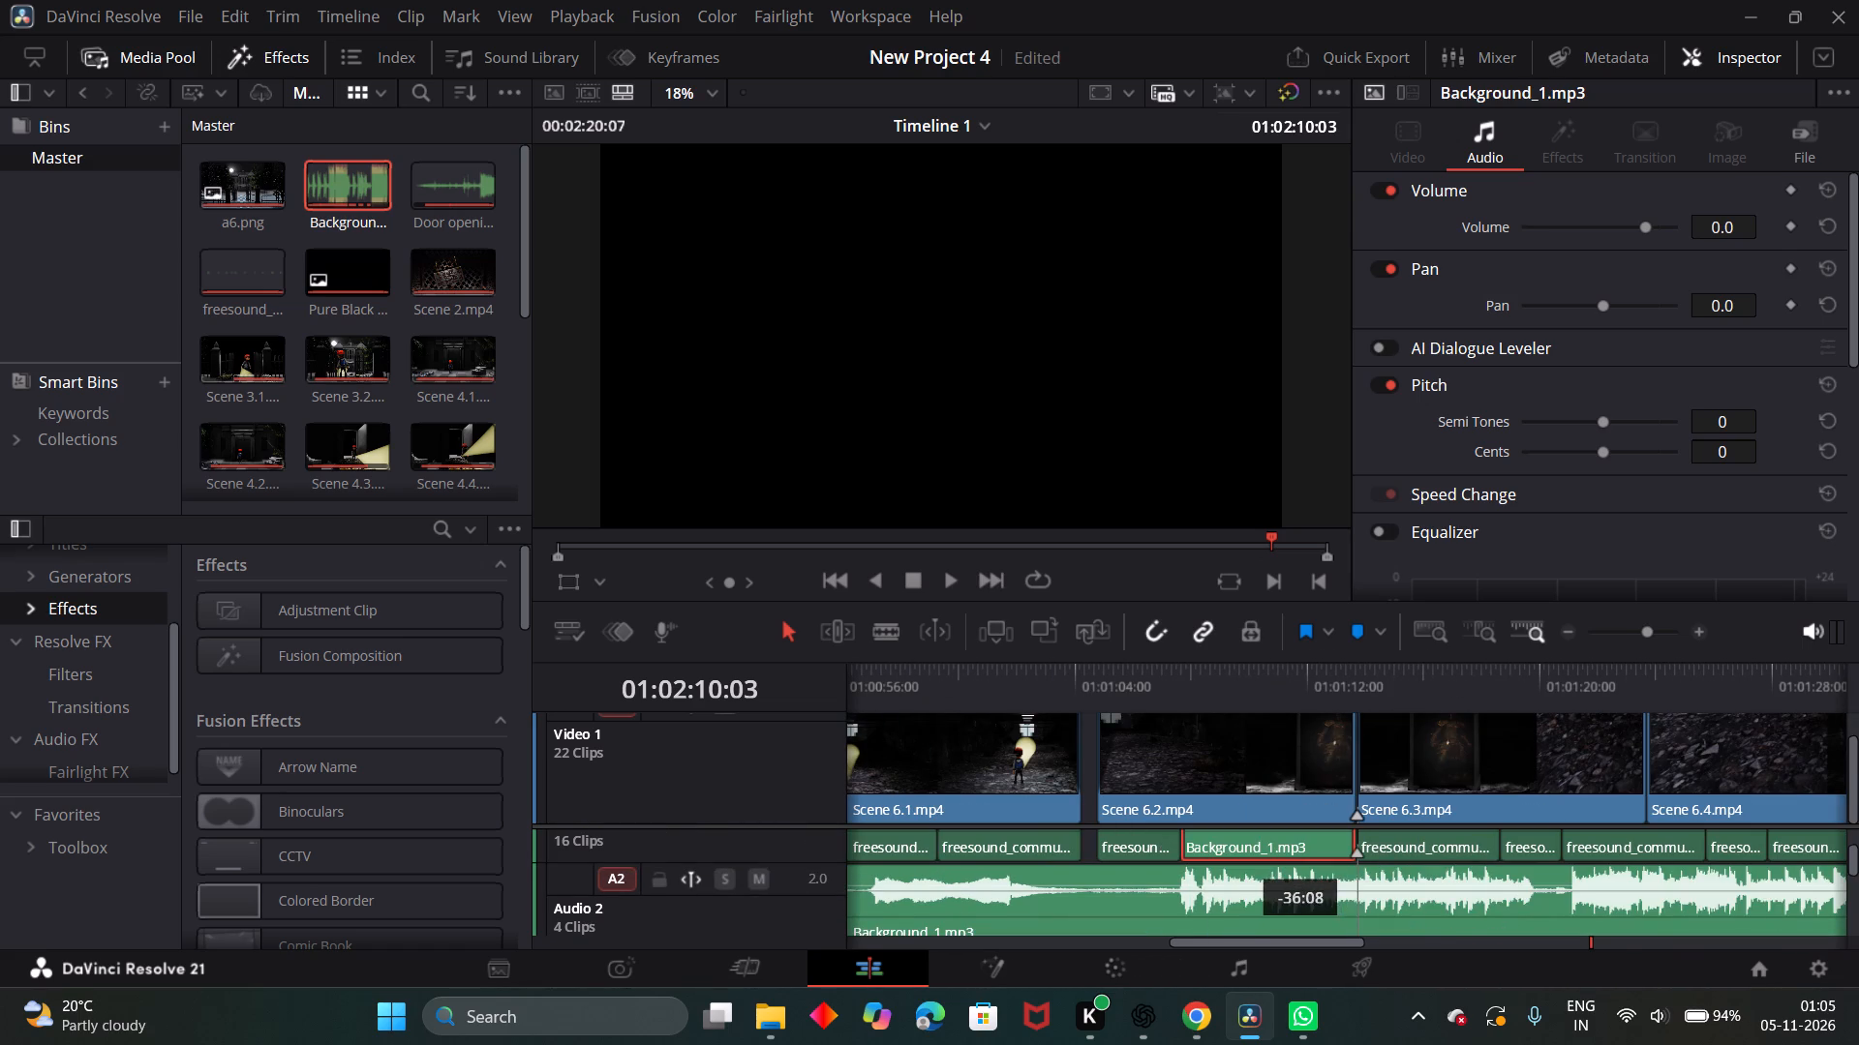
pyautogui.moveTo(1244, 859); pyautogui.dragTo(1214, 886)
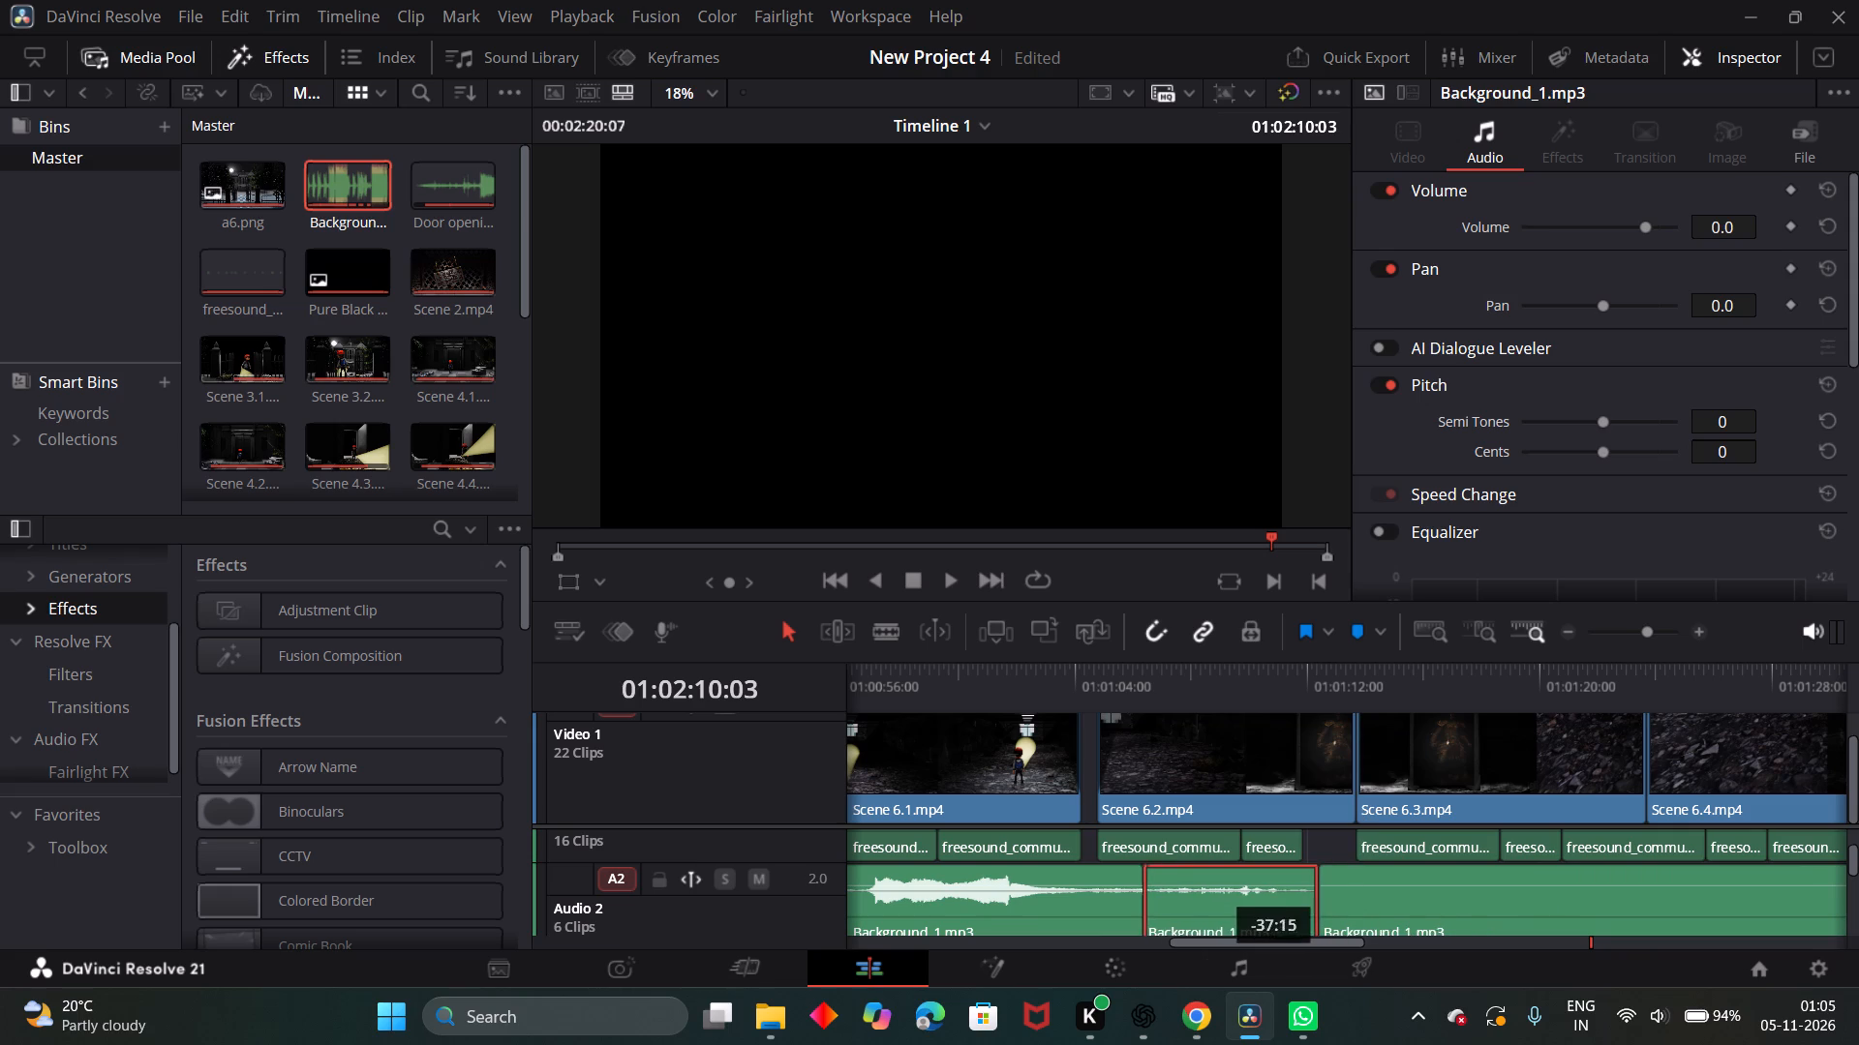
pyautogui.moveTo(1214, 886); pyautogui.dragTo(1021, 891)
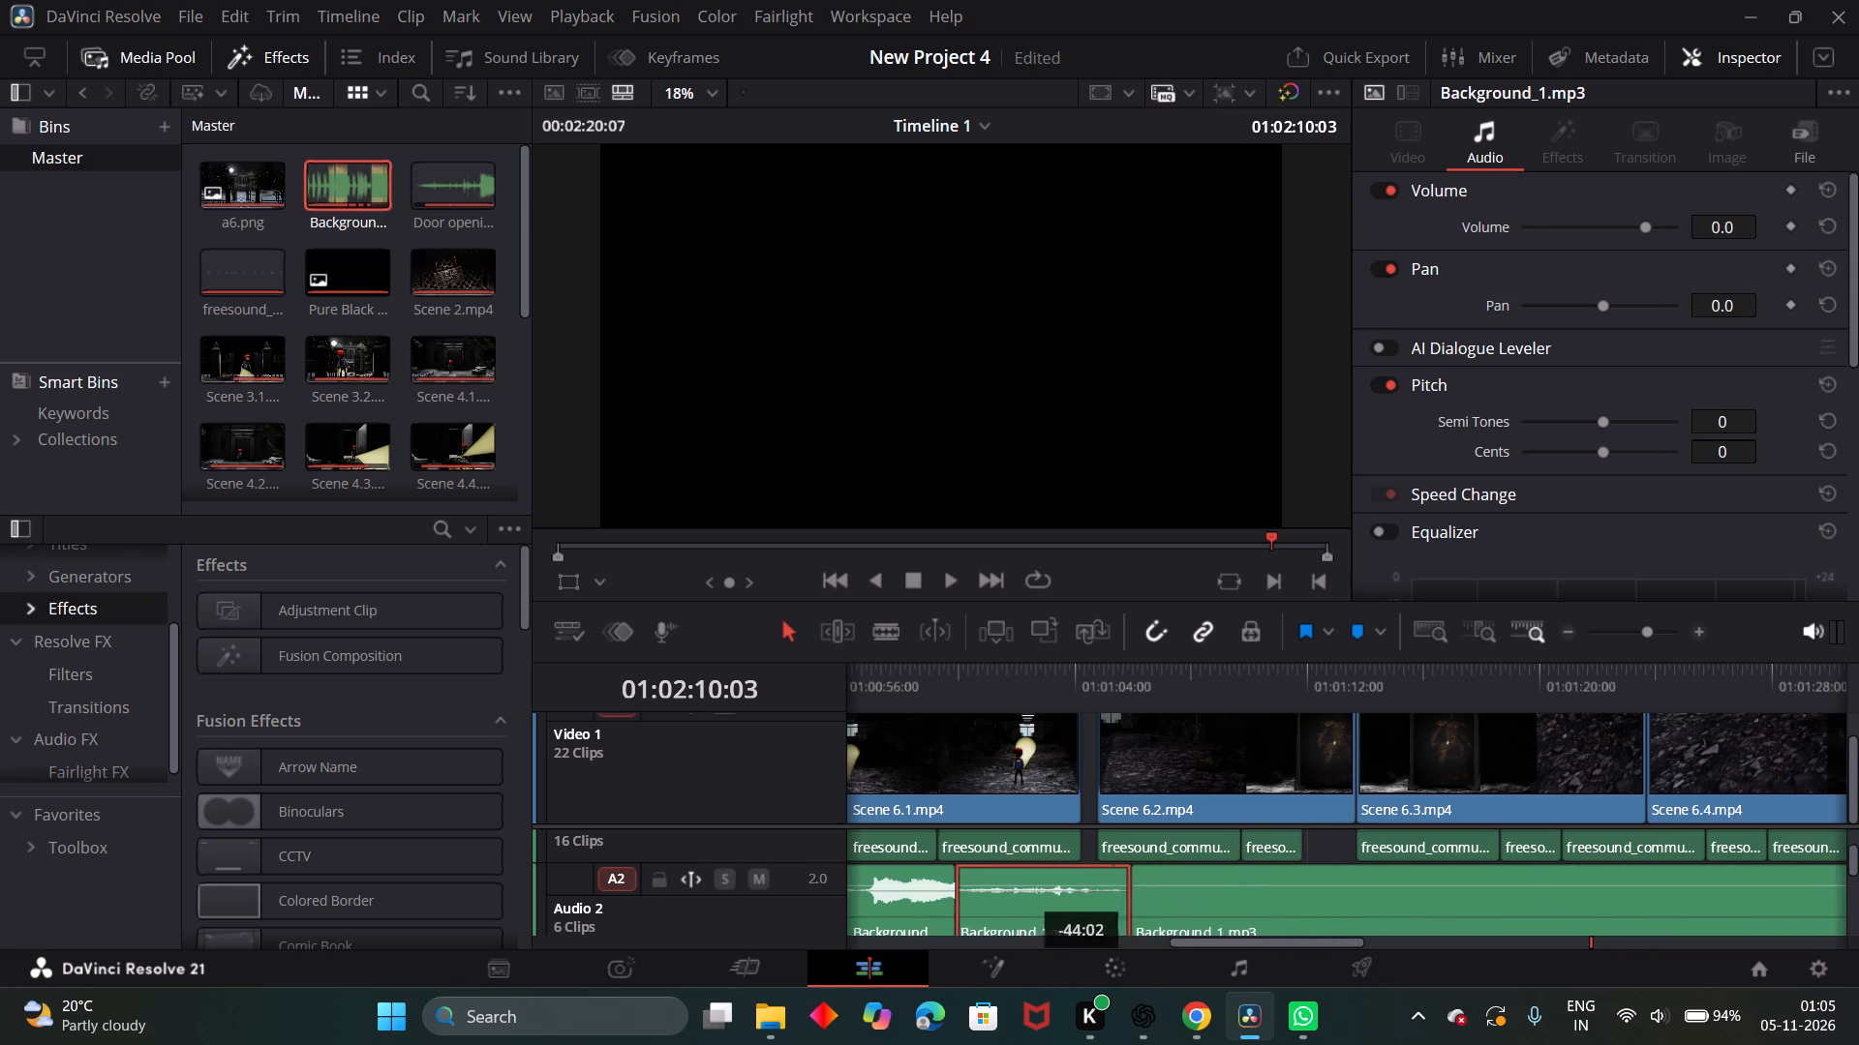
pyautogui.moveTo(1021, 891); pyautogui.dragTo(1234, 878)
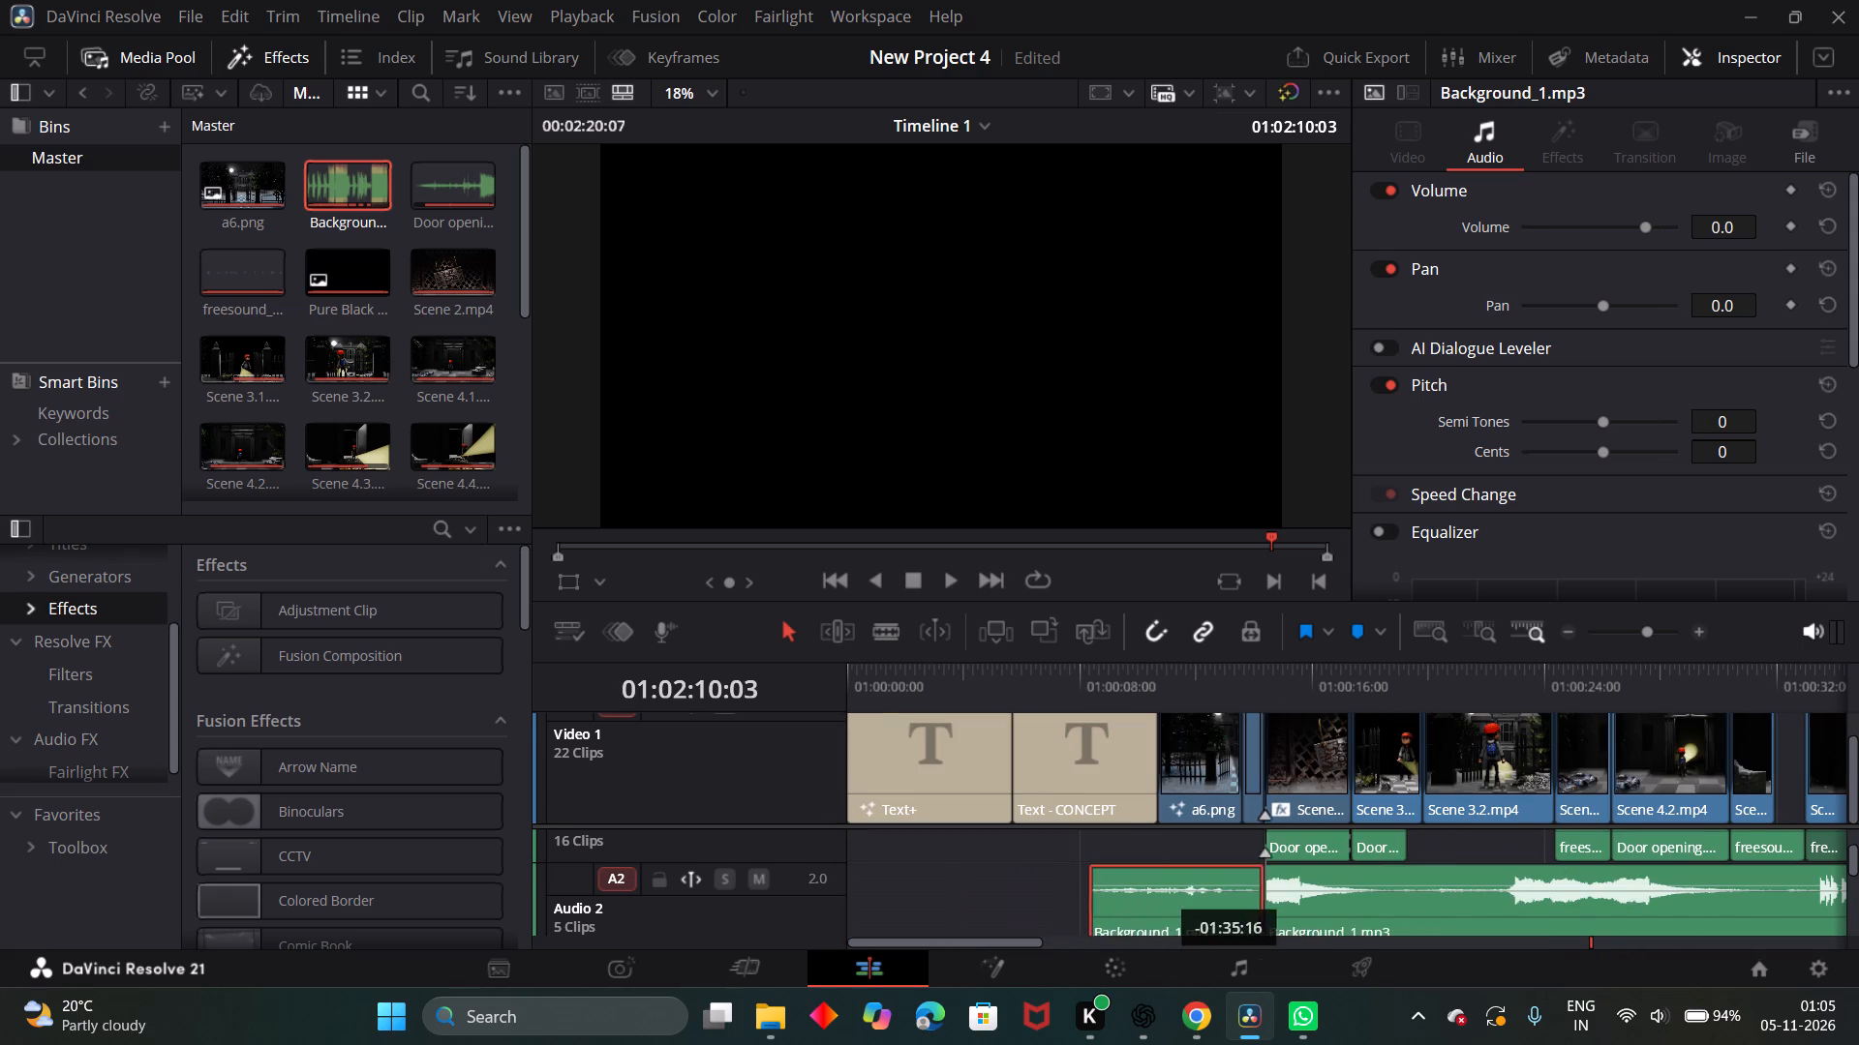
pyautogui.moveTo(1234, 878); pyautogui.dragTo(1776, 884)
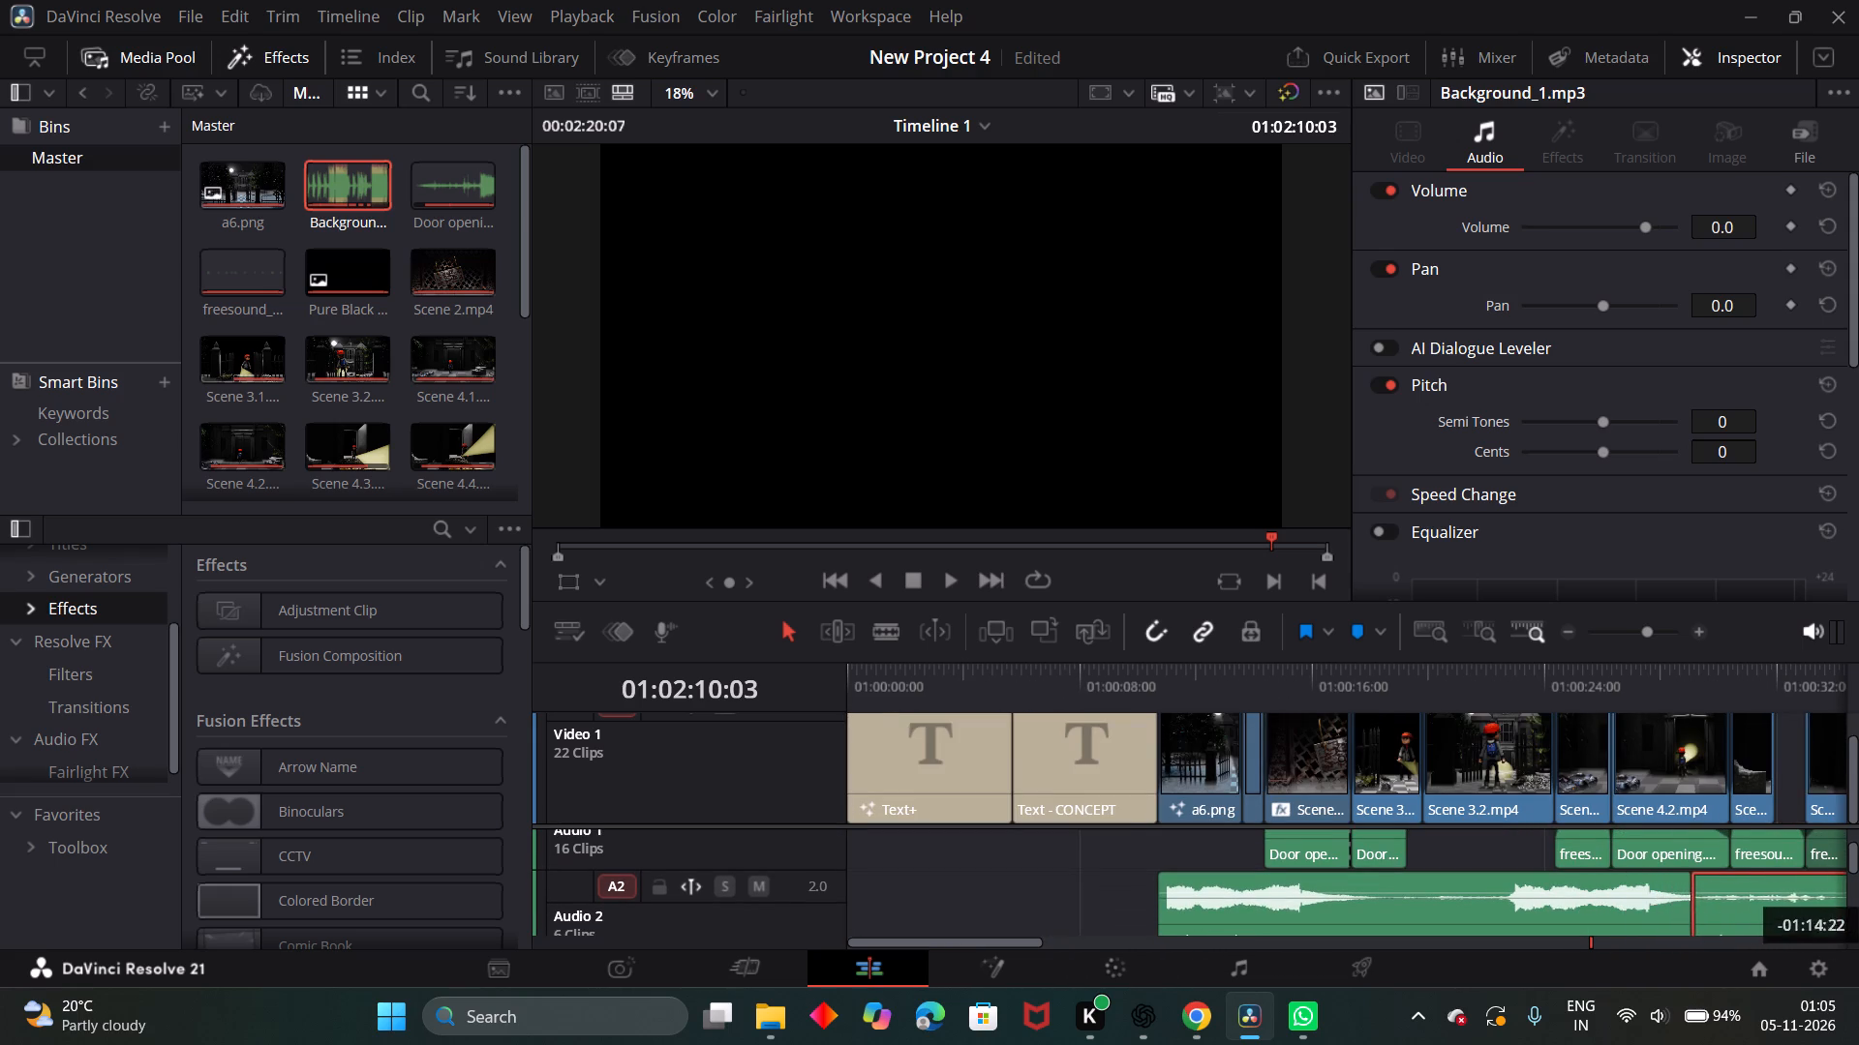
pyautogui.moveTo(1776, 884); pyautogui.dragTo(1459, 910)
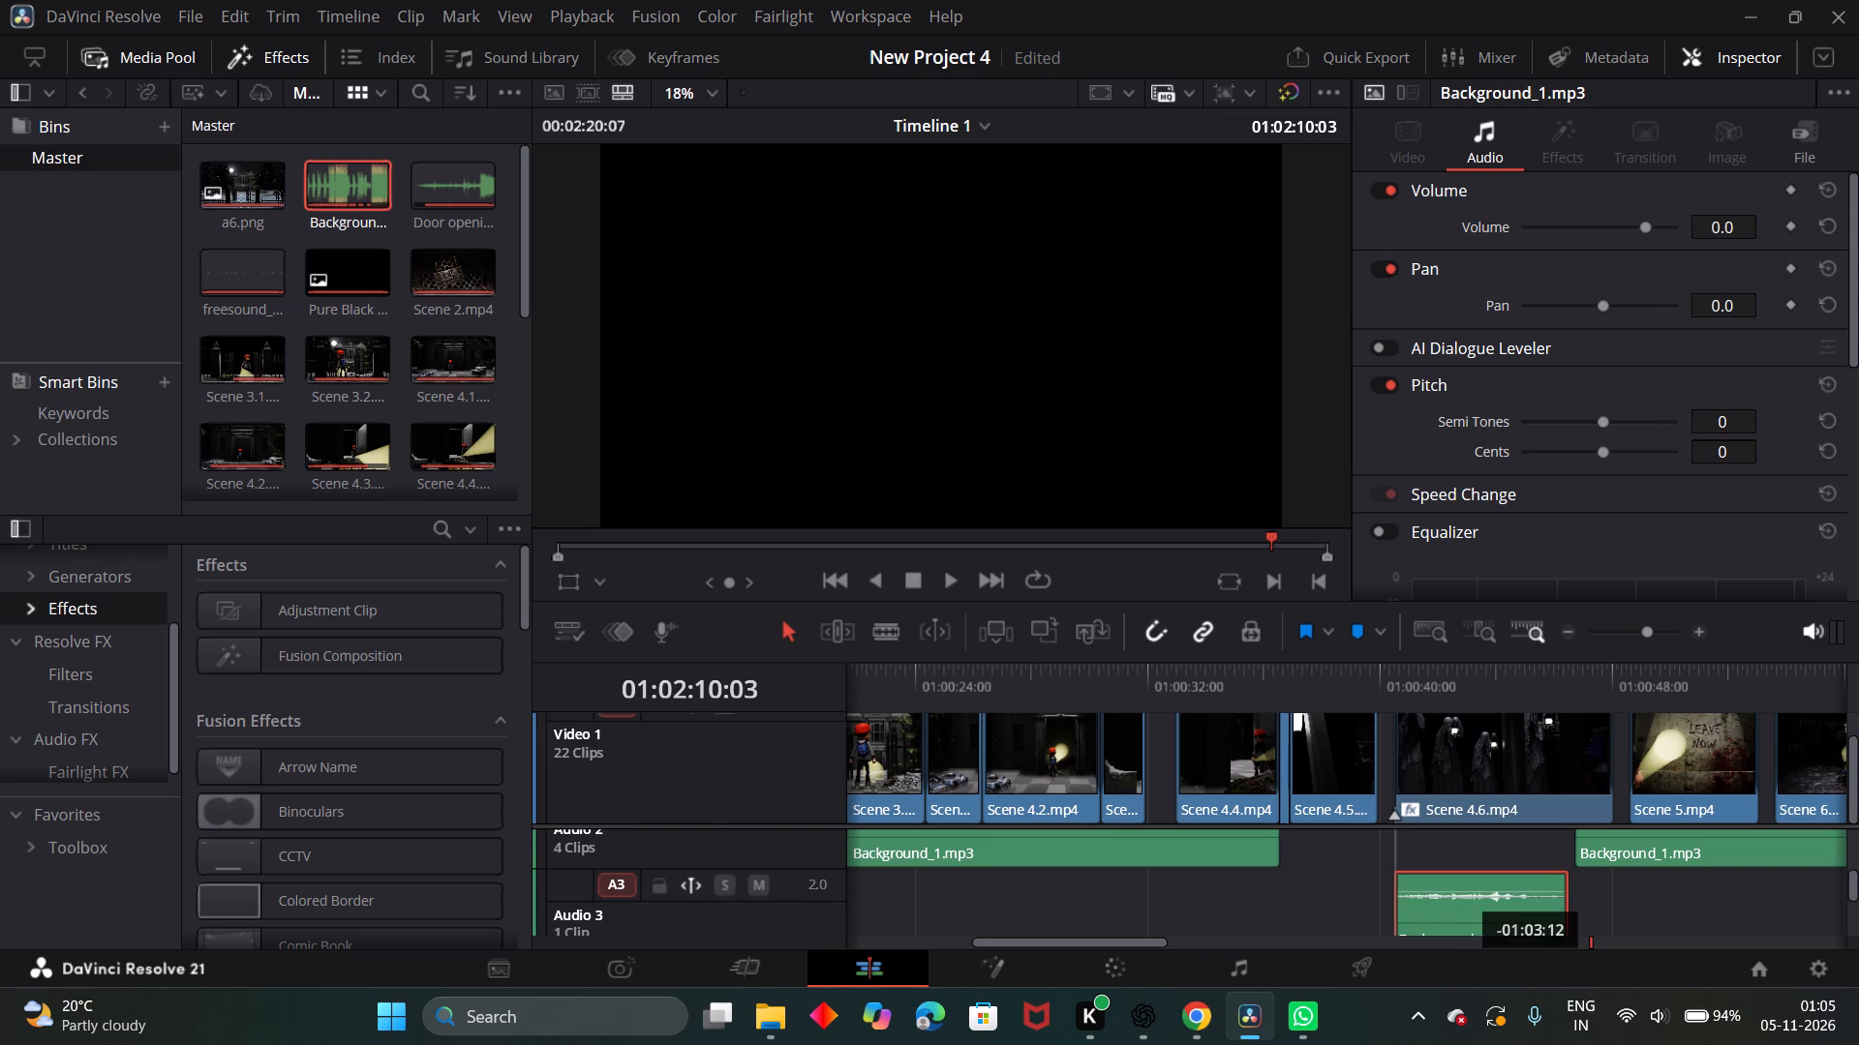
pyautogui.moveTo(1459, 910); pyautogui.dragTo(1372, 851)
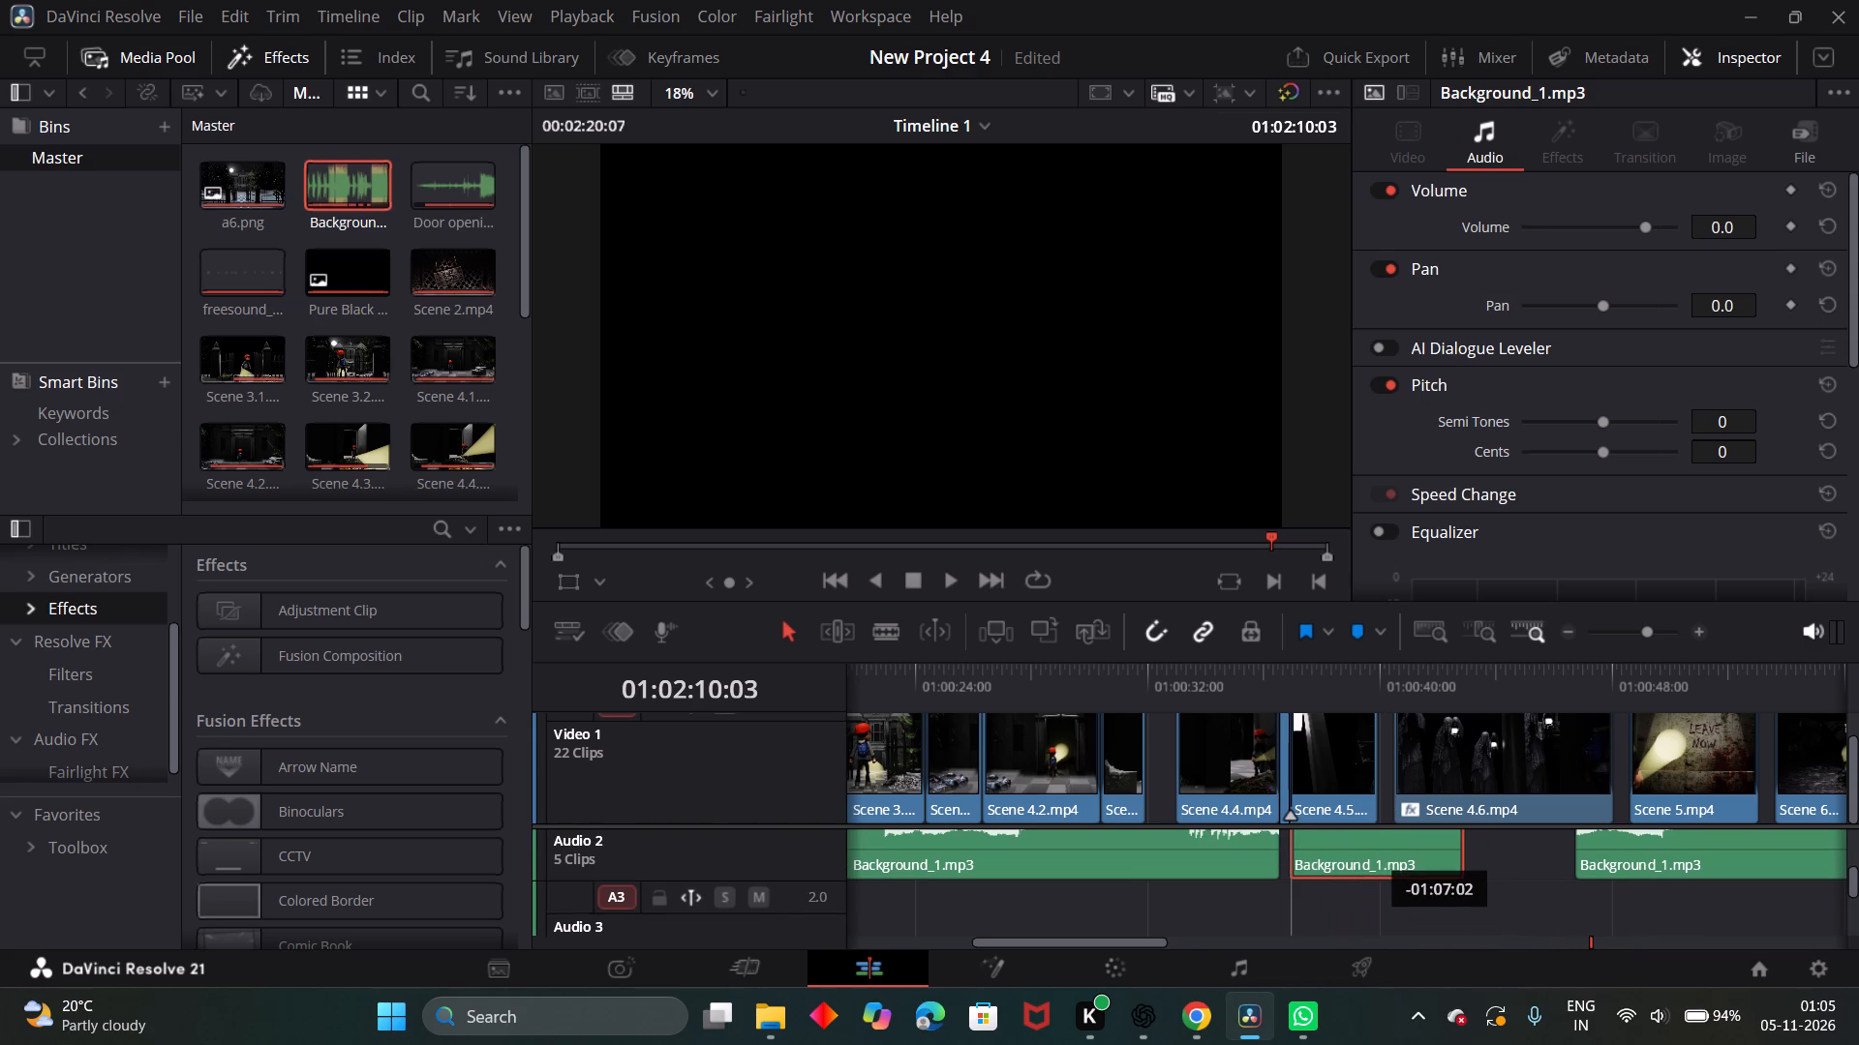
pyautogui.moveTo(1372, 851); pyautogui.dragTo(1359, 851)
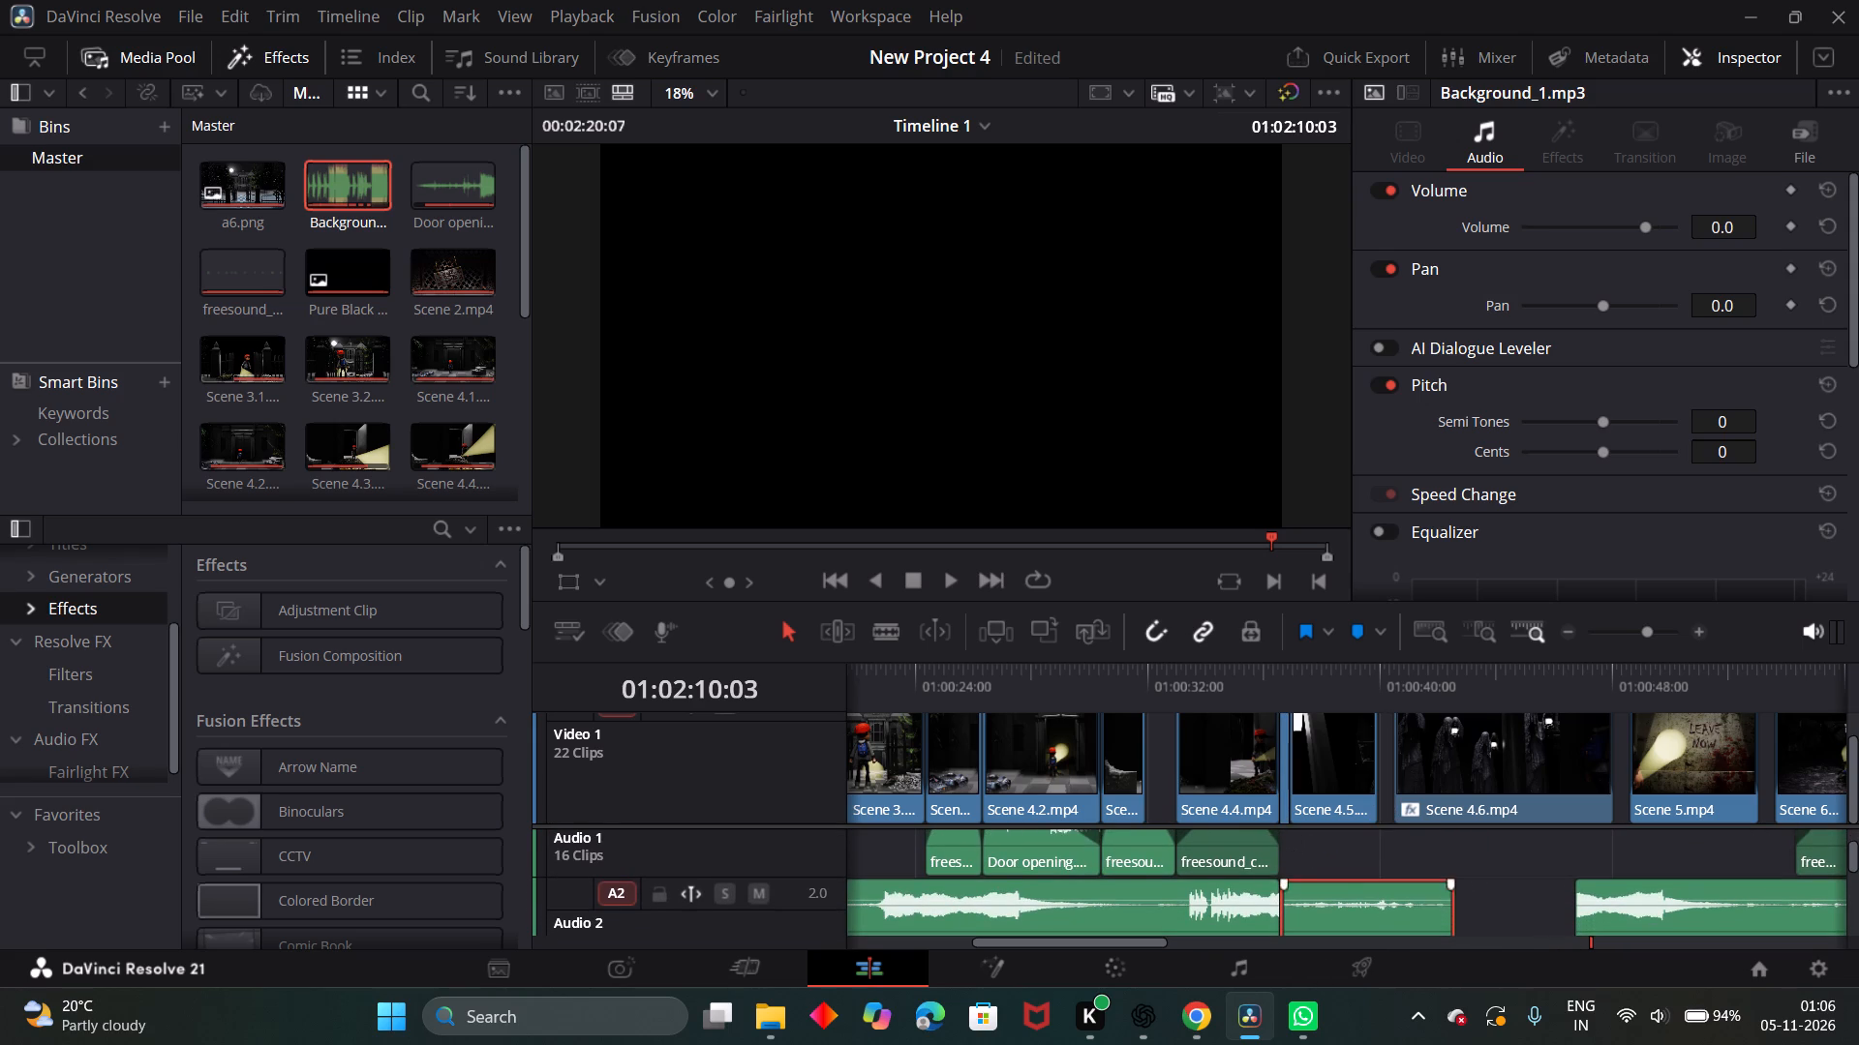
# Play the timeline from 01:00:28:02 into Scene 4.6 to check how the rearranged background music fits the scenes.
pyautogui.scroll(1, 965, 808)
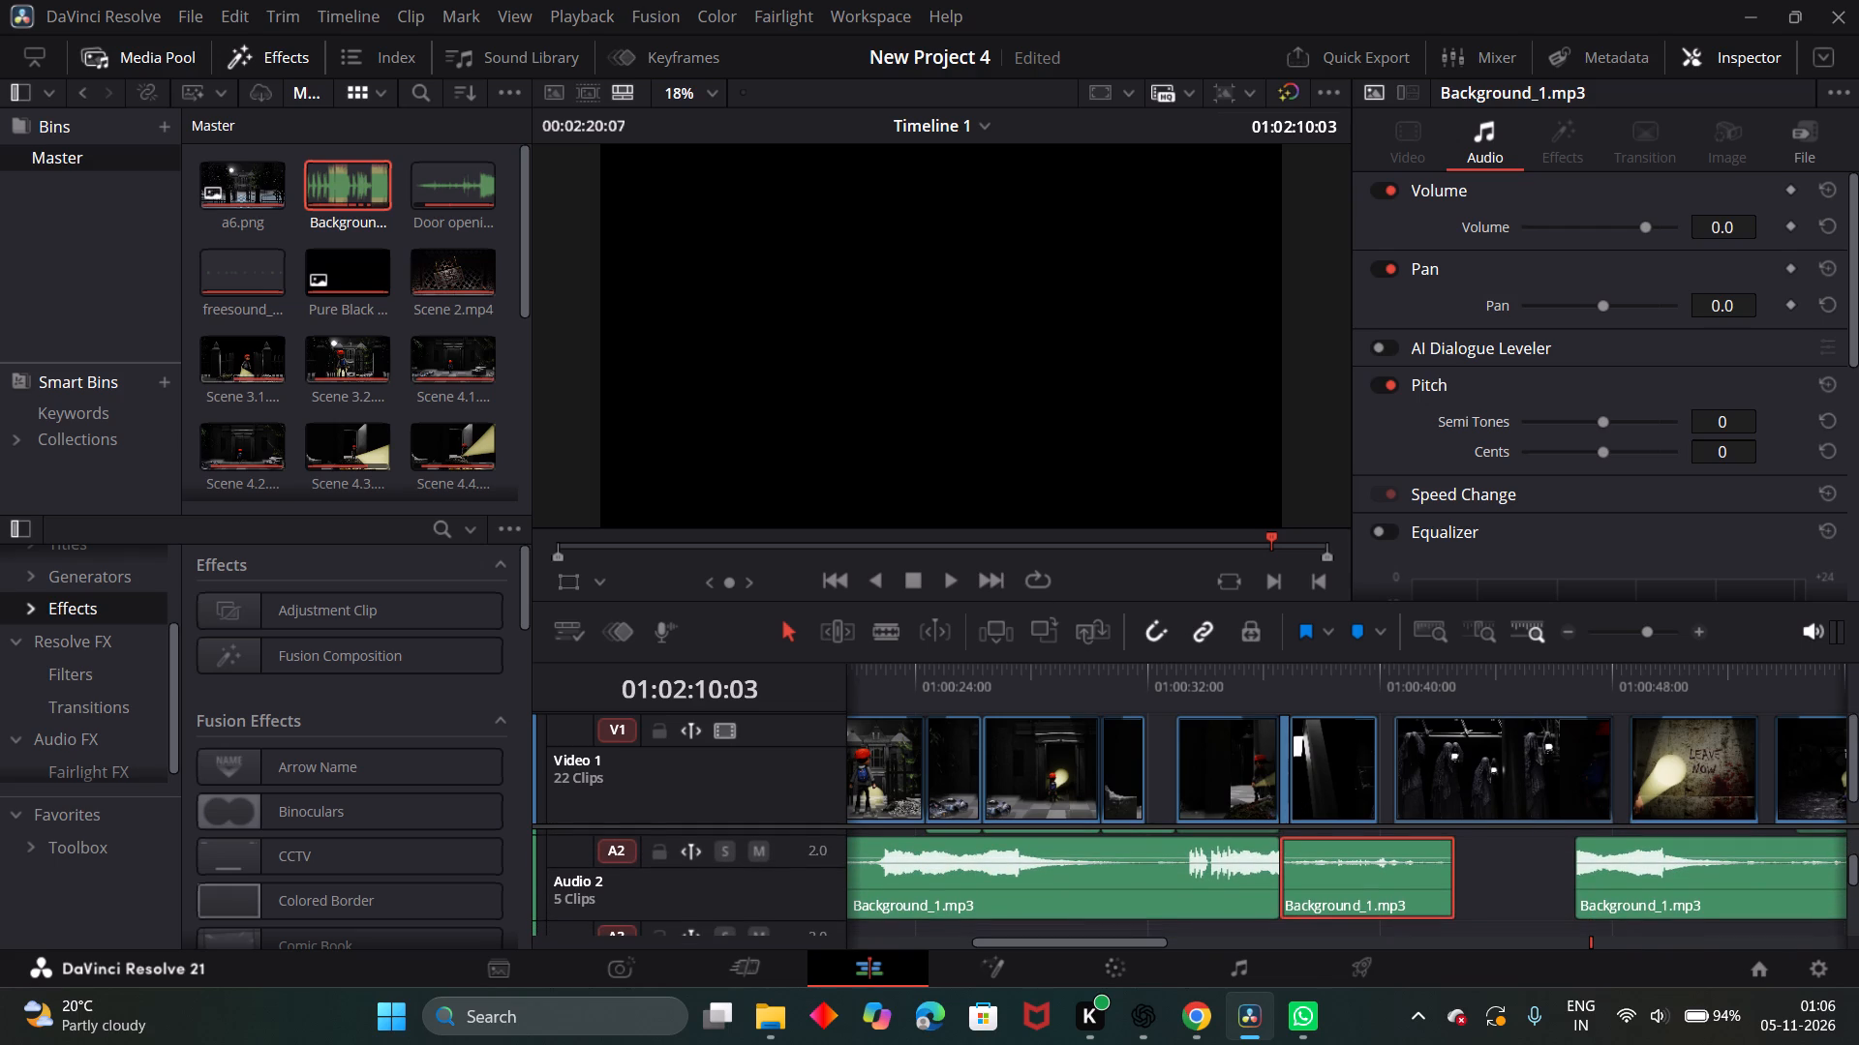
pyautogui.click(948, 585)
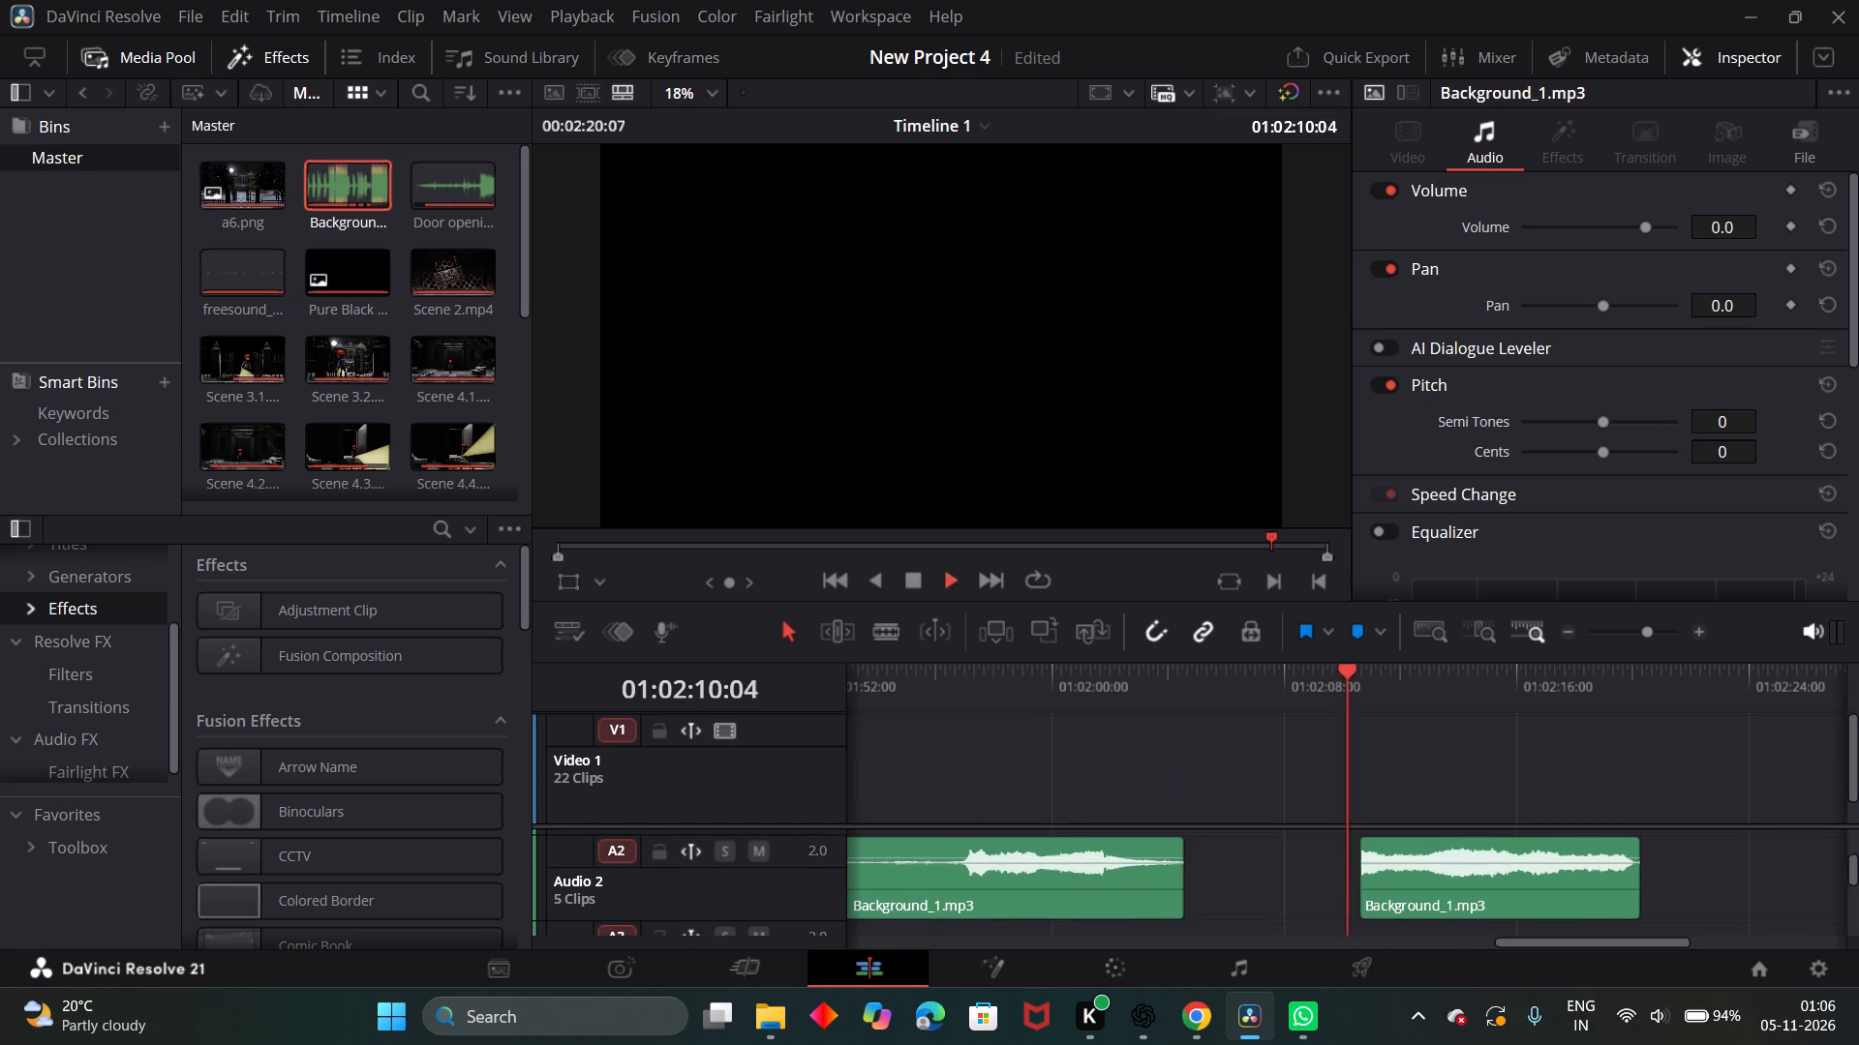
pyautogui.click(870, 582)
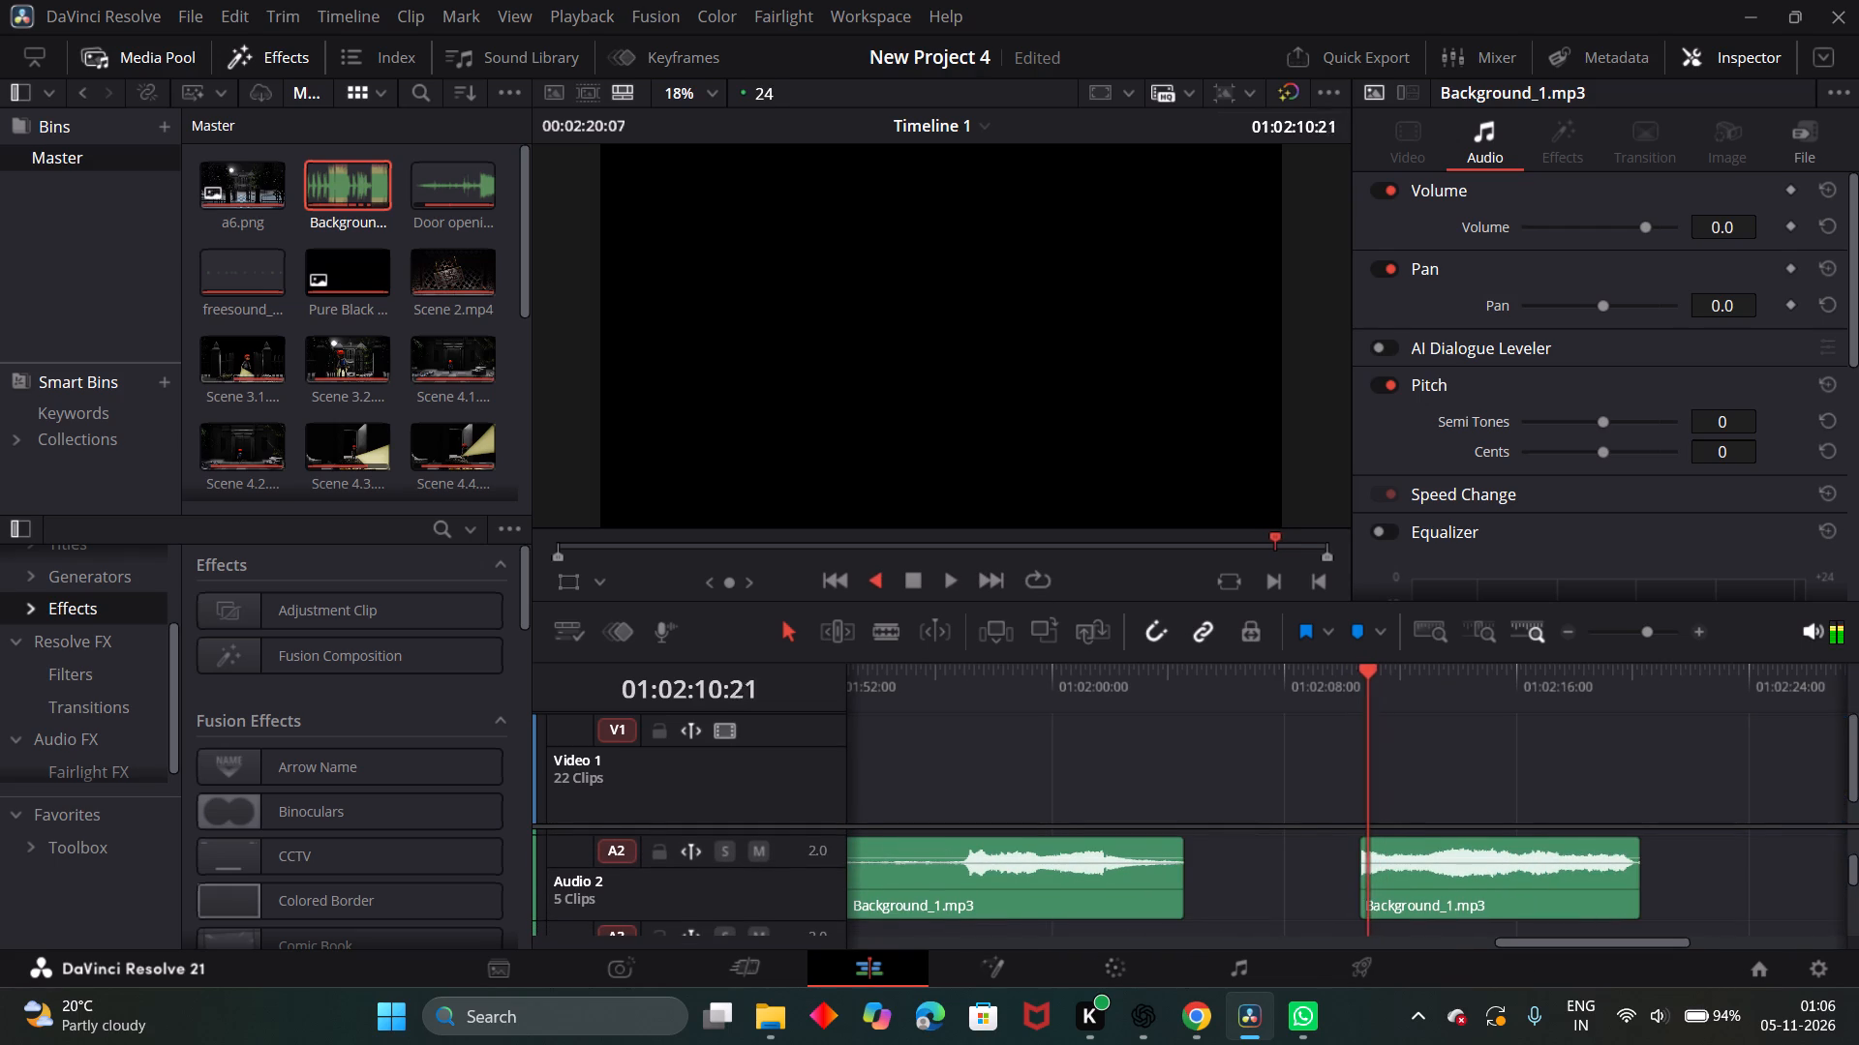
pyautogui.moveTo(1361, 679); pyautogui.dragTo(488, 852)
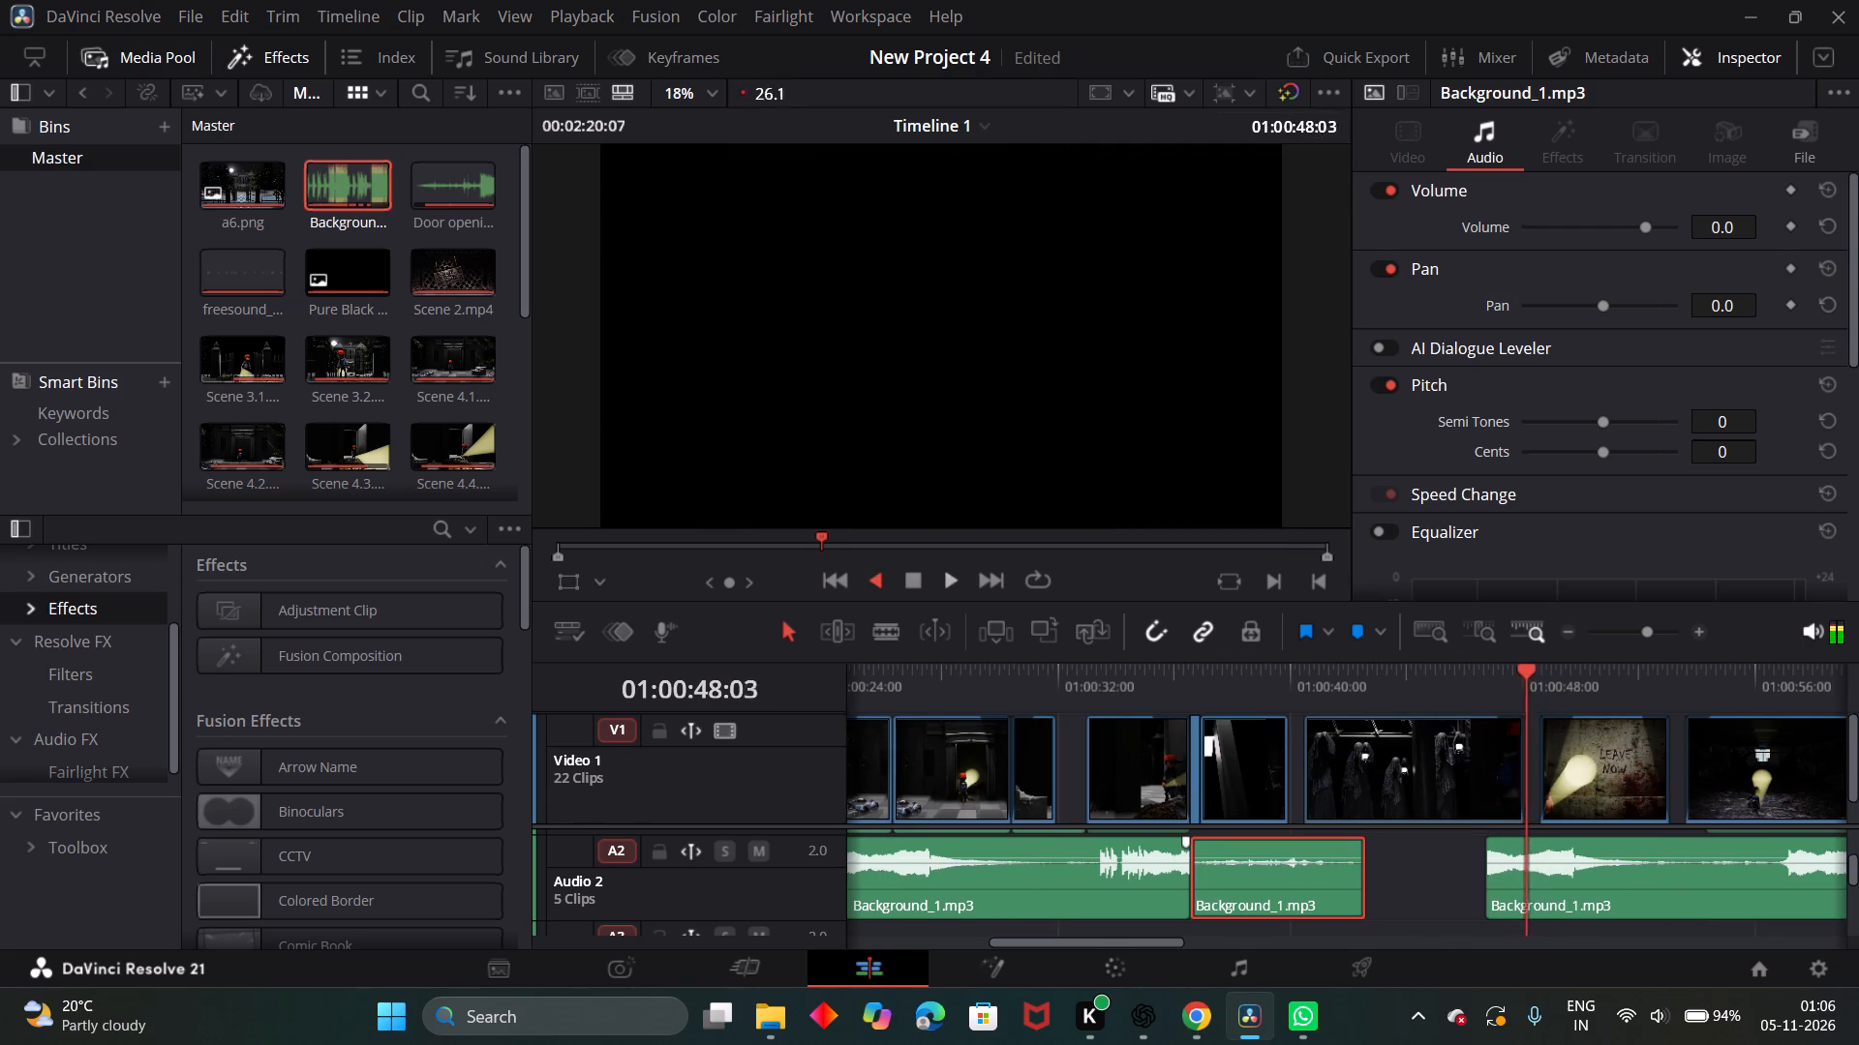
pyautogui.moveTo(1494, 676); pyautogui.dragTo(1166, 739)
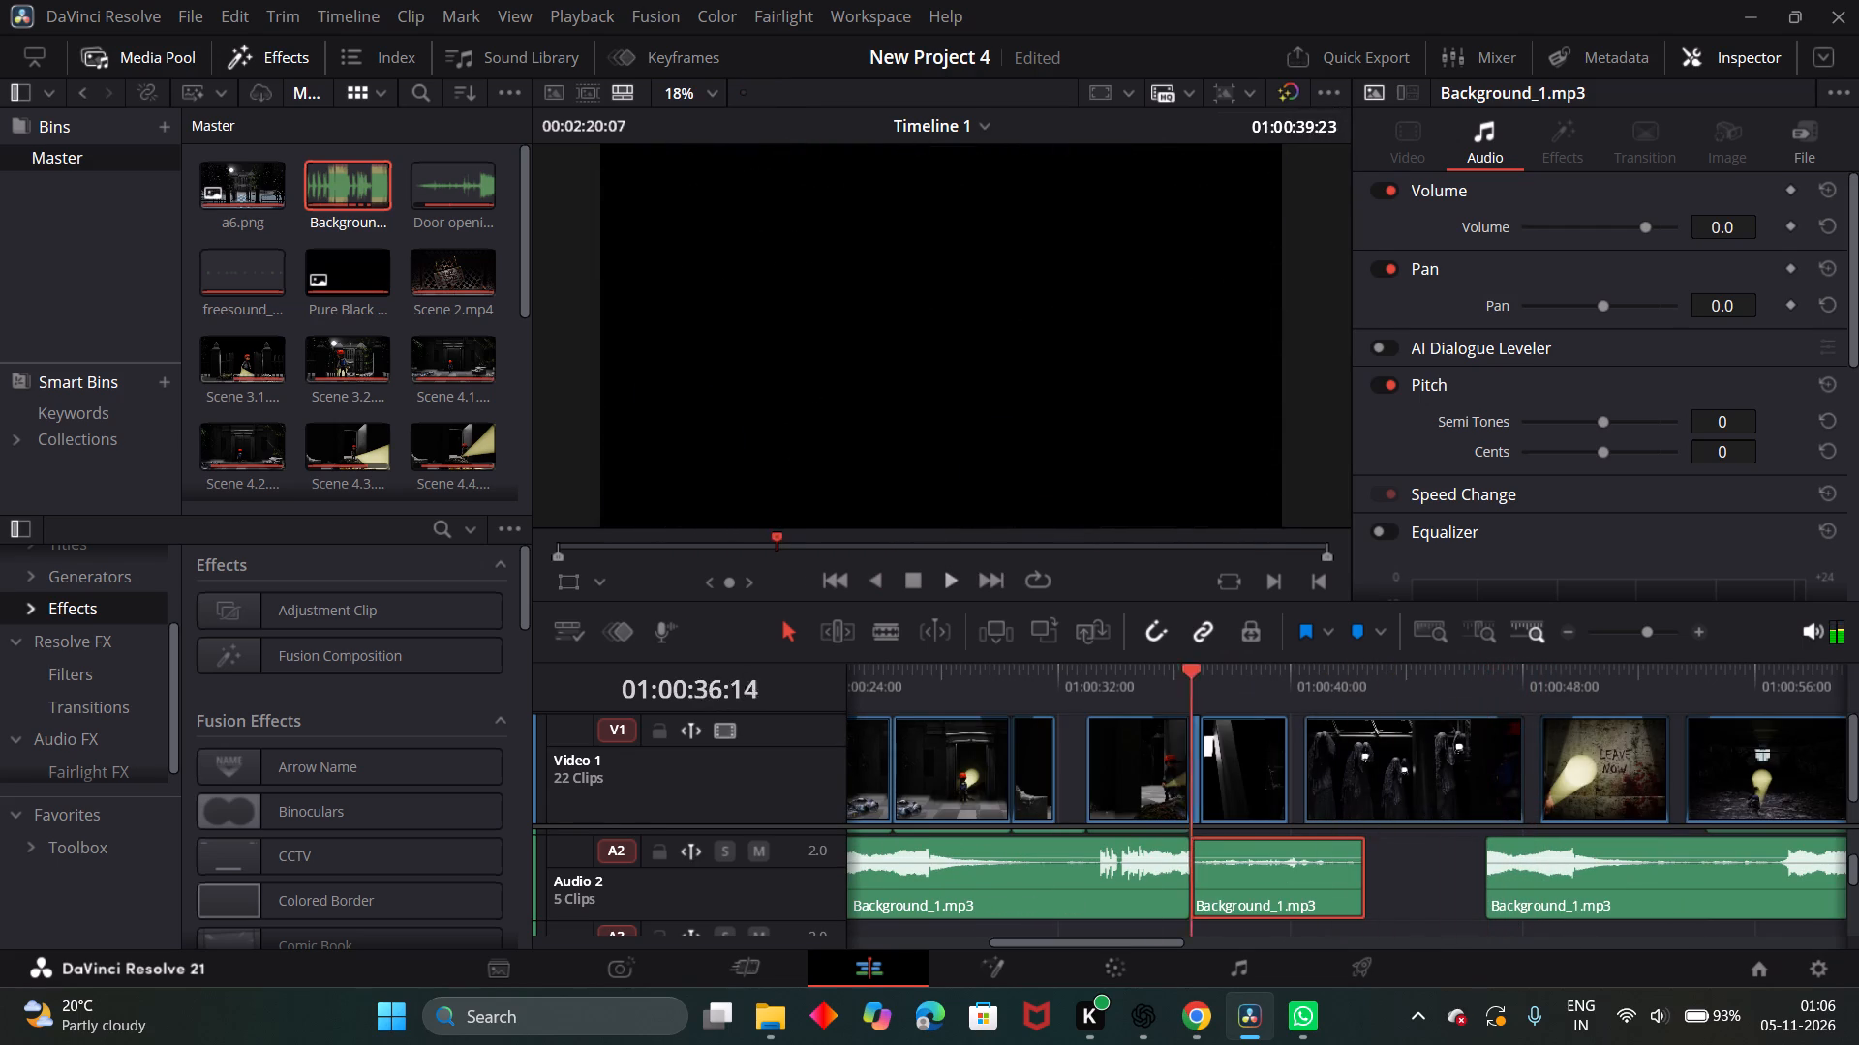
pyautogui.moveTo(1166, 739); pyautogui.dragTo(976, 740)
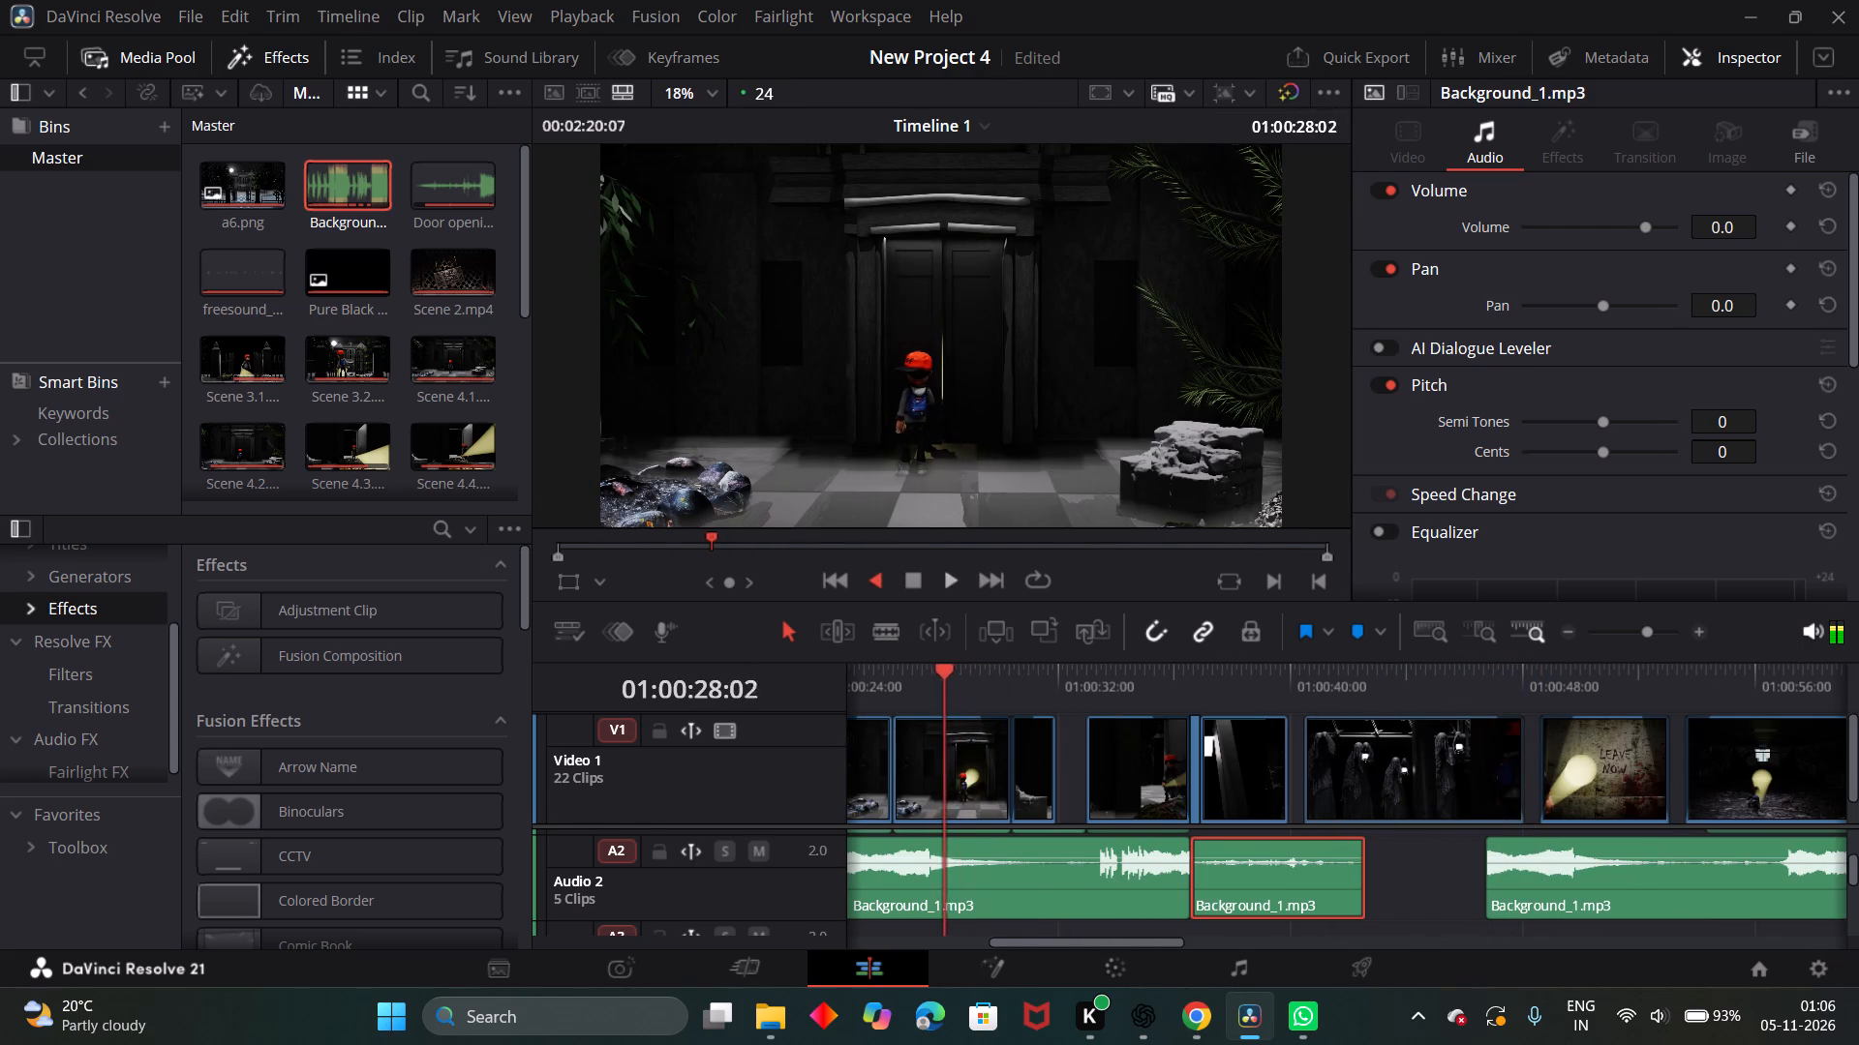
pyautogui.click(948, 577)
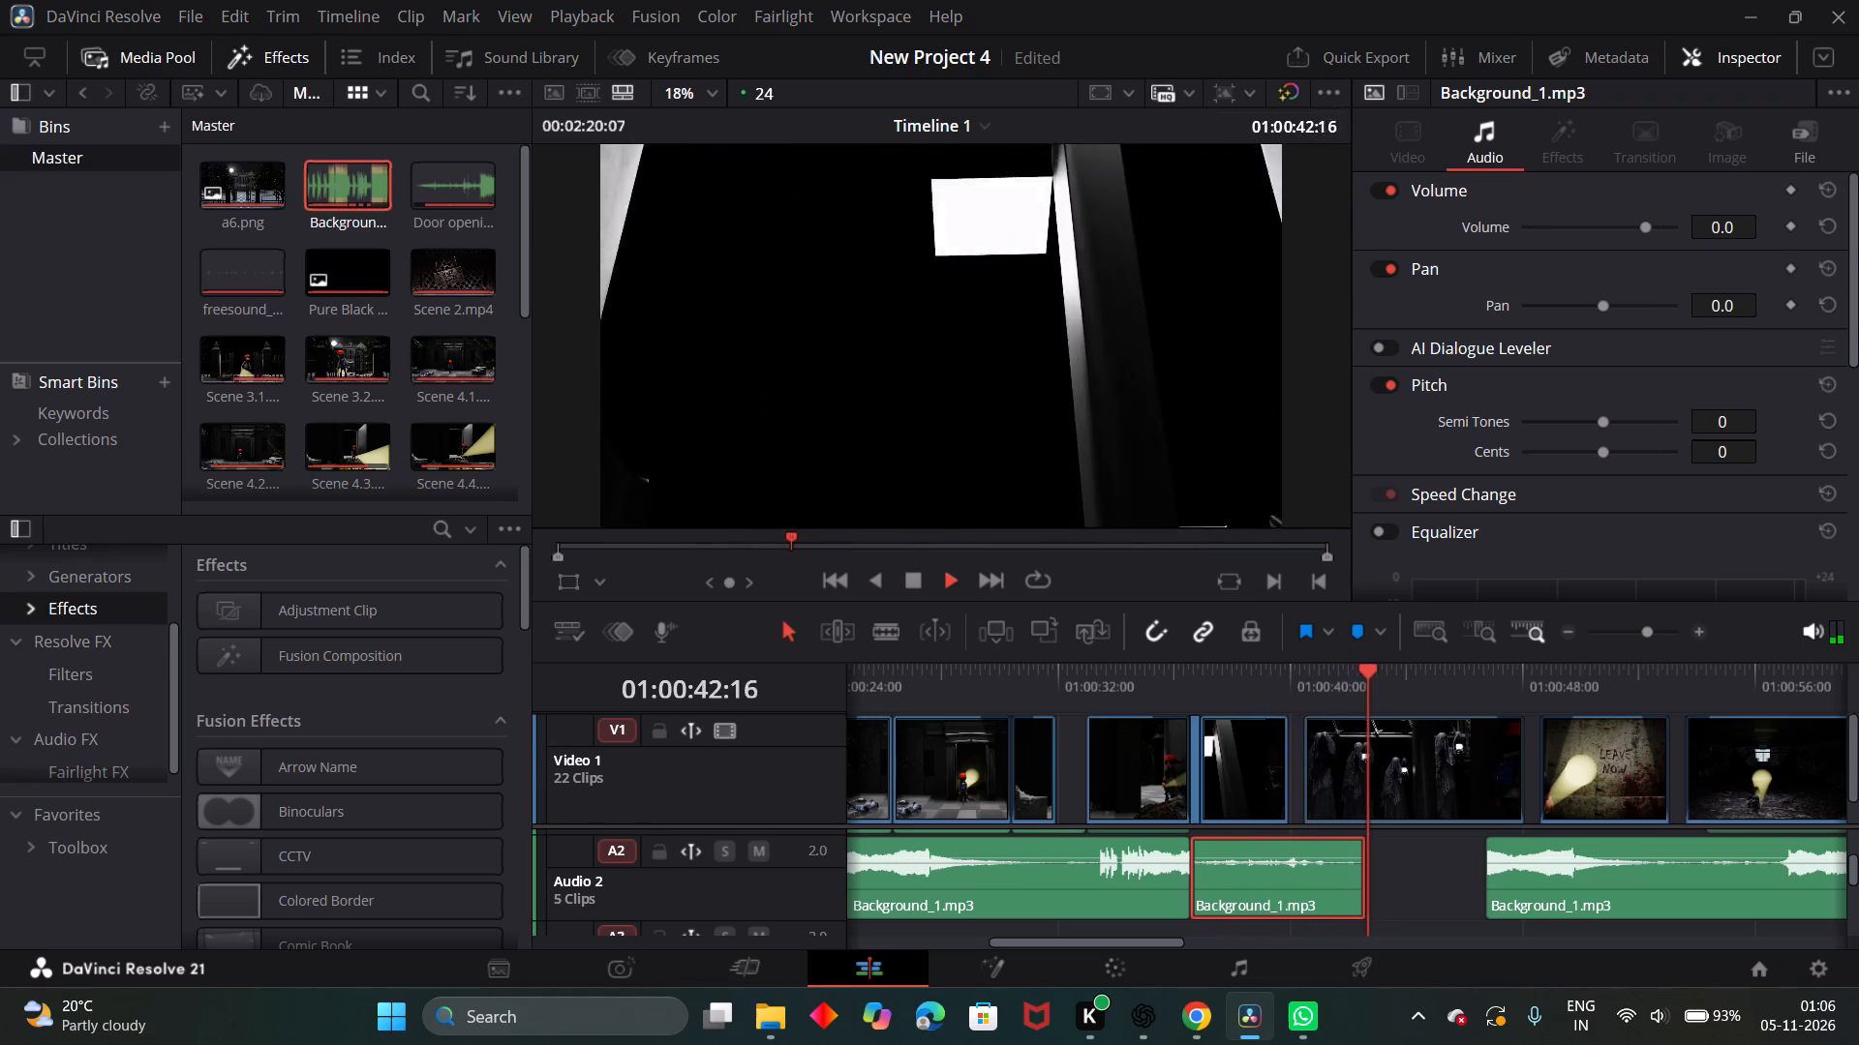
pyautogui.click(921, 582)
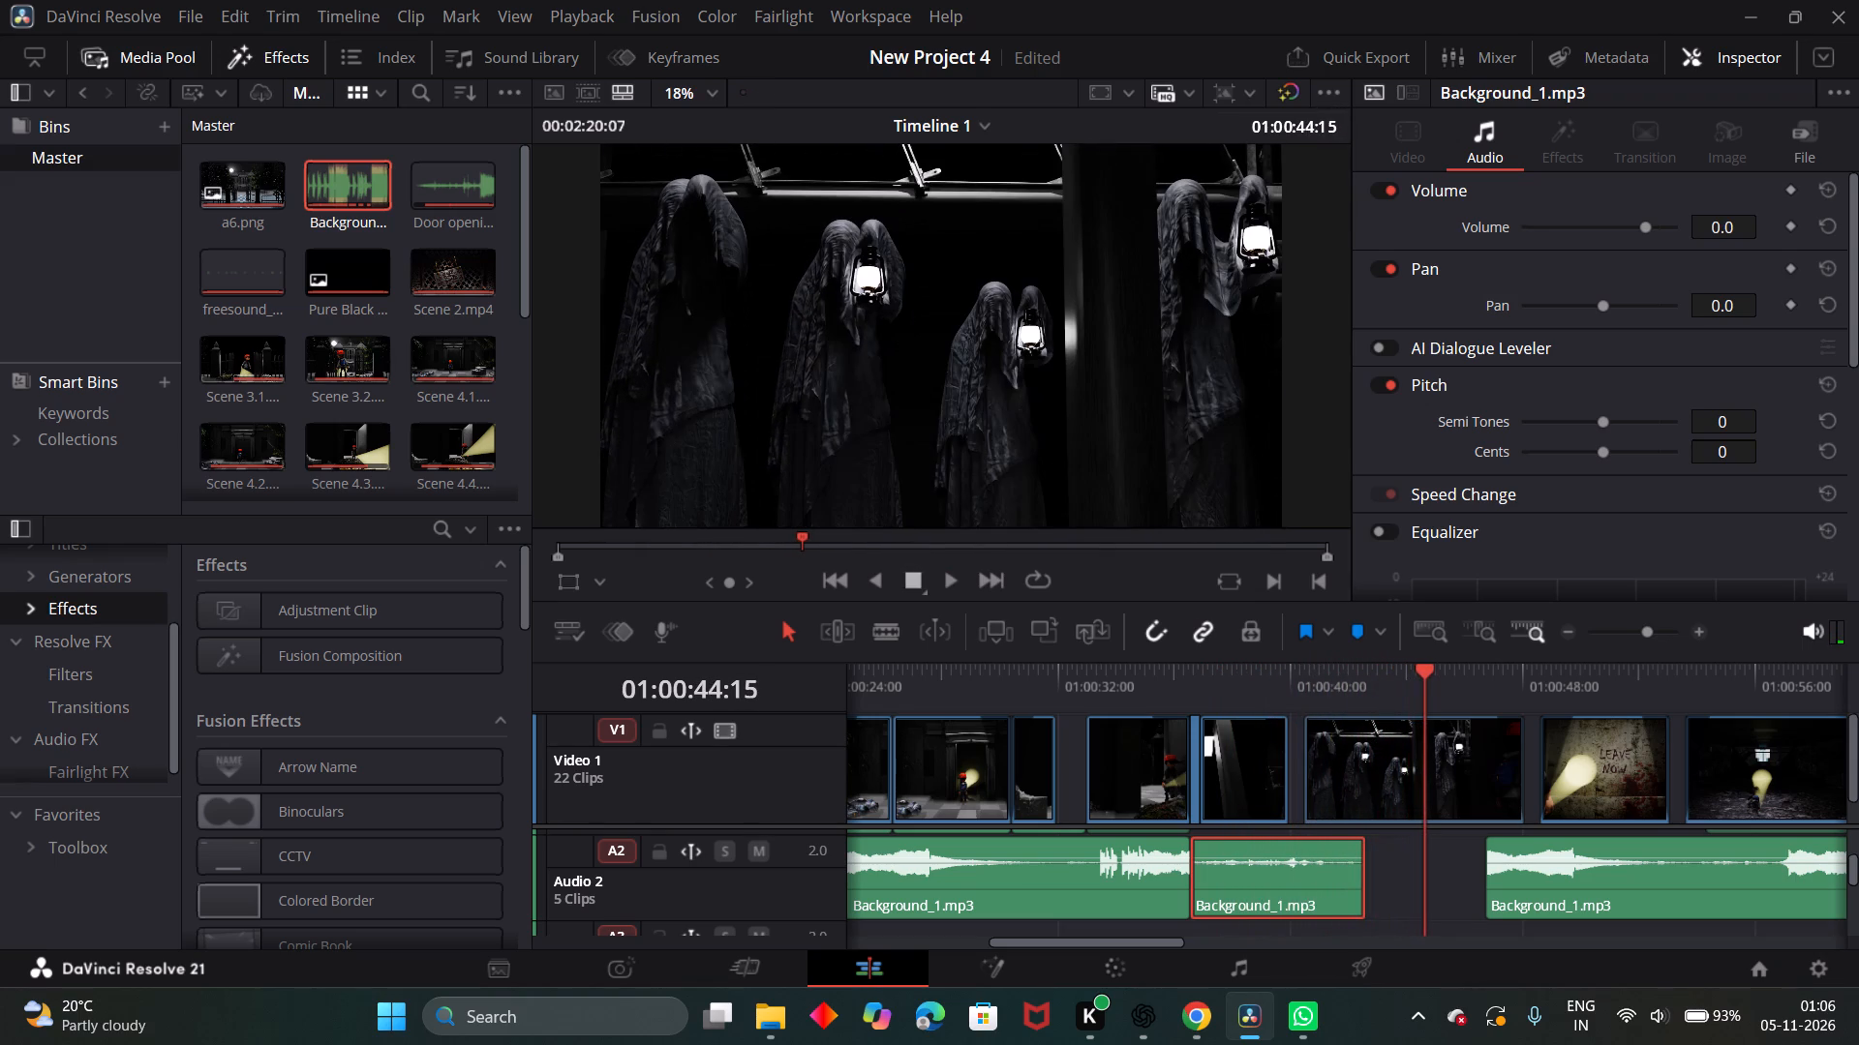
# Extend the end of the short quiet music piece about 4 seconds to meet the next Audio 2 section, and audition it from 01:00:36:14.
pyautogui.moveTo(1370, 882); pyautogui.dragTo(1489, 908)
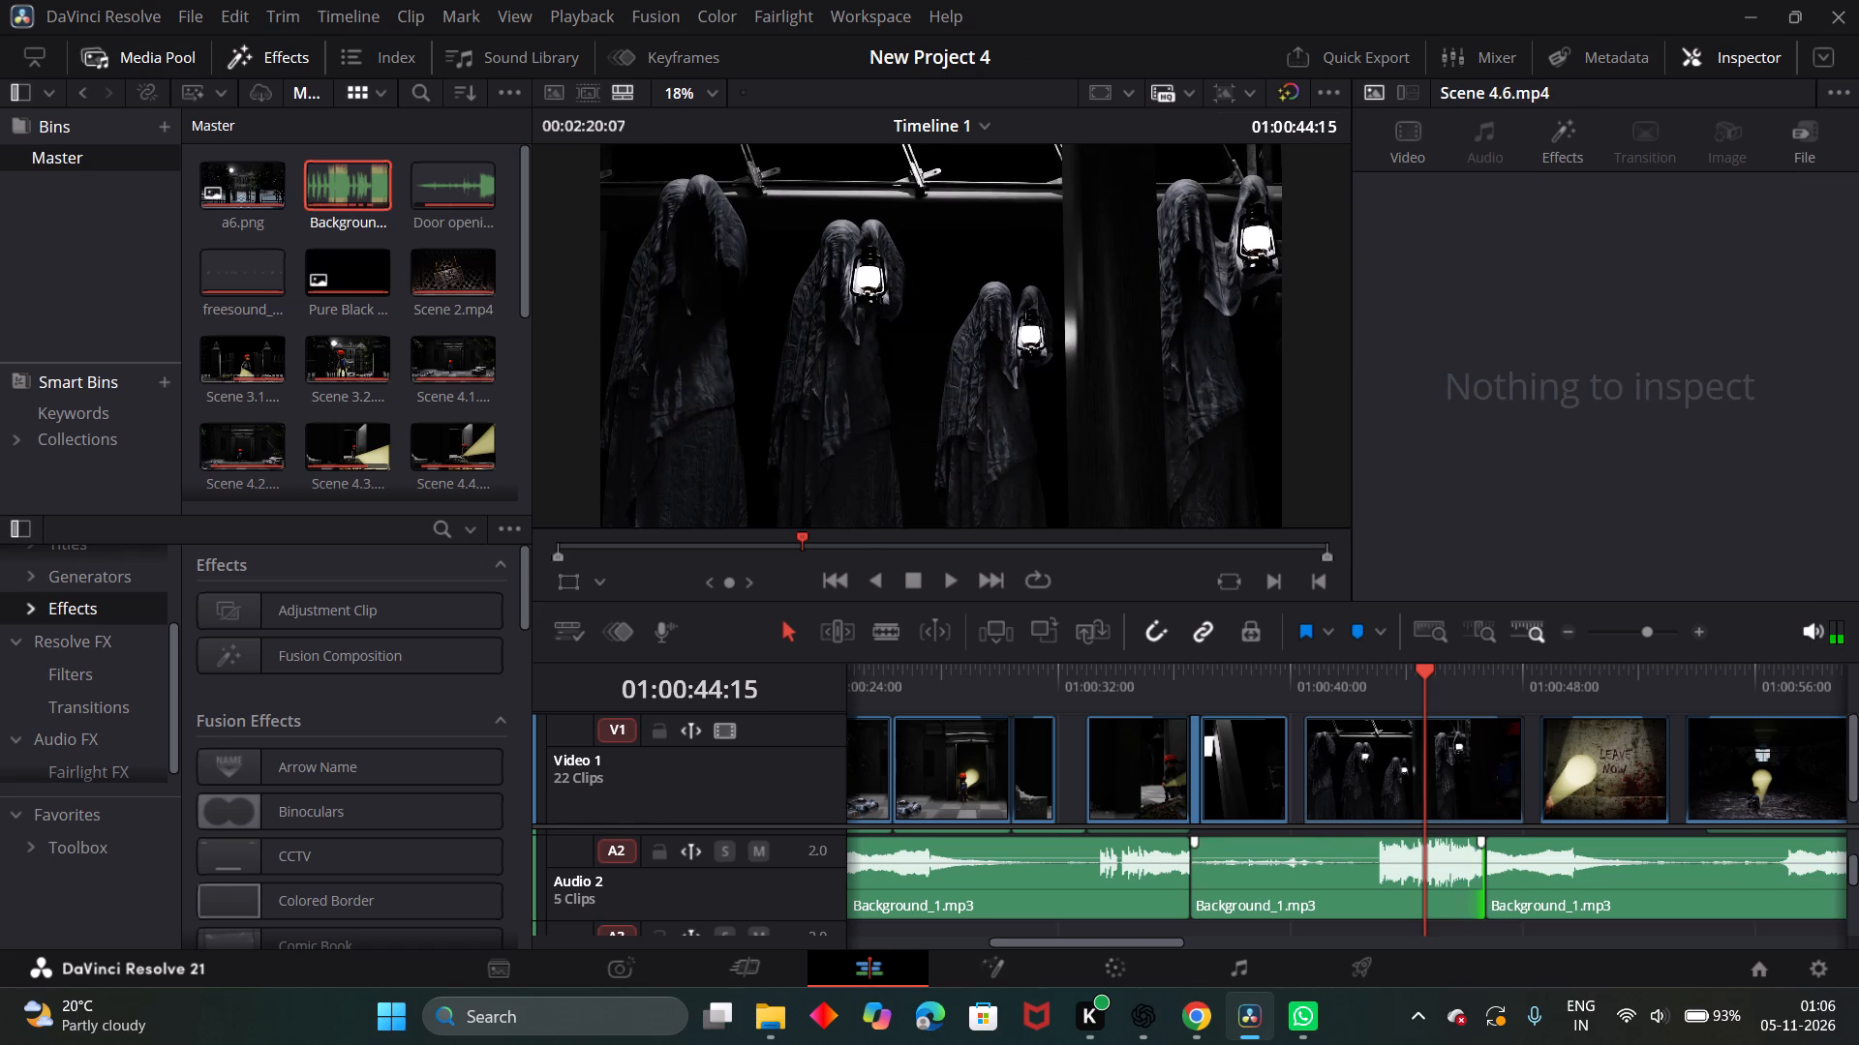
pyautogui.moveTo(1269, 863); pyautogui.dragTo(1270, 875)
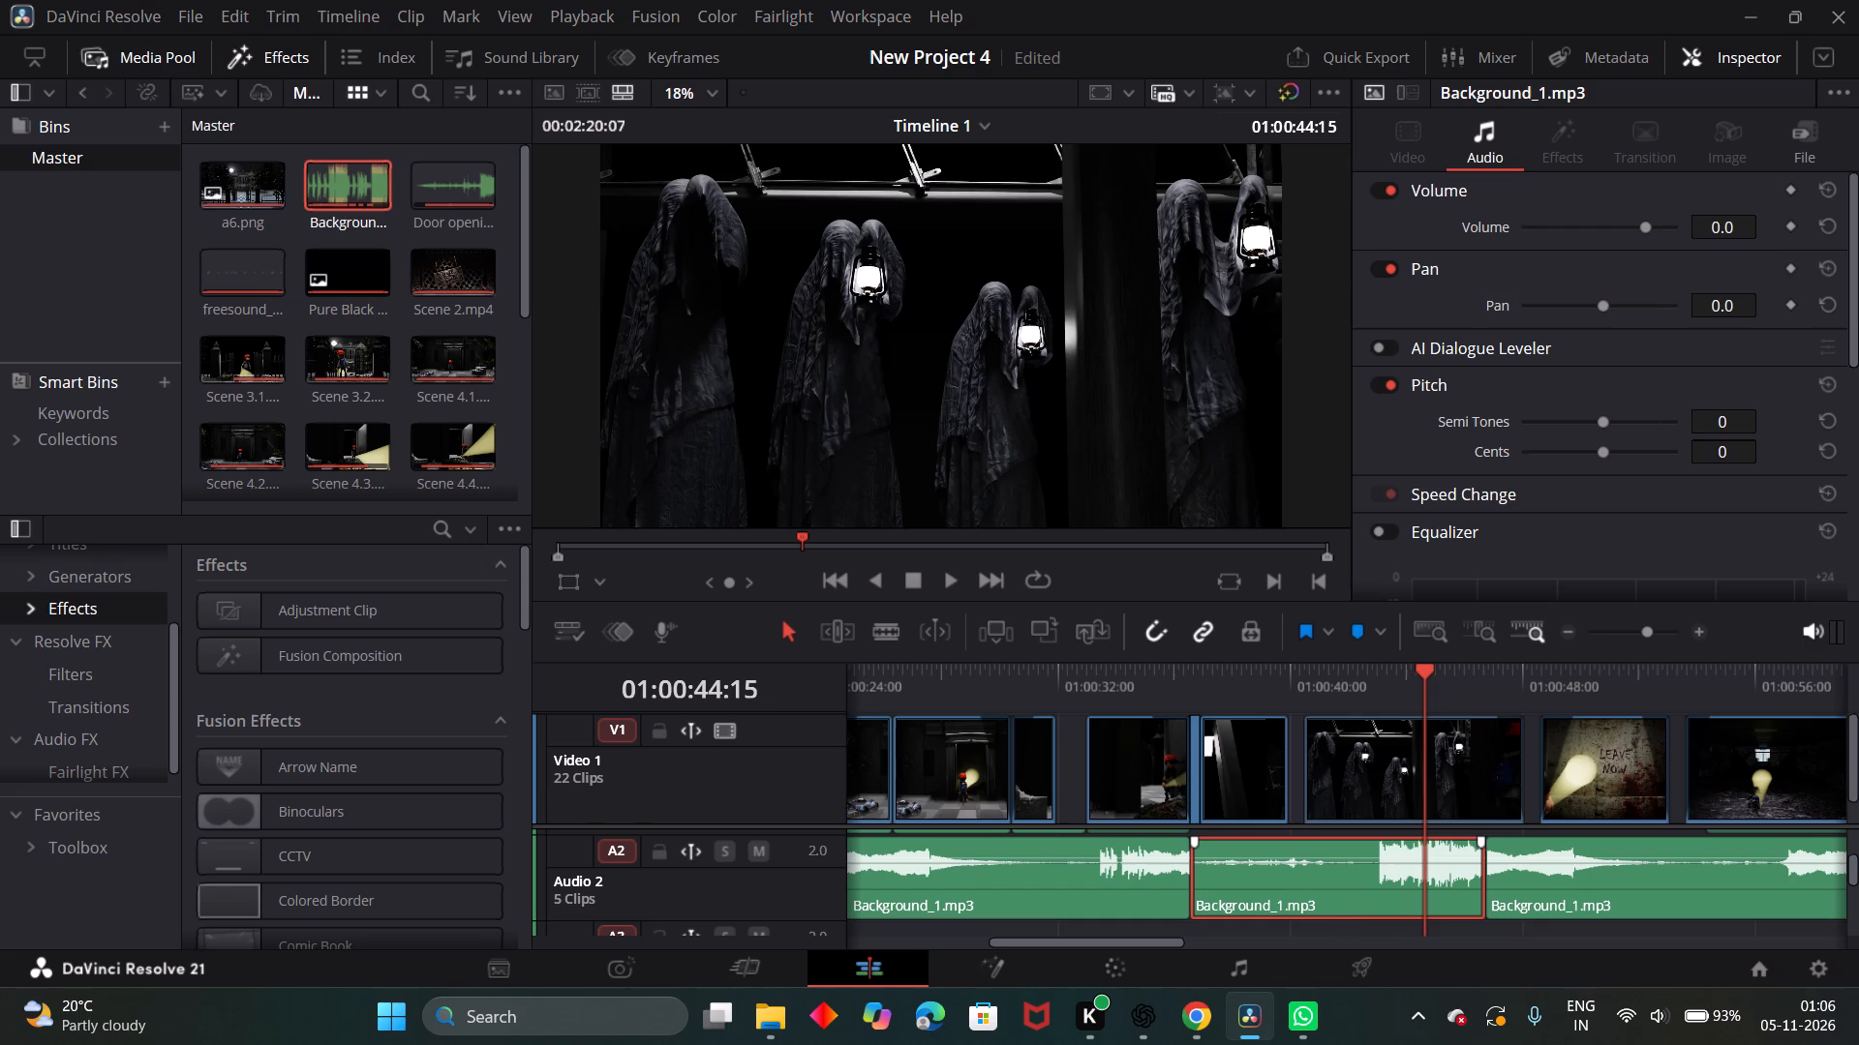
pyautogui.moveTo(1427, 670); pyautogui.dragTo(1192, 719)
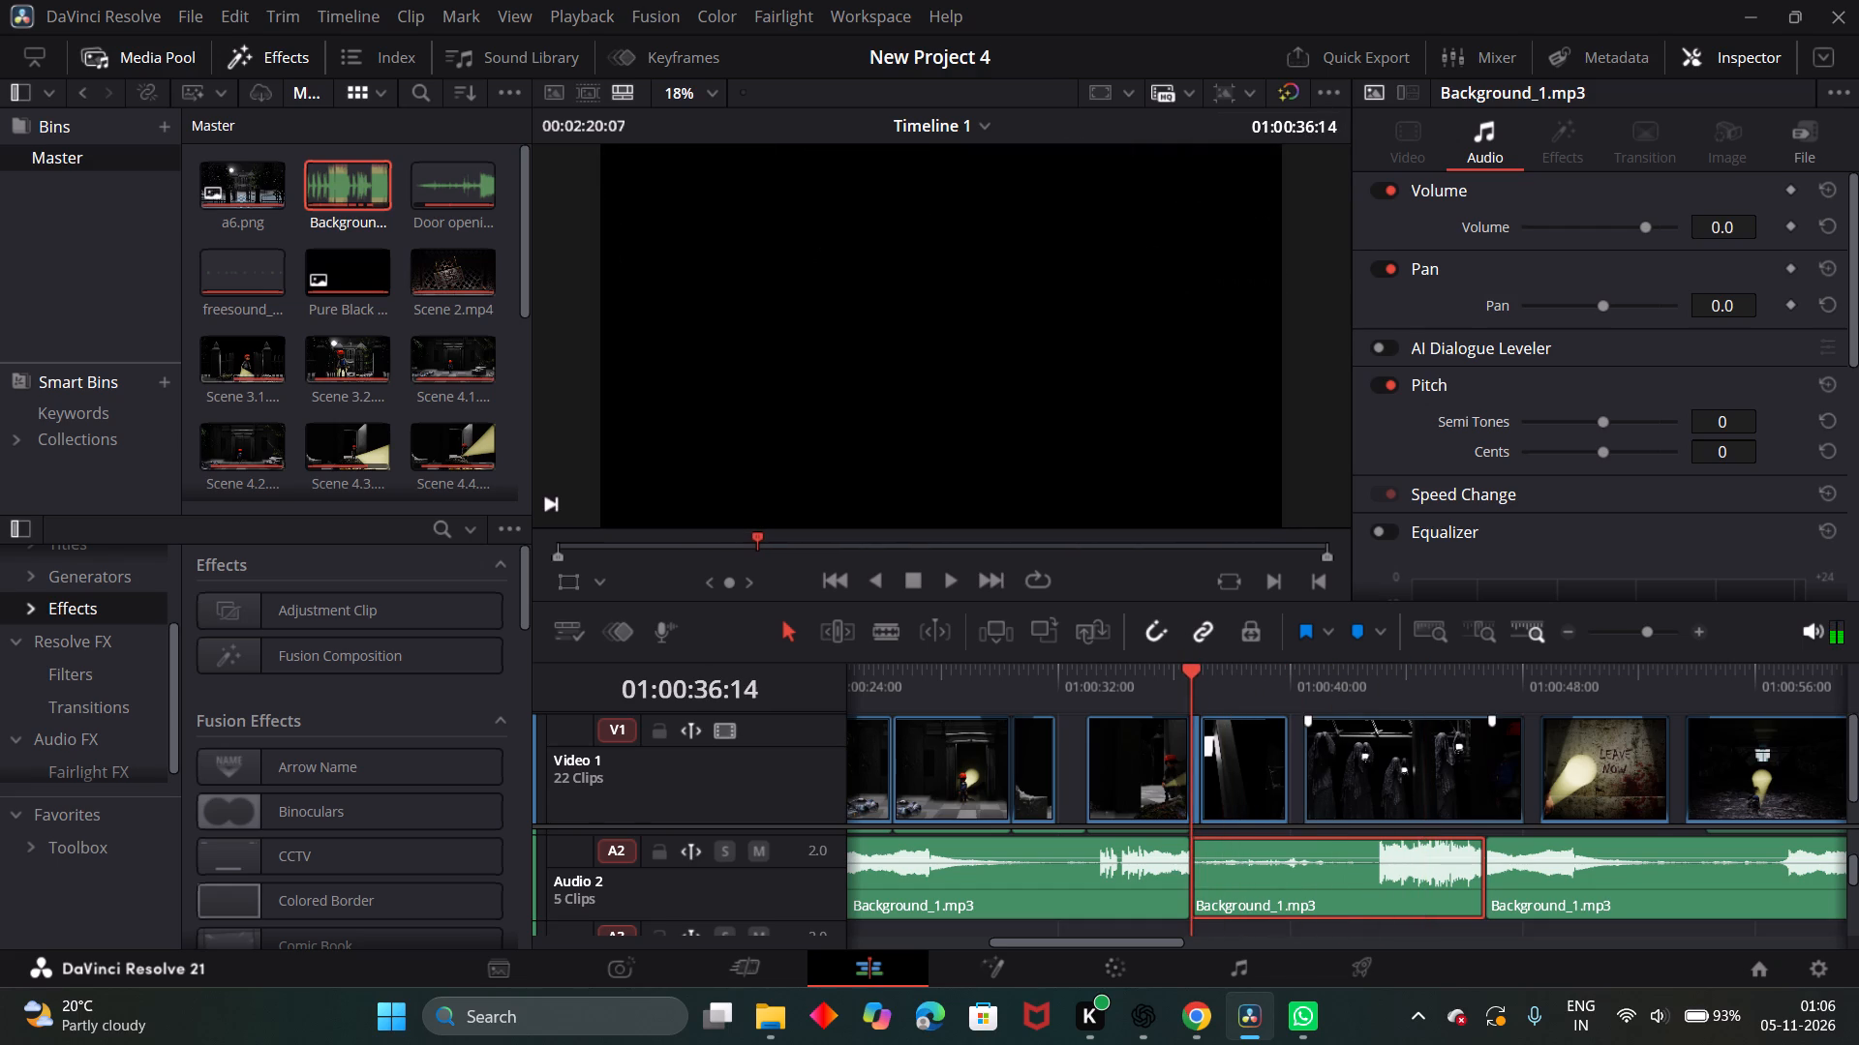
pyautogui.click(950, 589)
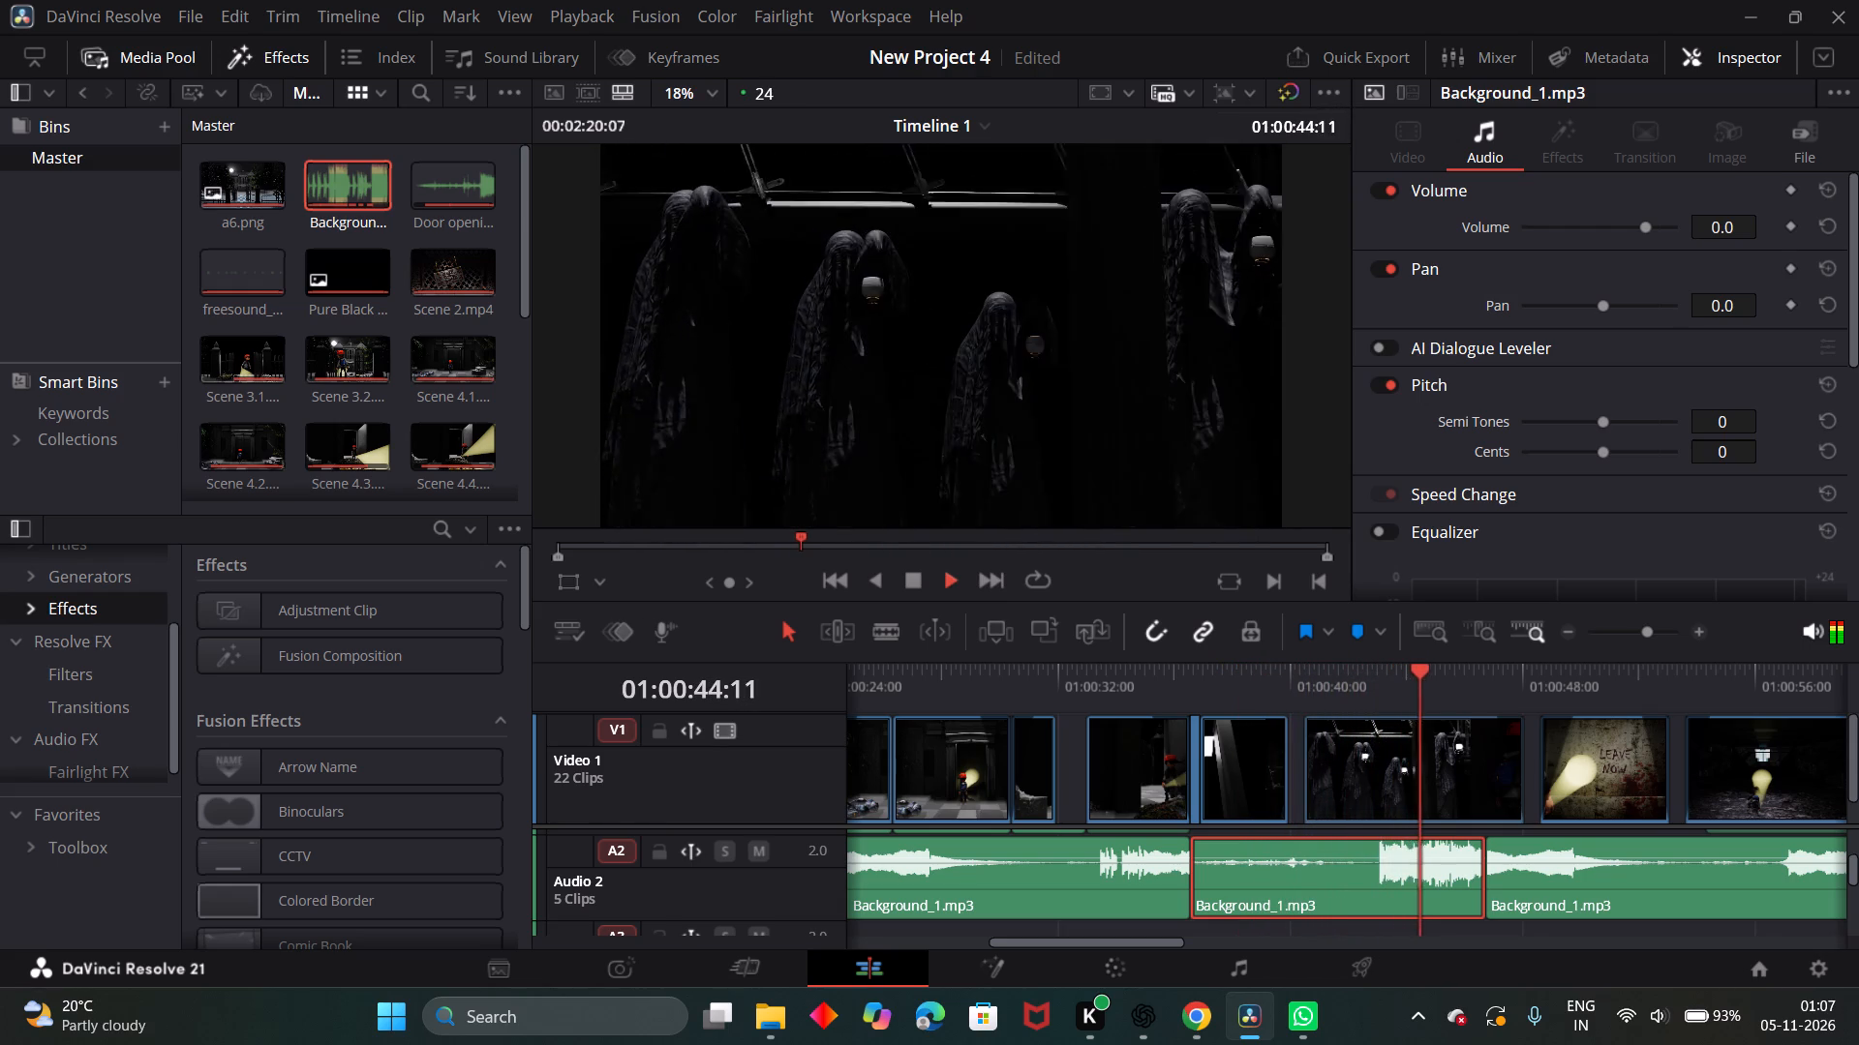
pyautogui.click(918, 572)
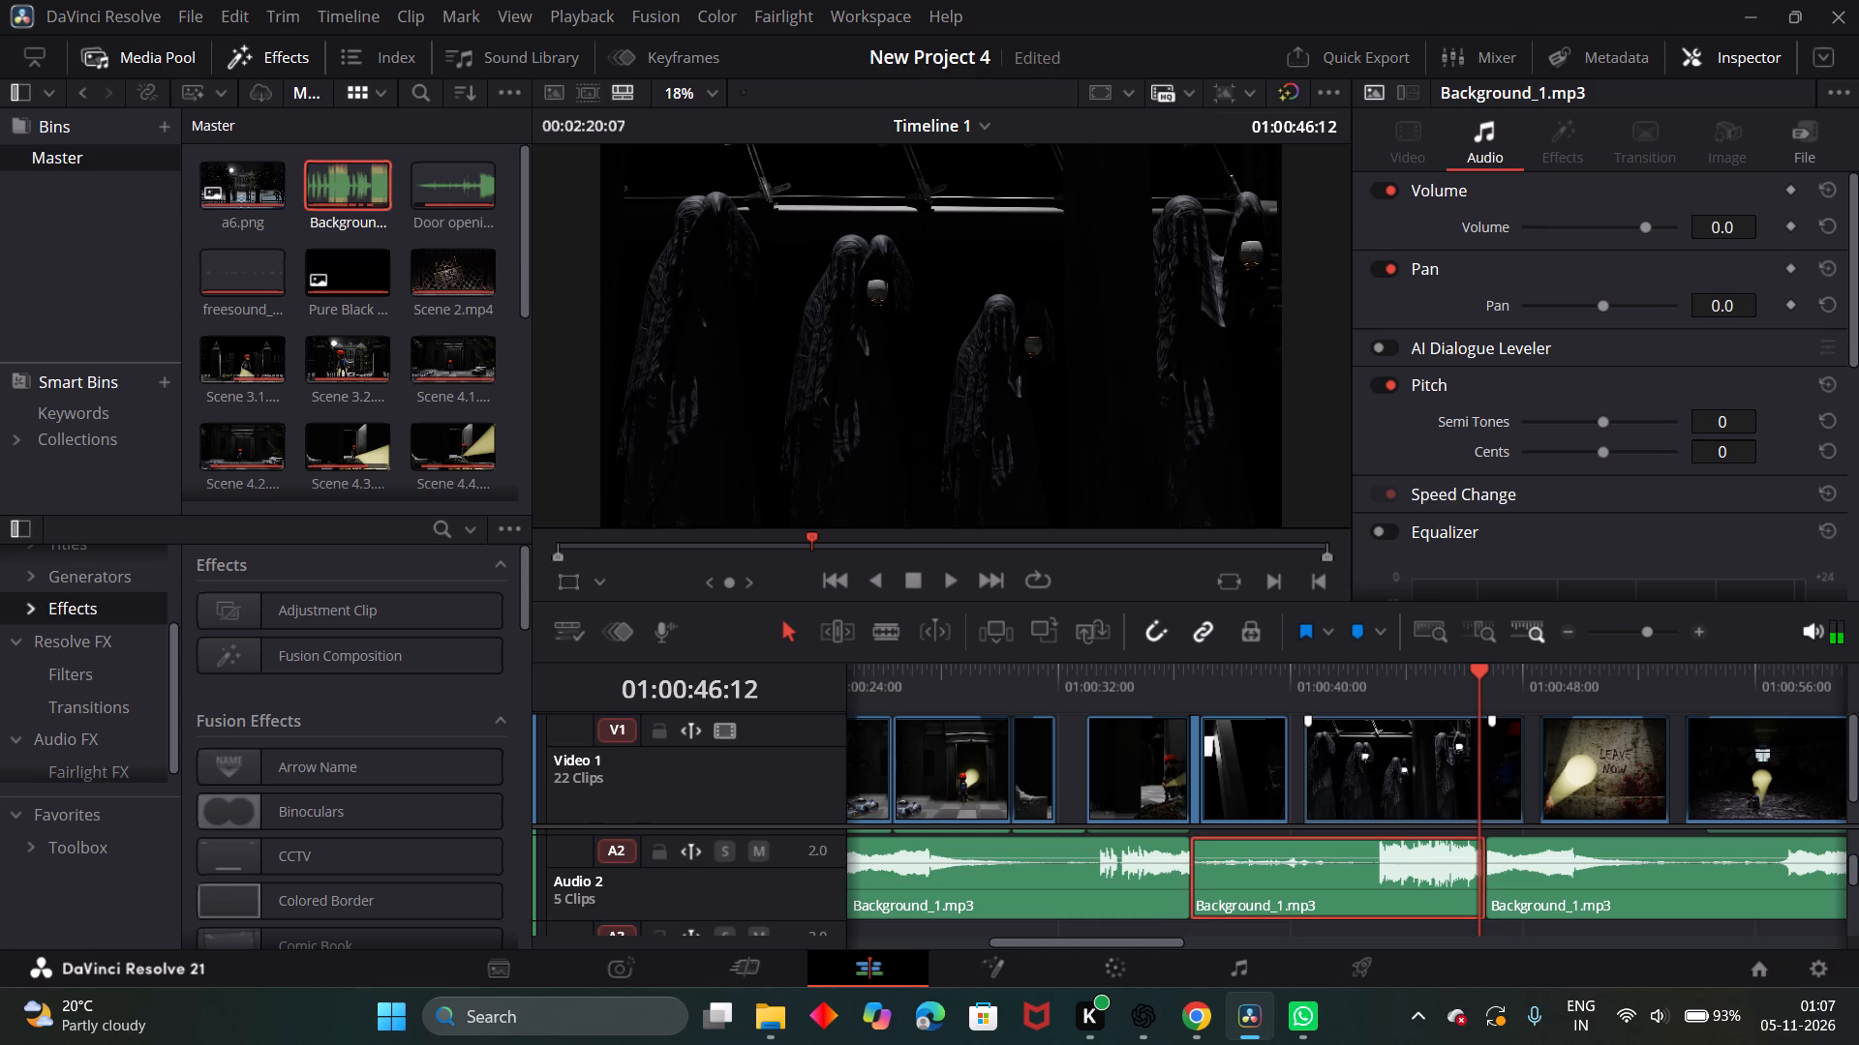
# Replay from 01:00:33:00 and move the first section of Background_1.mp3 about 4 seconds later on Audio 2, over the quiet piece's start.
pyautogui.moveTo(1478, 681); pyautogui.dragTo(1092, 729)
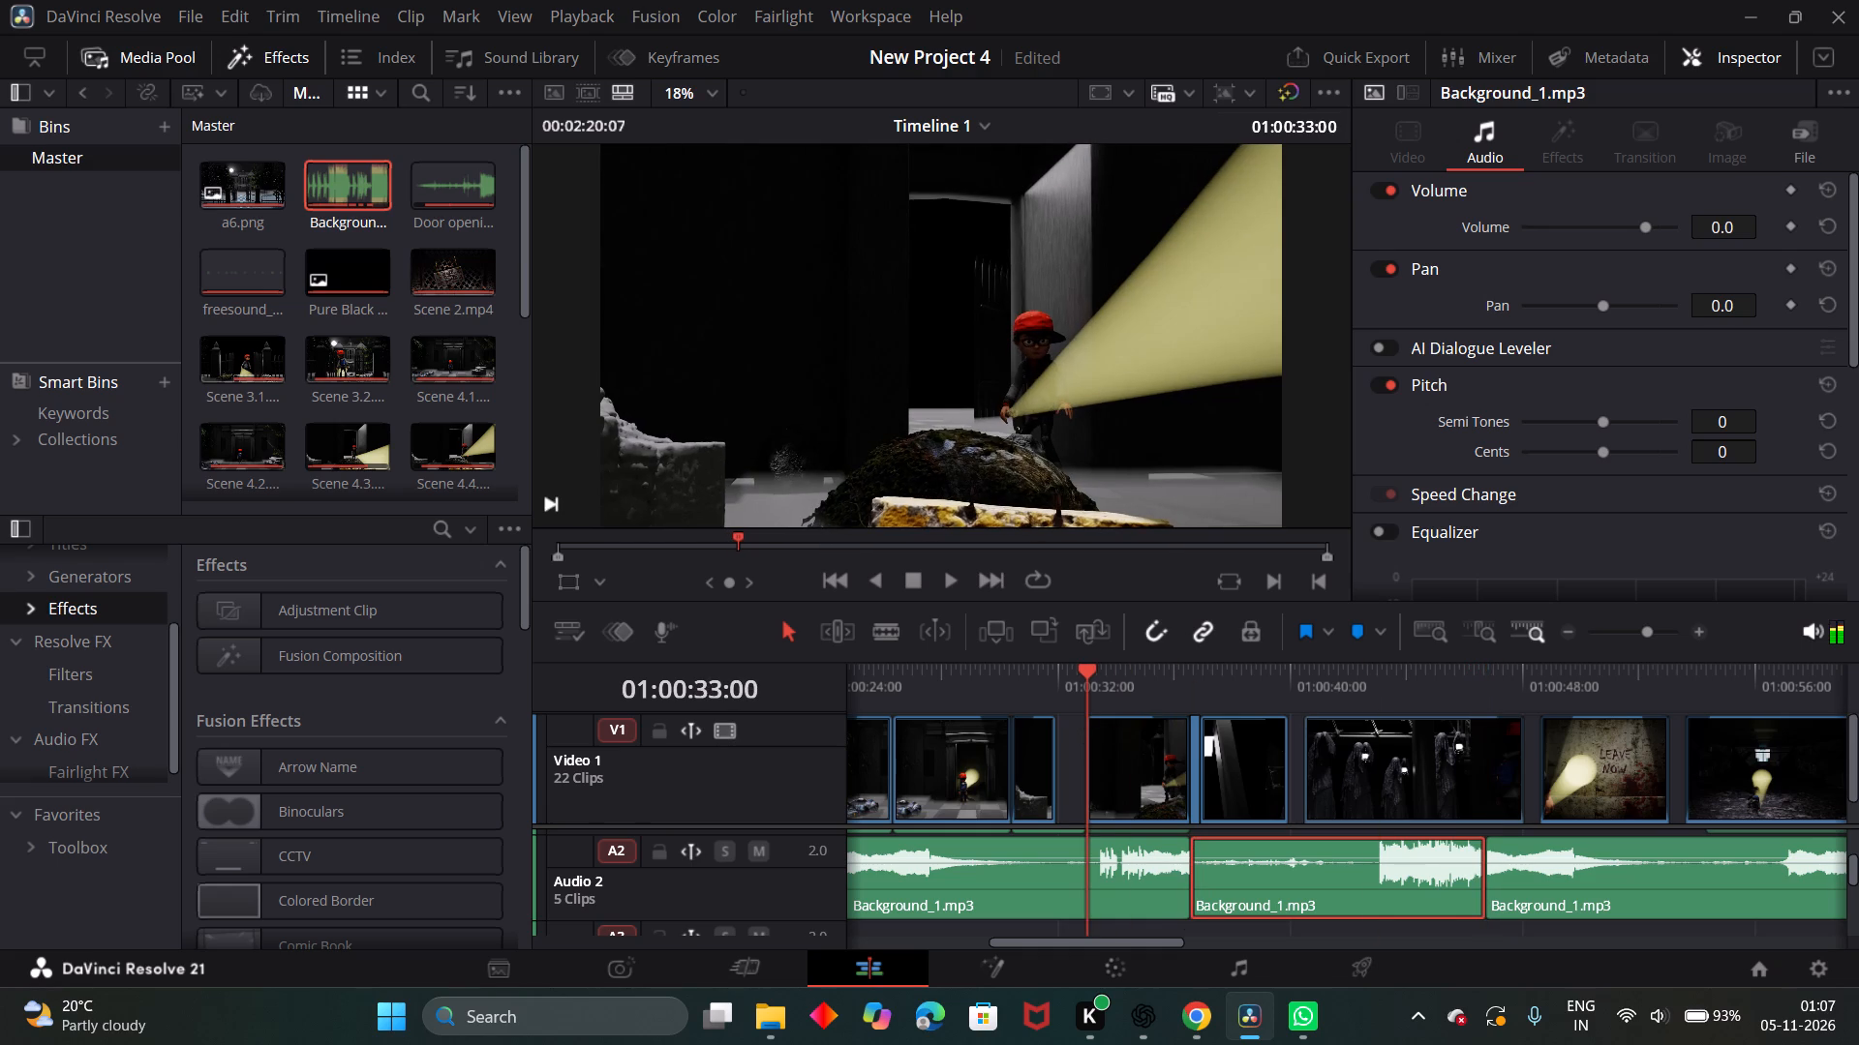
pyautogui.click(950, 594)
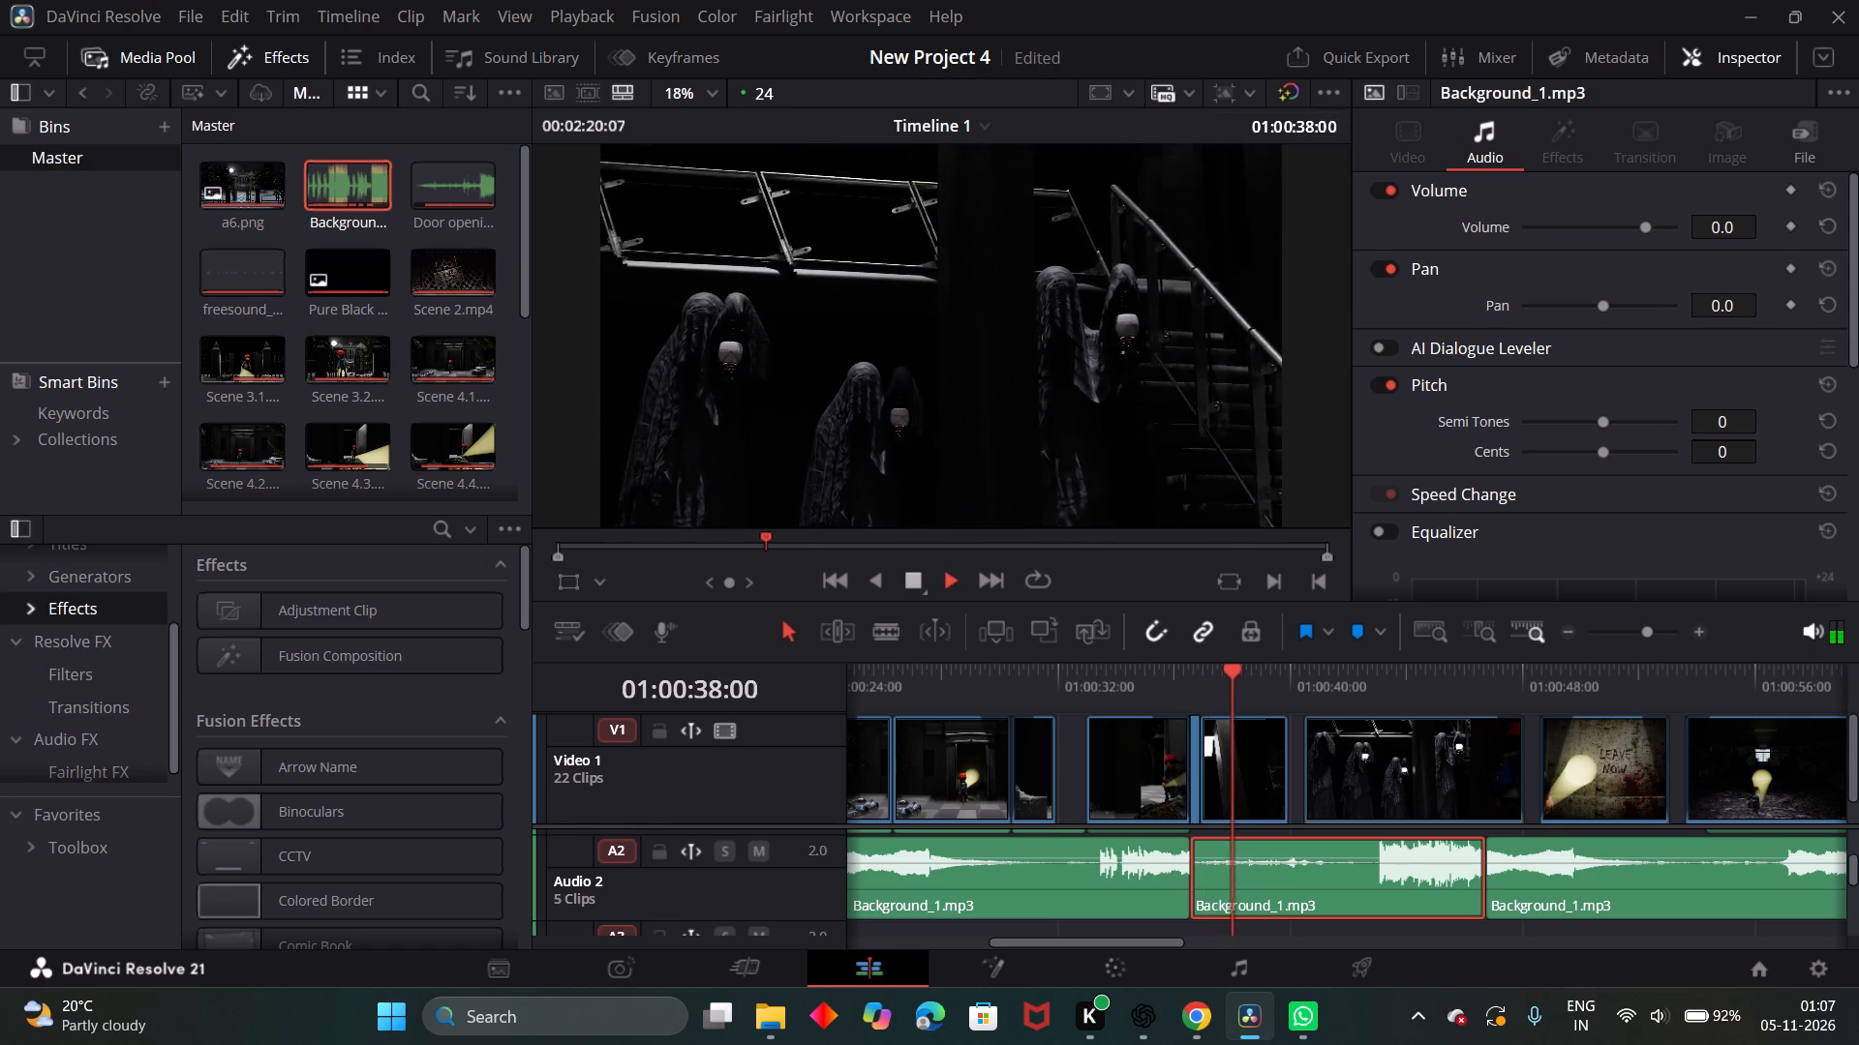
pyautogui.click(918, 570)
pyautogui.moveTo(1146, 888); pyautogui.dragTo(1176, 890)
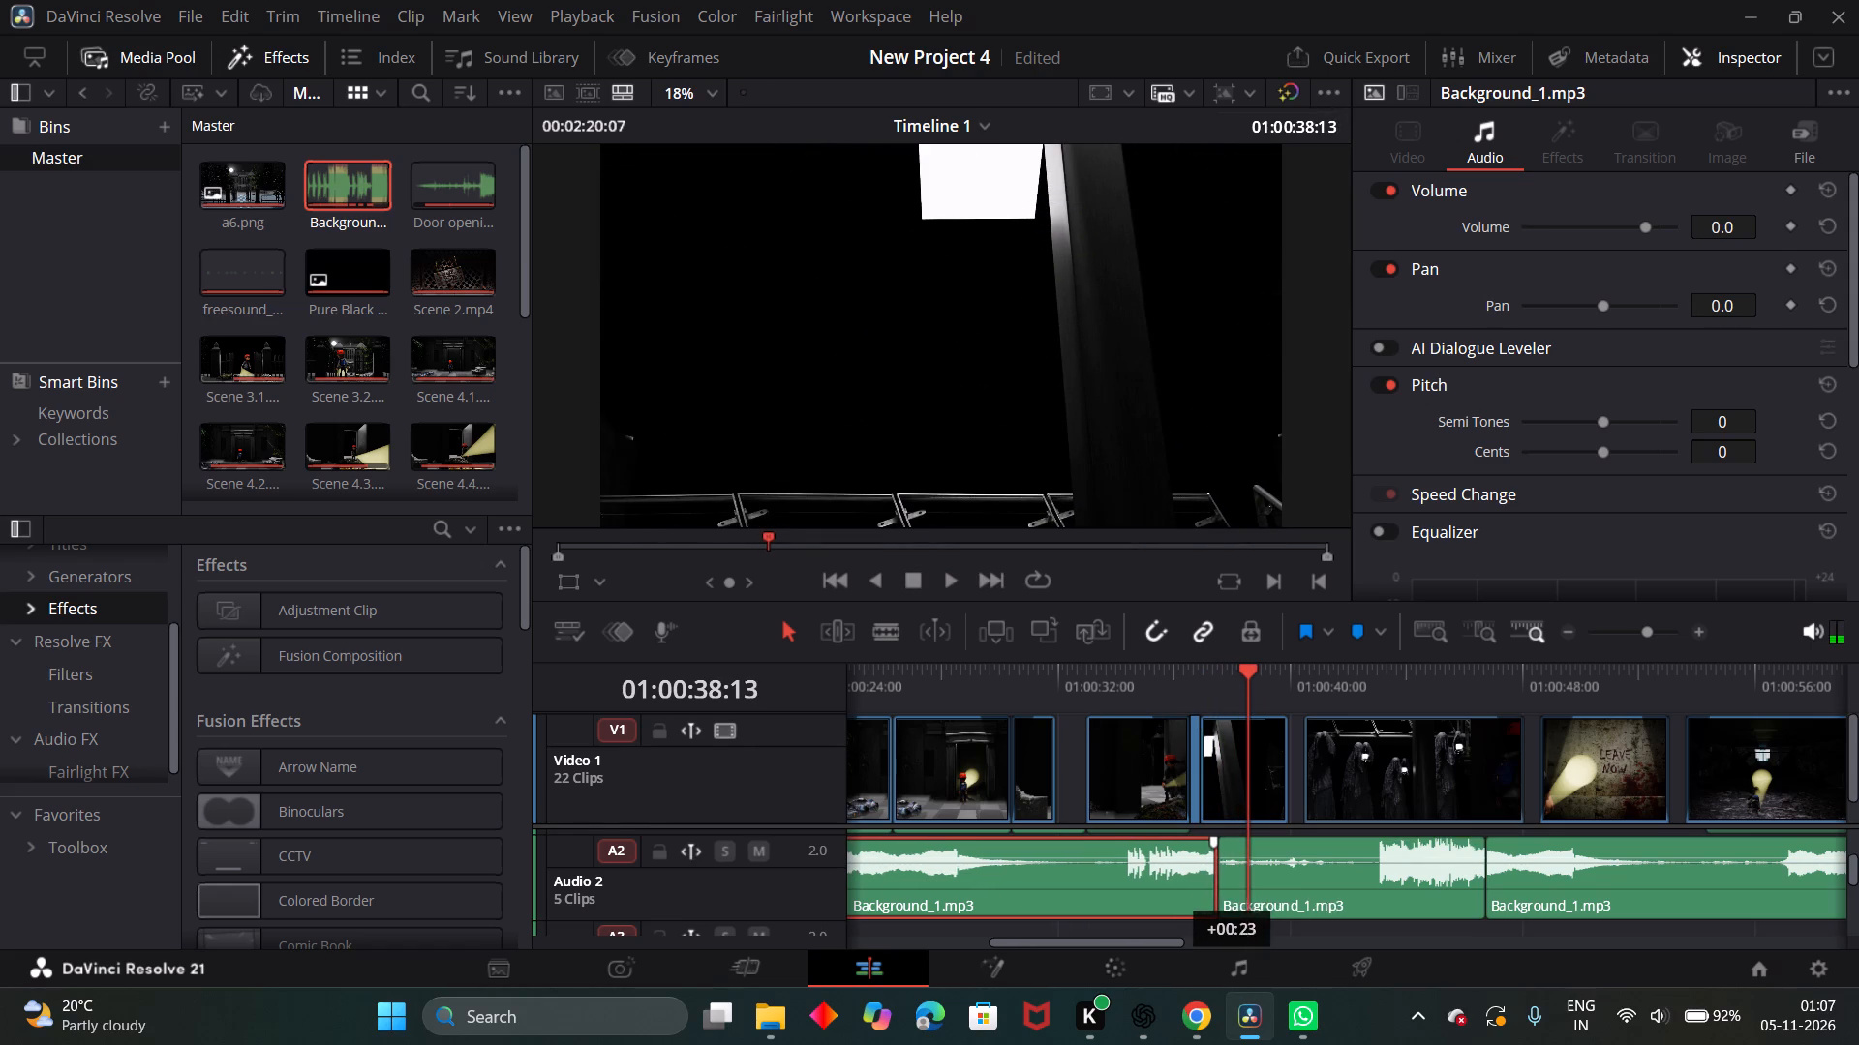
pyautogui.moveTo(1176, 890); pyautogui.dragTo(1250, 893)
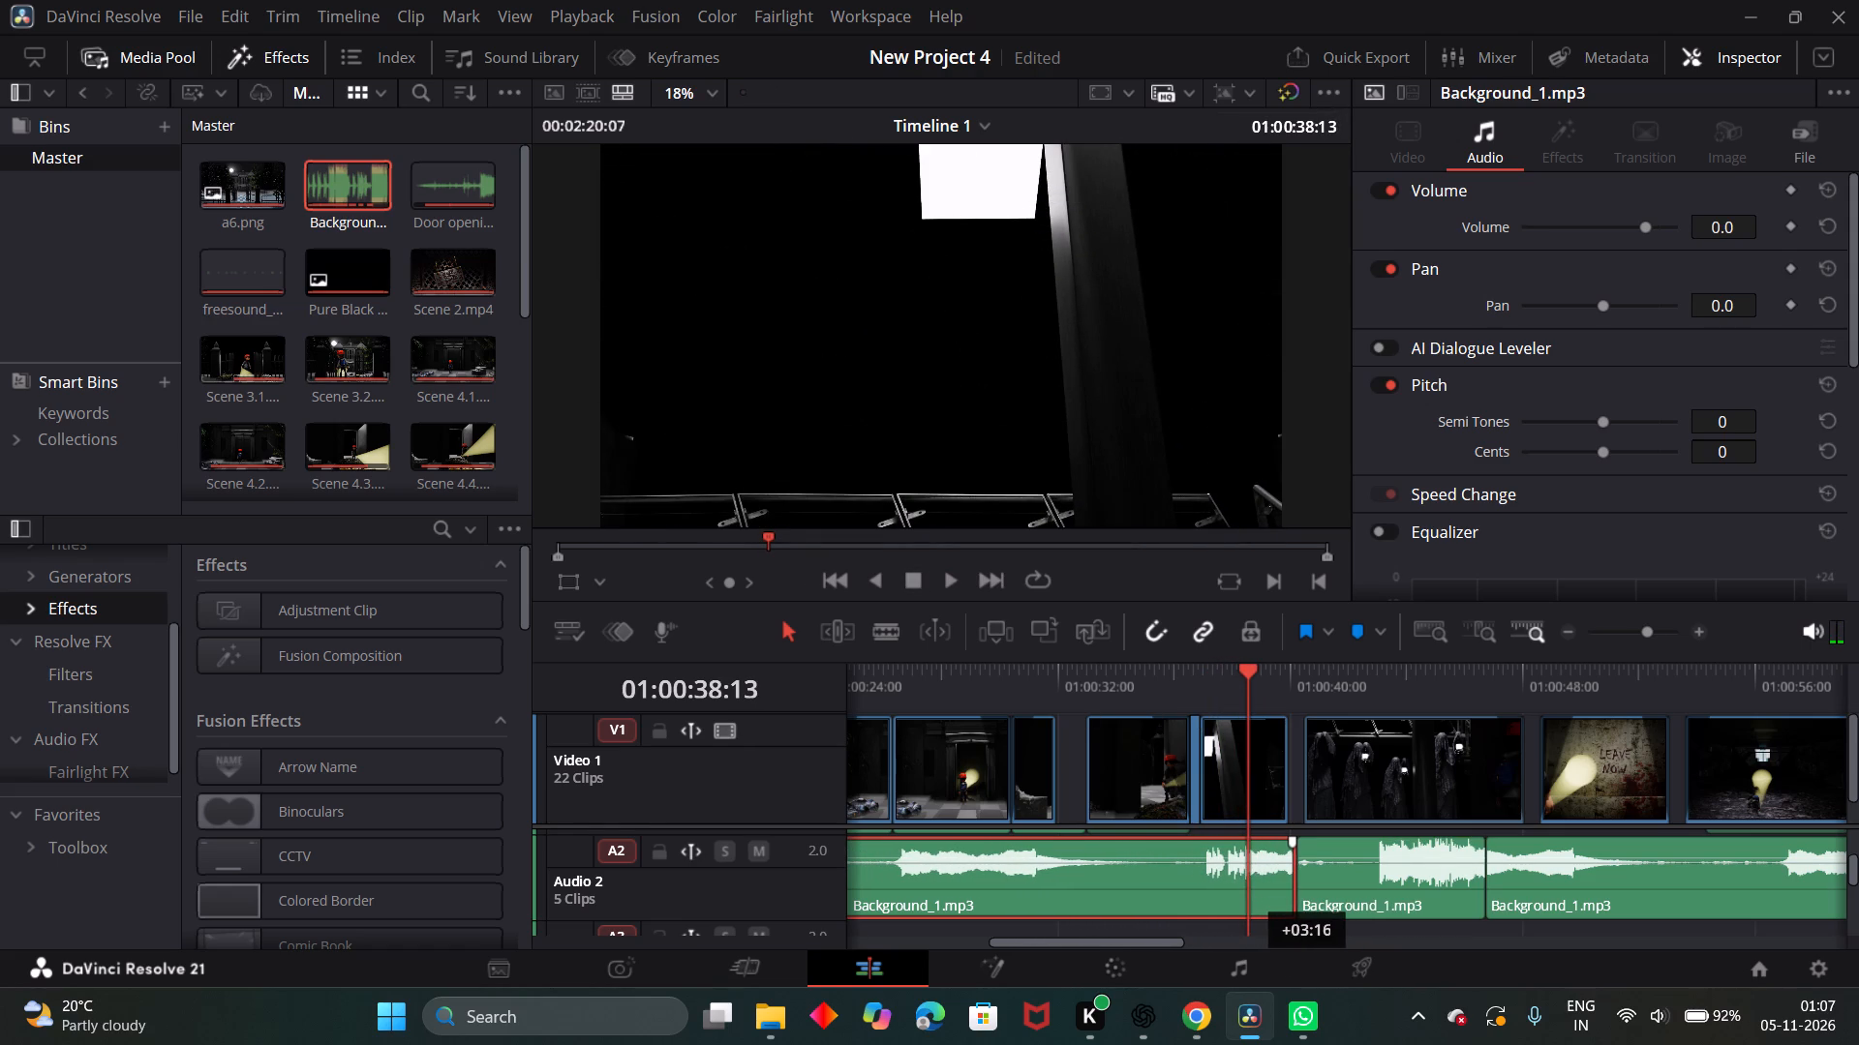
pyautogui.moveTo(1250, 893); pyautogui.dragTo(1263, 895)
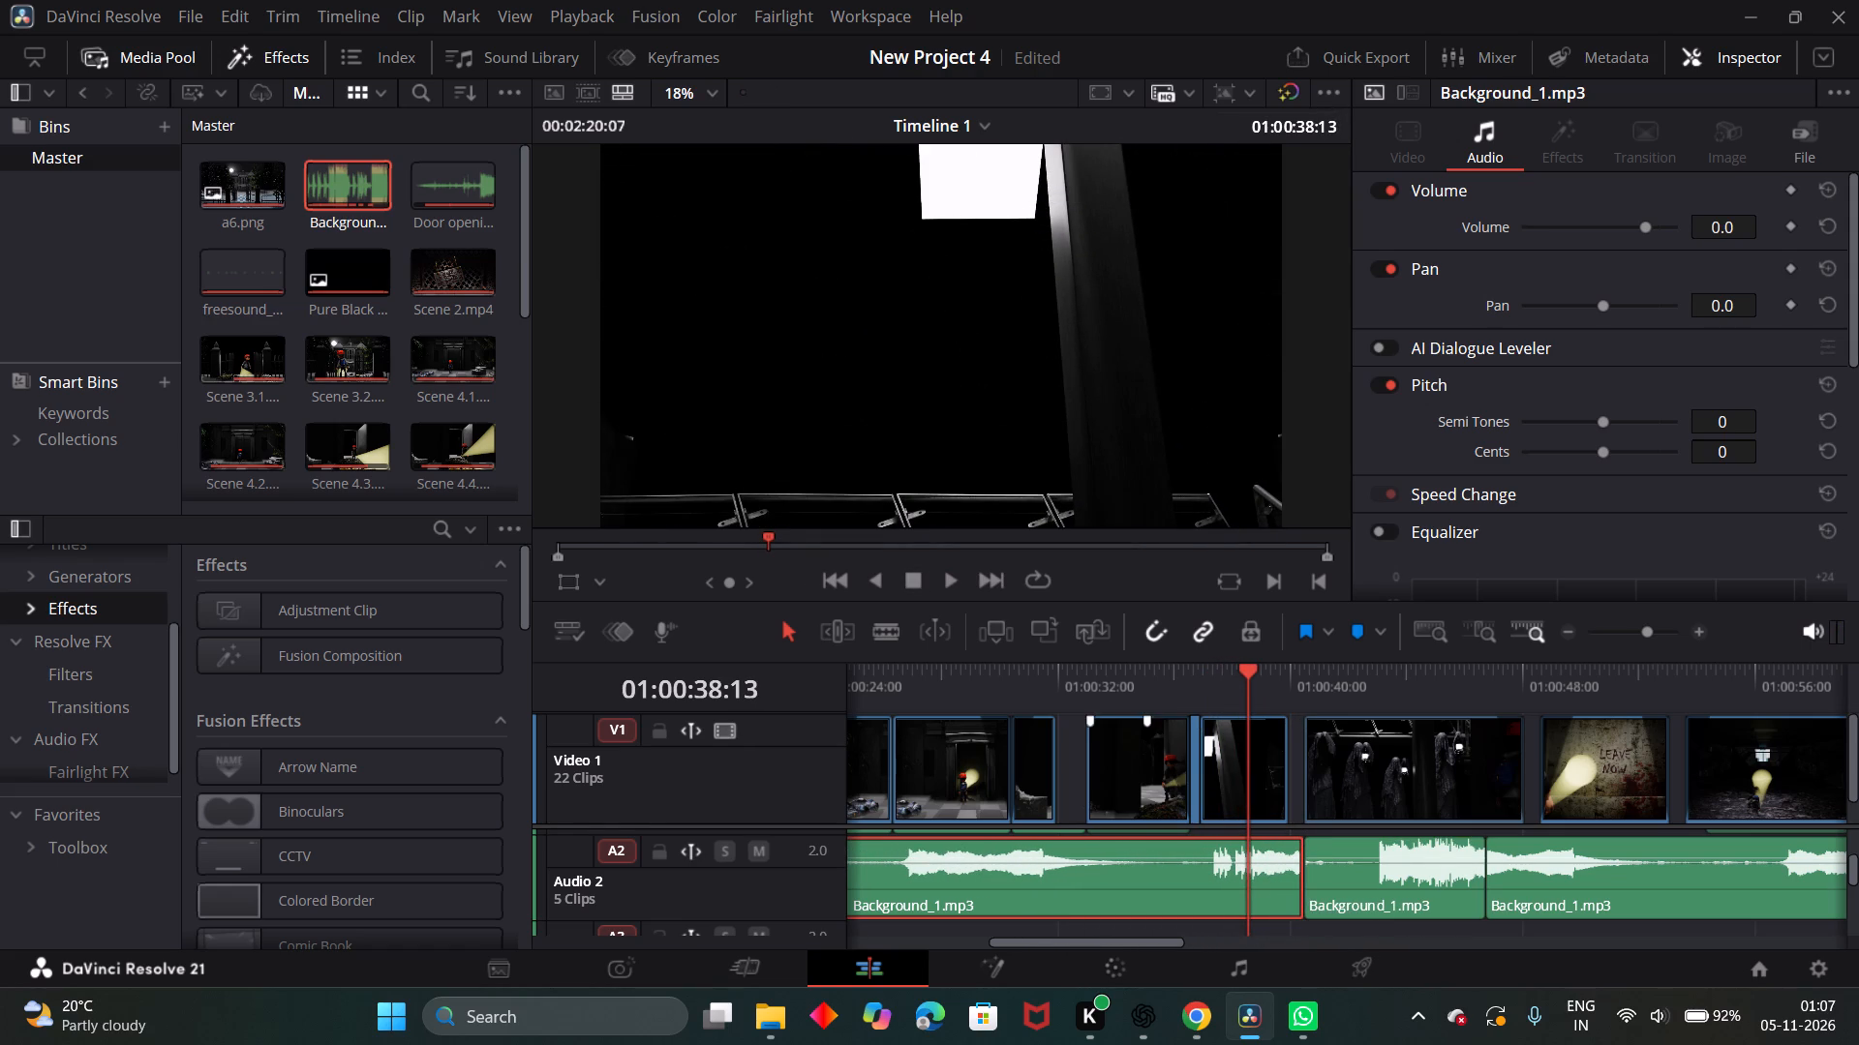
# Audition the music and roll the cut between the short piece and the long section to about 01:00:42:16 under Scene 4.6, checking the transition.
pyautogui.moveTo(1249, 673); pyautogui.dragTo(1034, 690)
pyautogui.click(949, 576)
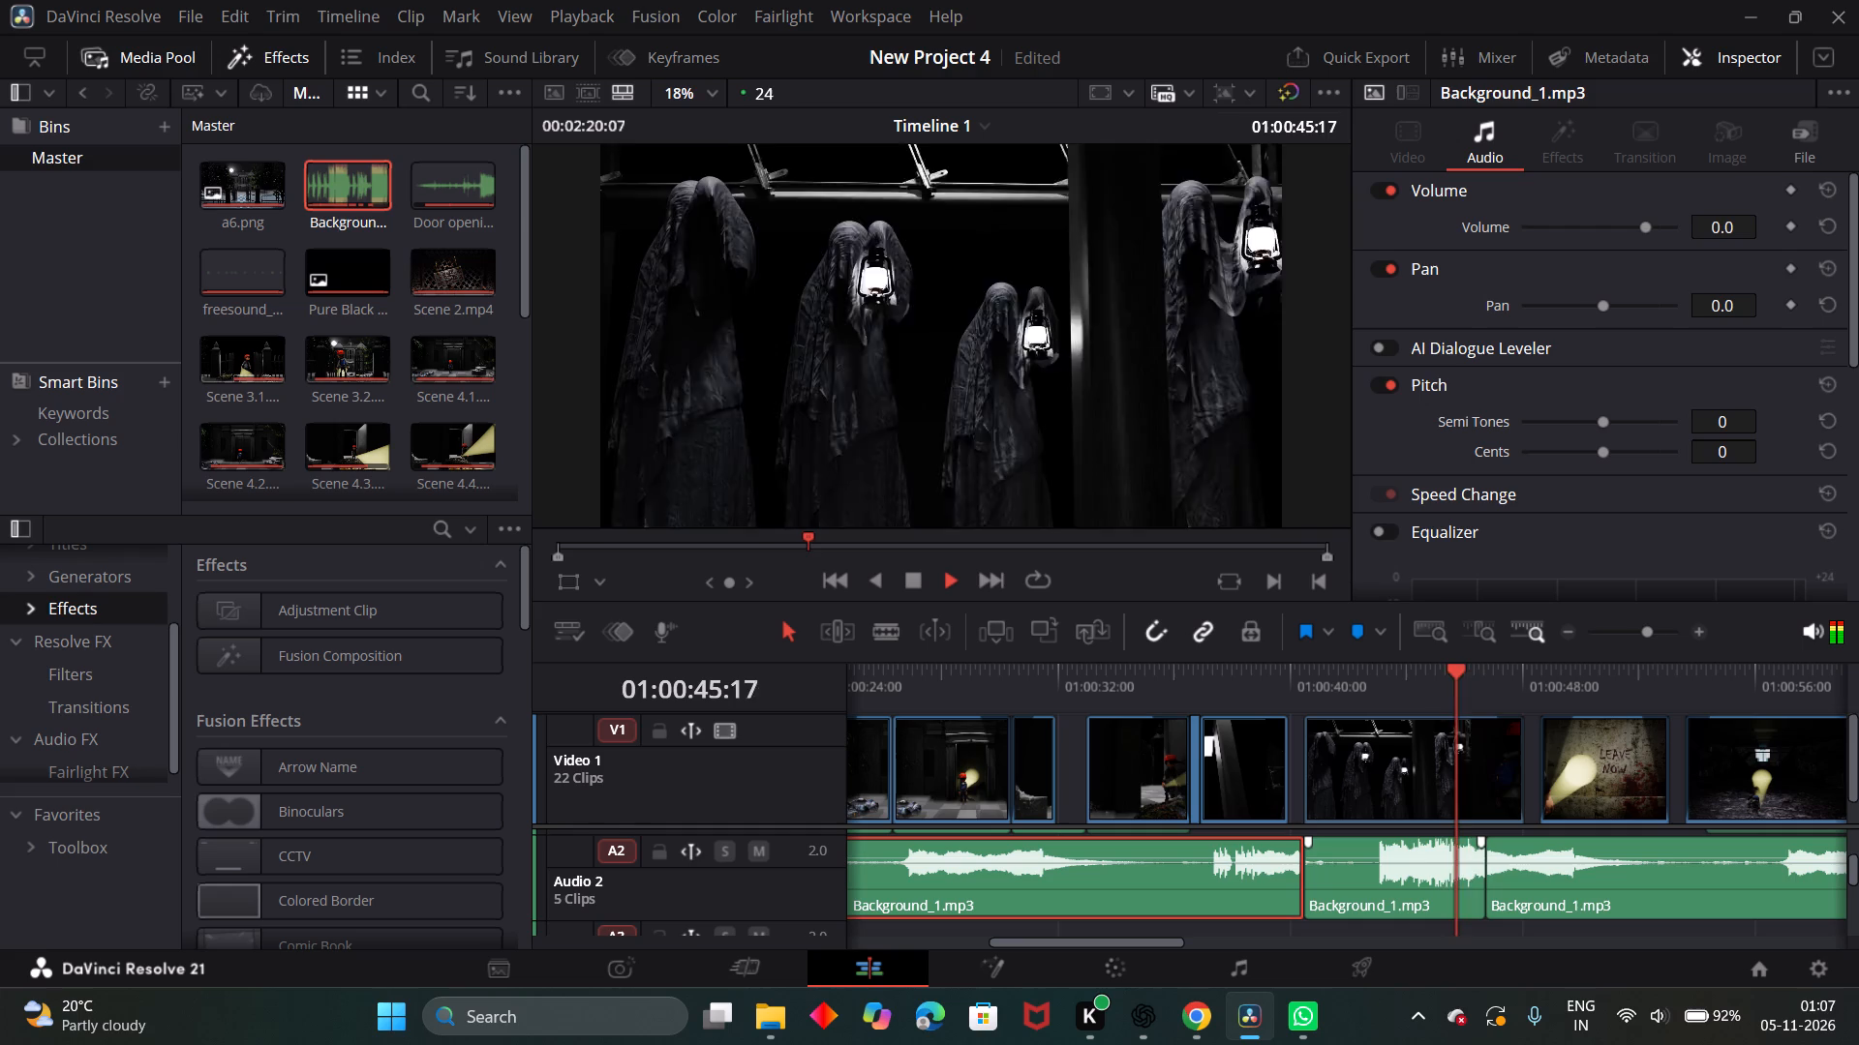
pyautogui.moveTo(1485, 878); pyautogui.dragTo(1537, 884)
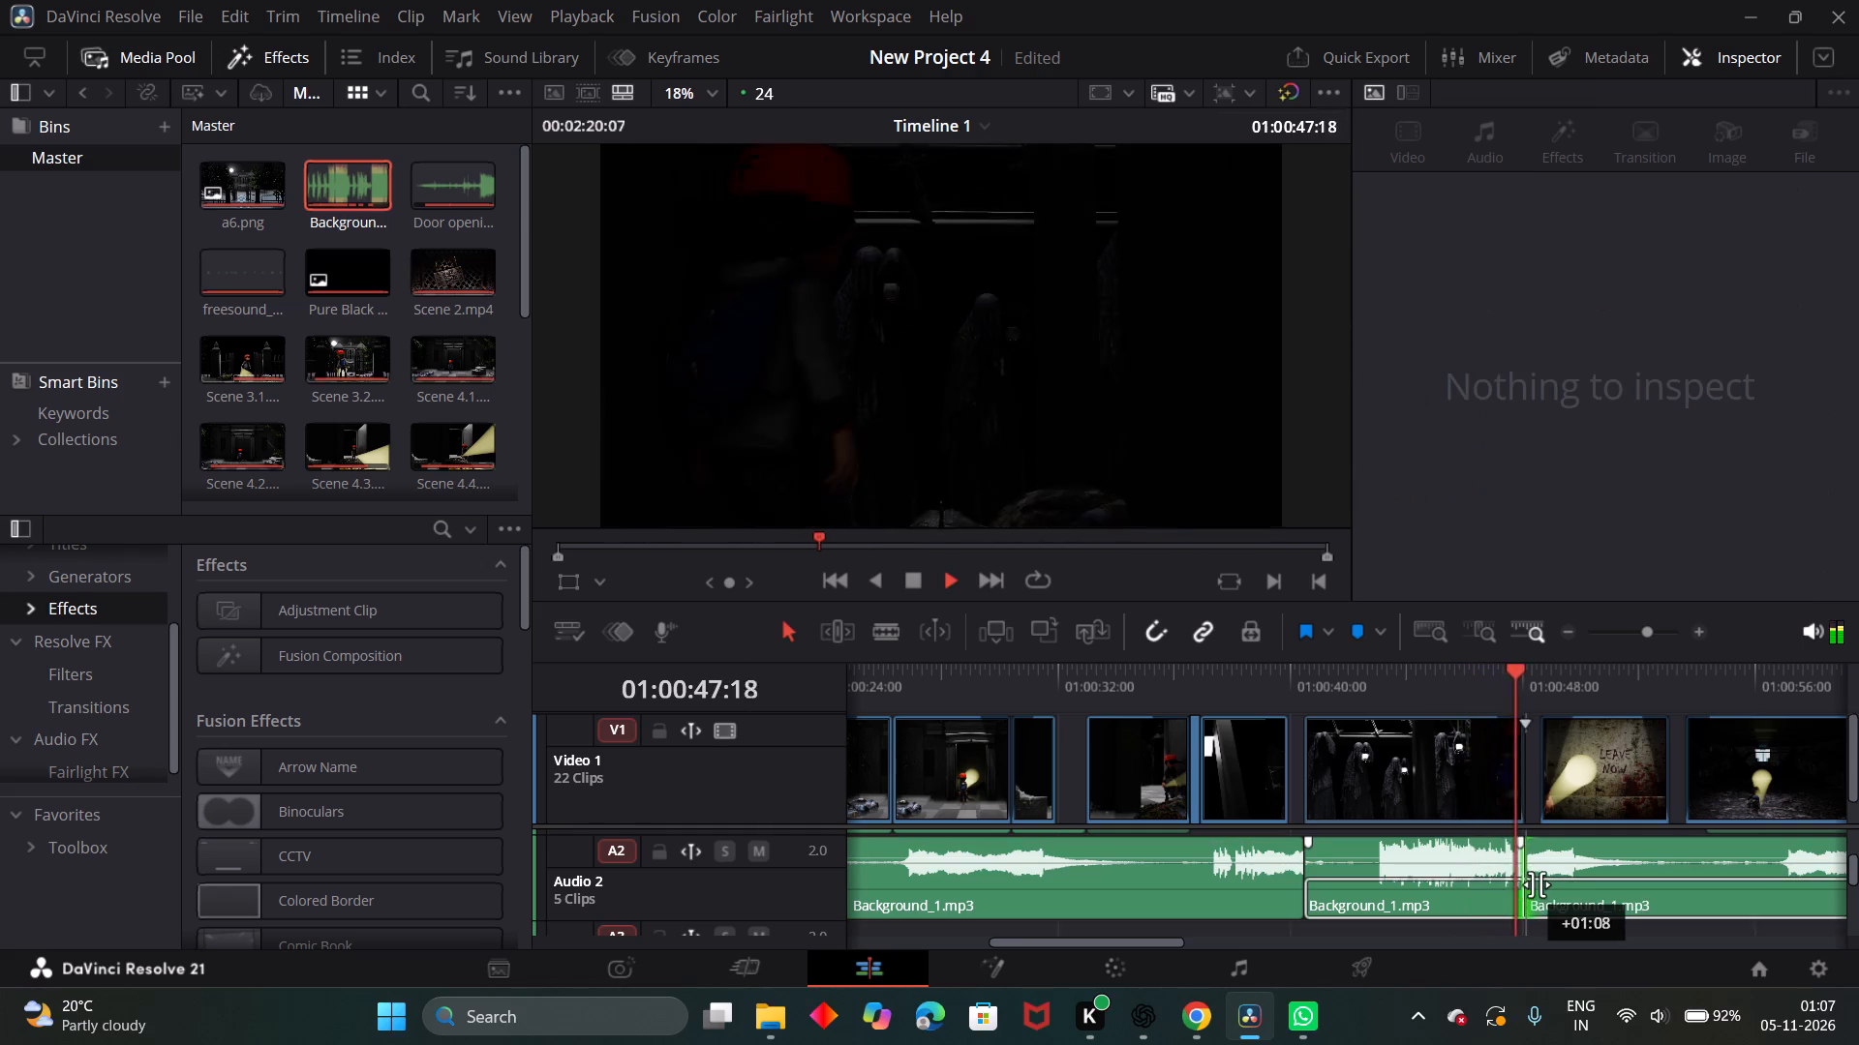
pyautogui.moveTo(1537, 884); pyautogui.dragTo(1509, 904)
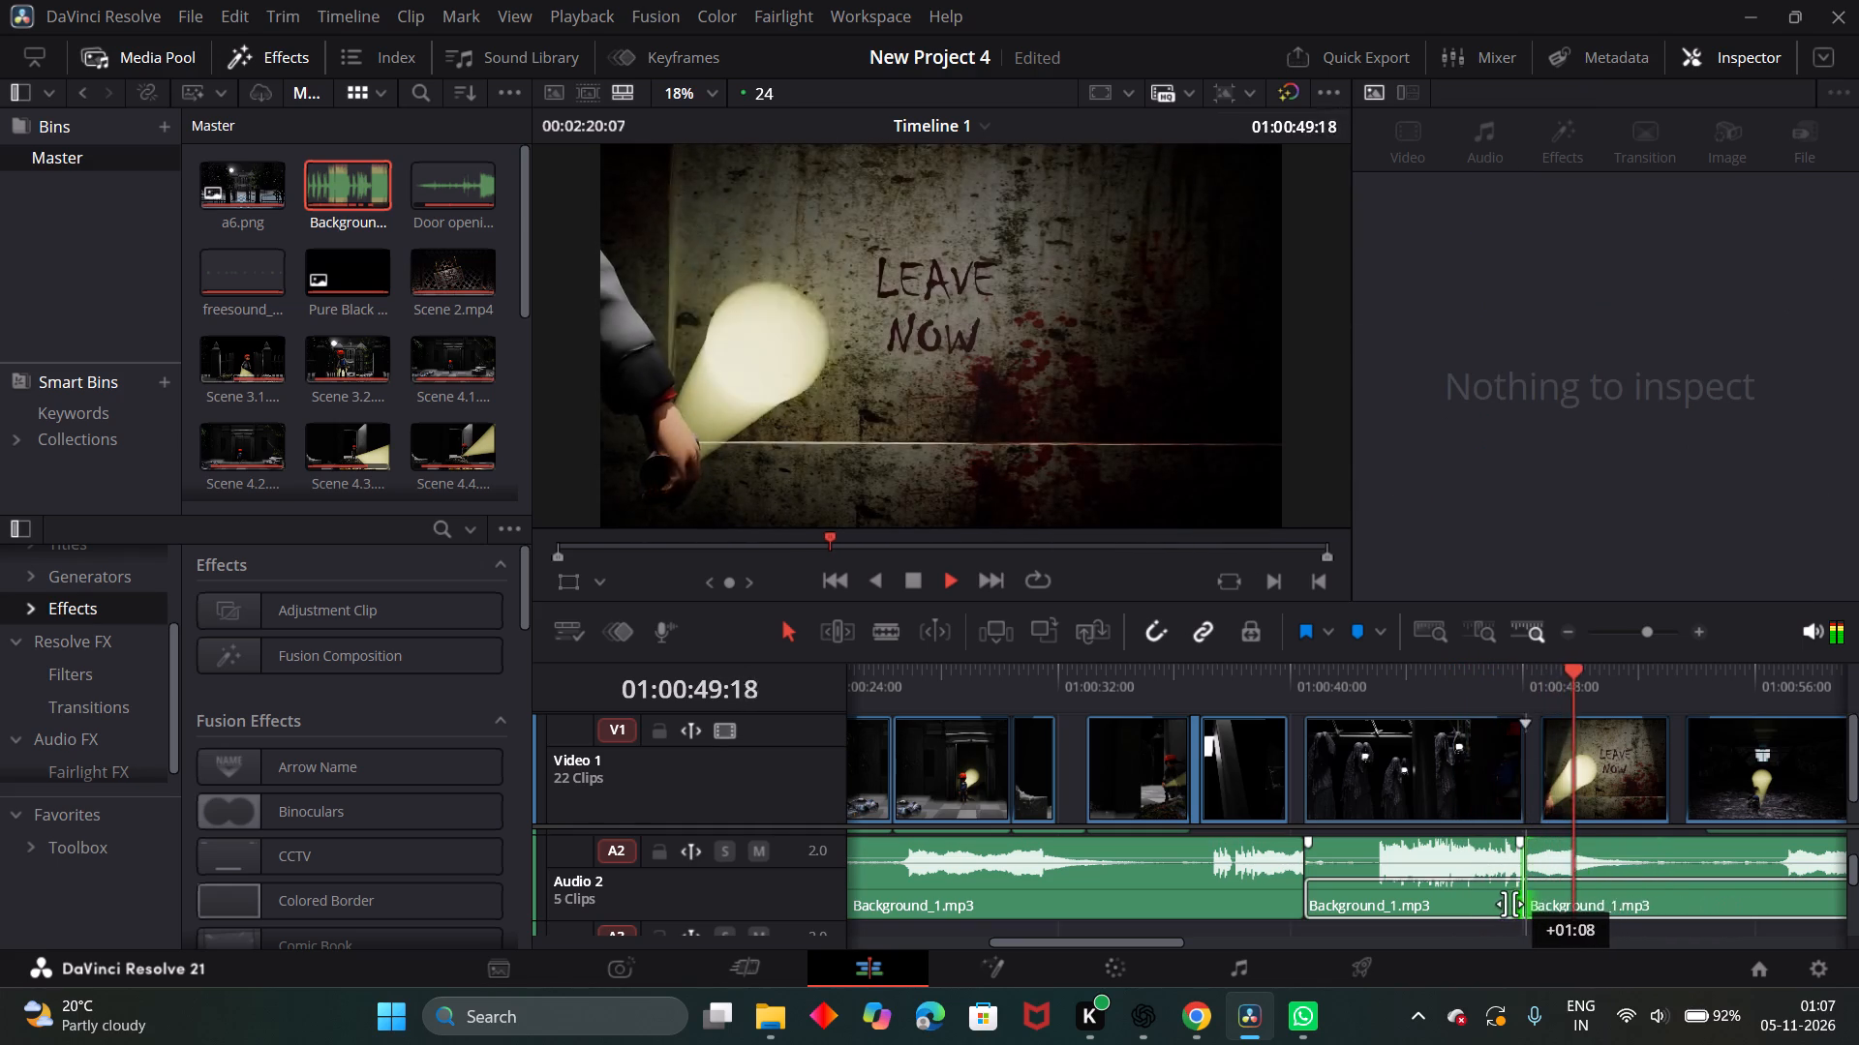
pyautogui.moveTo(1509, 904); pyautogui.dragTo(1366, 892)
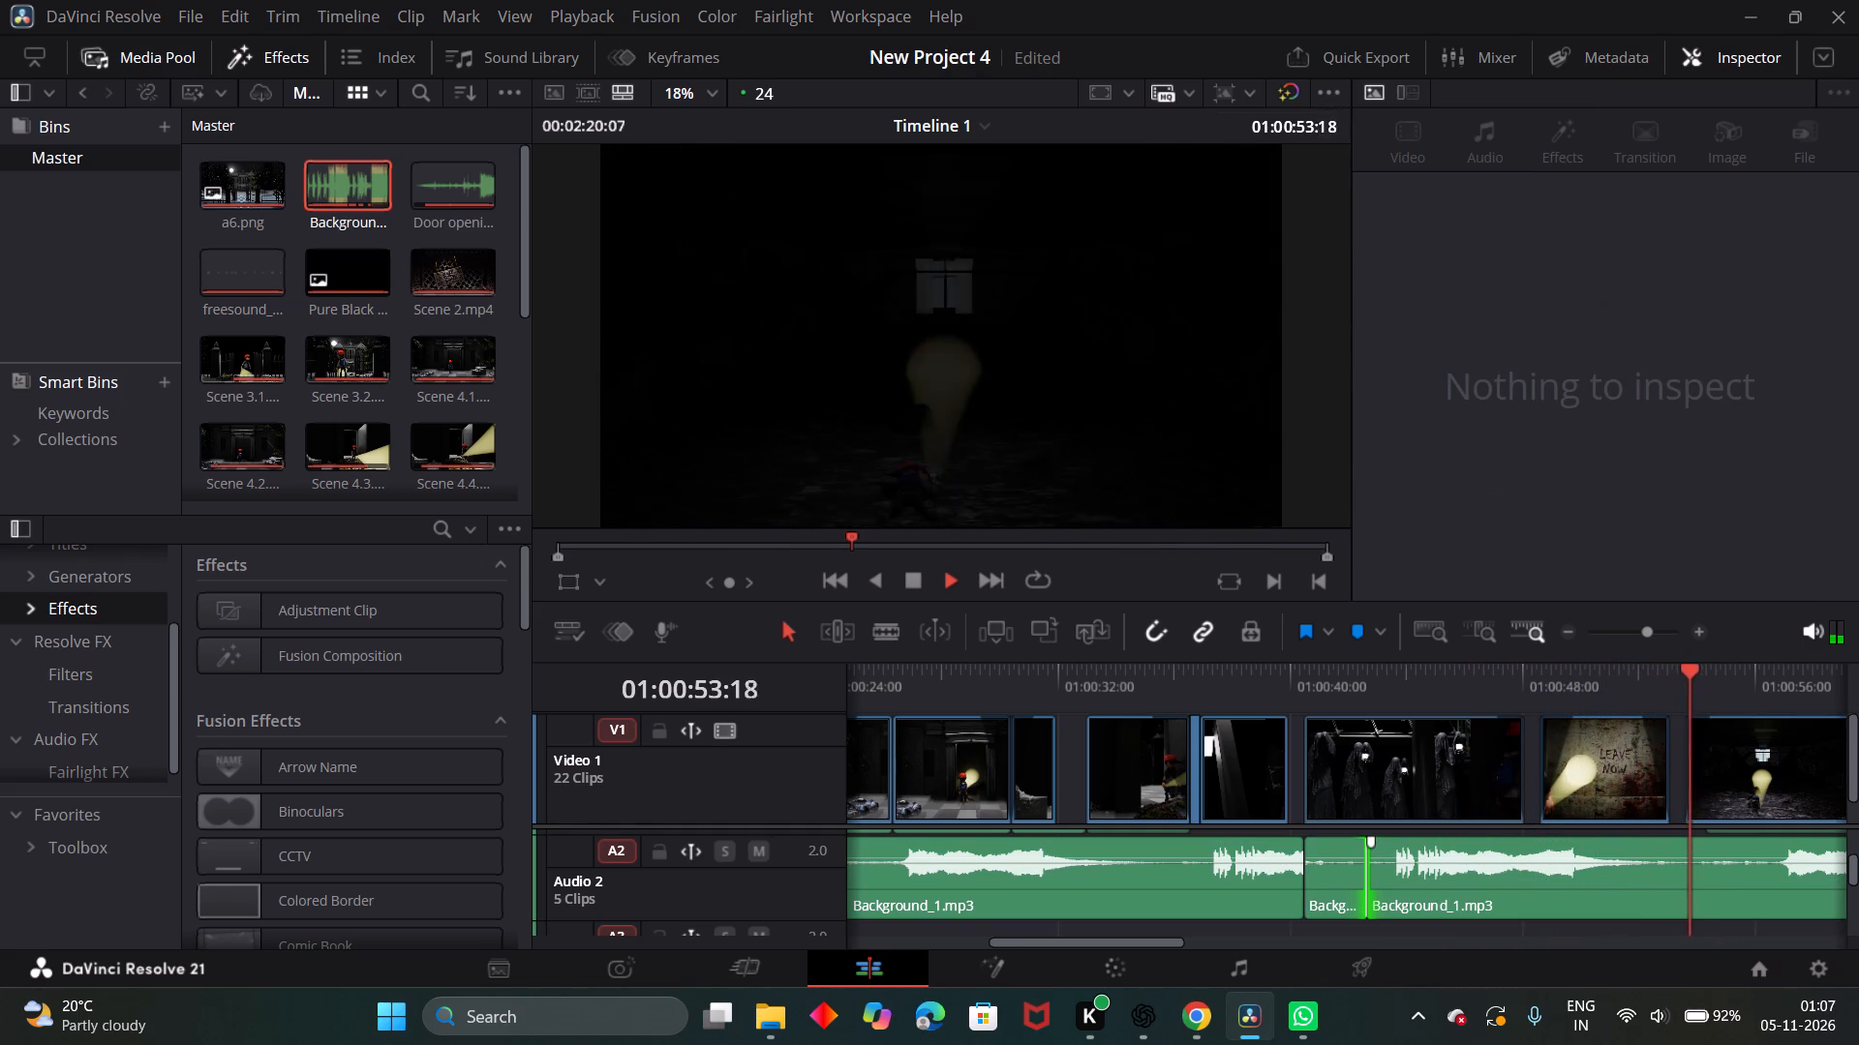
pyautogui.moveTo(1719, 663); pyautogui.dragTo(1359, 697)
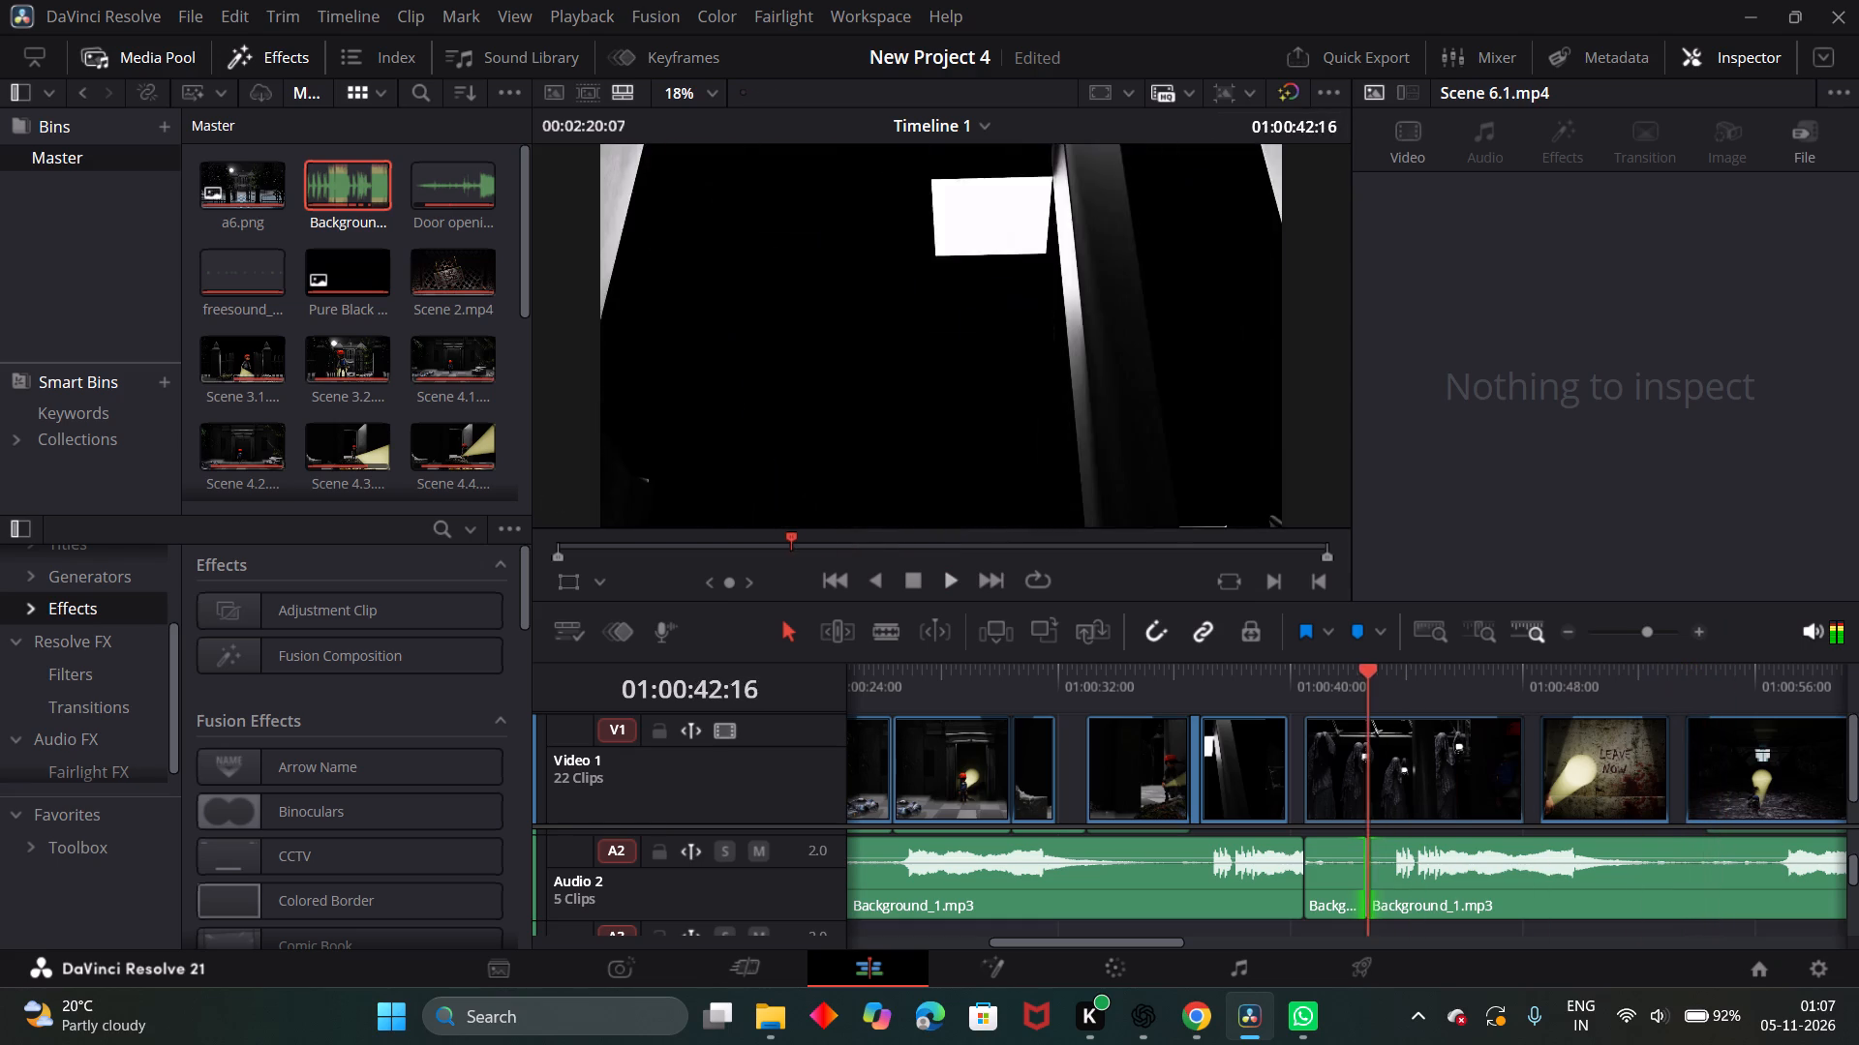
pyautogui.moveTo(1359, 697); pyautogui.dragTo(1326, 702)
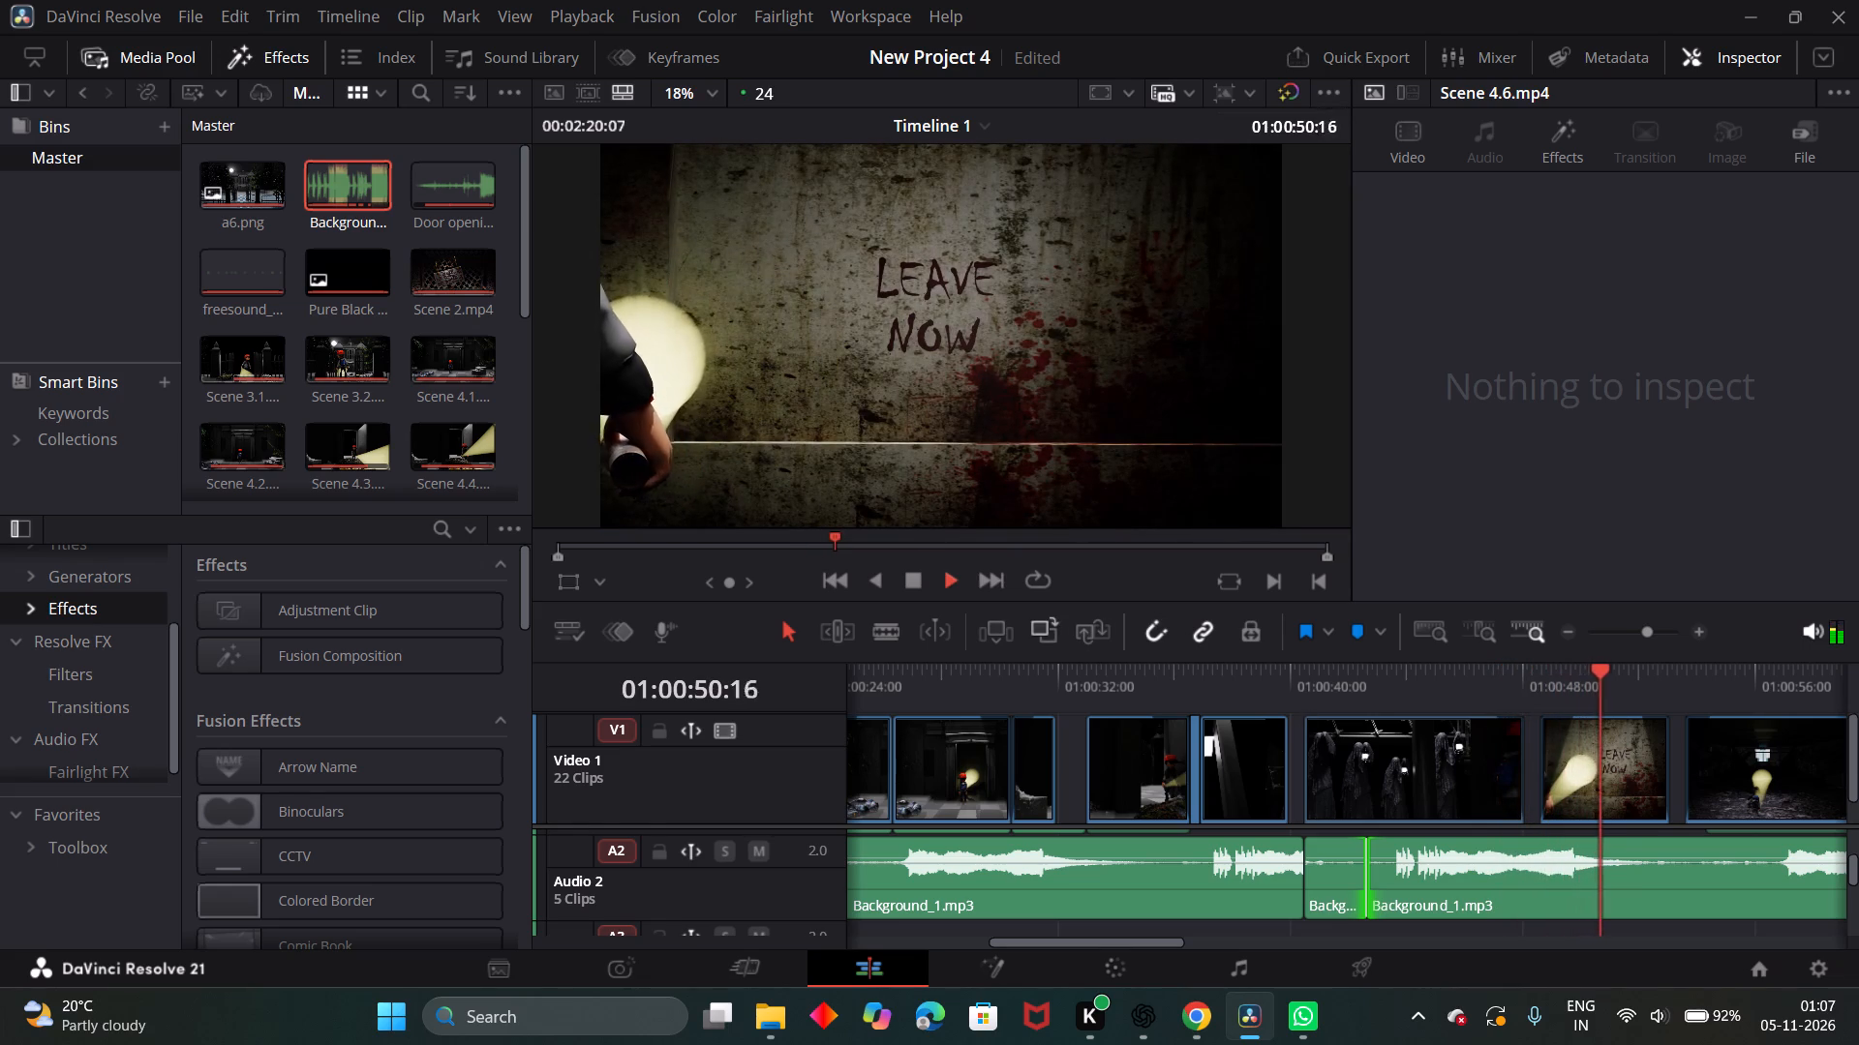
pyautogui.click(915, 581)
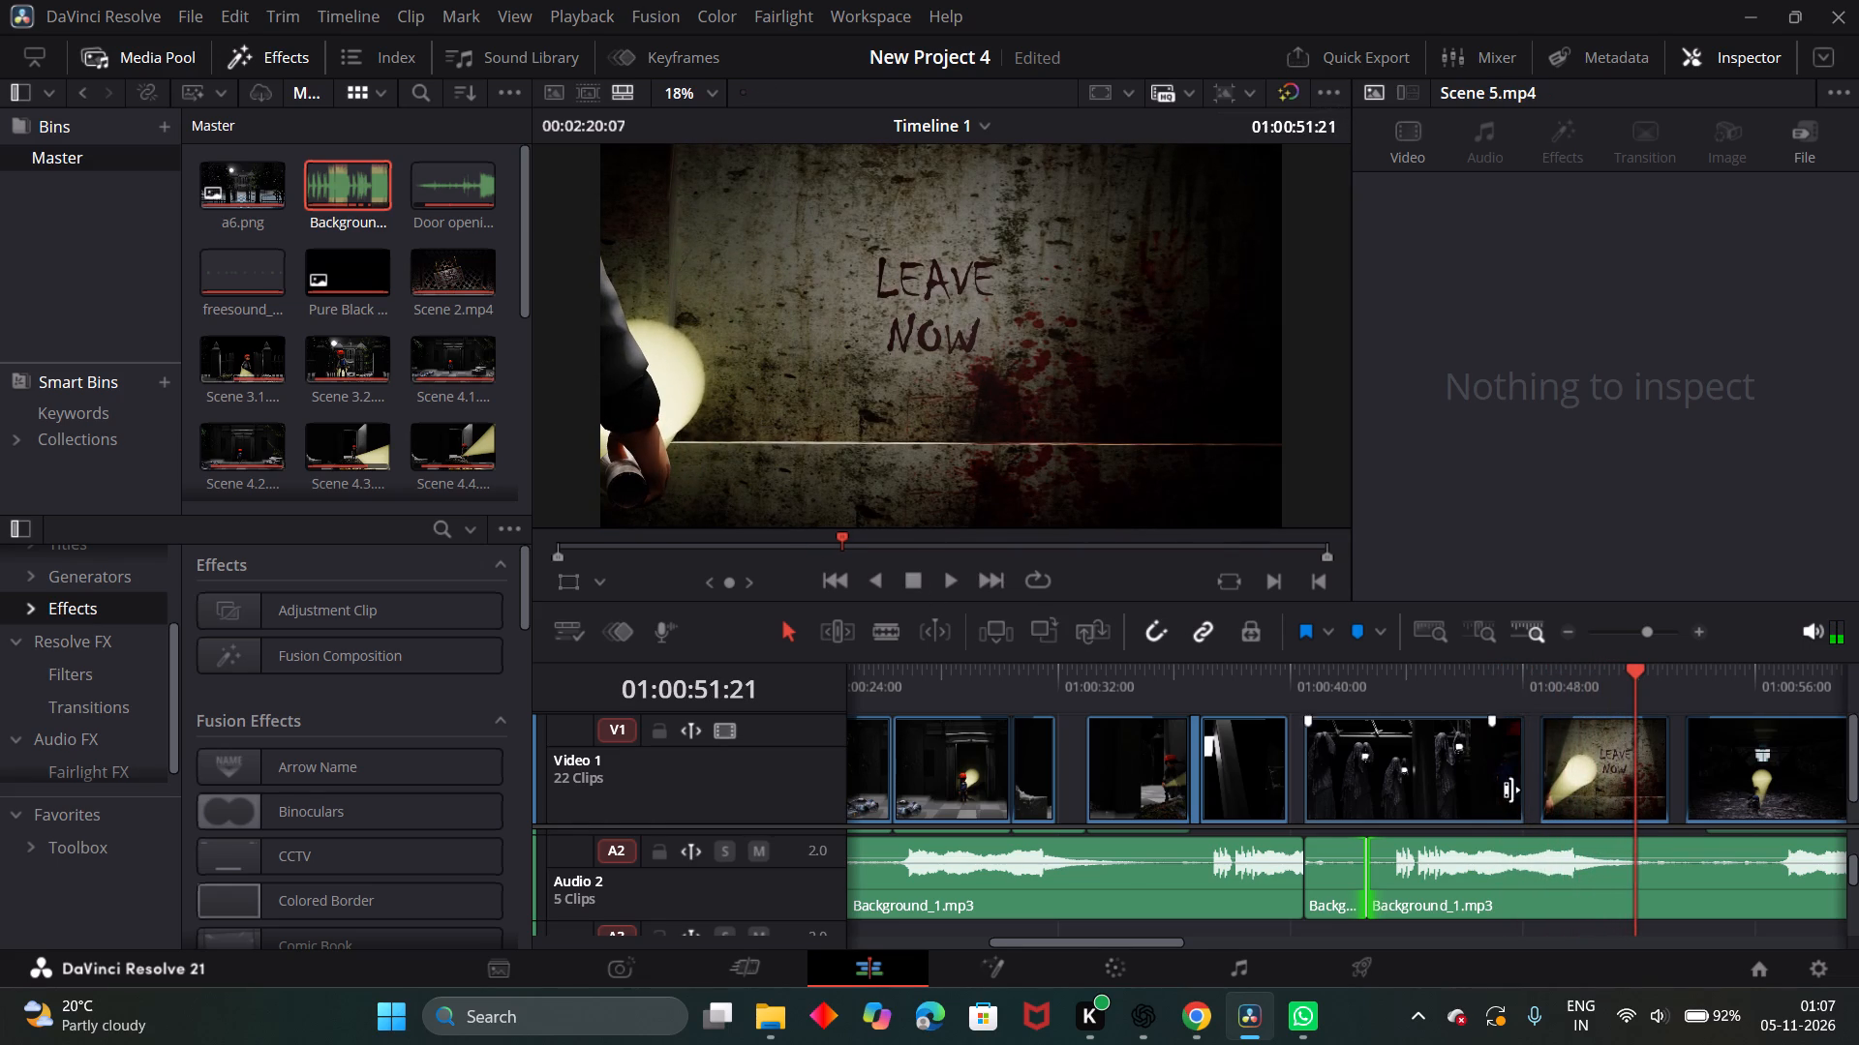
# Audition the opening and move the first section of Background_1.mp3 about 4 seconds earlier on Audio 2, so it starts just after the second title.
pyautogui.hscroll(3, 1071, 867)
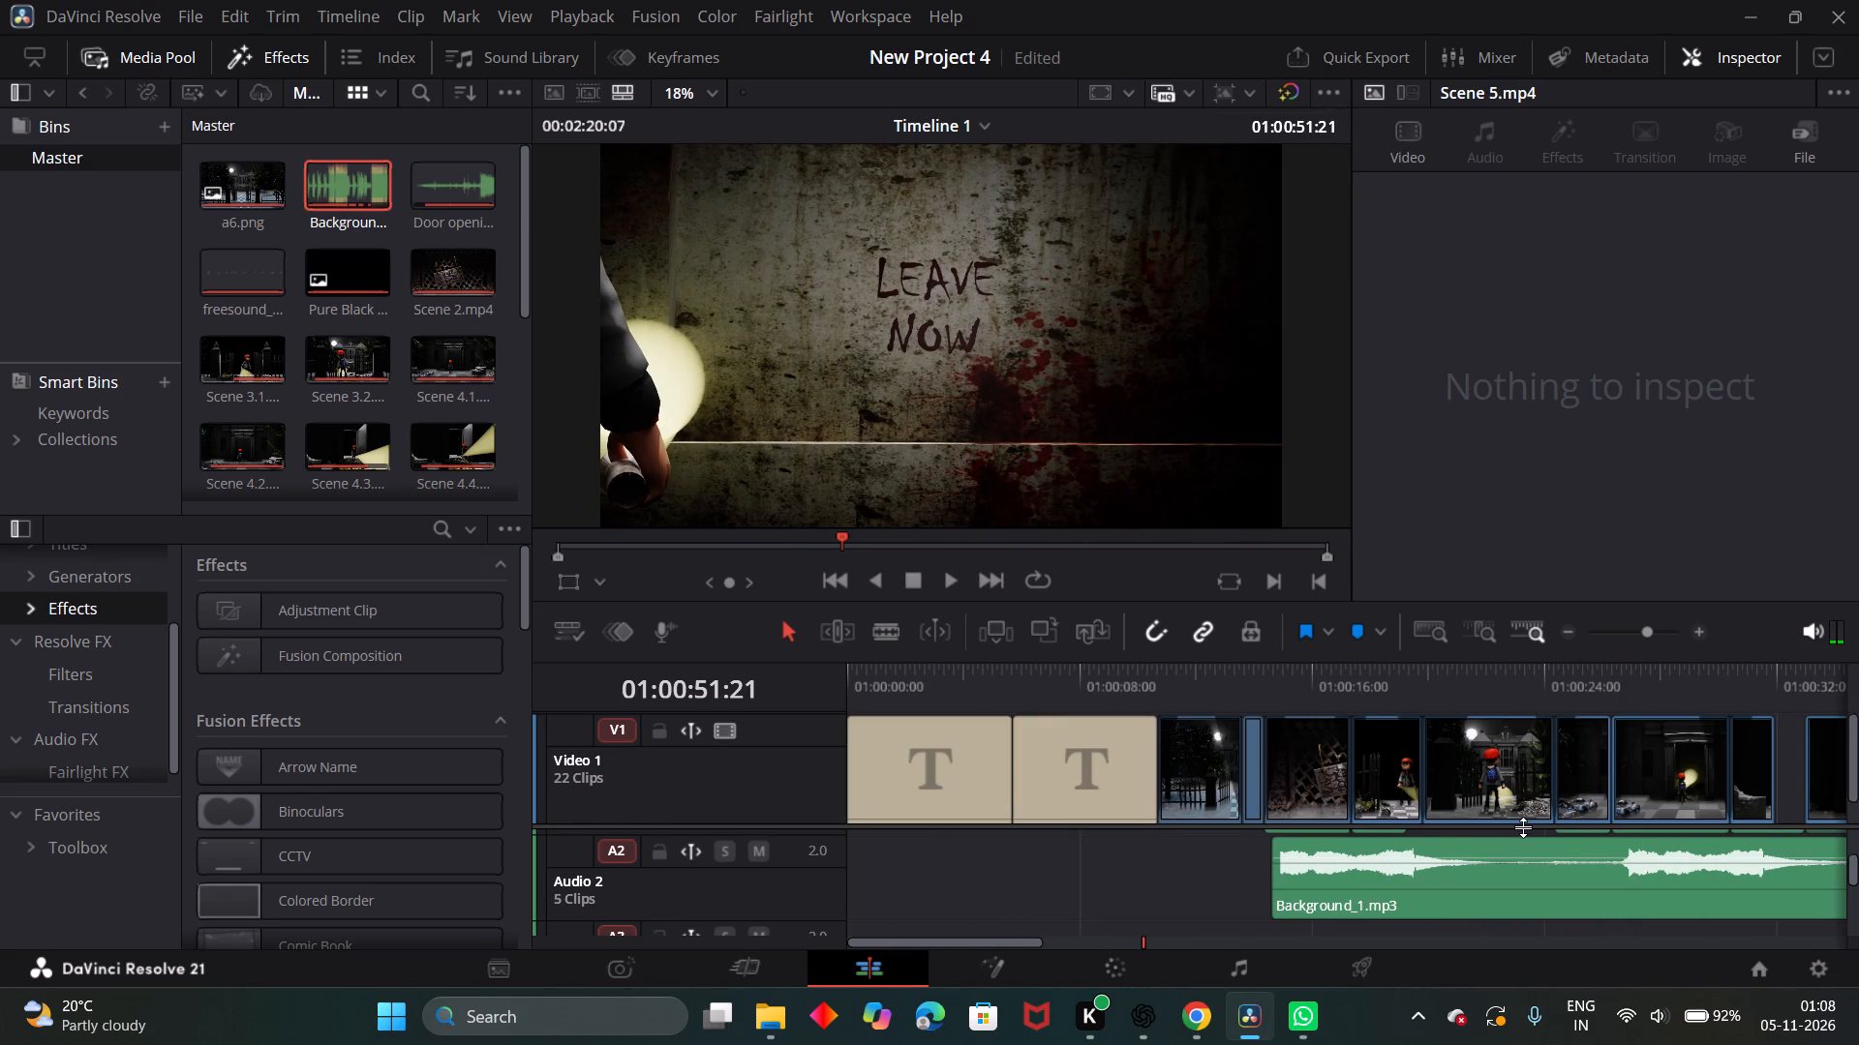
pyautogui.hscroll(-1, 1448, 818)
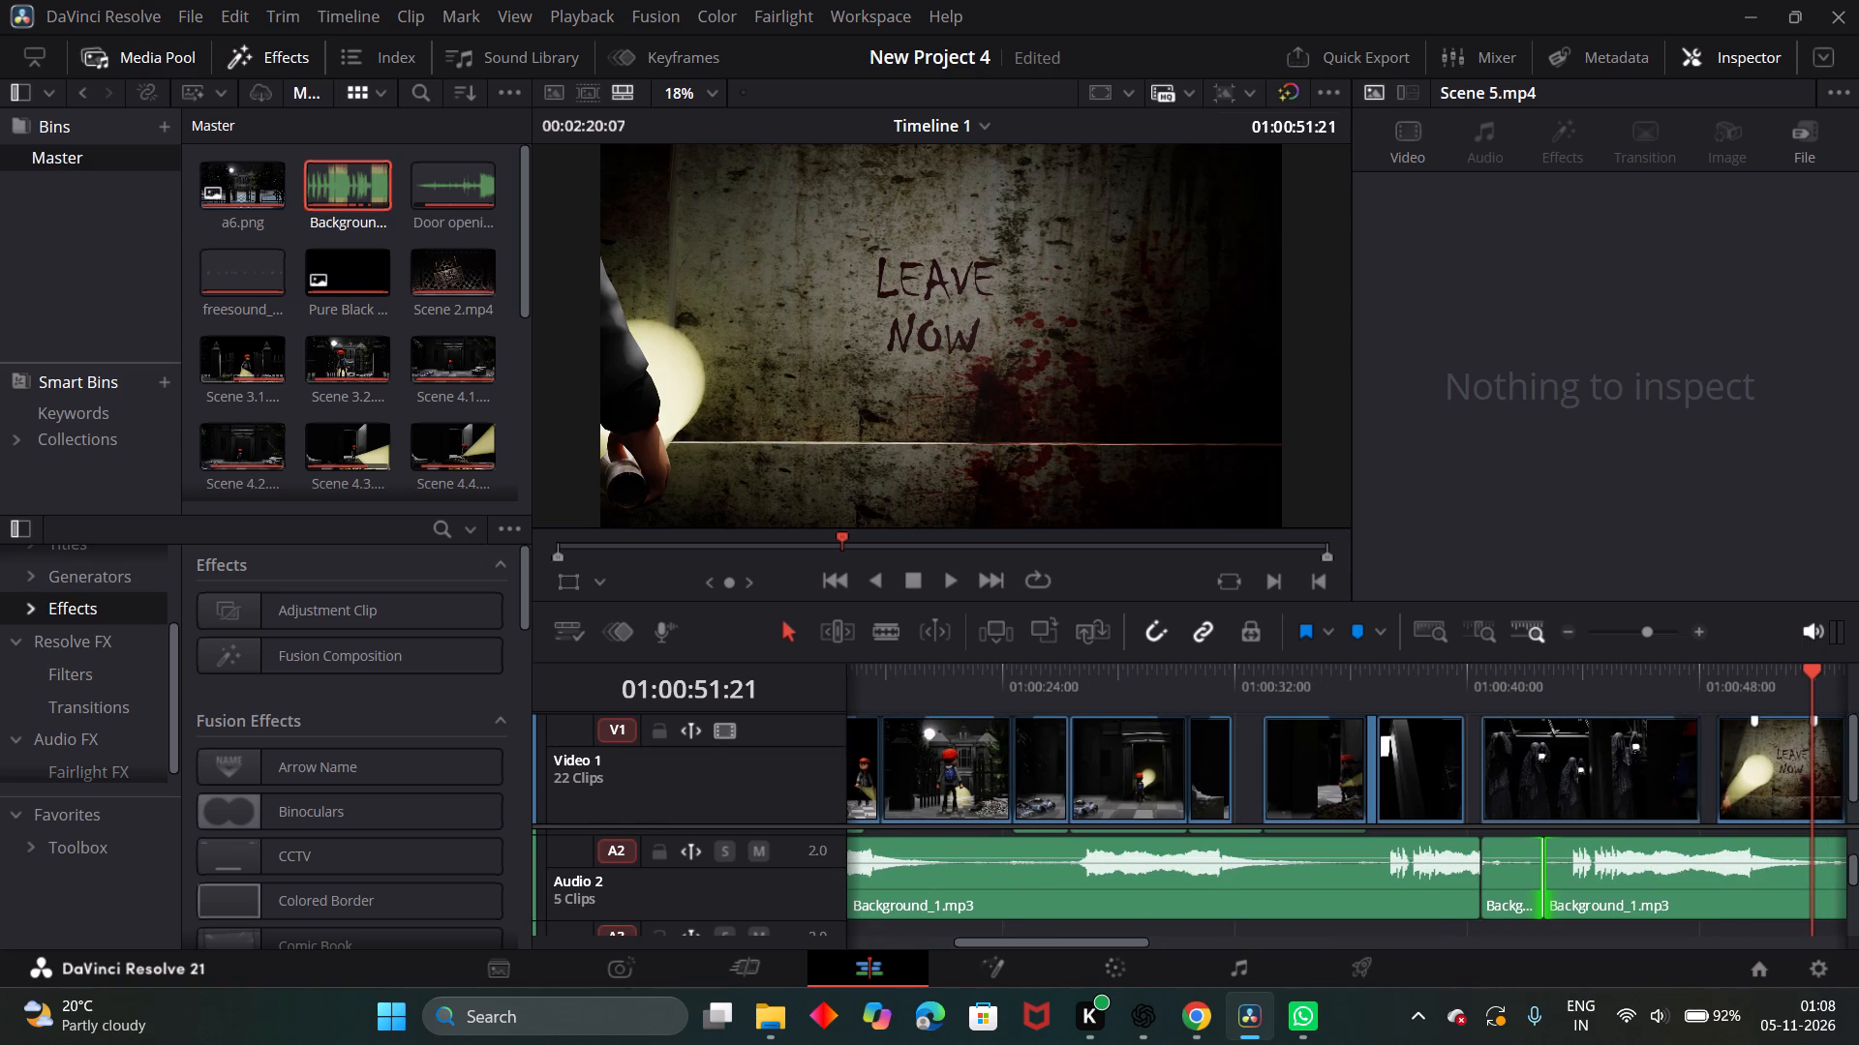
pyautogui.moveTo(1813, 672); pyautogui.dragTo(1046, 744)
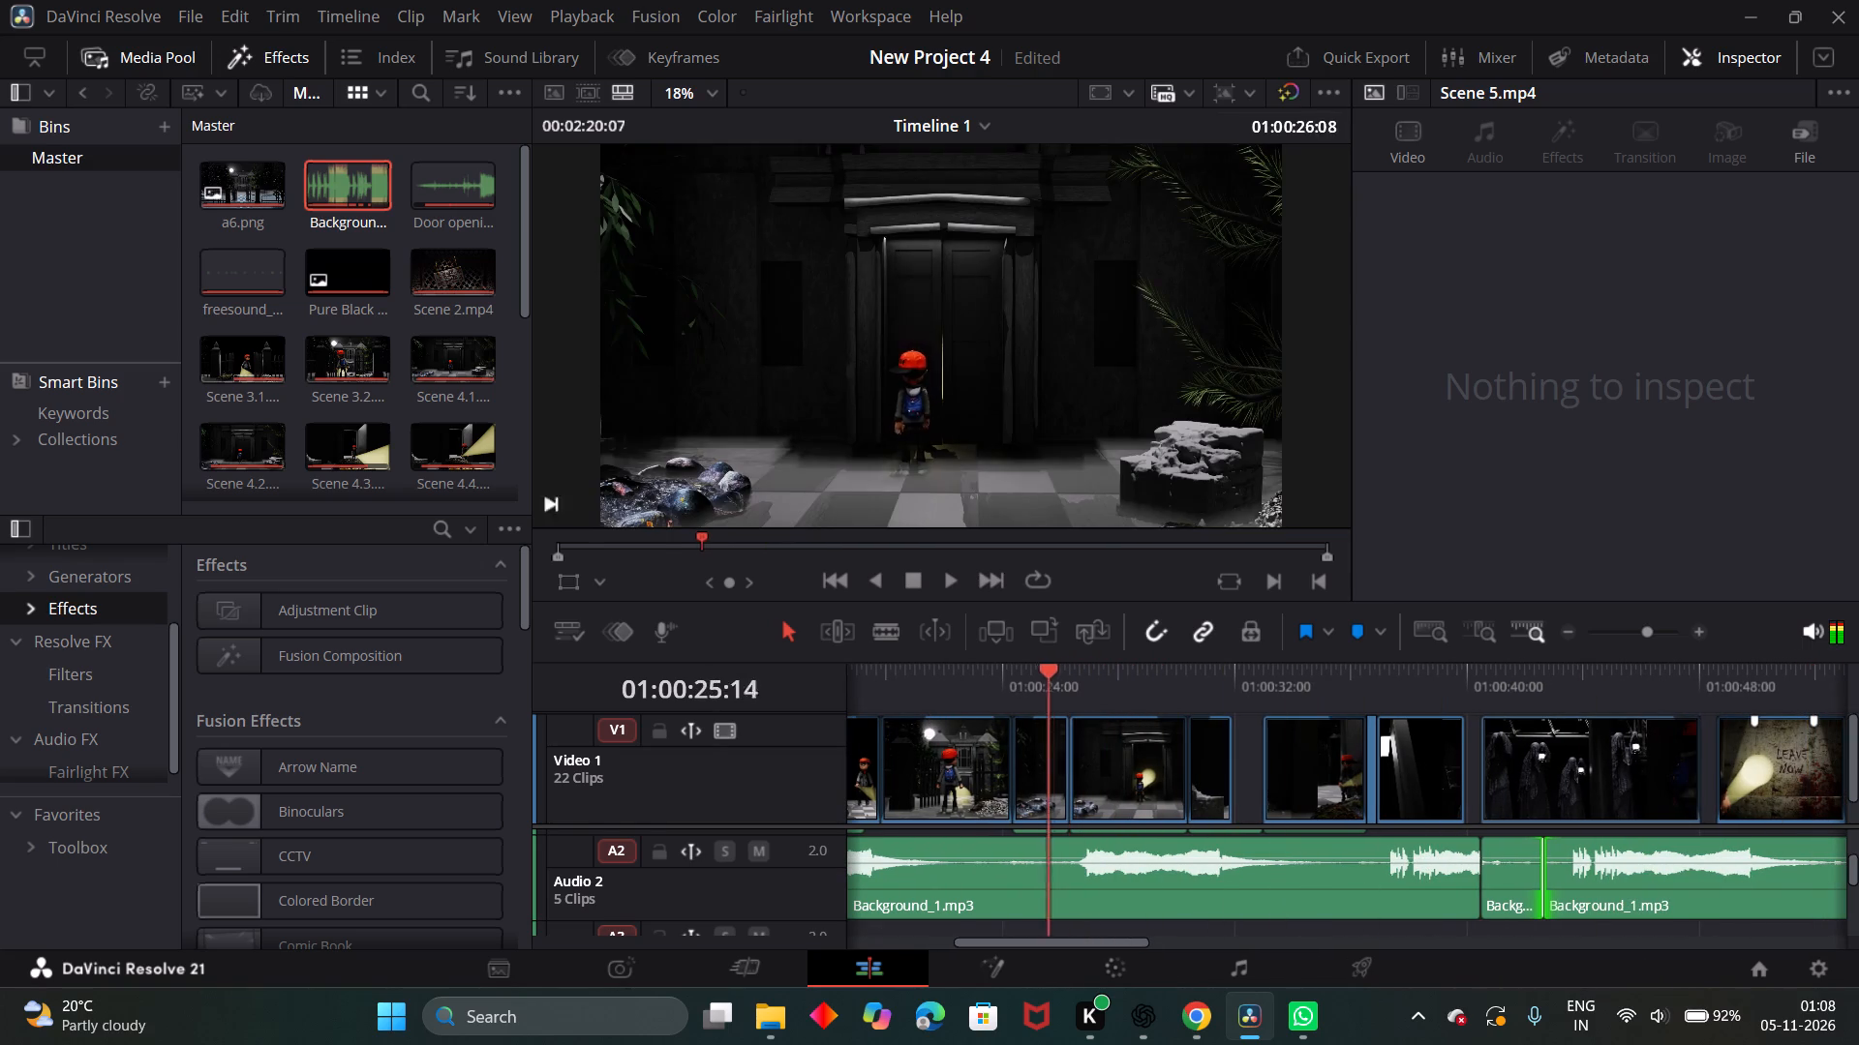
pyautogui.moveTo(1046, 744); pyautogui.dragTo(1125, 750)
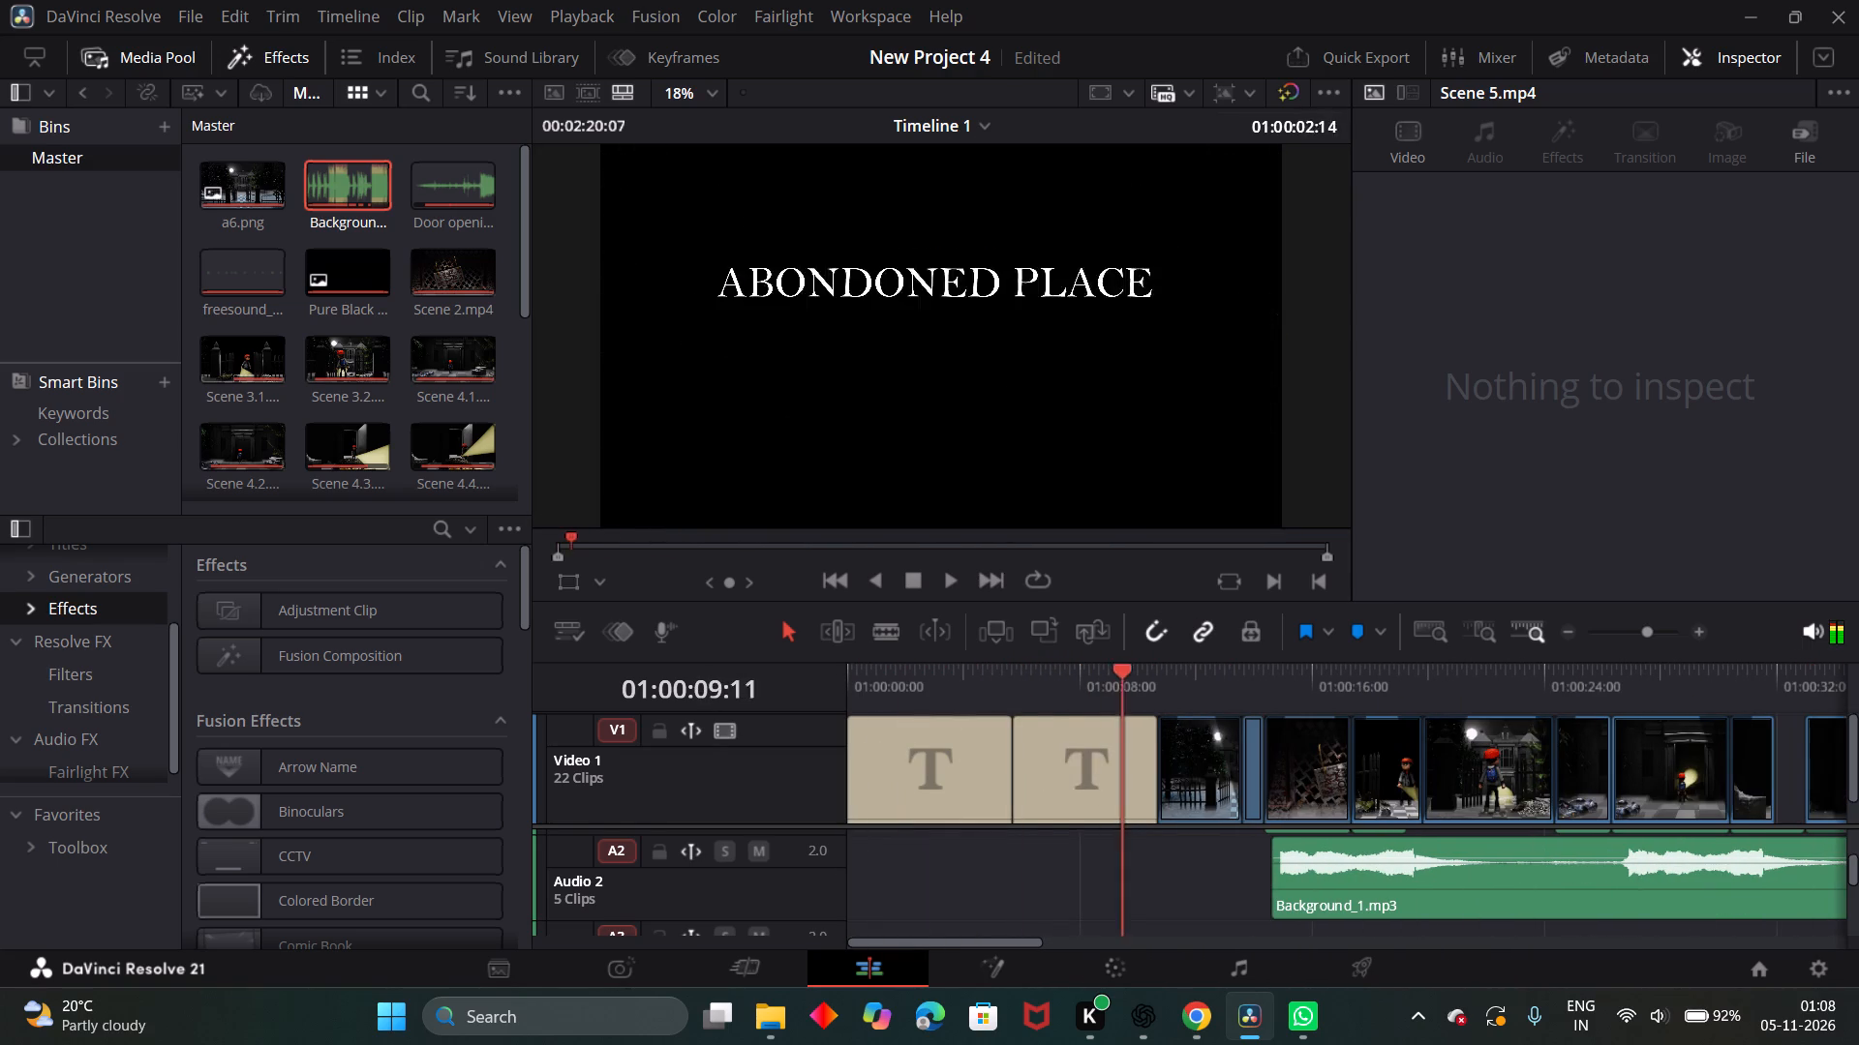
pyautogui.moveTo(1125, 750); pyautogui.dragTo(1057, 760)
pyautogui.click(947, 582)
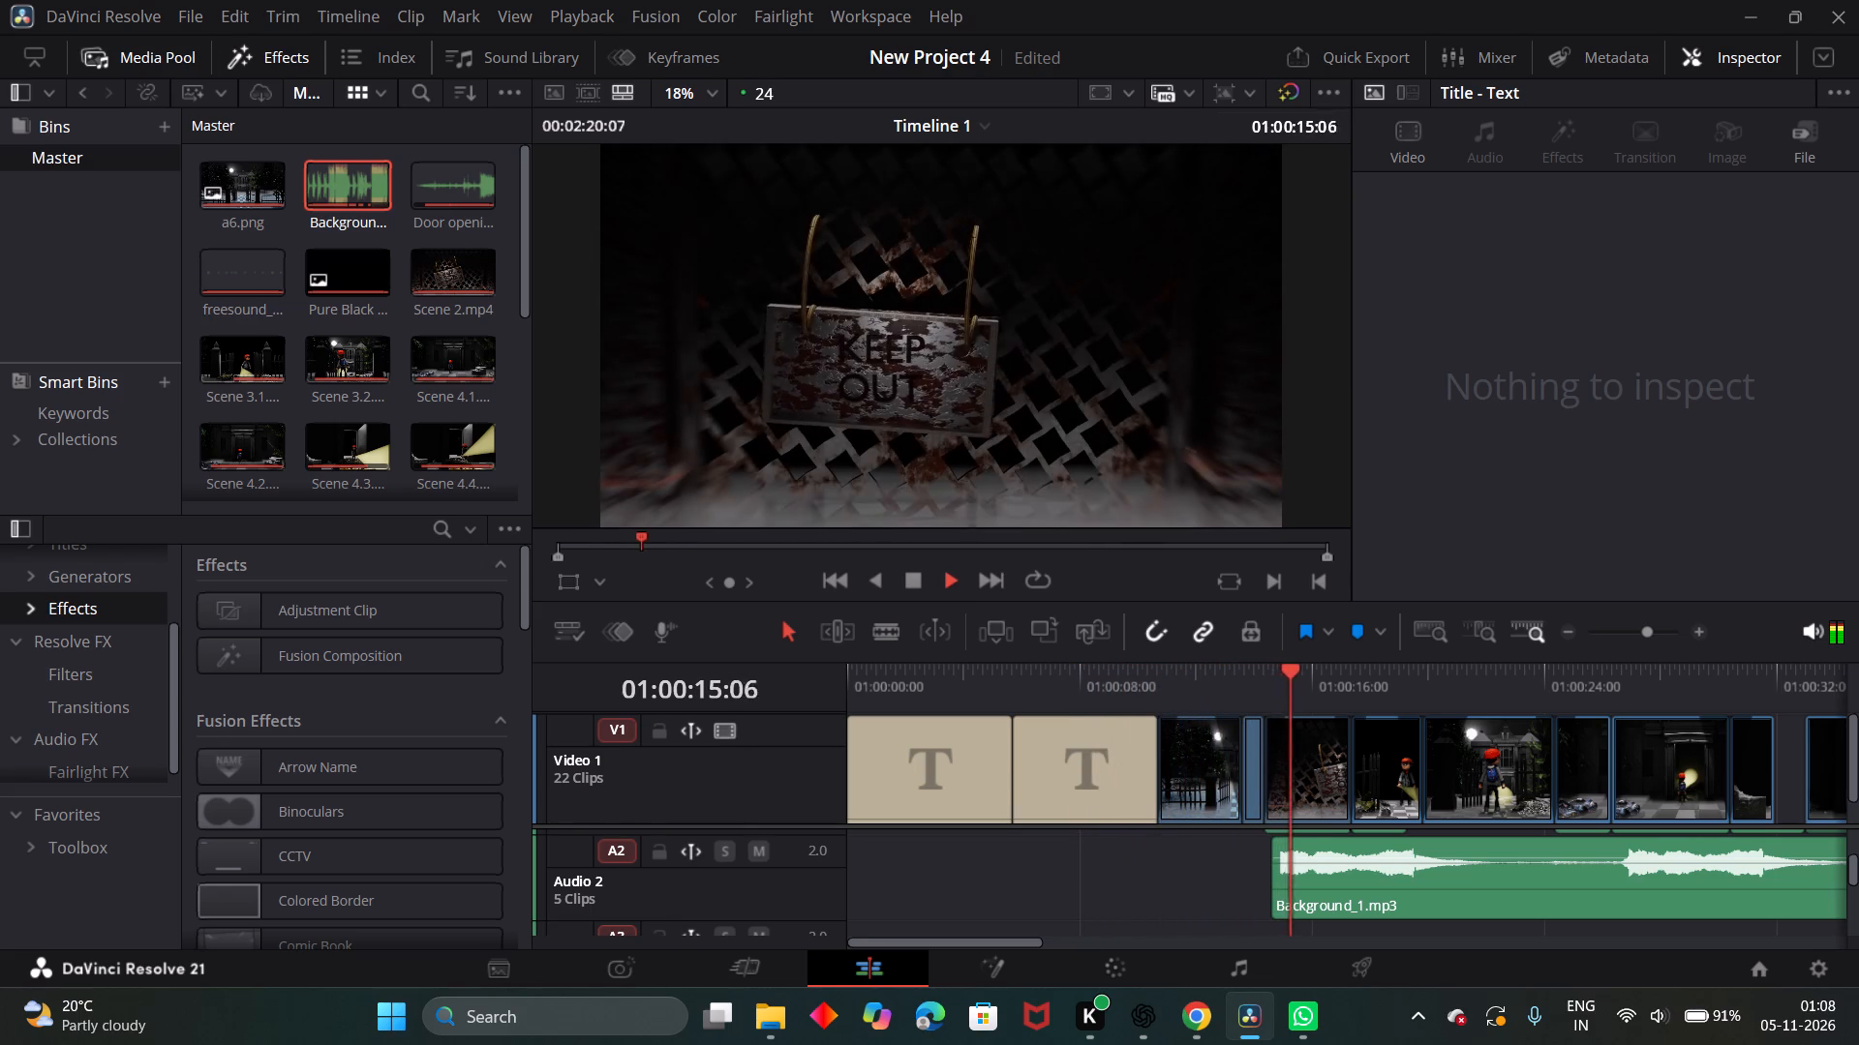
pyautogui.click(909, 575)
pyautogui.moveTo(1414, 896); pyautogui.dragTo(1307, 882)
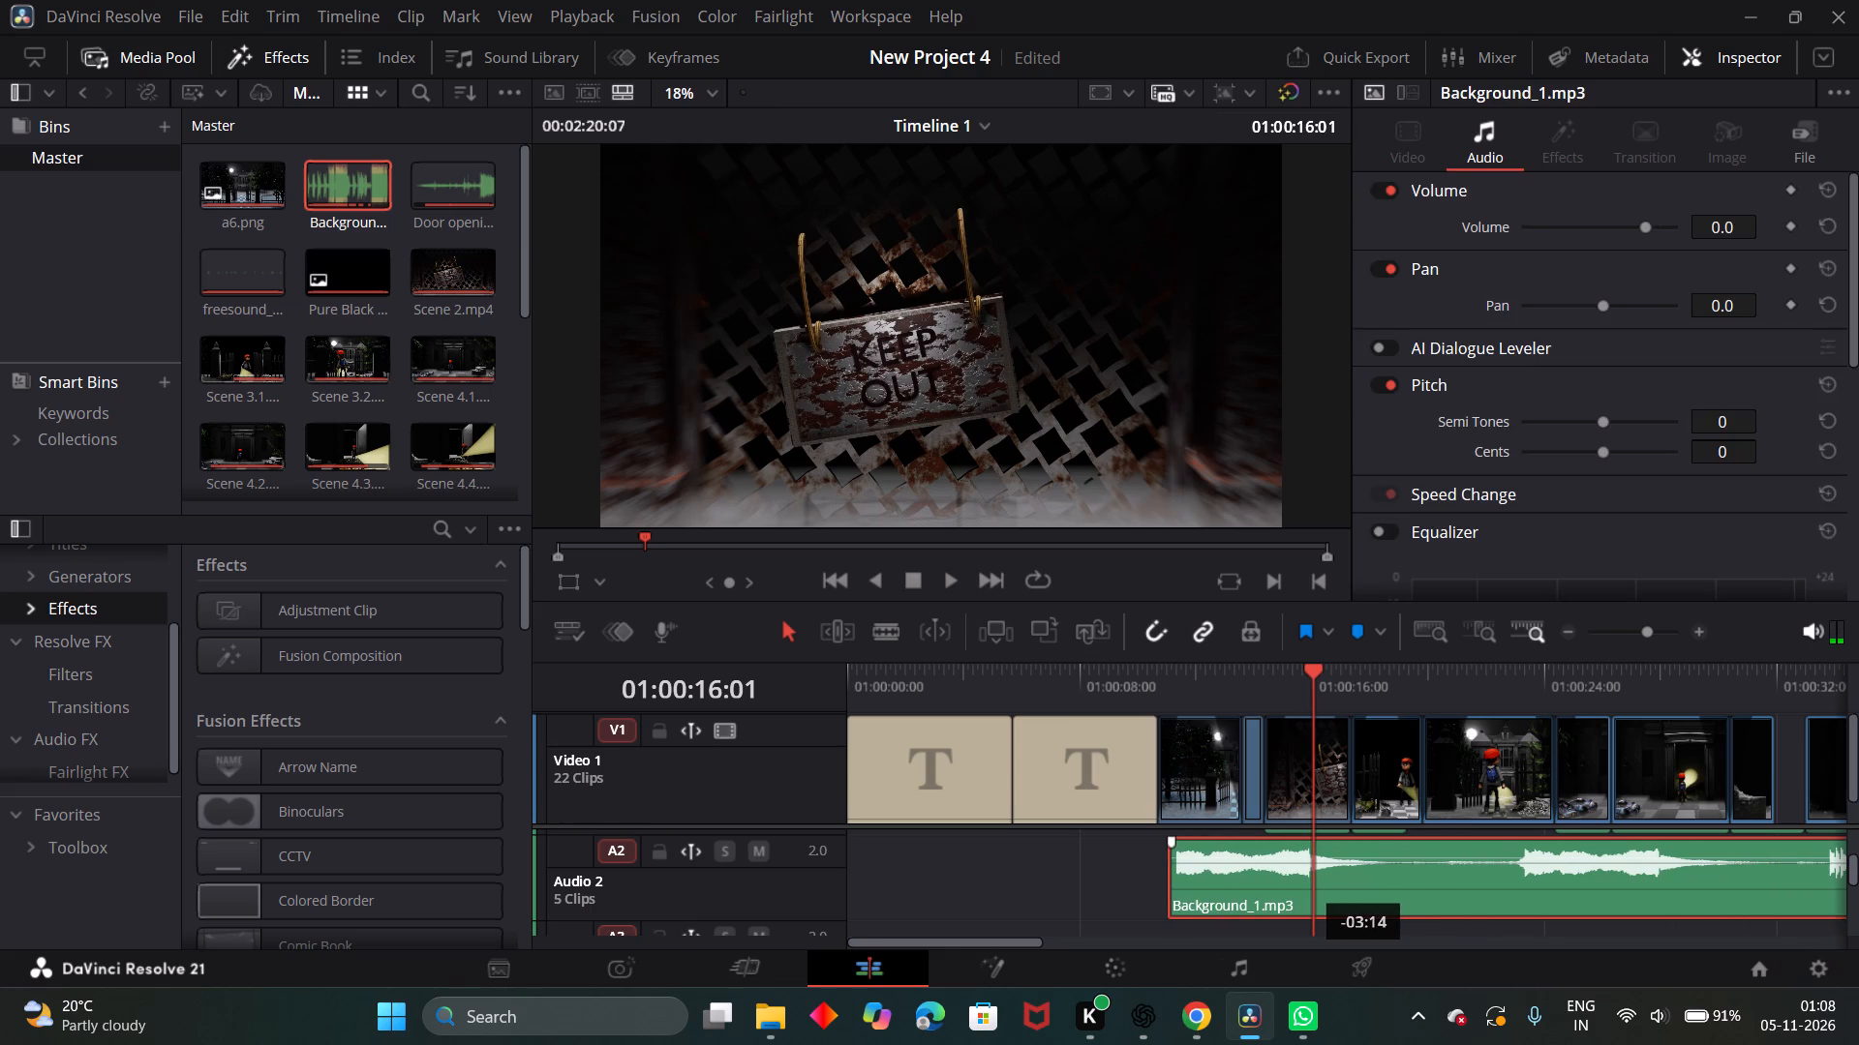
pyautogui.moveTo(1307, 882); pyautogui.dragTo(1300, 882)
# Extend the start of the short quiet music piece 03:22 earlier on Audio 2, closing the gap after the first section.
pyautogui.hscroll(-1, 1497, 901)
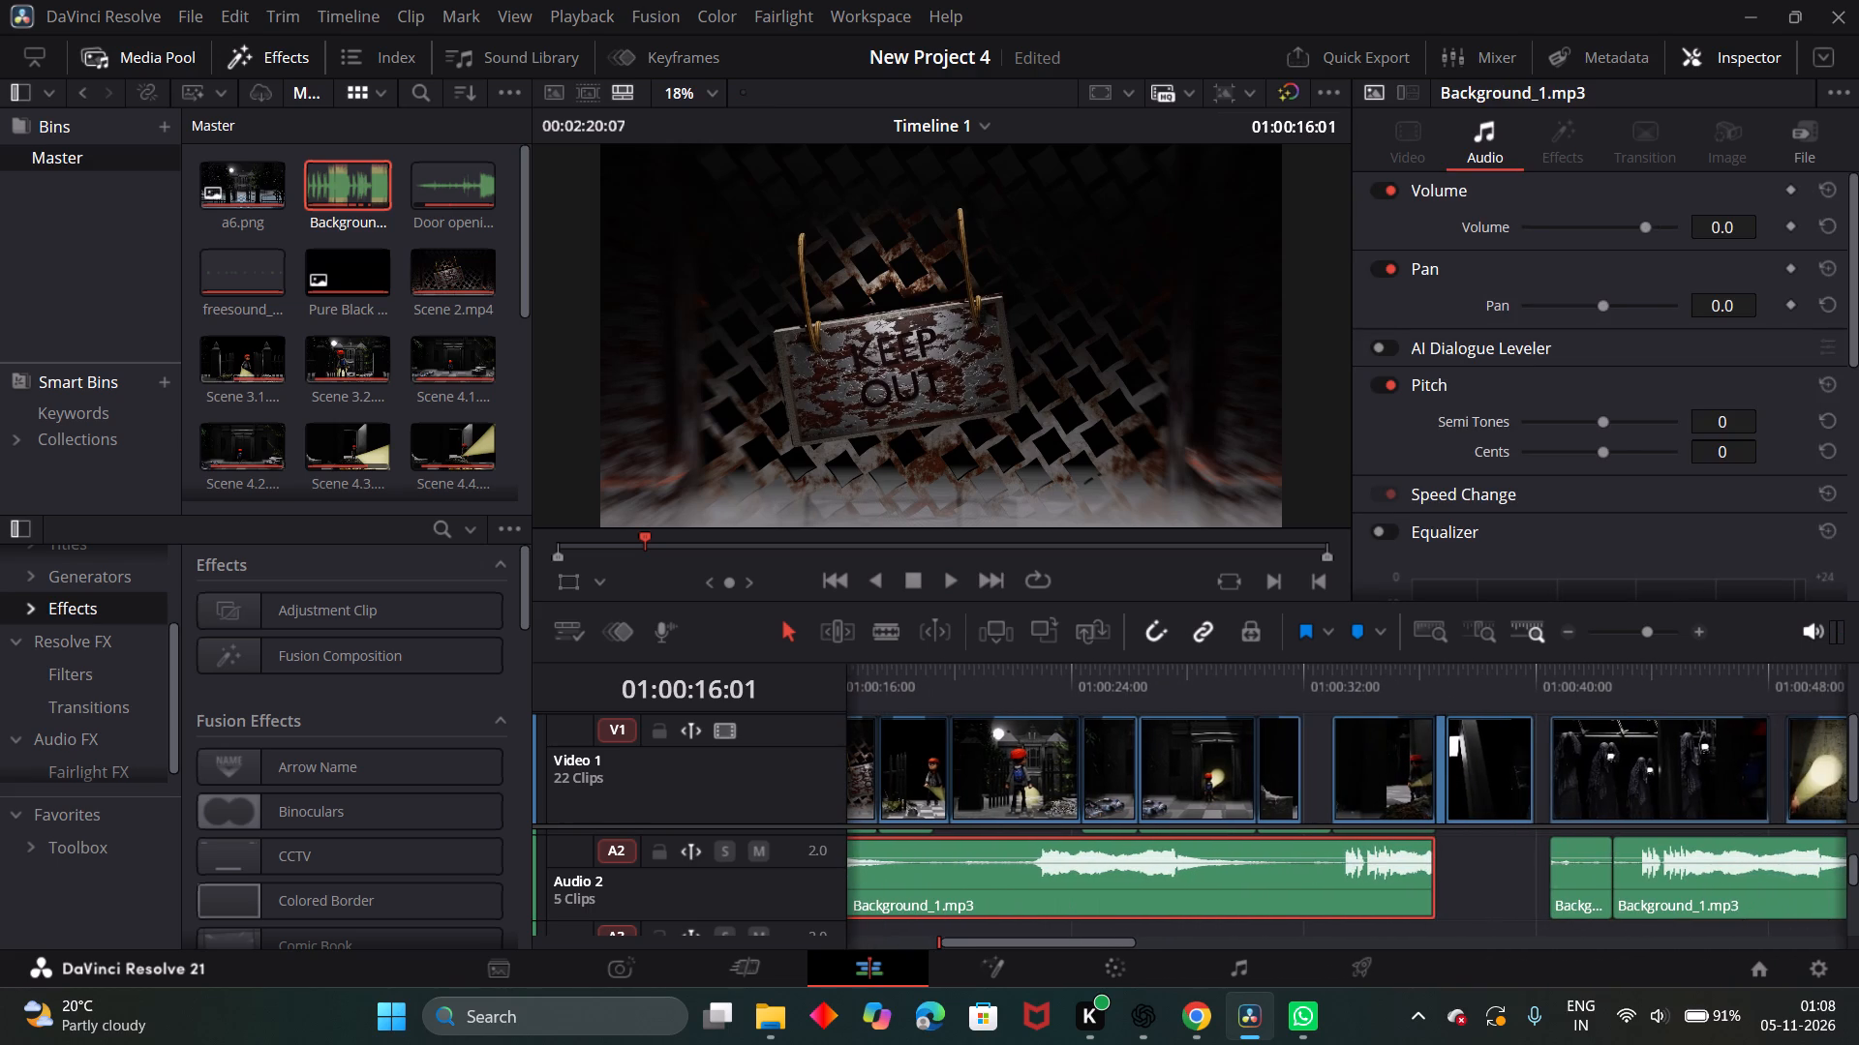
pyautogui.hscroll(-1, 1497, 901)
pyautogui.moveTo(1551, 894); pyautogui.dragTo(1475, 890)
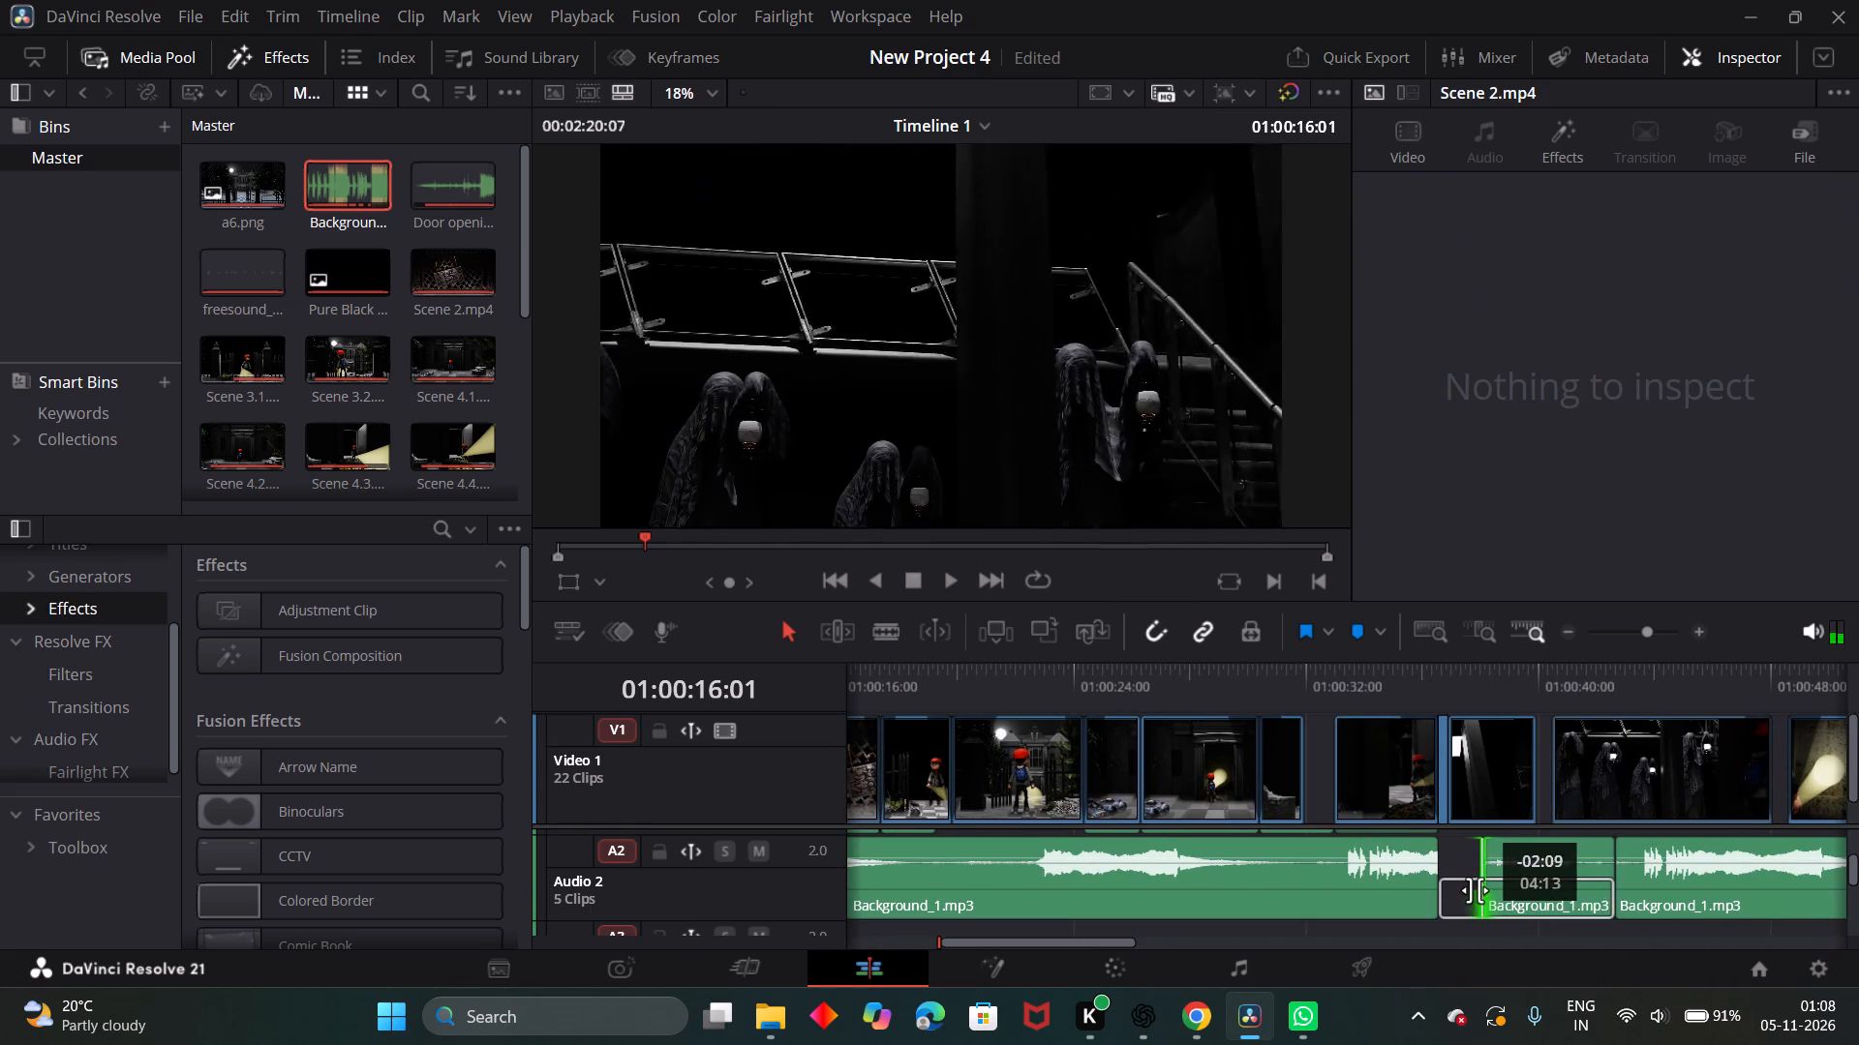
pyautogui.moveTo(1475, 890); pyautogui.dragTo(1439, 890)
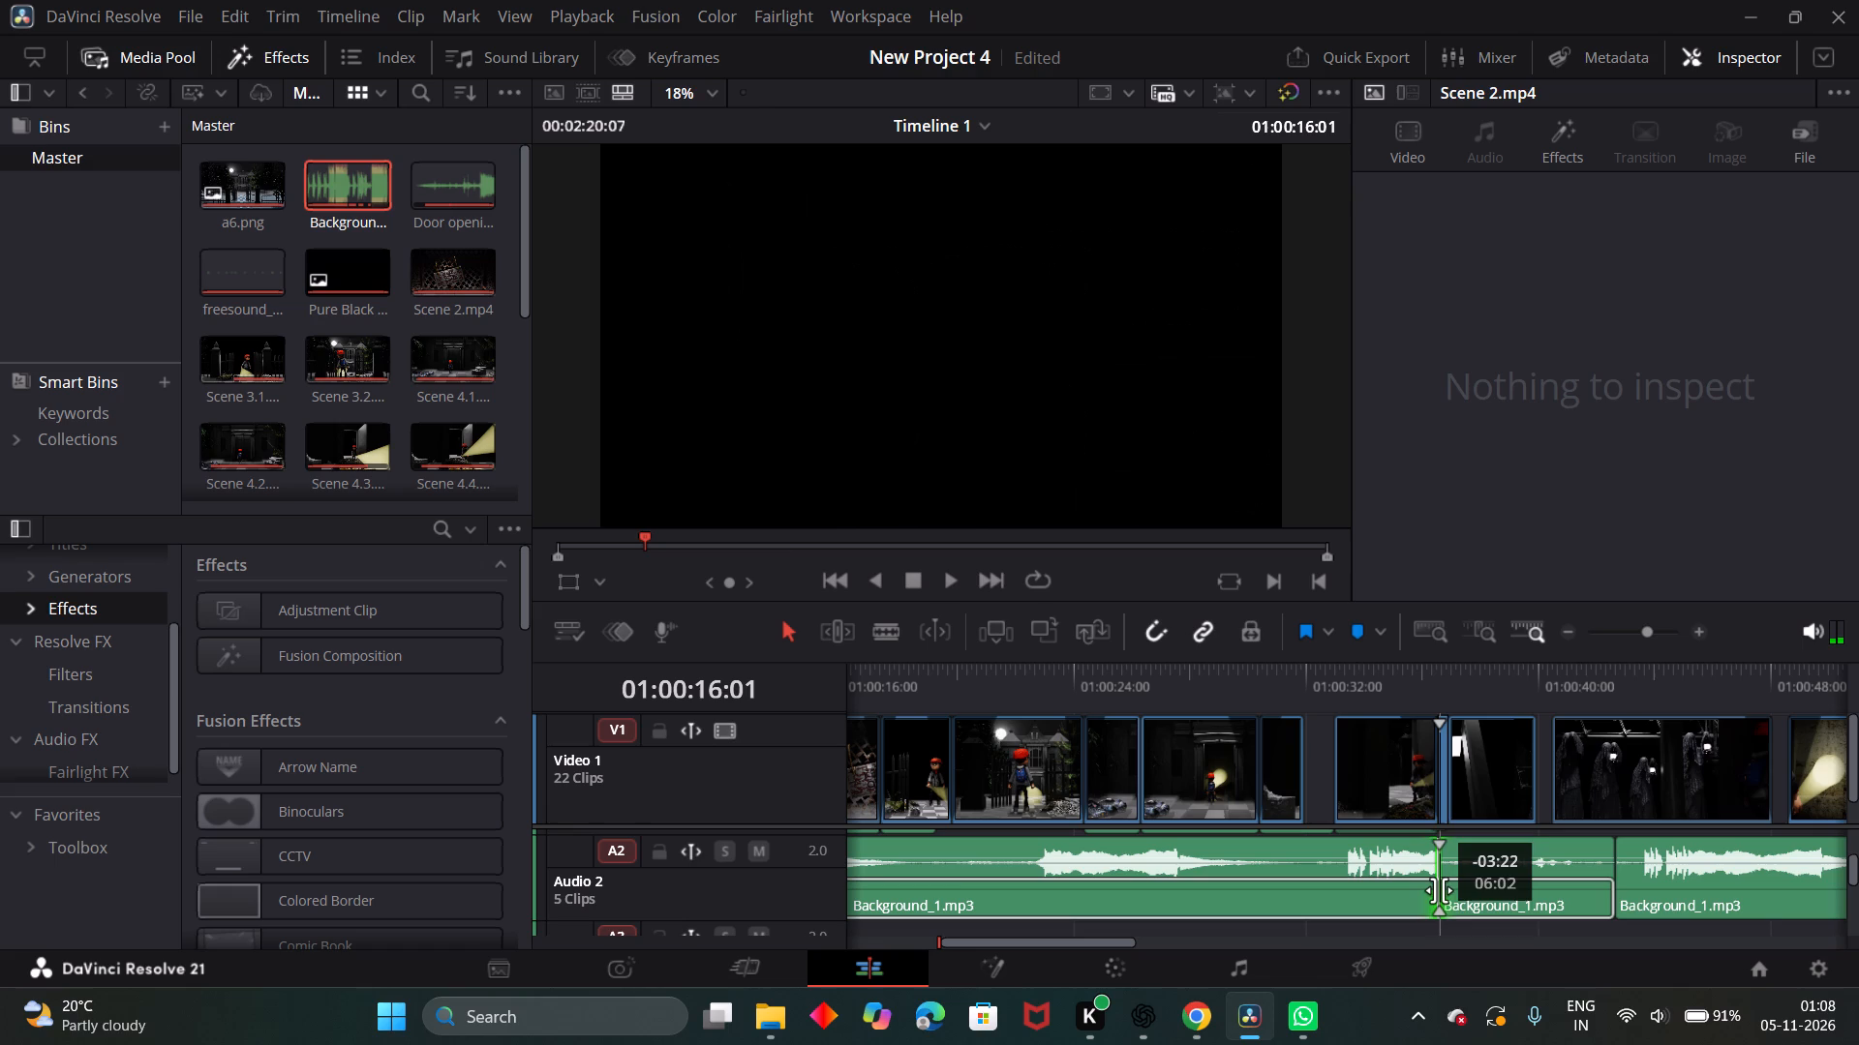
pyautogui.moveTo(1439, 890); pyautogui.dragTo(1438, 890)
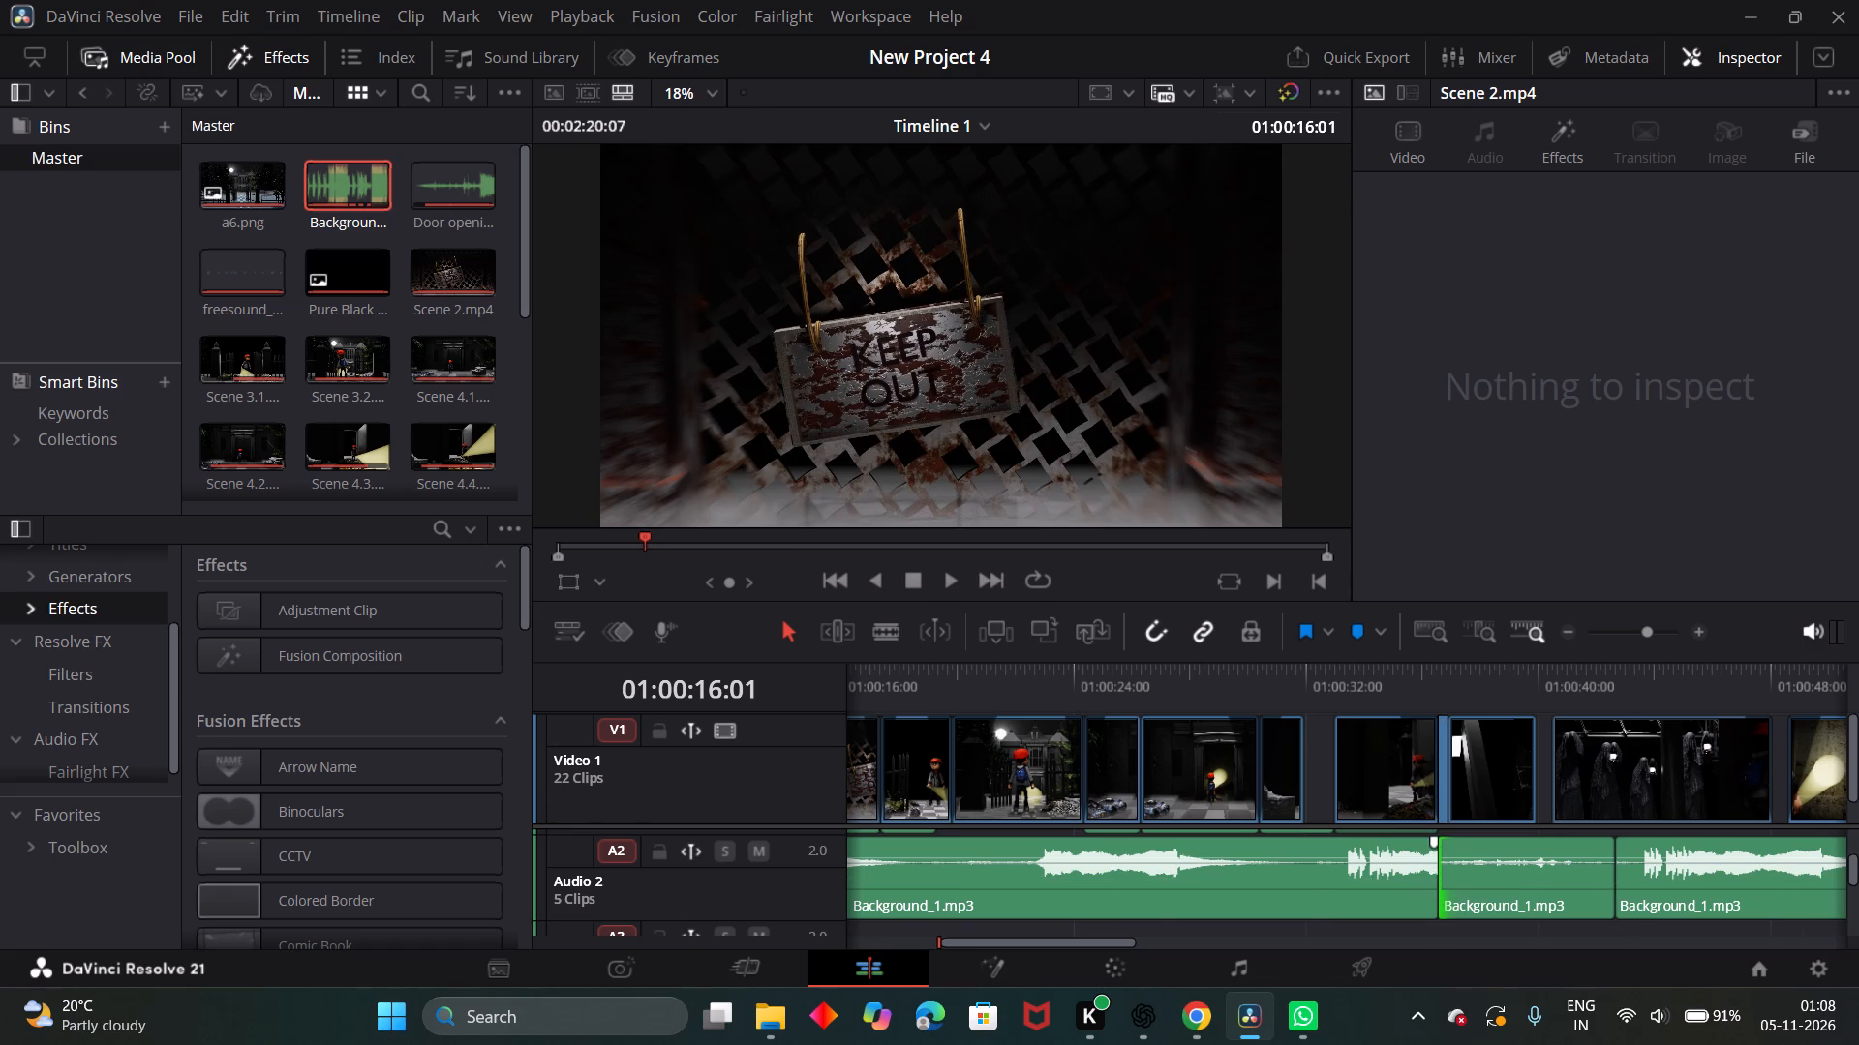
# Play the timeline from the second title into Scene 4.6 to check how the music sections on Audio 2 fit the scenes.
pyautogui.hscroll(1, 1352, 861)
pyautogui.moveTo(1312, 678); pyautogui.dragTo(1104, 669)
pyautogui.click(950, 586)
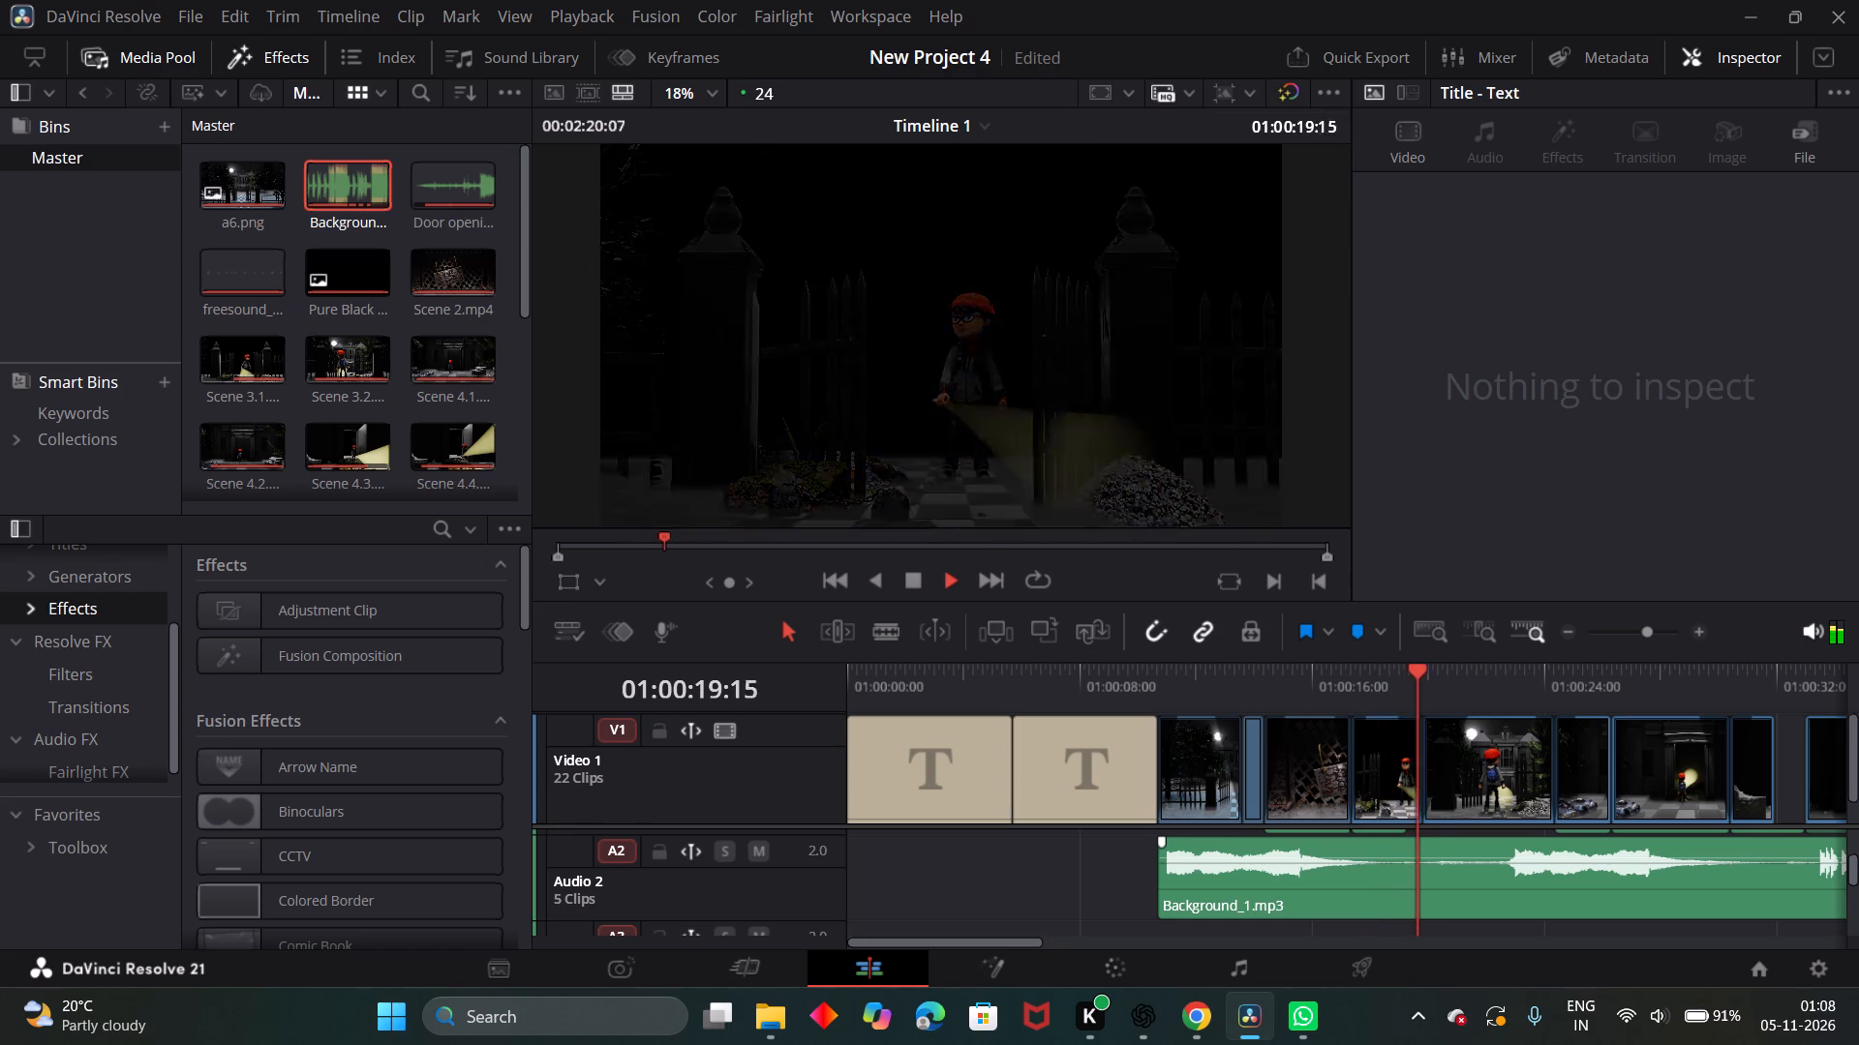
pyautogui.hscroll(-1, 1492, 902)
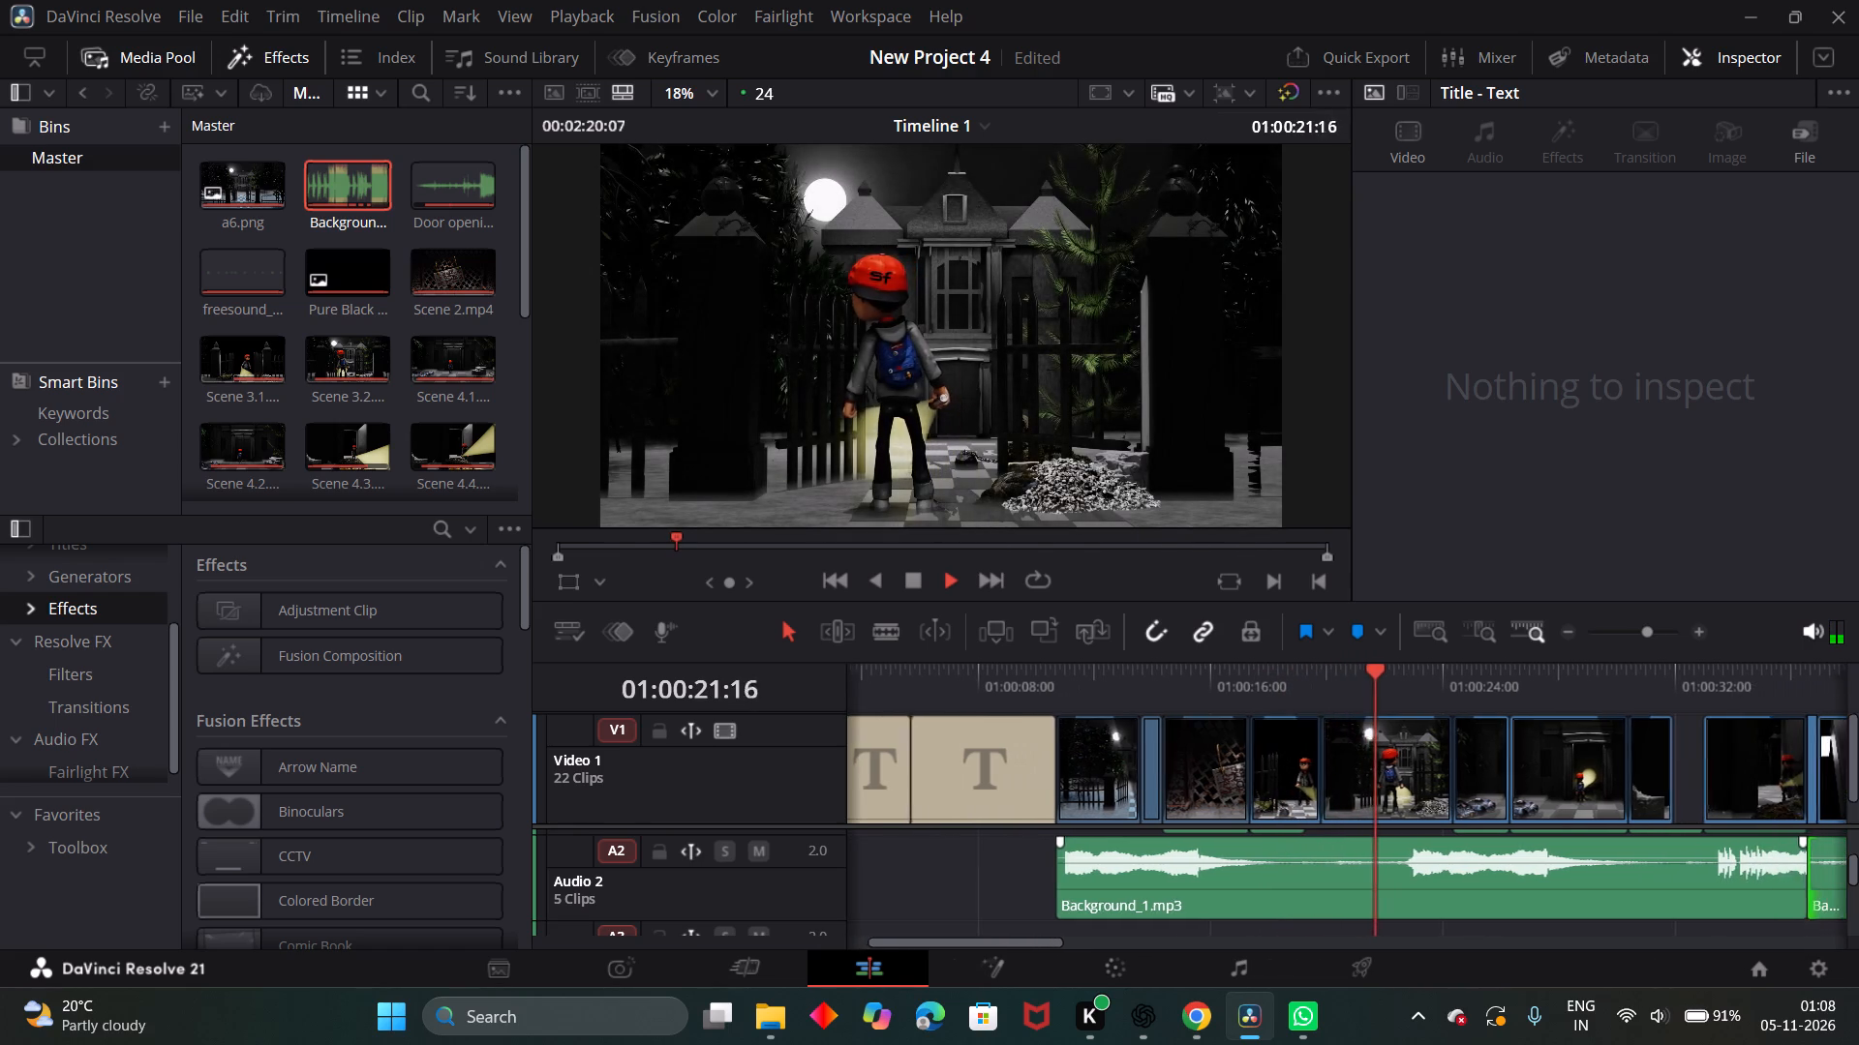
pyautogui.hscroll(-1, 1492, 902)
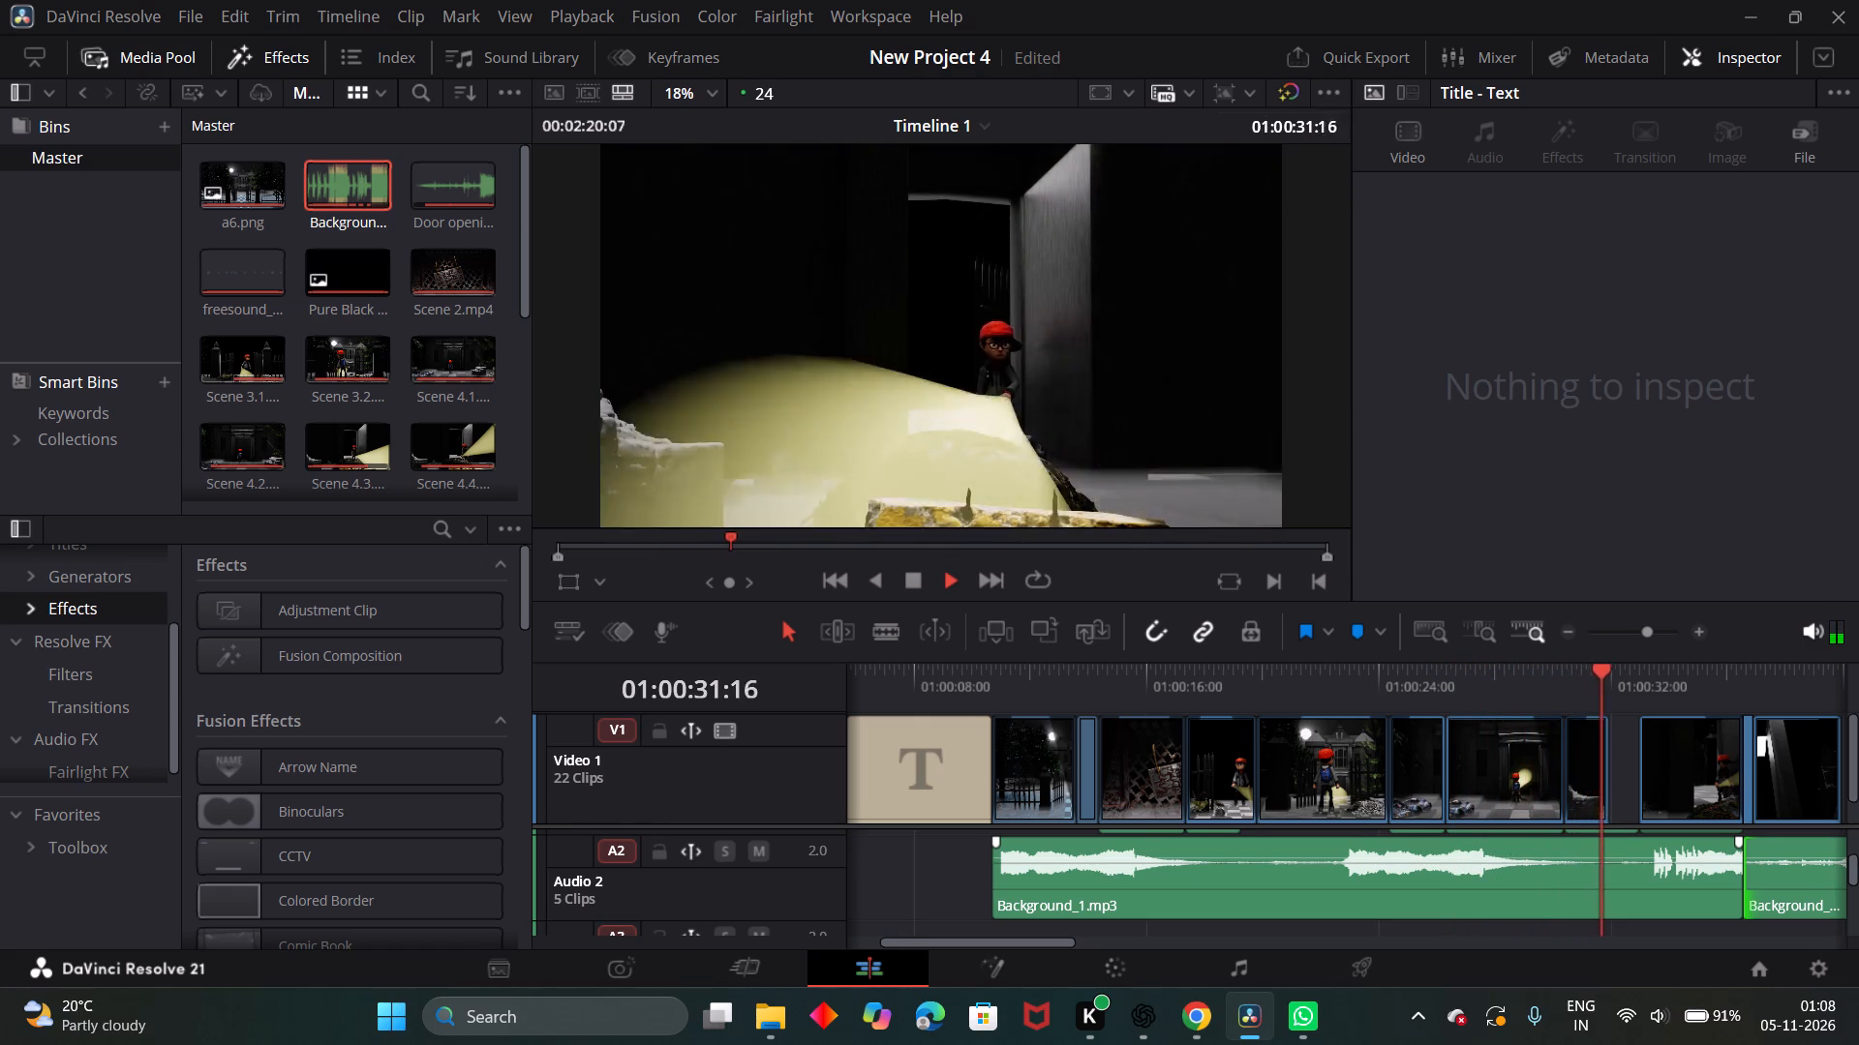
pyautogui.hscroll(-1, 1492, 902)
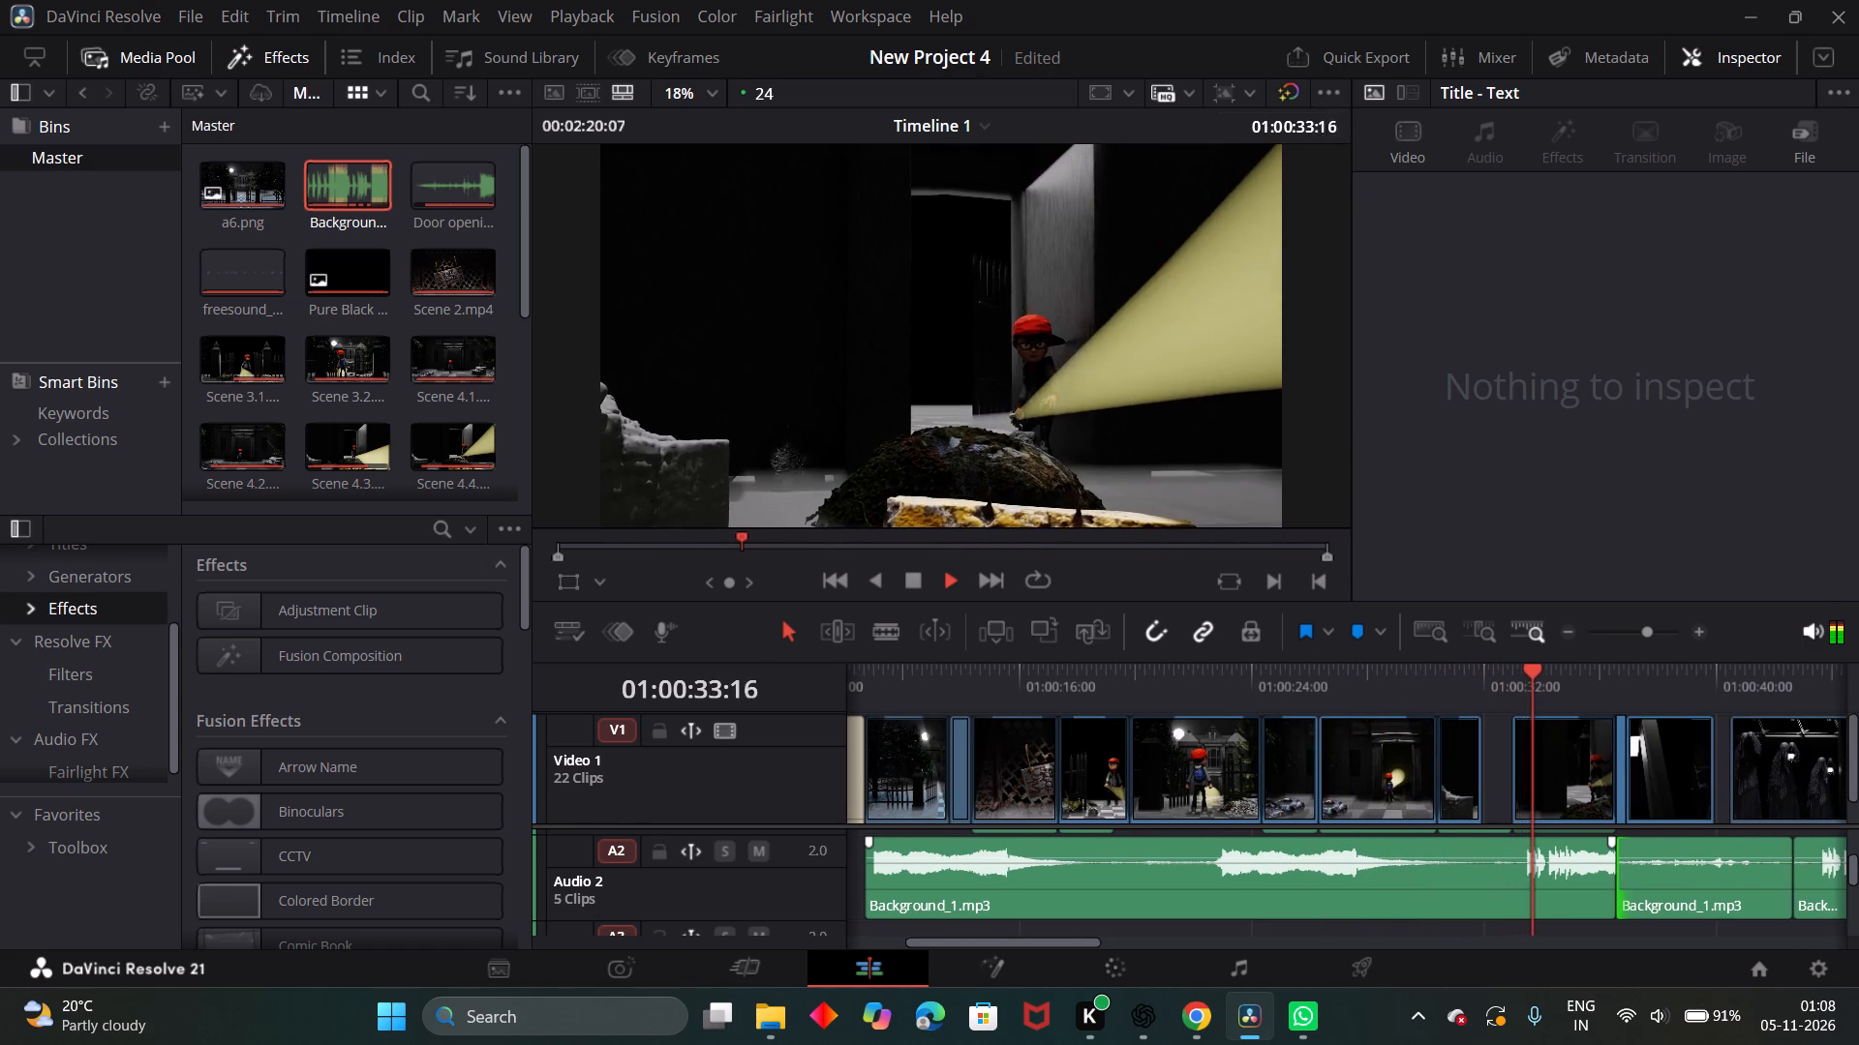
pyautogui.hscroll(-1, 1492, 902)
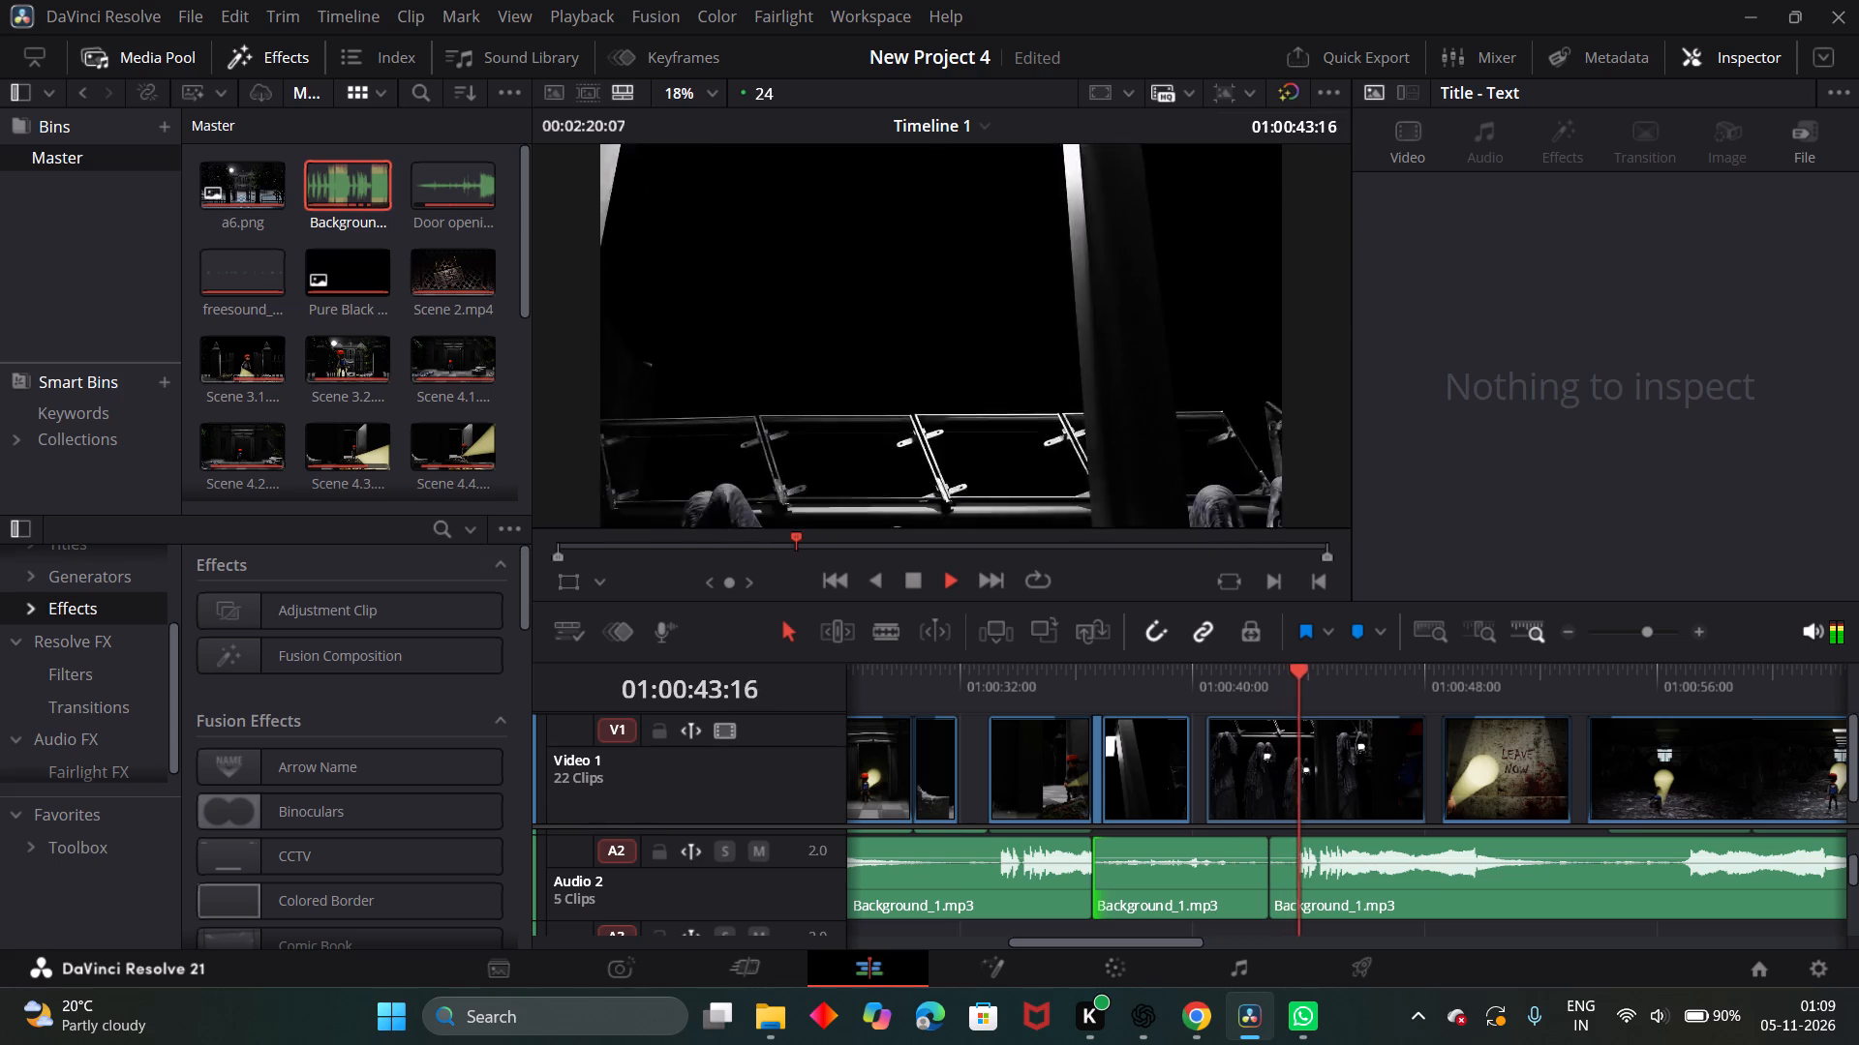
pyautogui.click(911, 570)
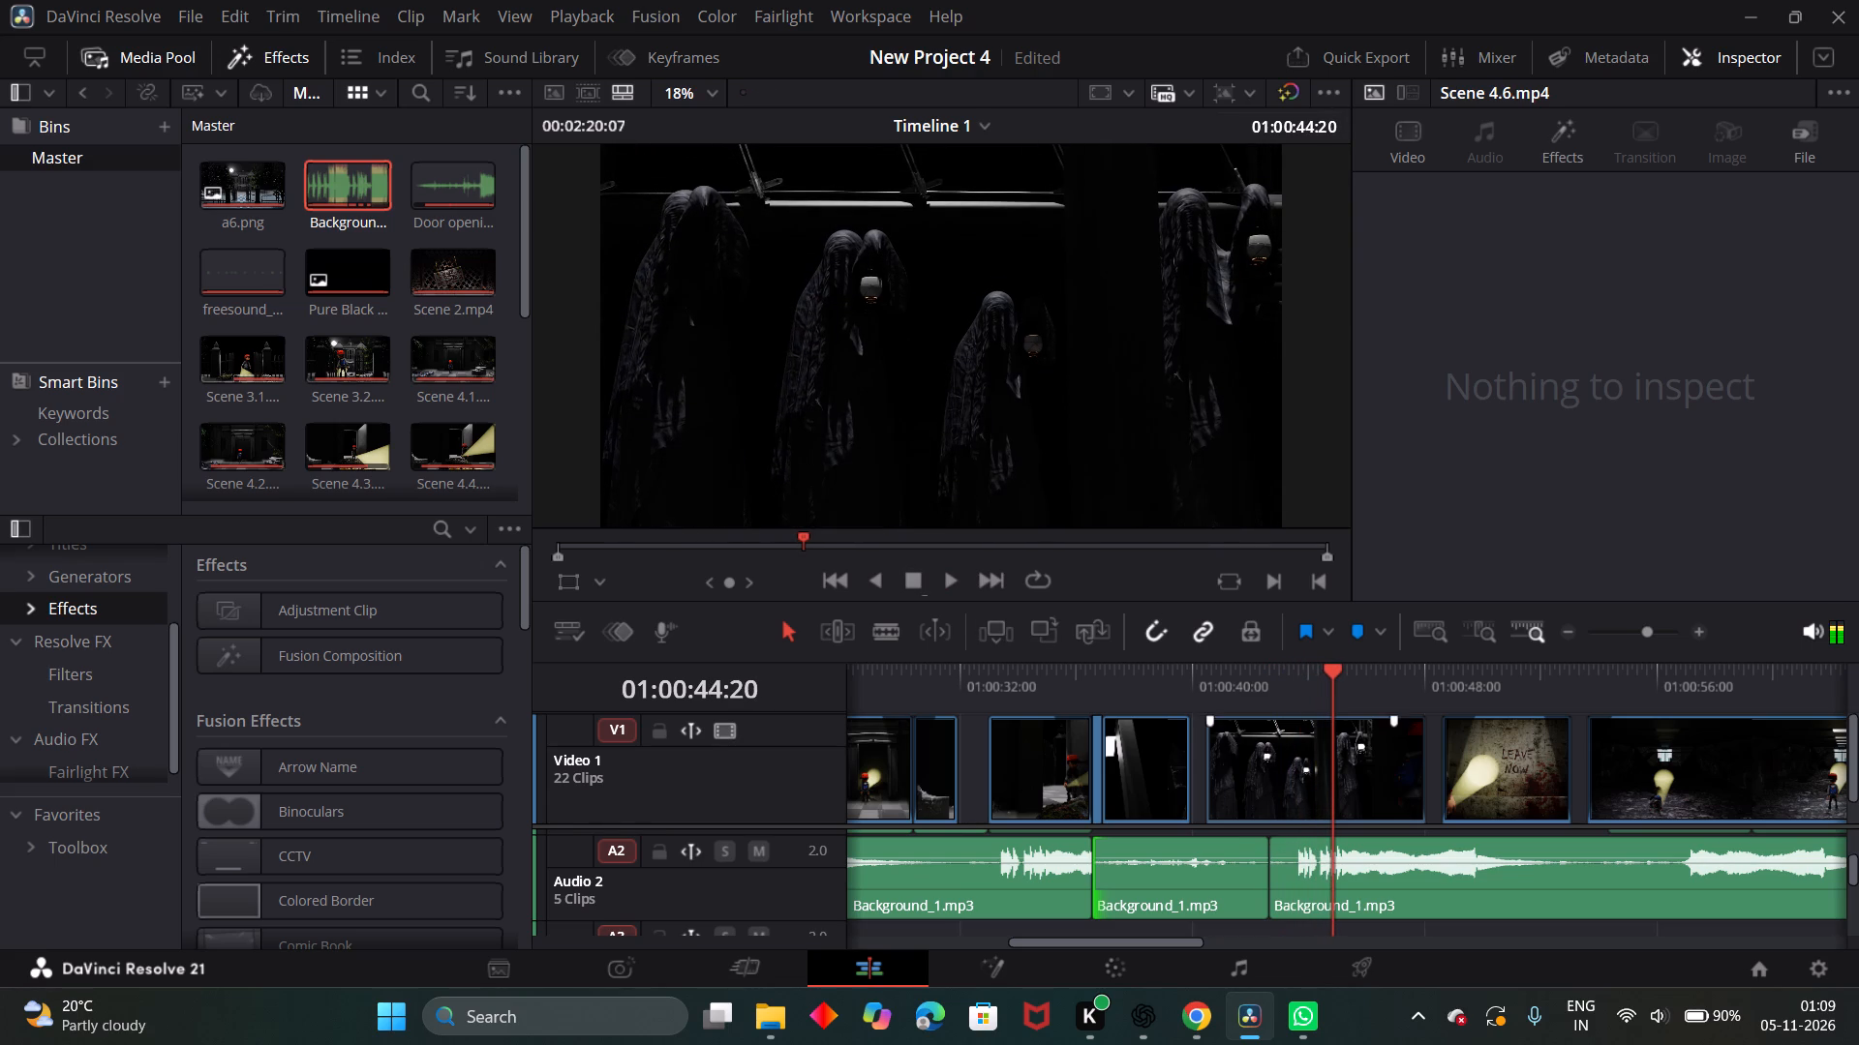
# Roll the cut between the short quiet music piece and the long section about 2 seconds earlier, to the start of Scene 4.6.
pyautogui.moveTo(1270, 868); pyautogui.dragTo(1214, 868)
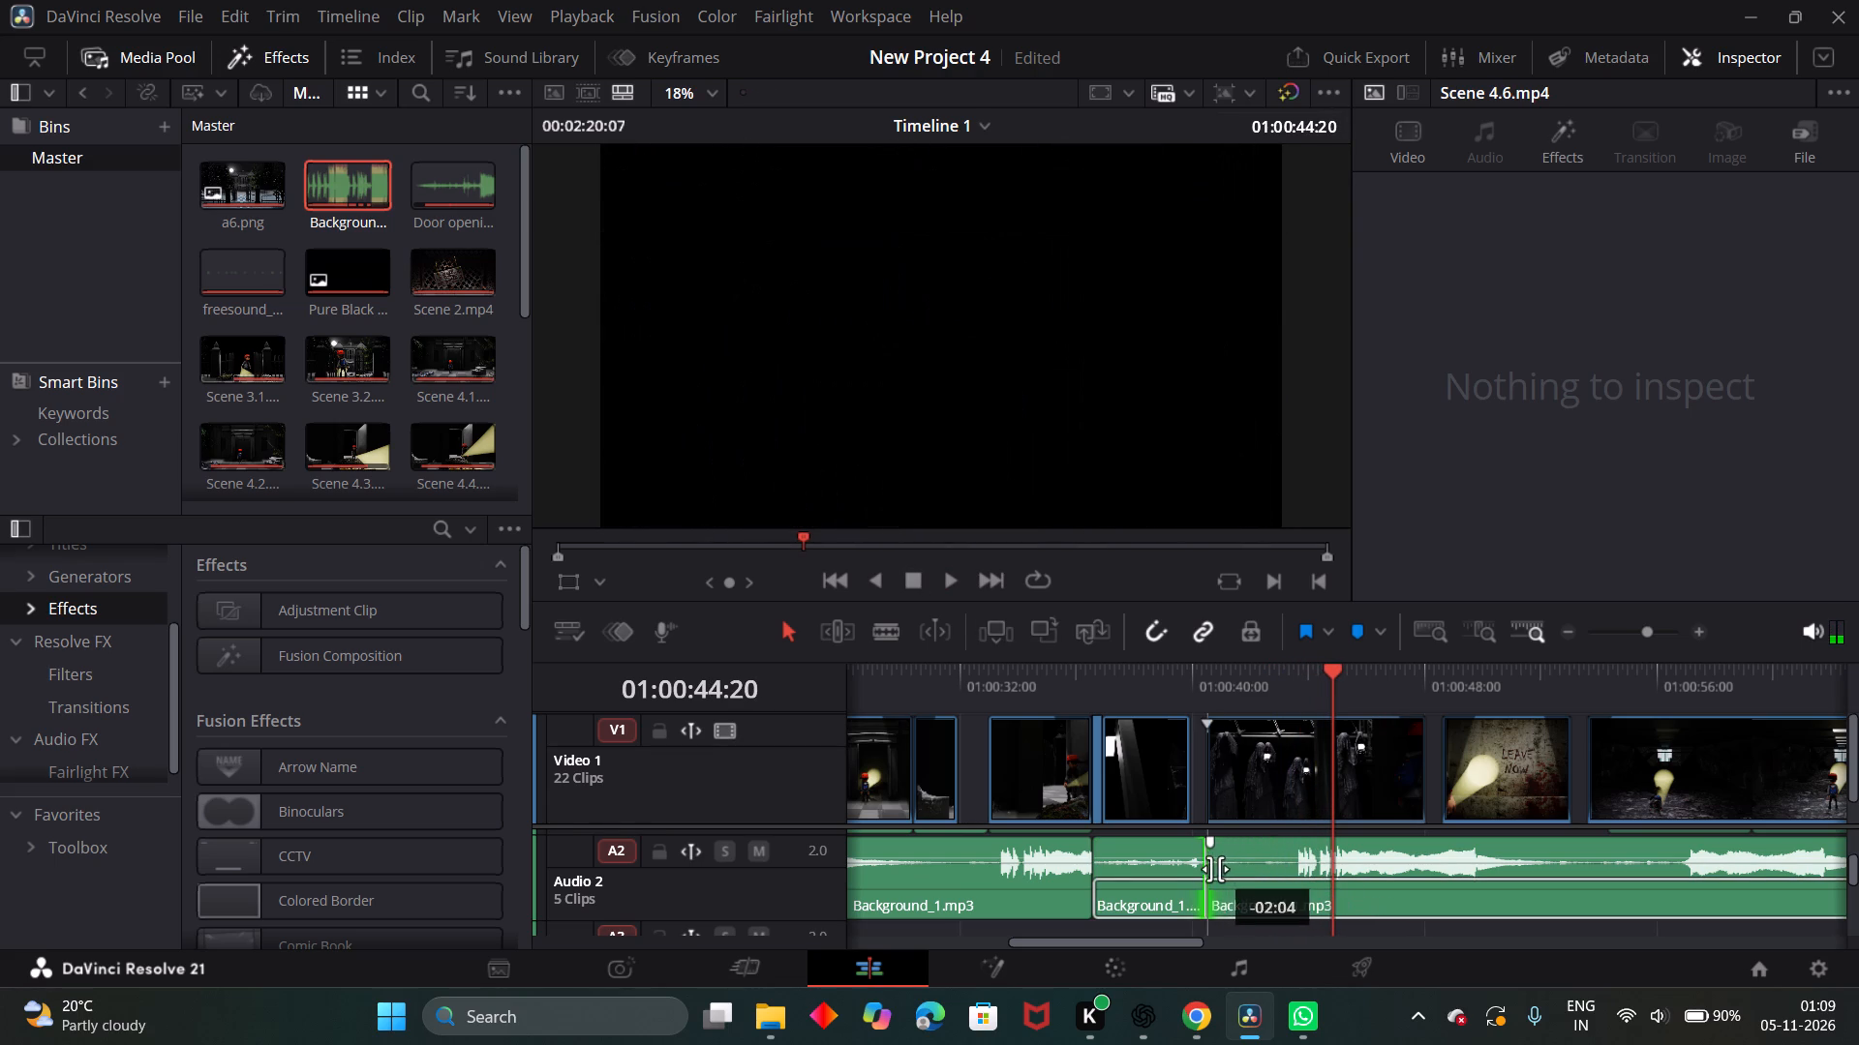
pyautogui.moveTo(1214, 868); pyautogui.dragTo(1212, 868)
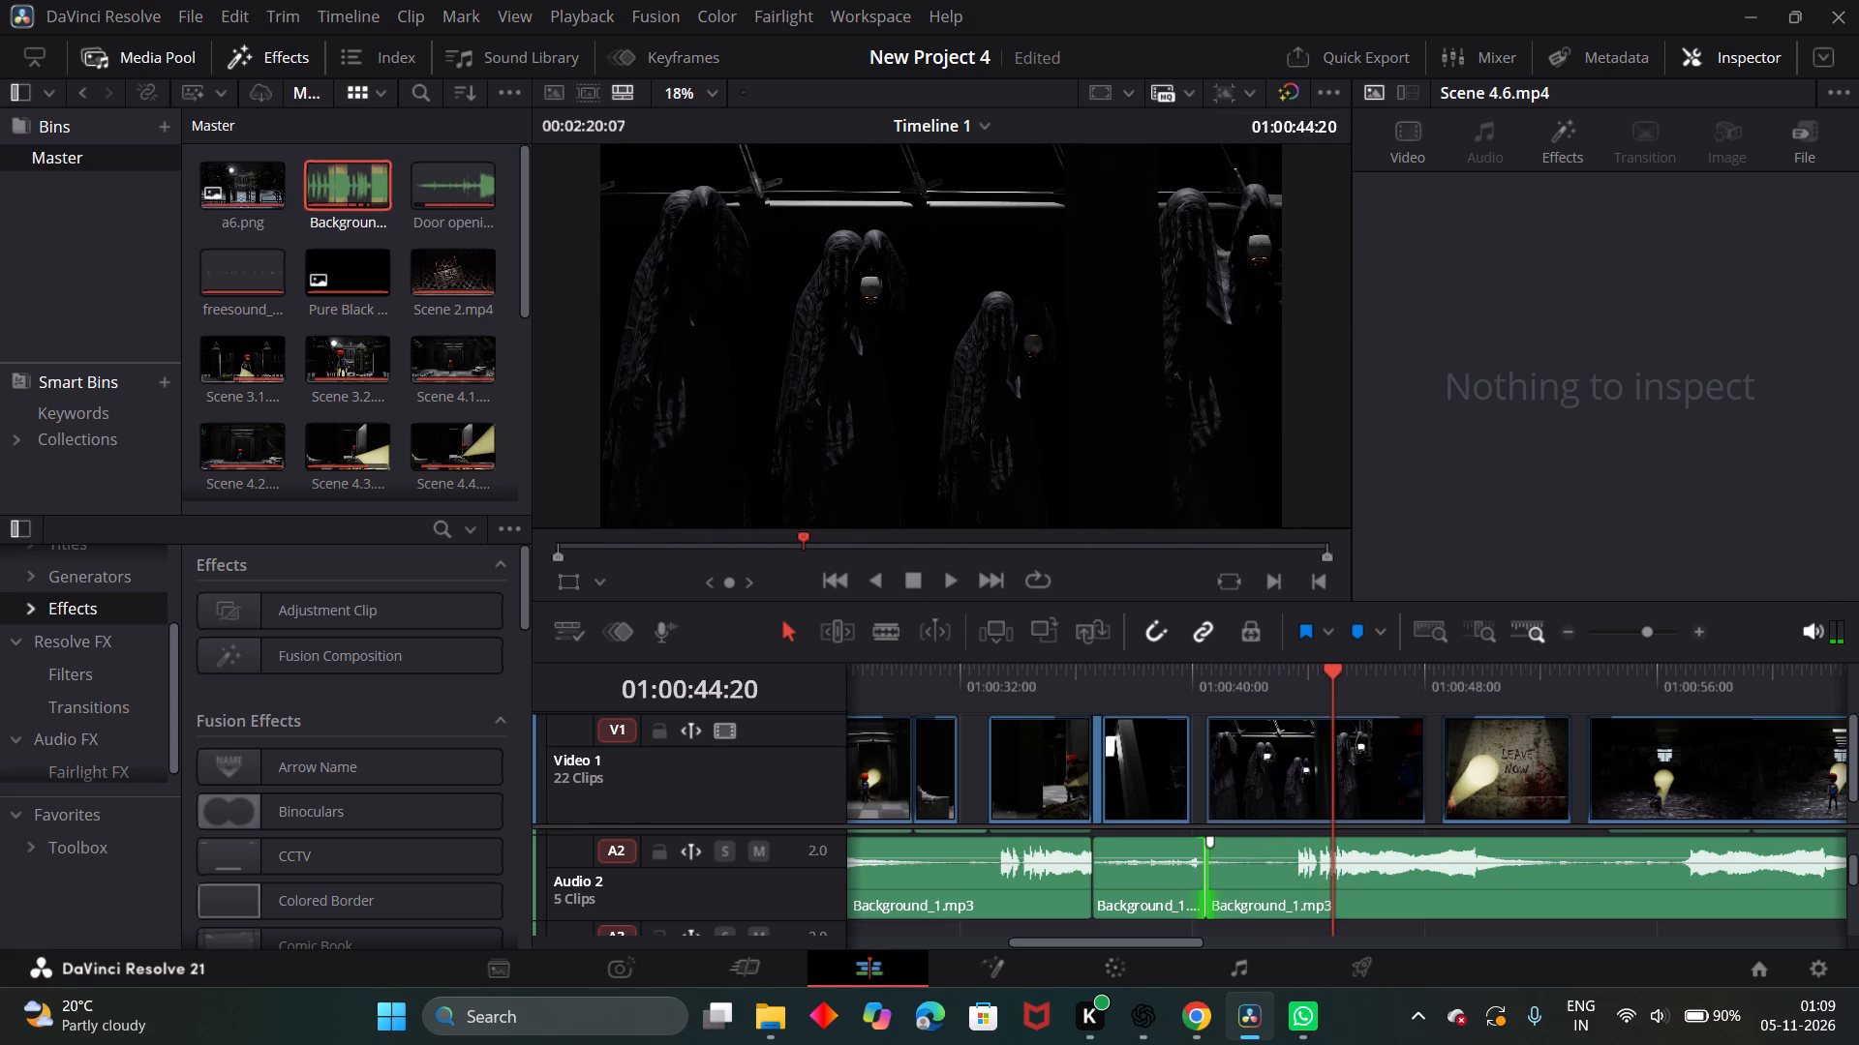
pyautogui.moveTo(1205, 874); pyautogui.dragTo(1293, 894)
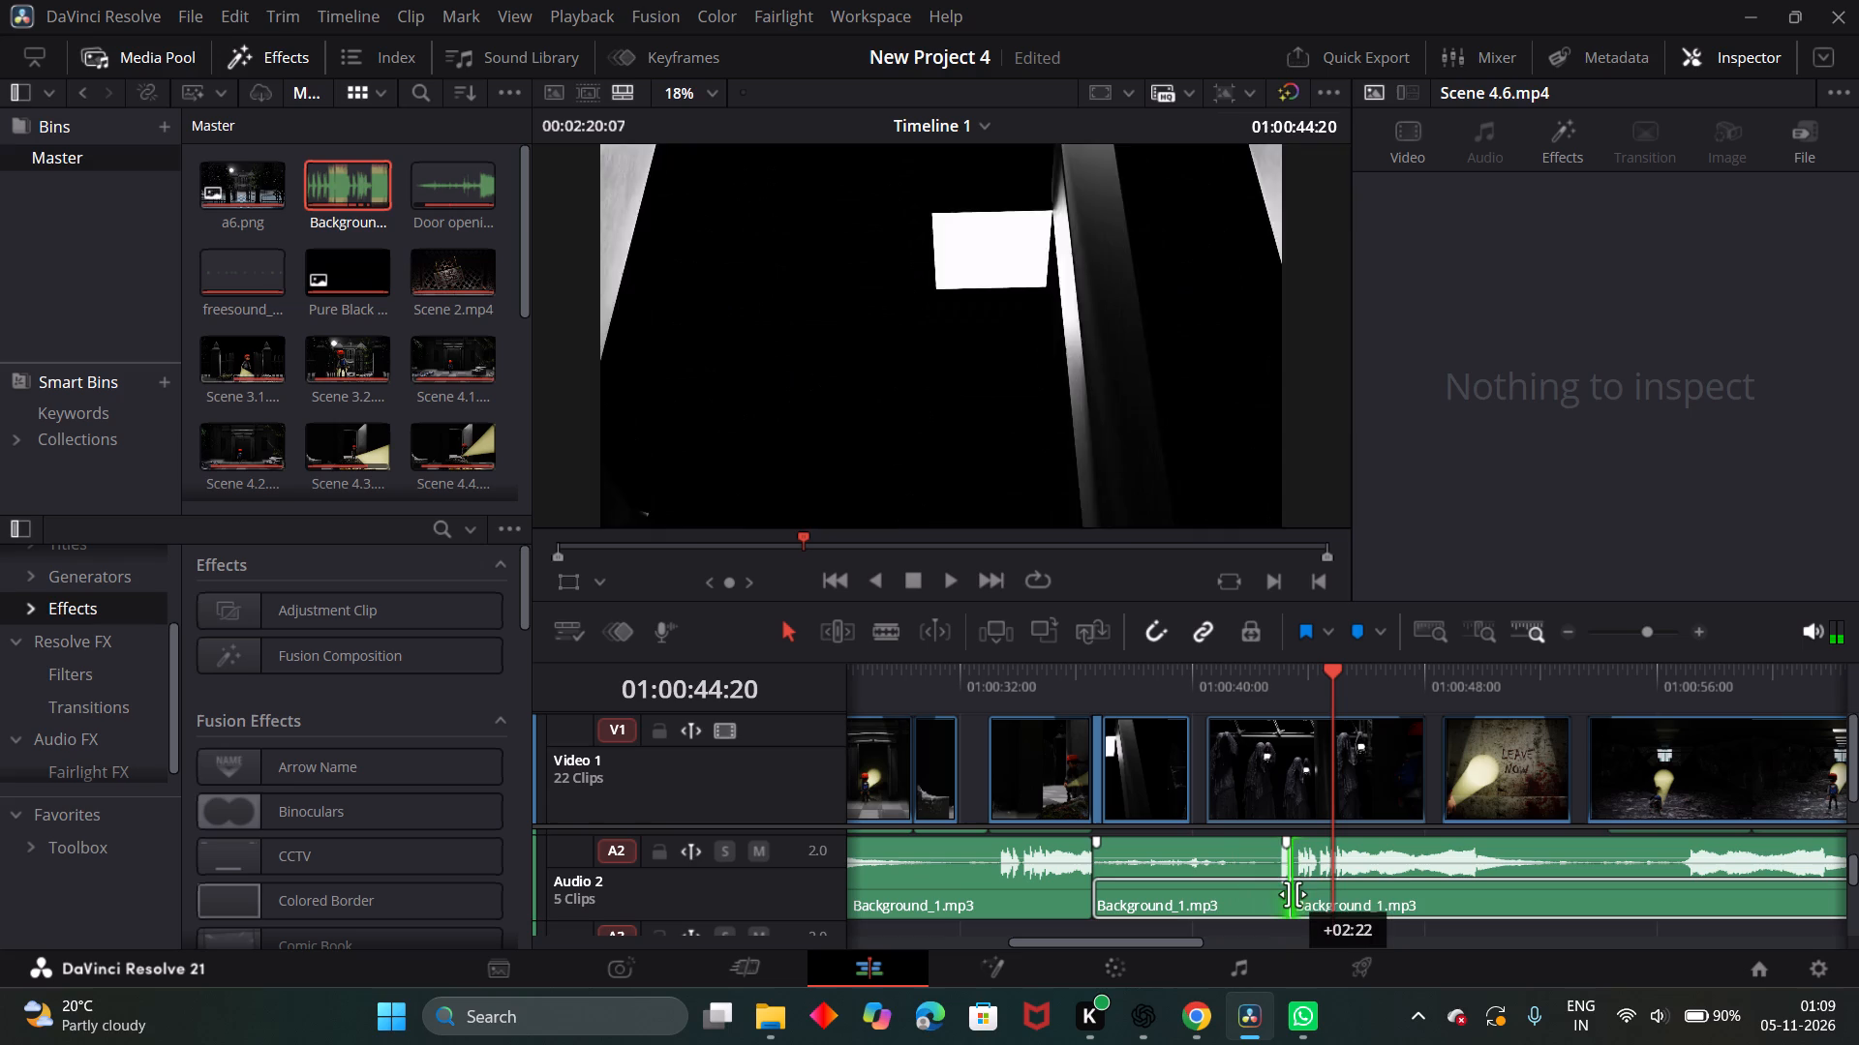
pyautogui.moveTo(1293, 894); pyautogui.dragTo(1213, 898)
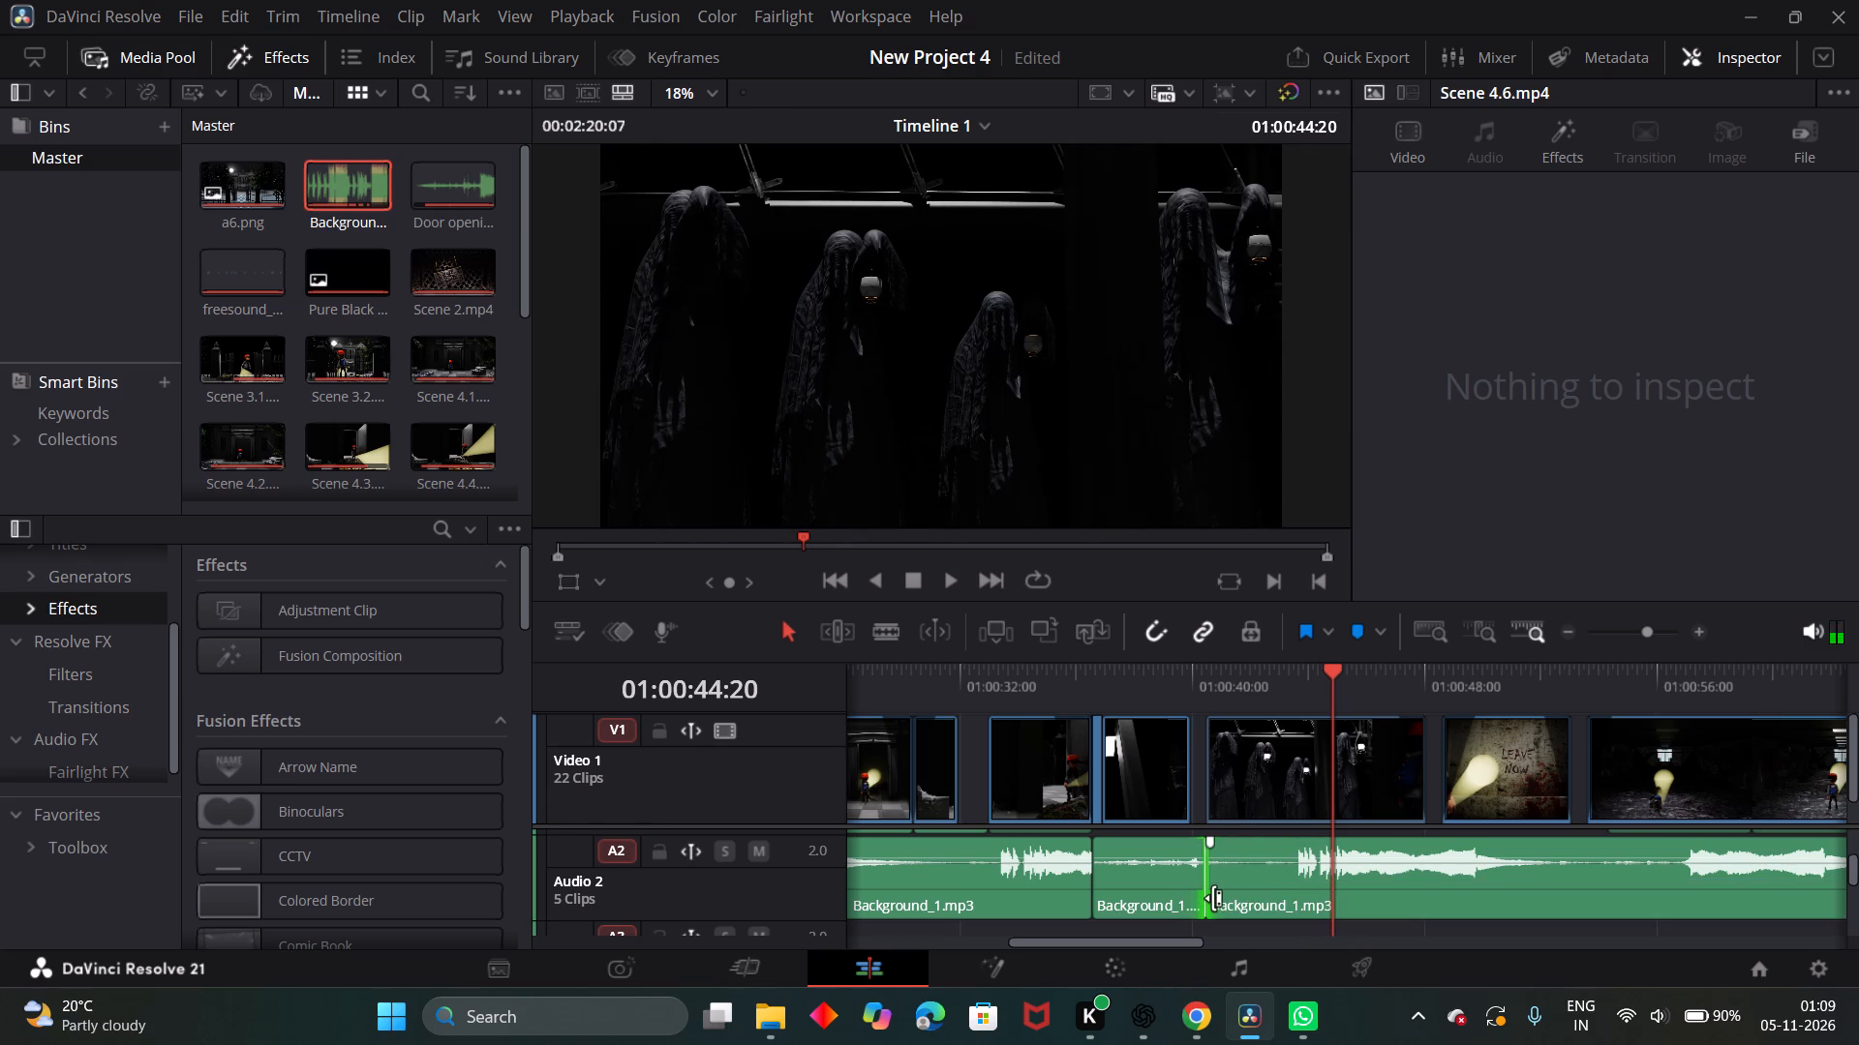
# Split the long music section at 01:00:43:16, just before its loud part, and delete the quiet portion under the start of Scene 4.6.
pyautogui.click(897, 630)
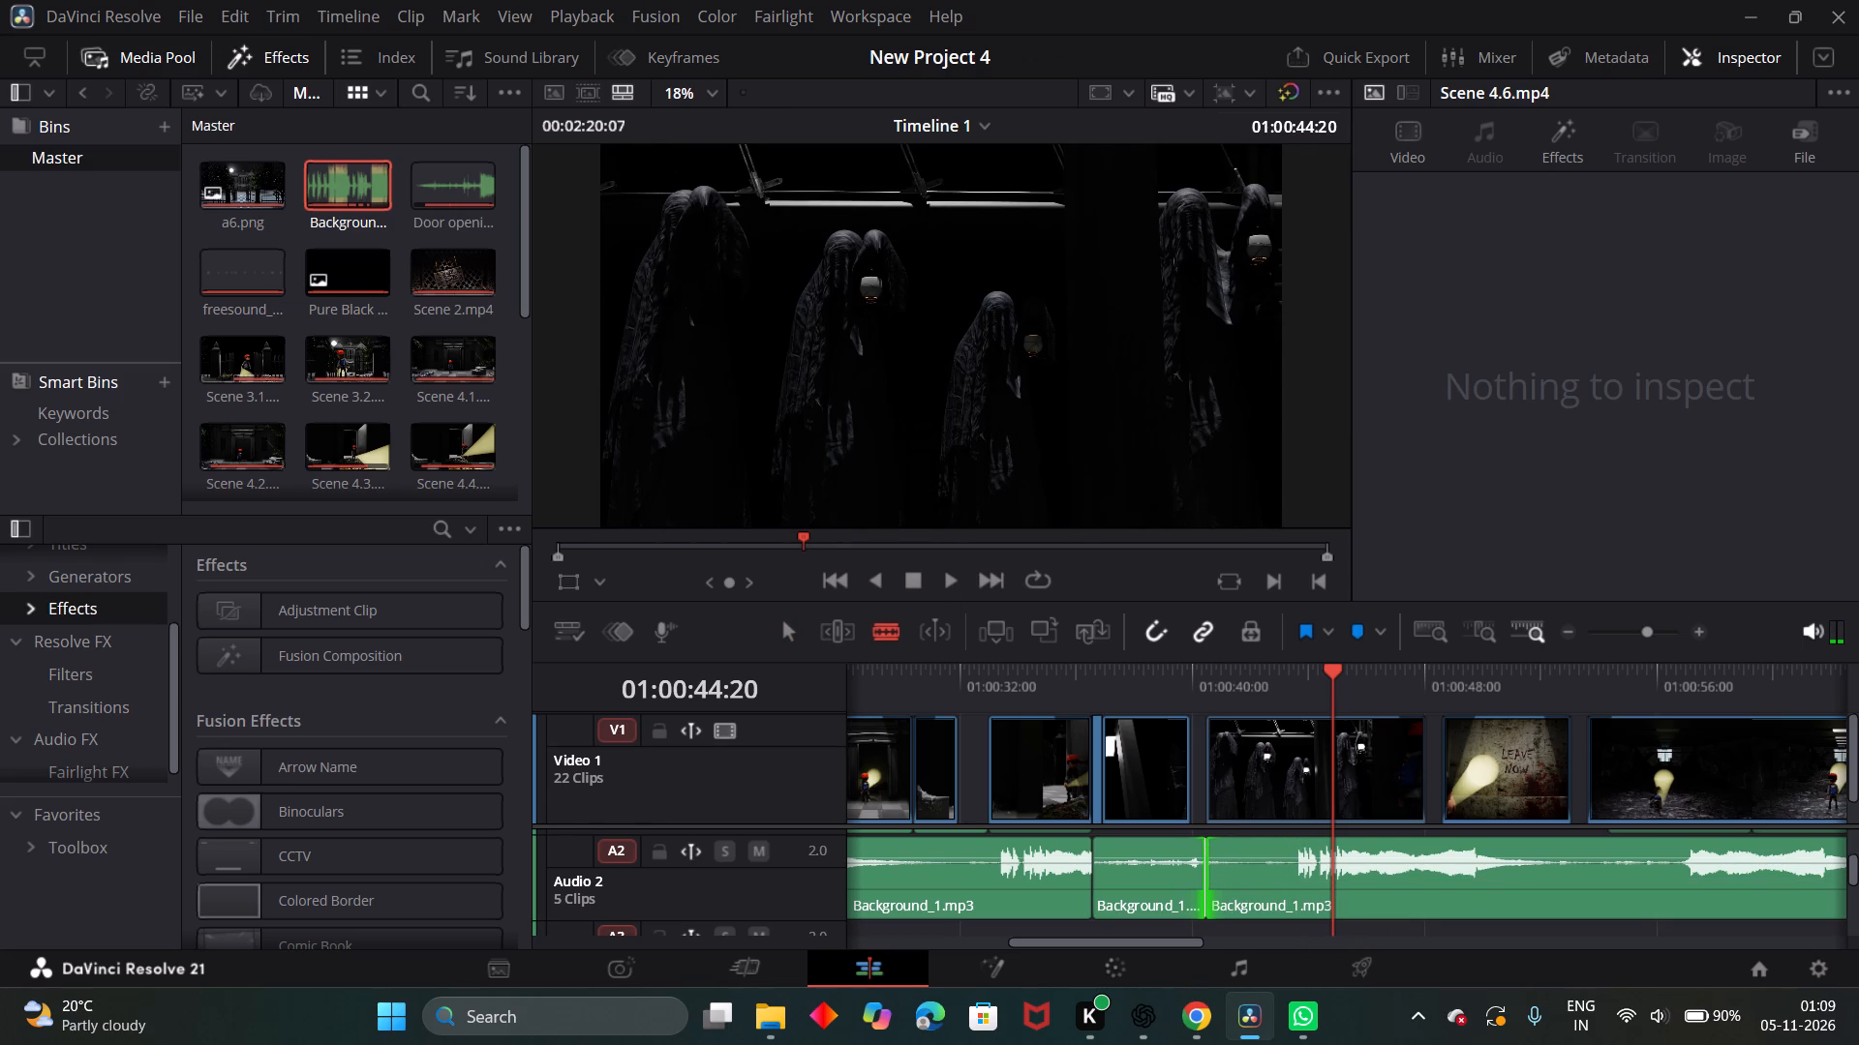
pyautogui.click(1299, 862)
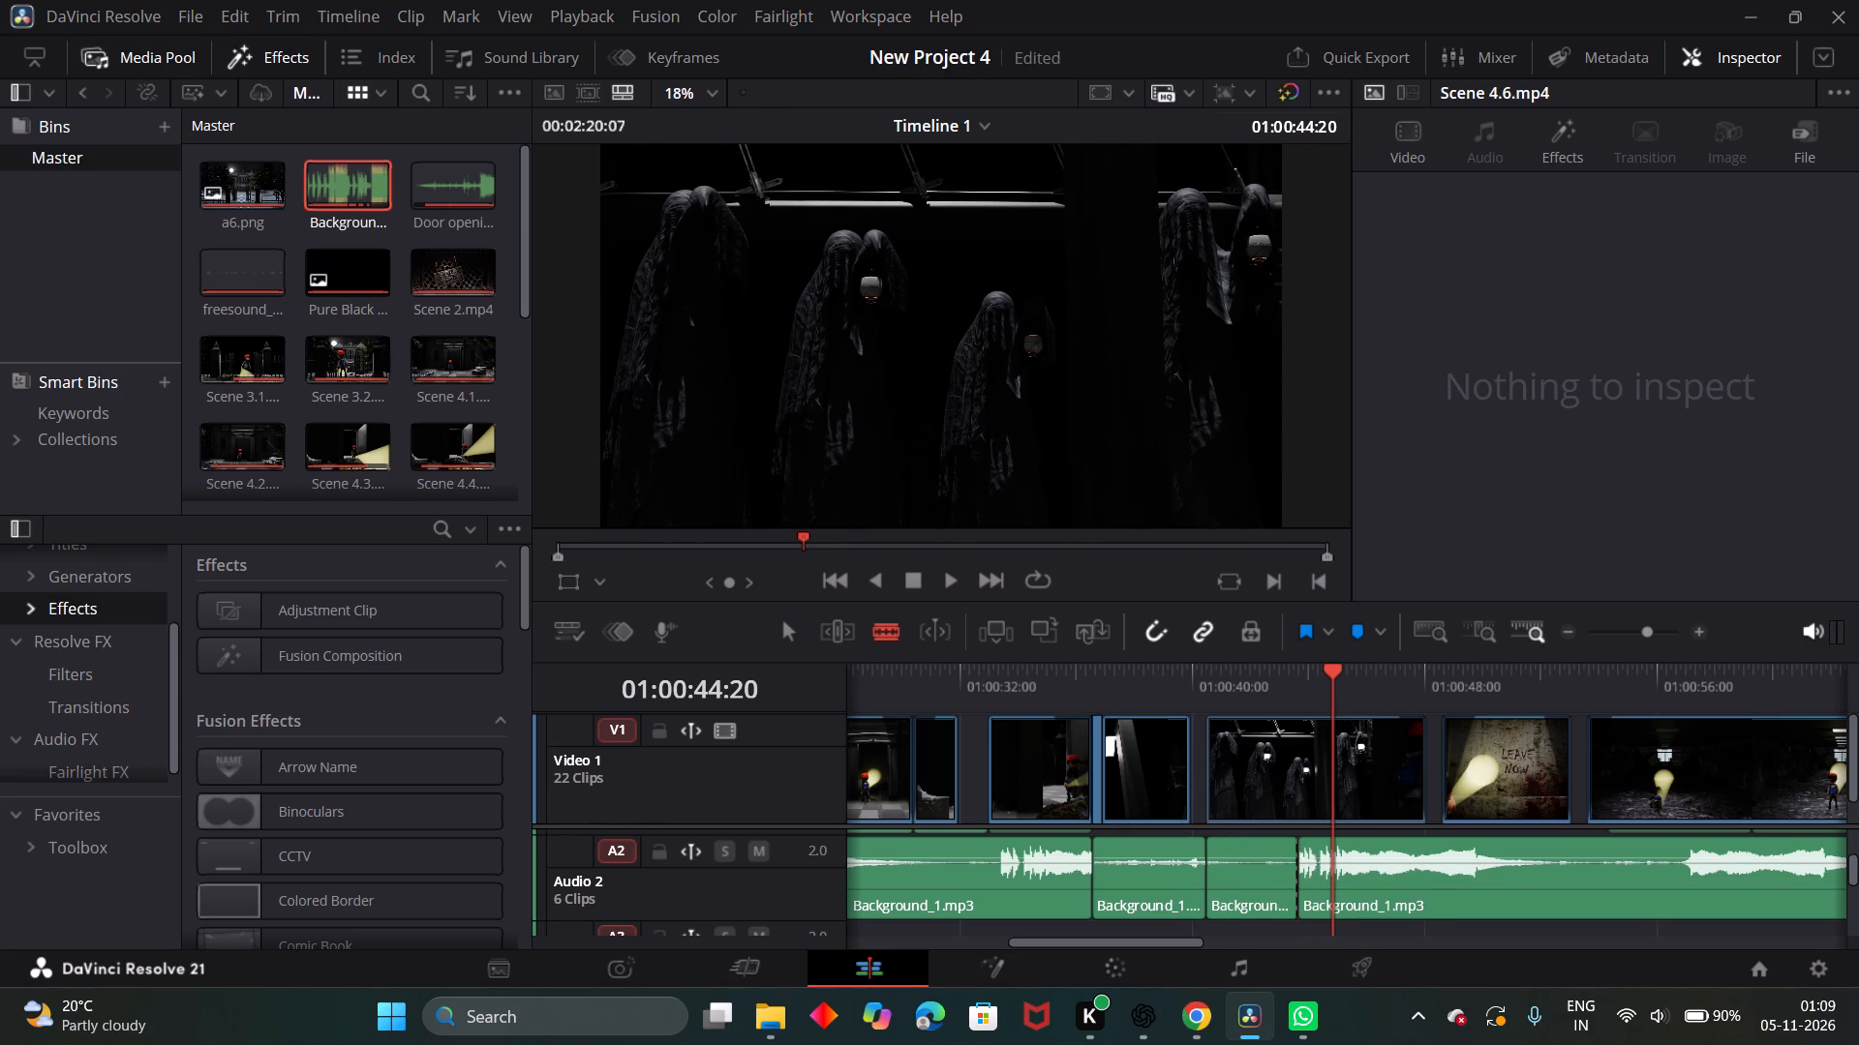
pyautogui.click(804, 624)
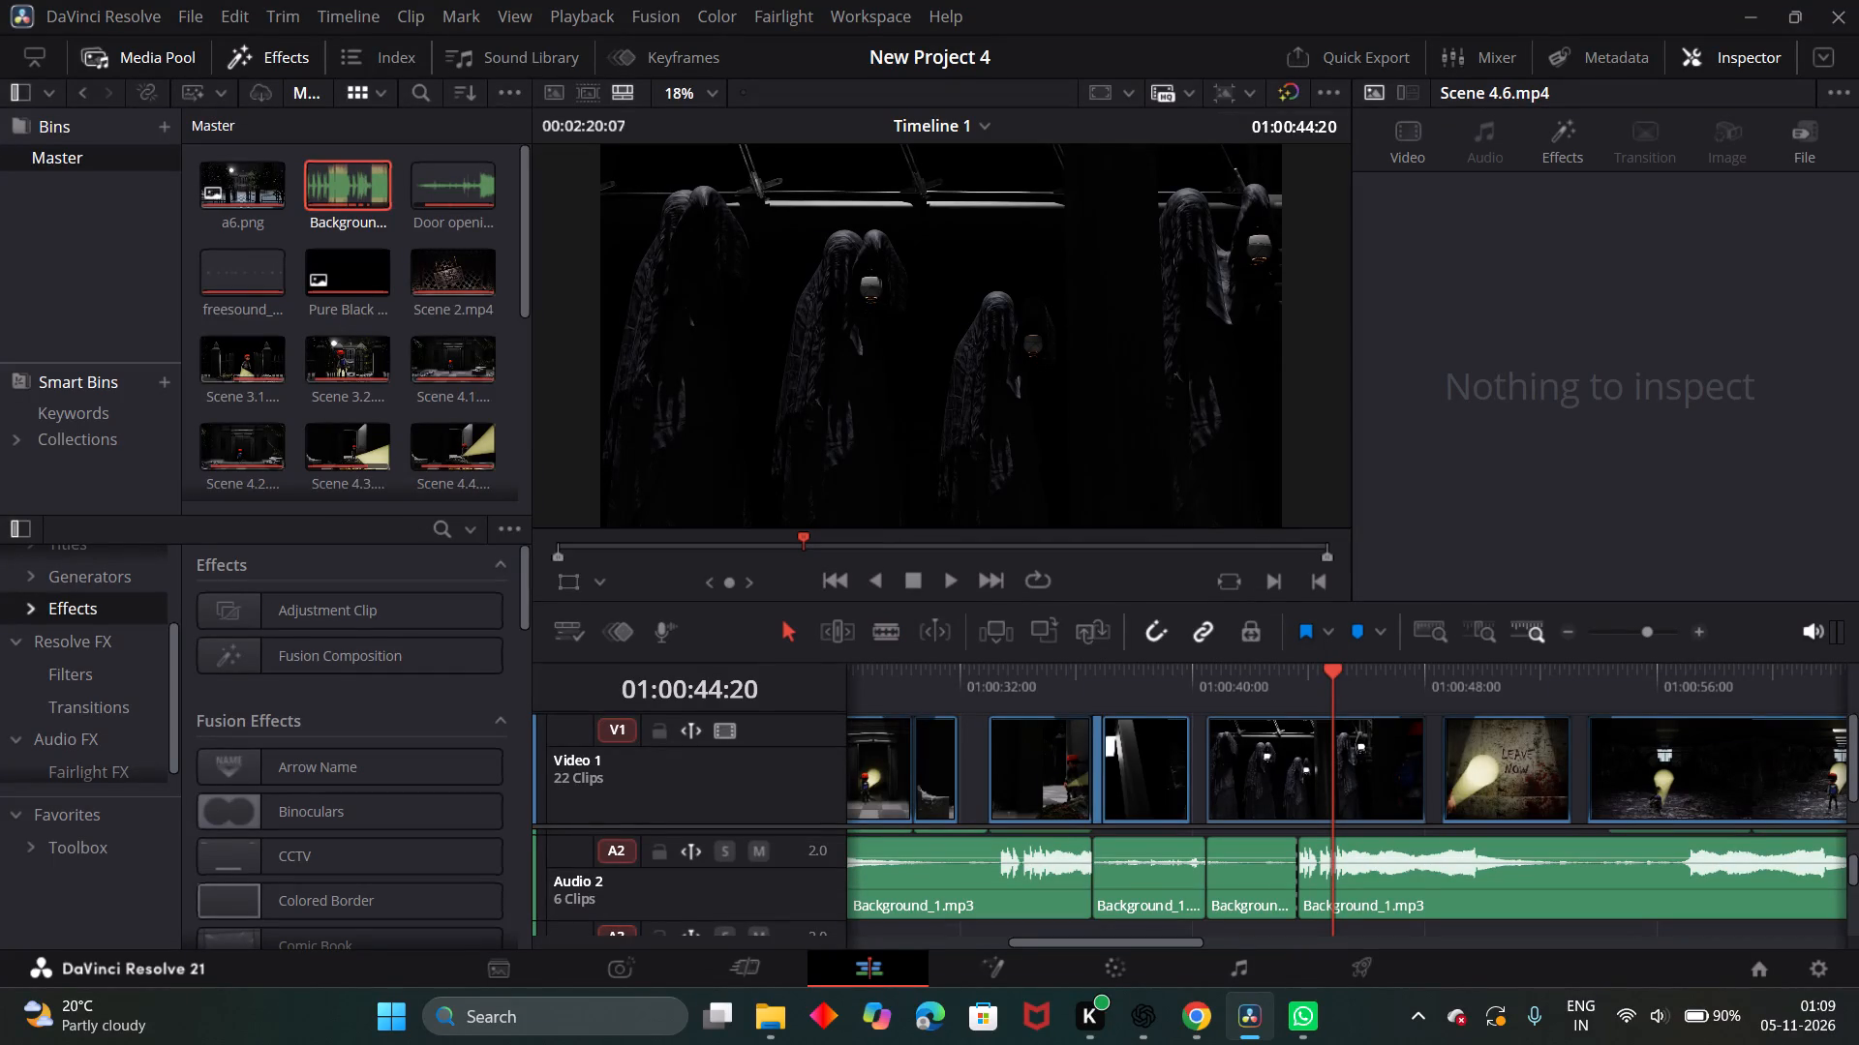
pyautogui.click(1234, 881)
pyautogui.press('BackSpace')
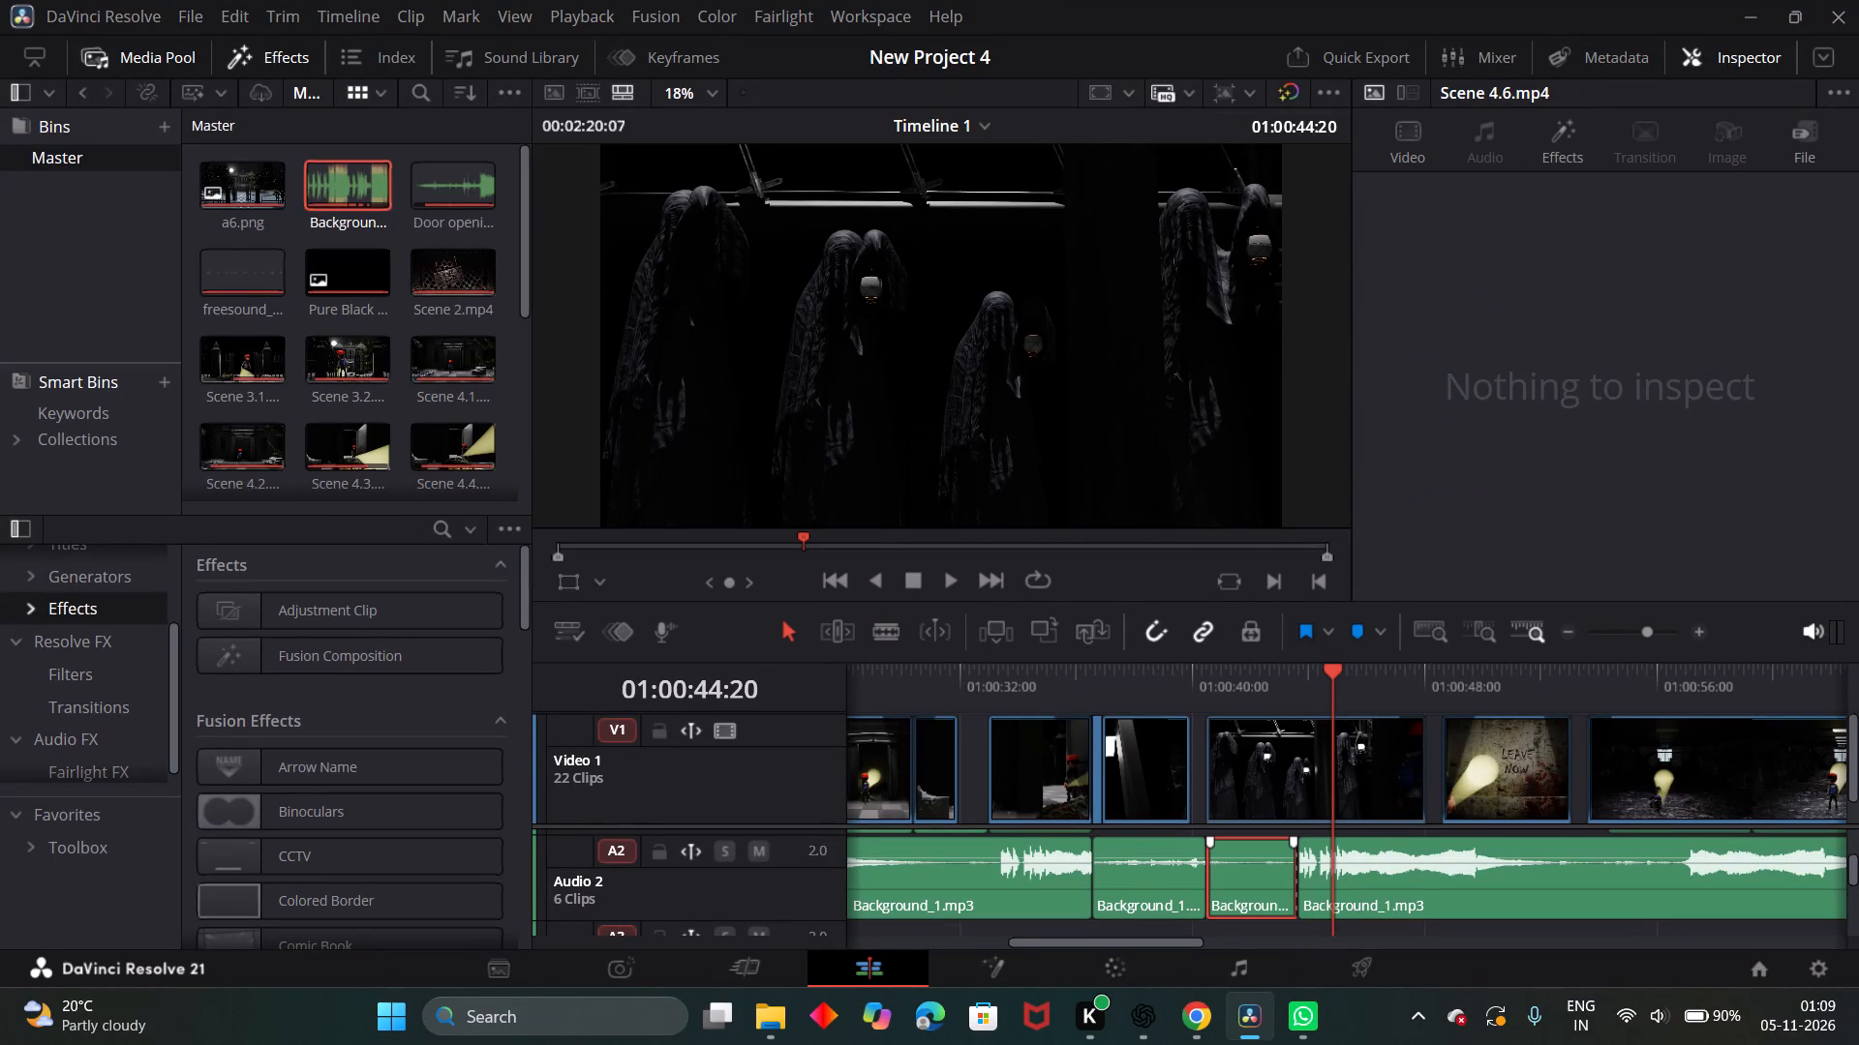
# Move the long music section about 3 seconds earlier on Audio 2 so it joins the short piece at the start of Scene 4.6.
pyautogui.moveTo(1301, 880); pyautogui.dragTo(1257, 878)
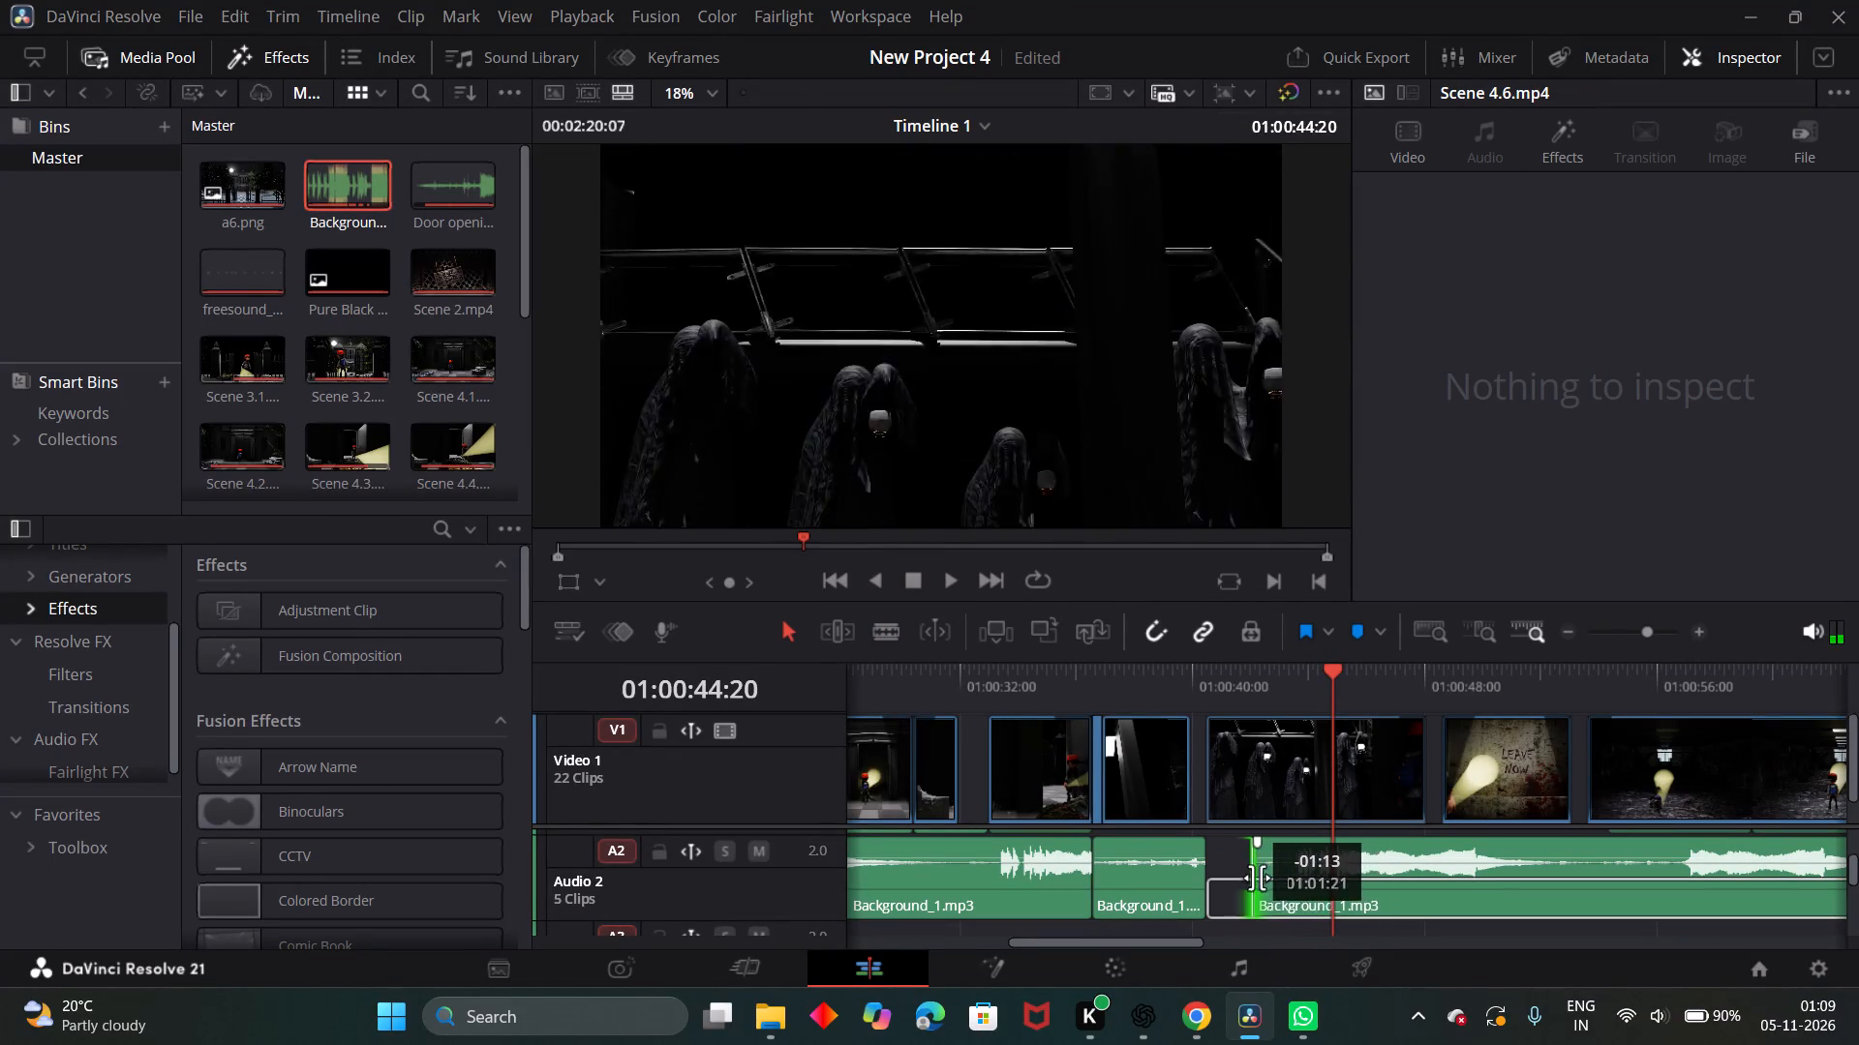
pyautogui.moveTo(1257, 878); pyautogui.dragTo(1299, 893)
pyautogui.moveTo(1370, 888); pyautogui.dragTo(1338, 889)
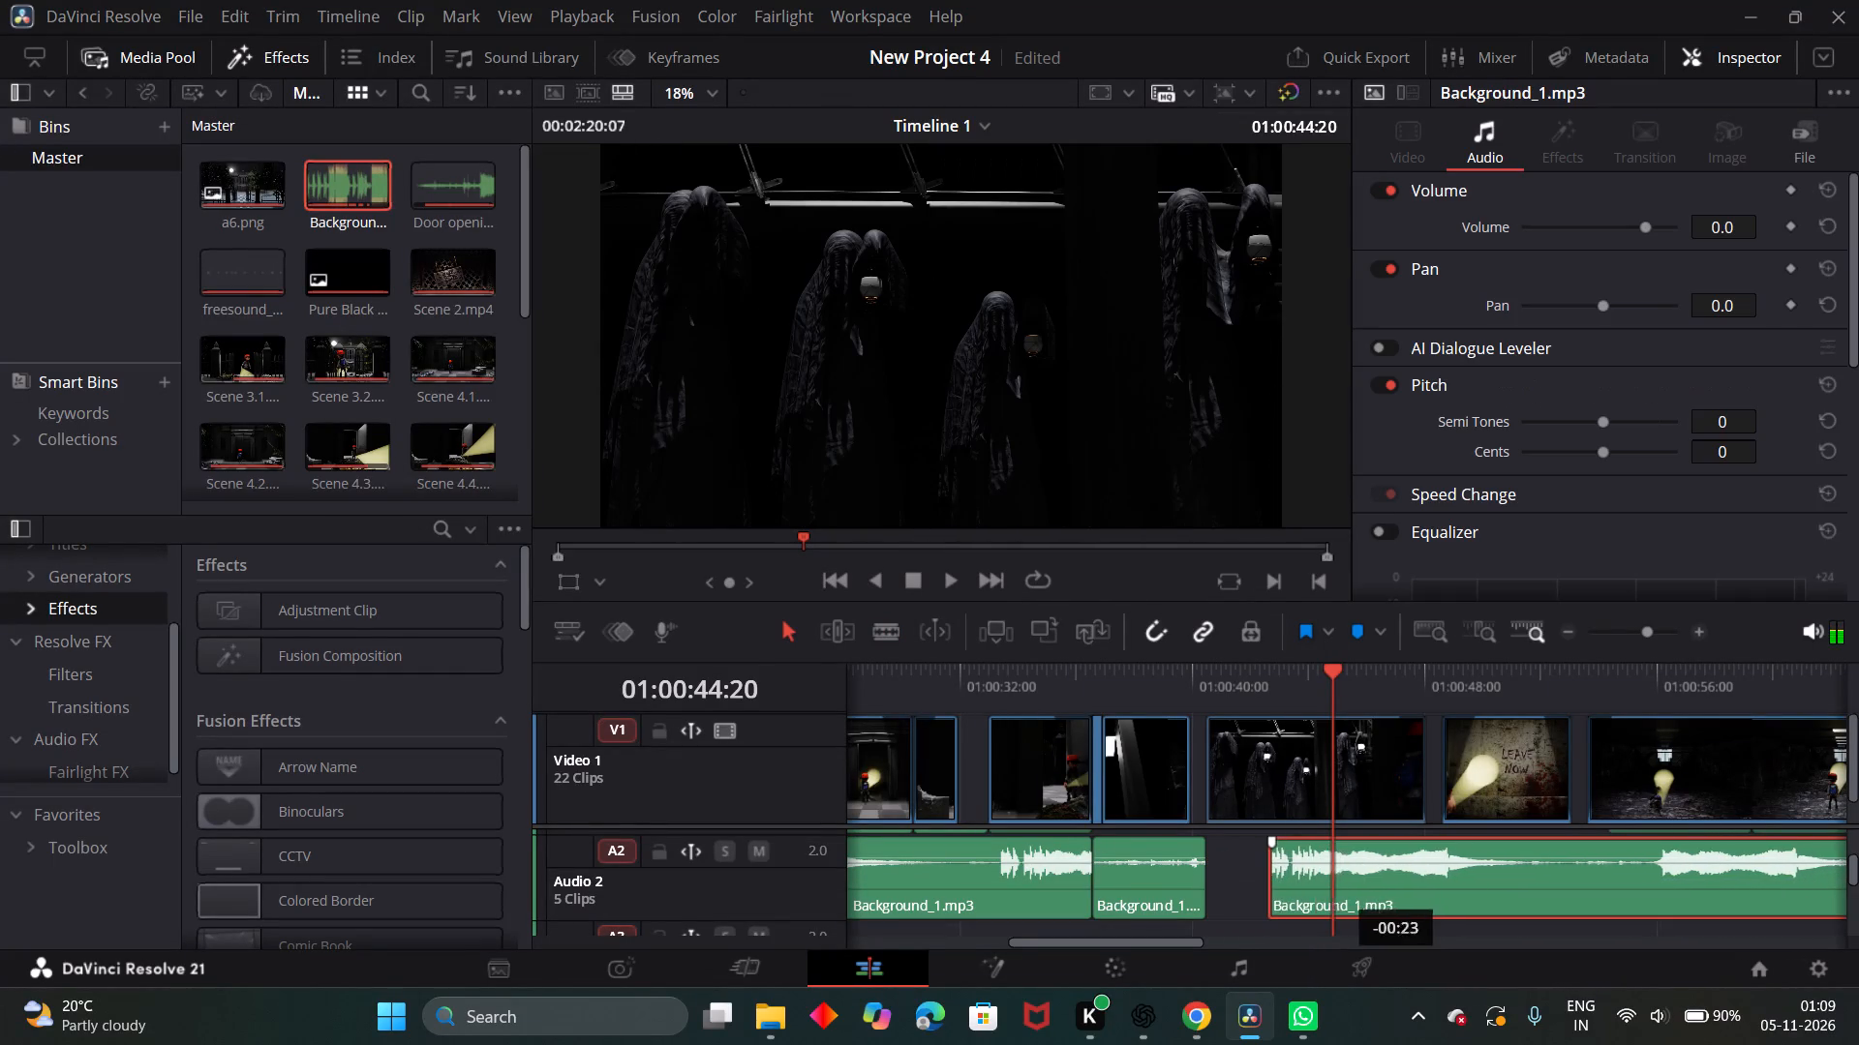
pyautogui.moveTo(1338, 889); pyautogui.dragTo(1284, 898)
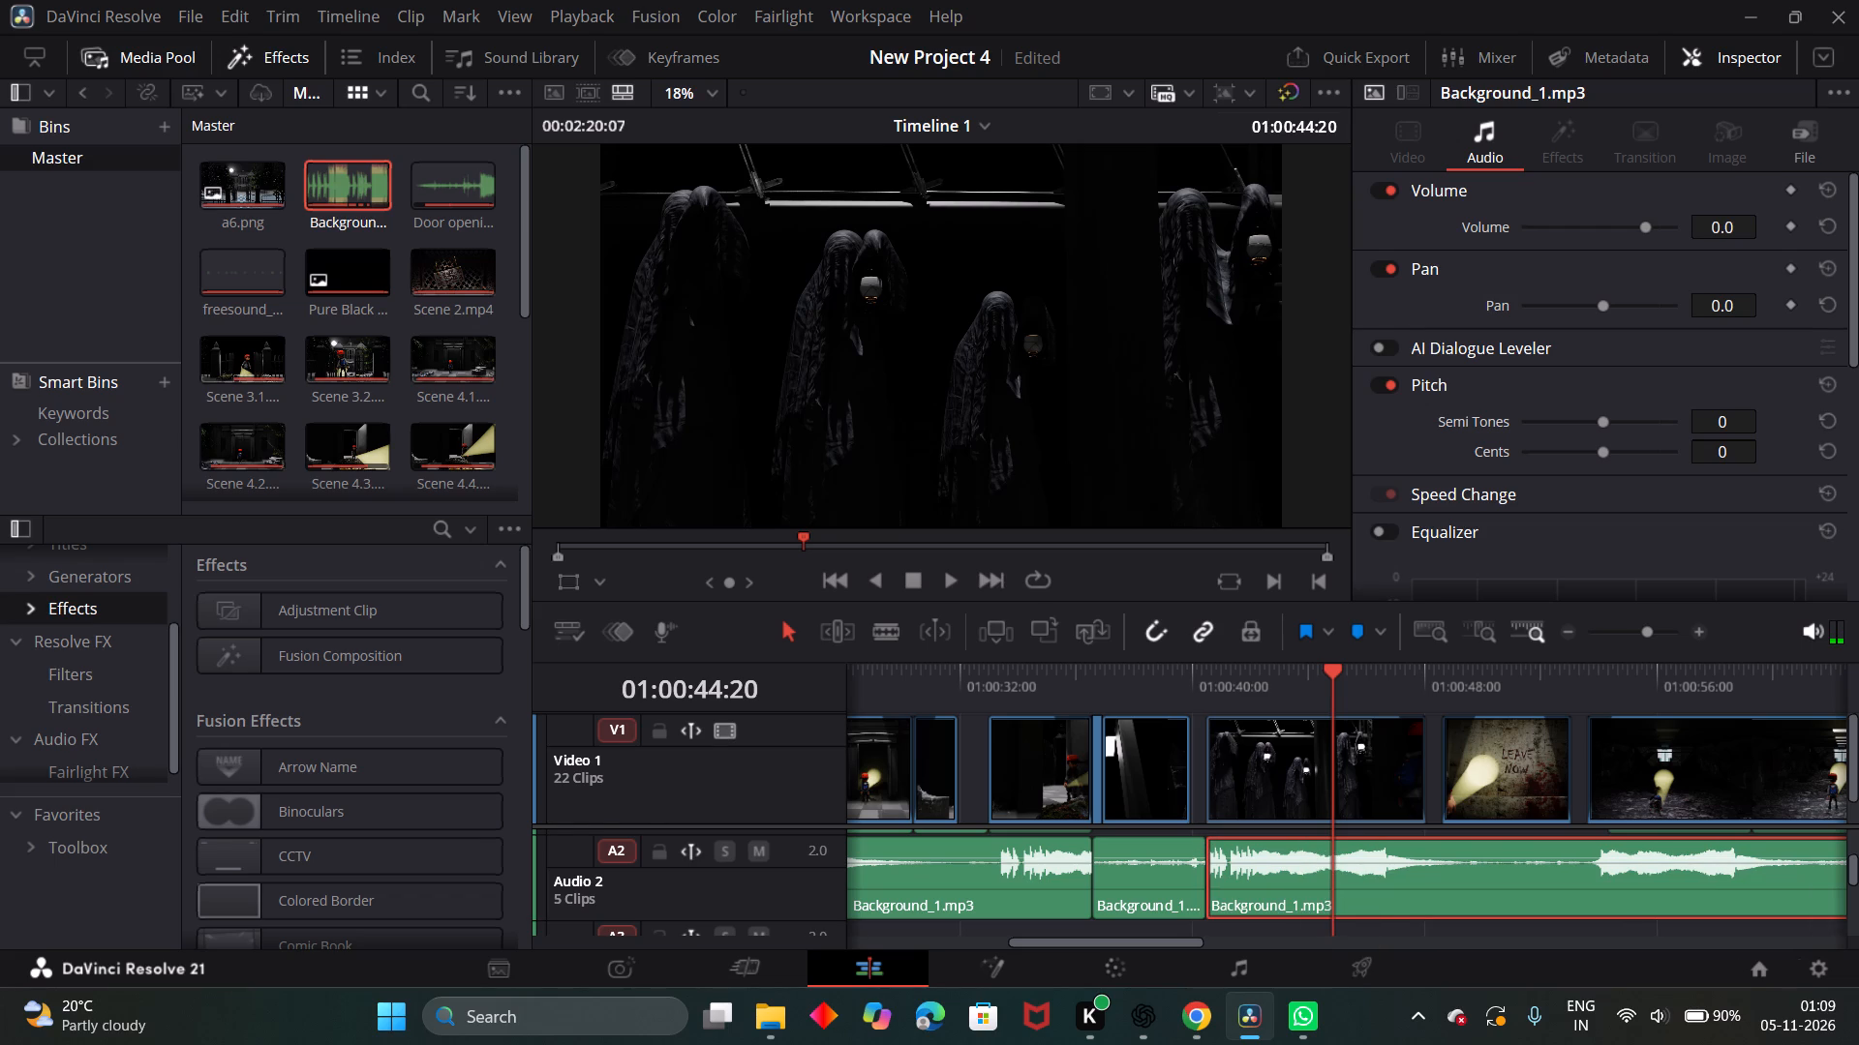
# Audition the music from 01:00:35:03 and split the long Audio 2 section at 01:00:48:15, where Scene 5.mp4 starts.
pyautogui.moveTo(1326, 673); pyautogui.dragTo(1051, 690)
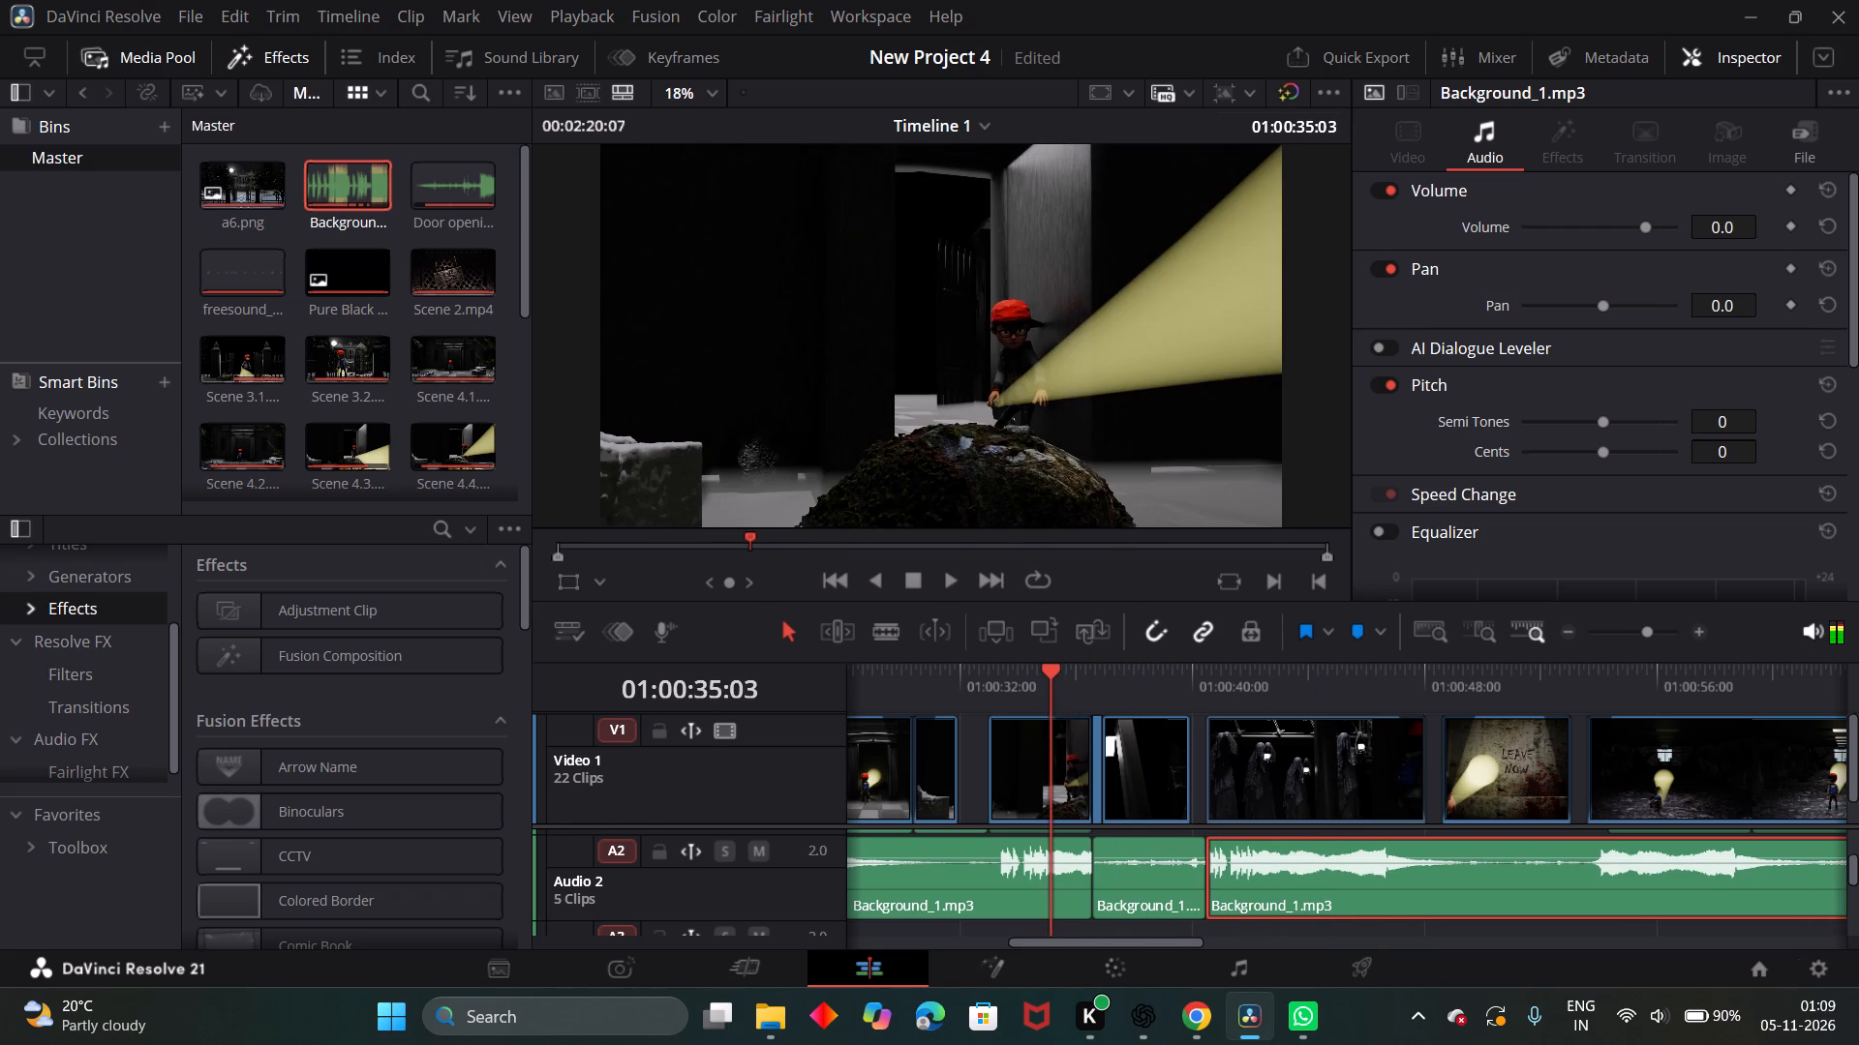
pyautogui.click(953, 587)
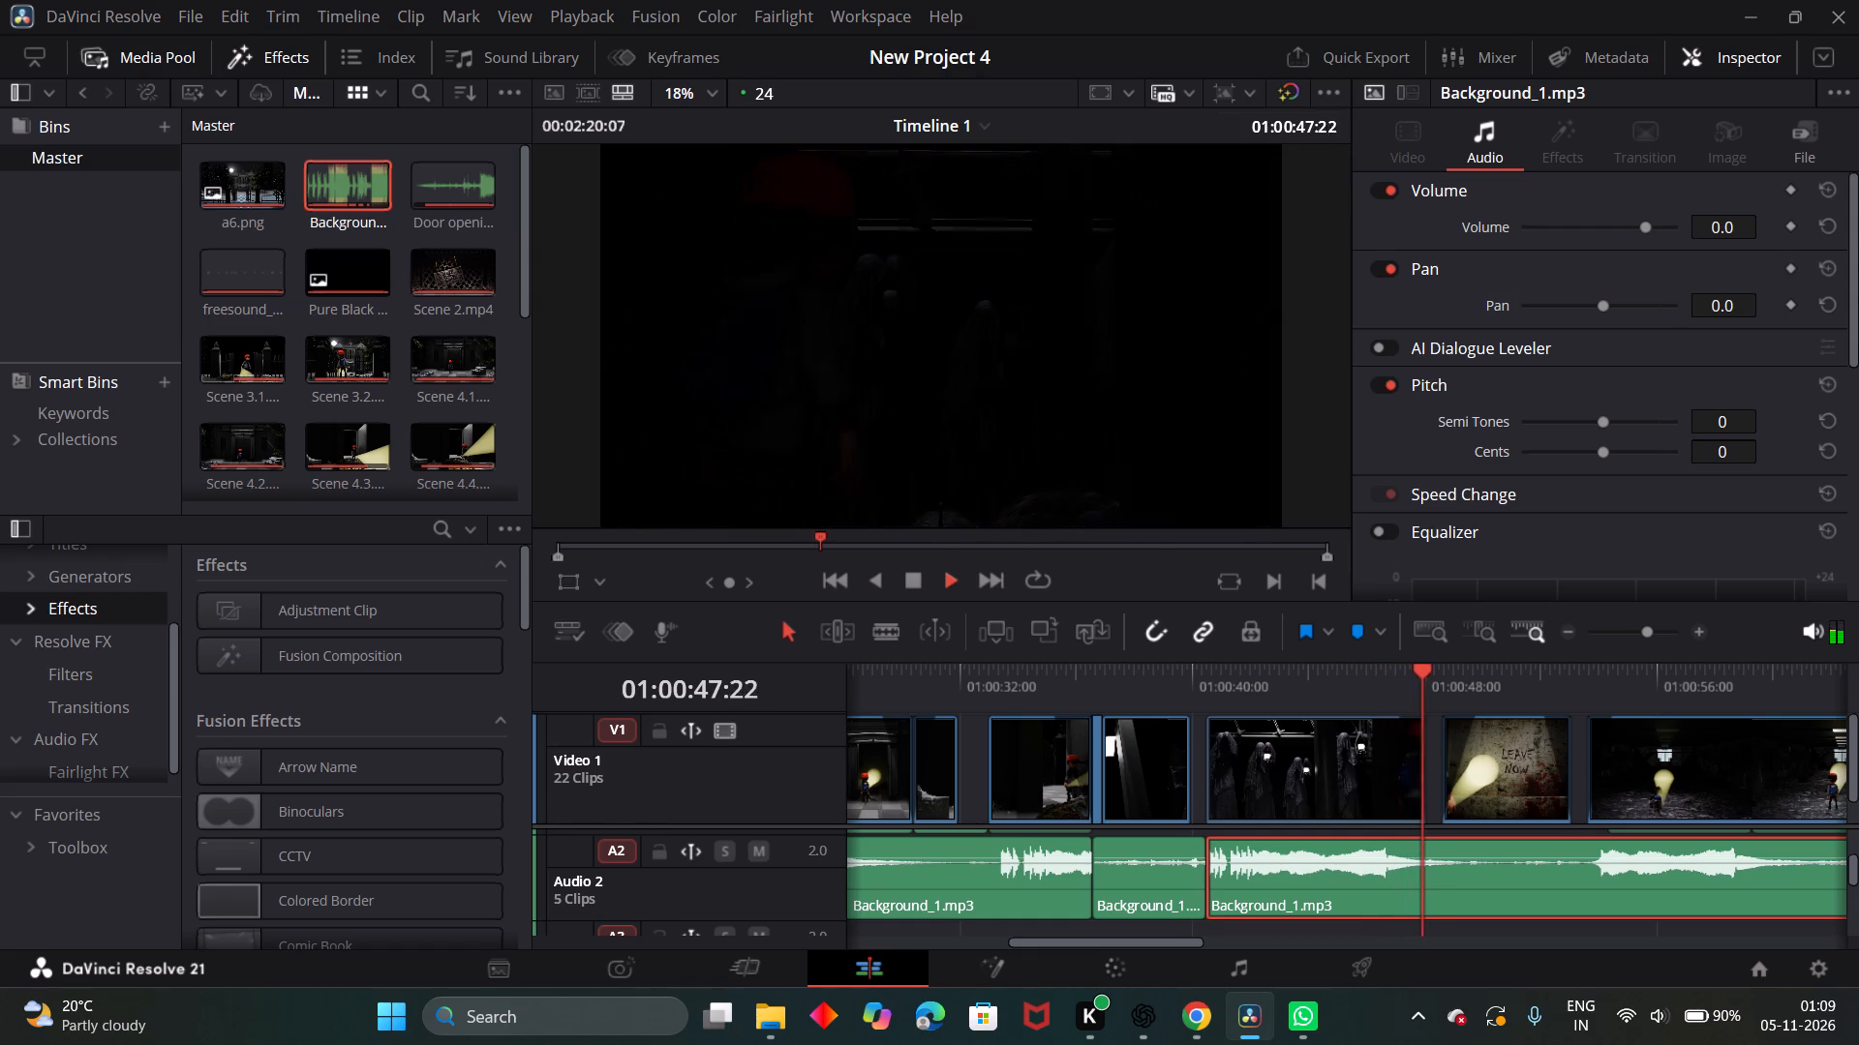
pyautogui.click(909, 580)
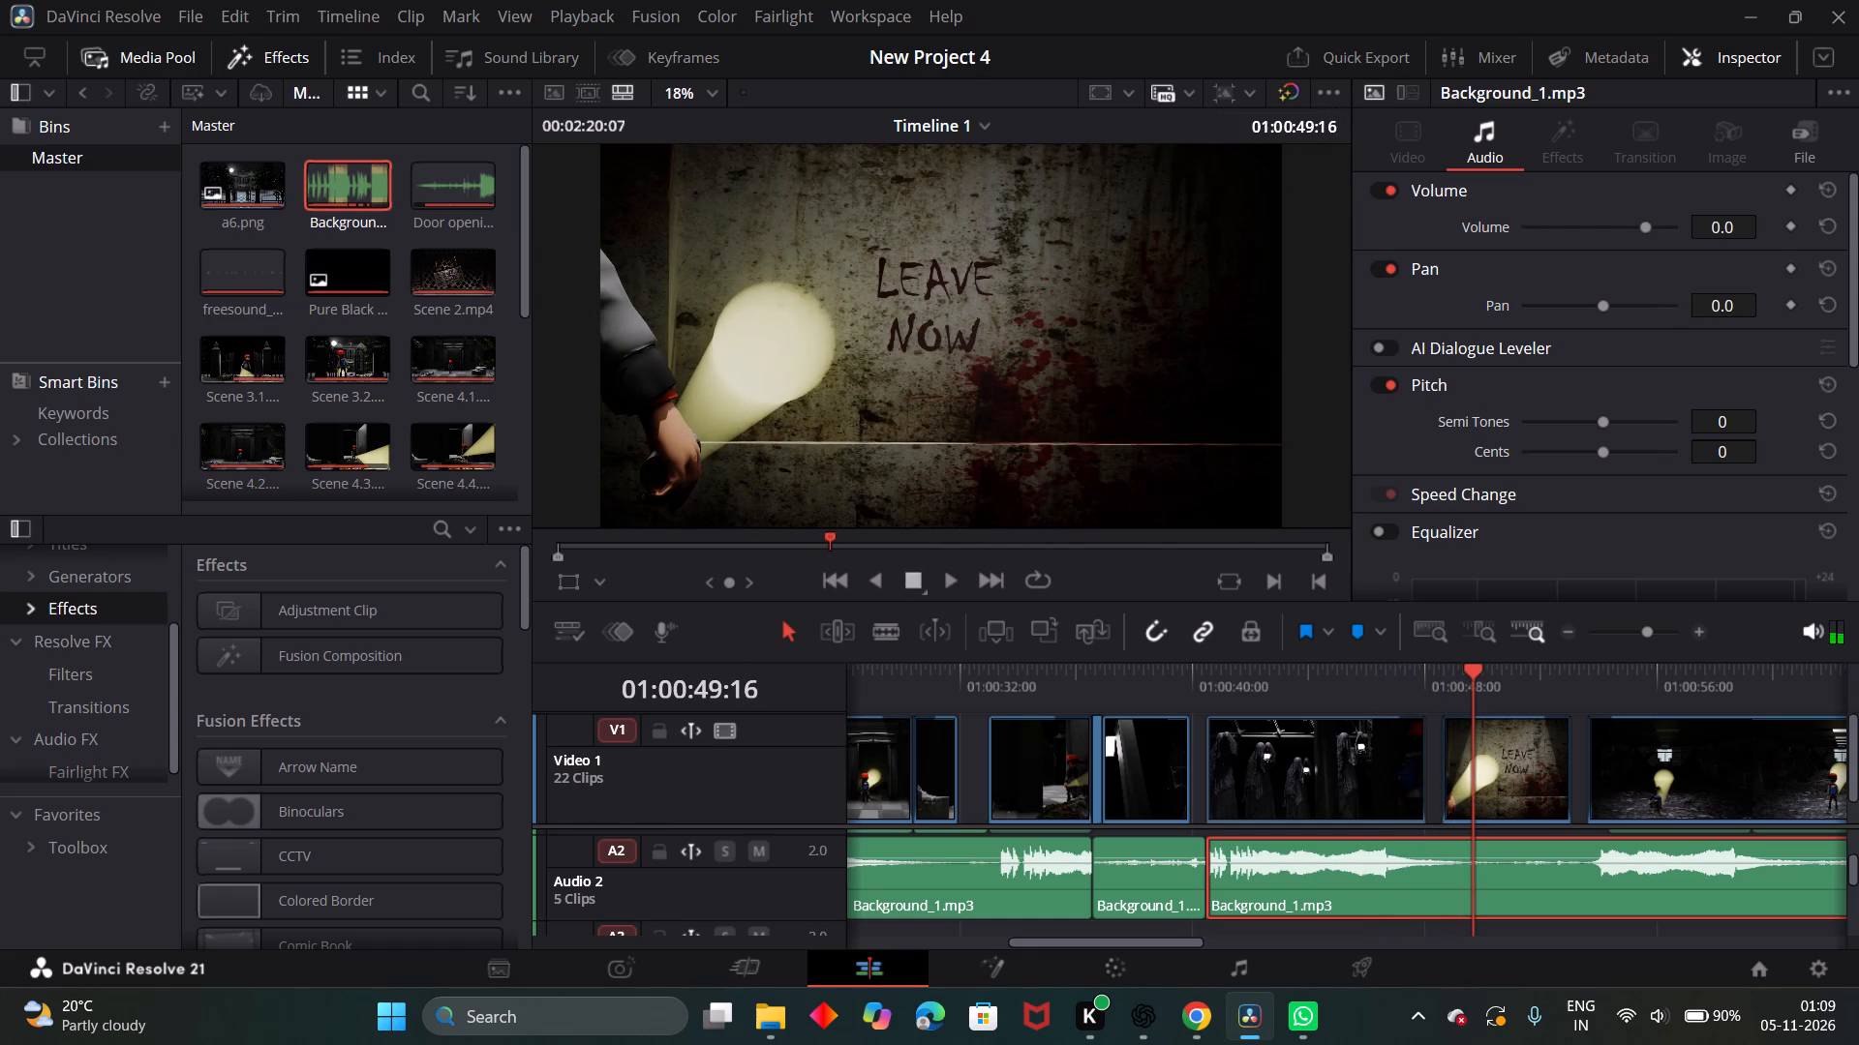
pyautogui.moveTo(1472, 679); pyautogui.dragTo(1449, 679)
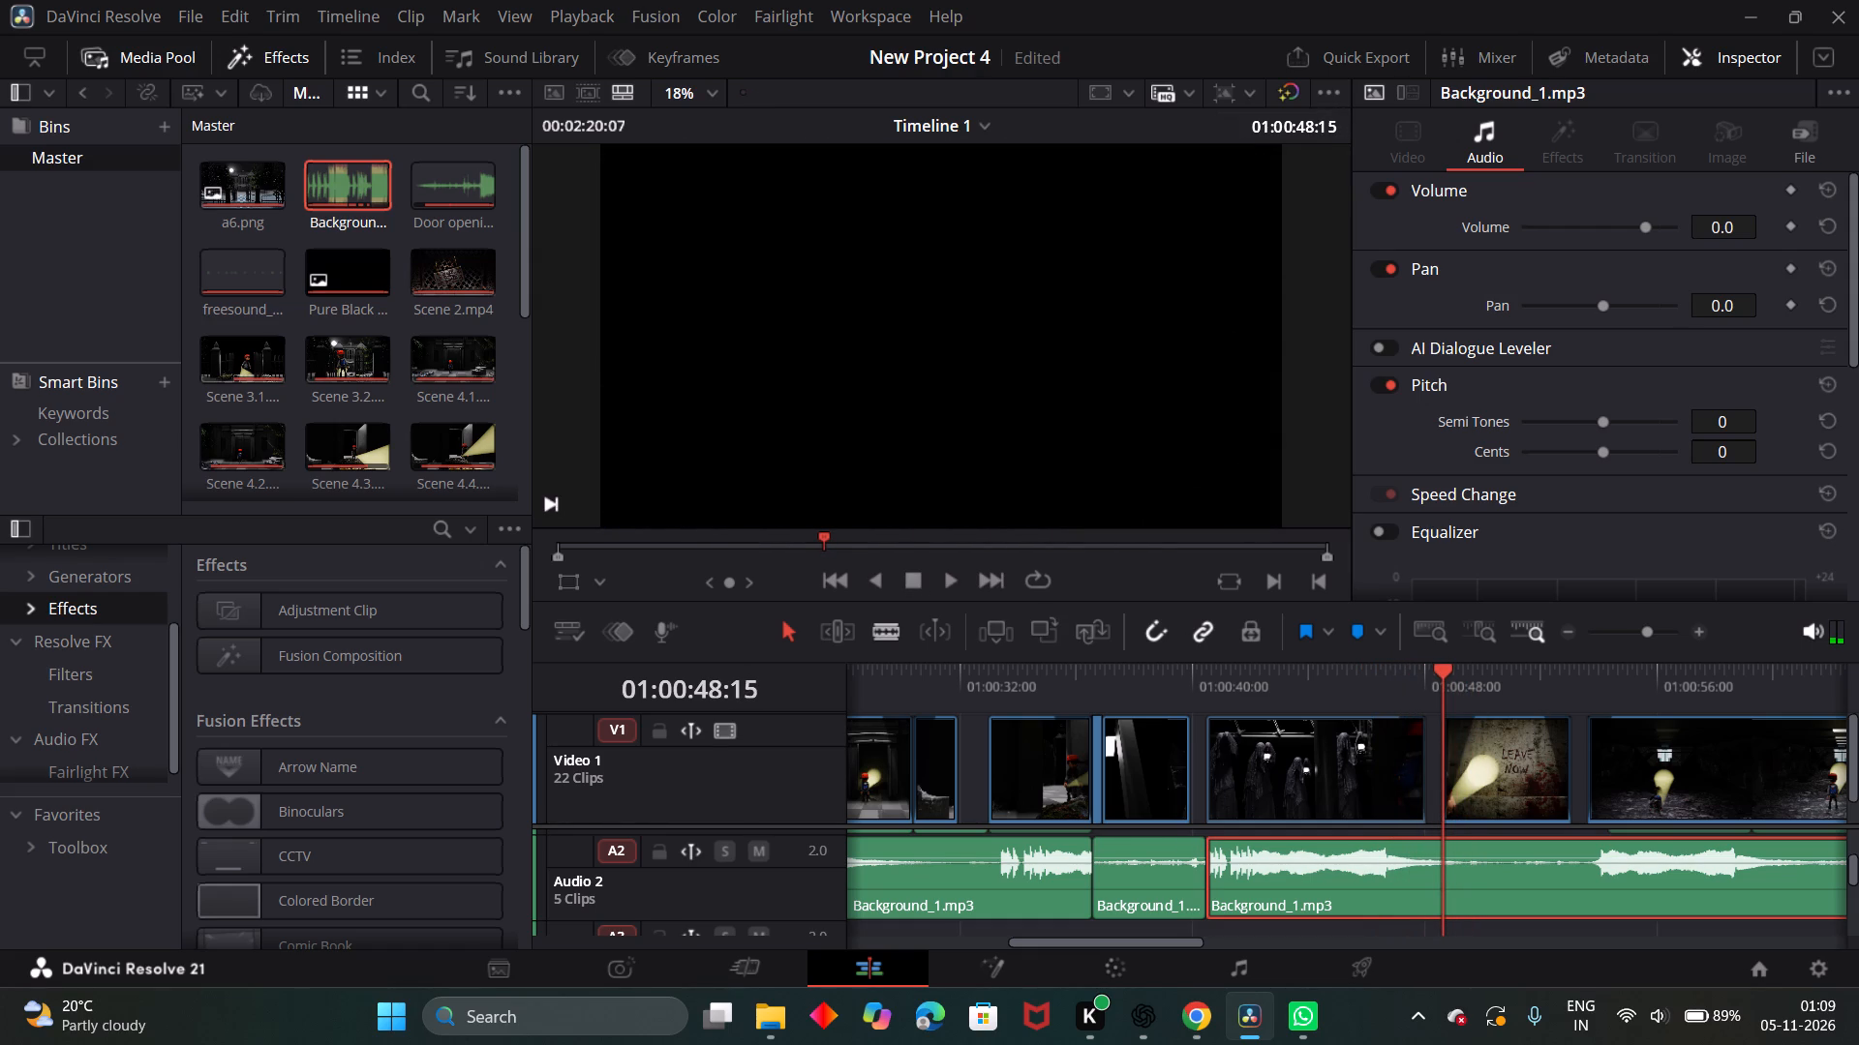
pyautogui.click(890, 627)
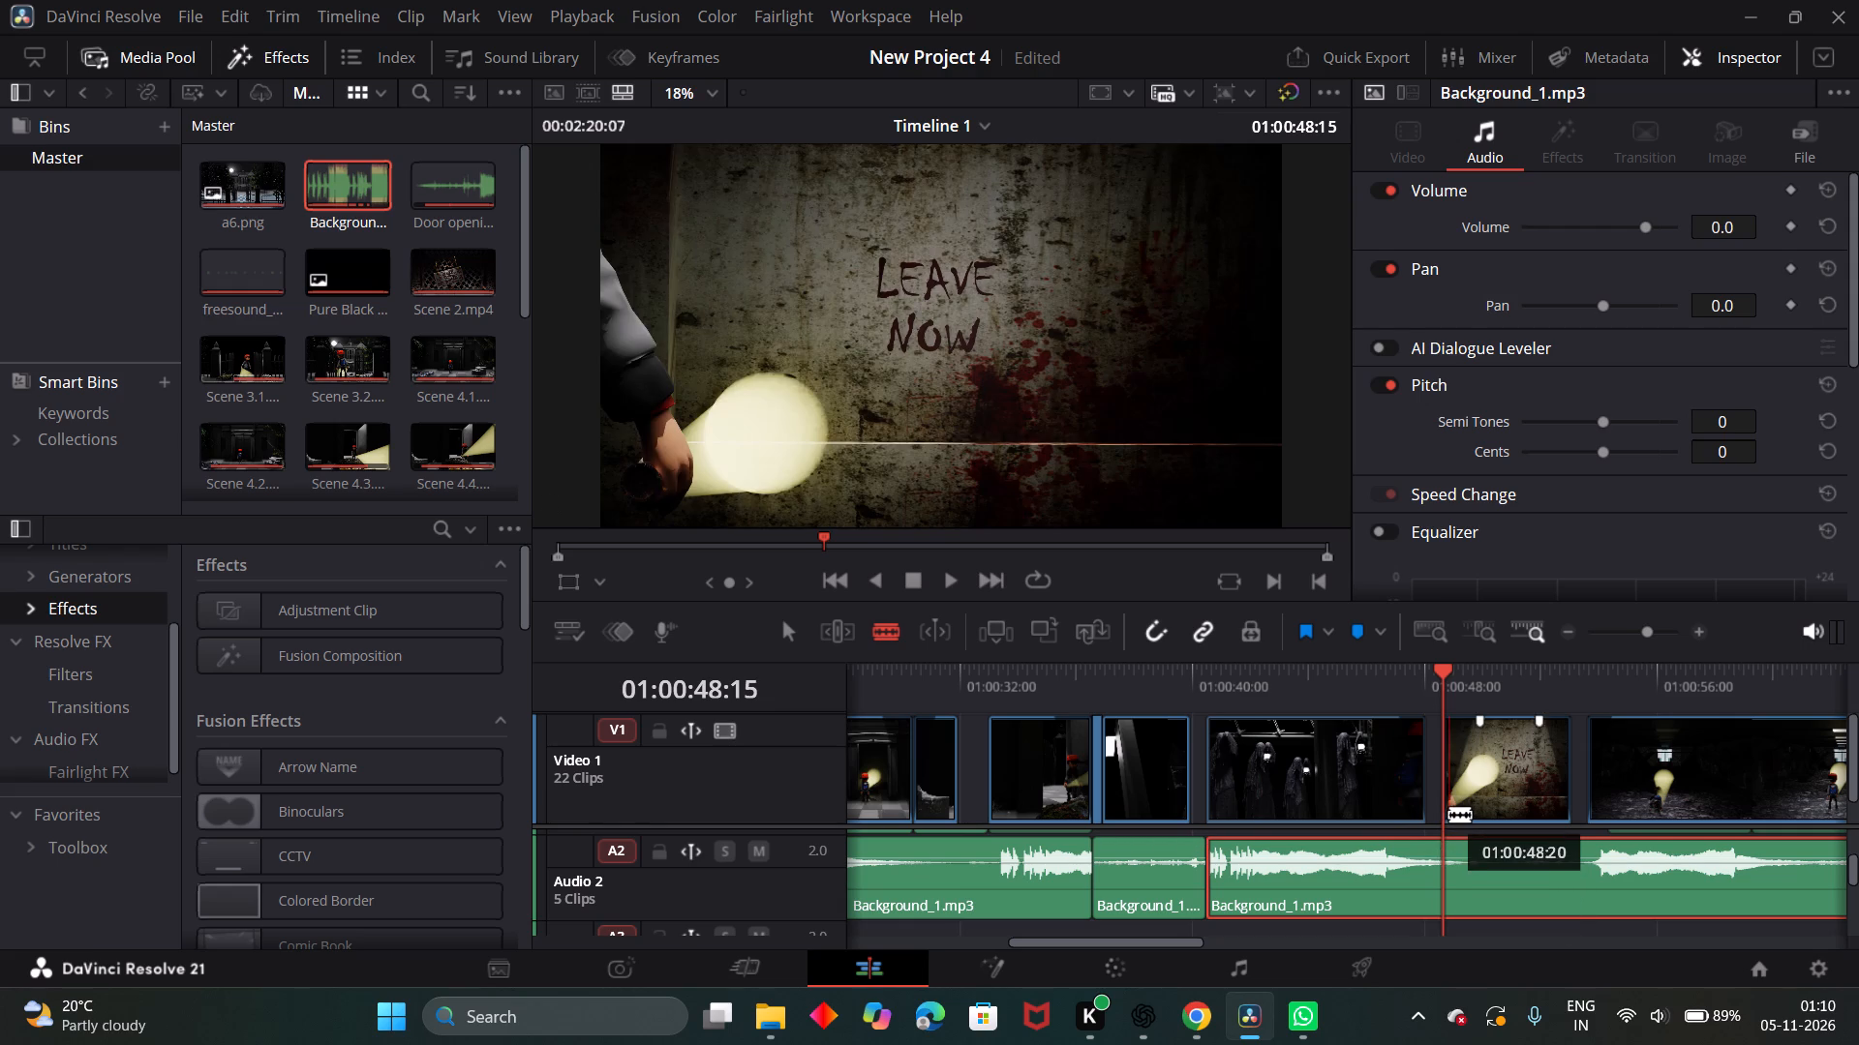
pyautogui.click(1444, 813)
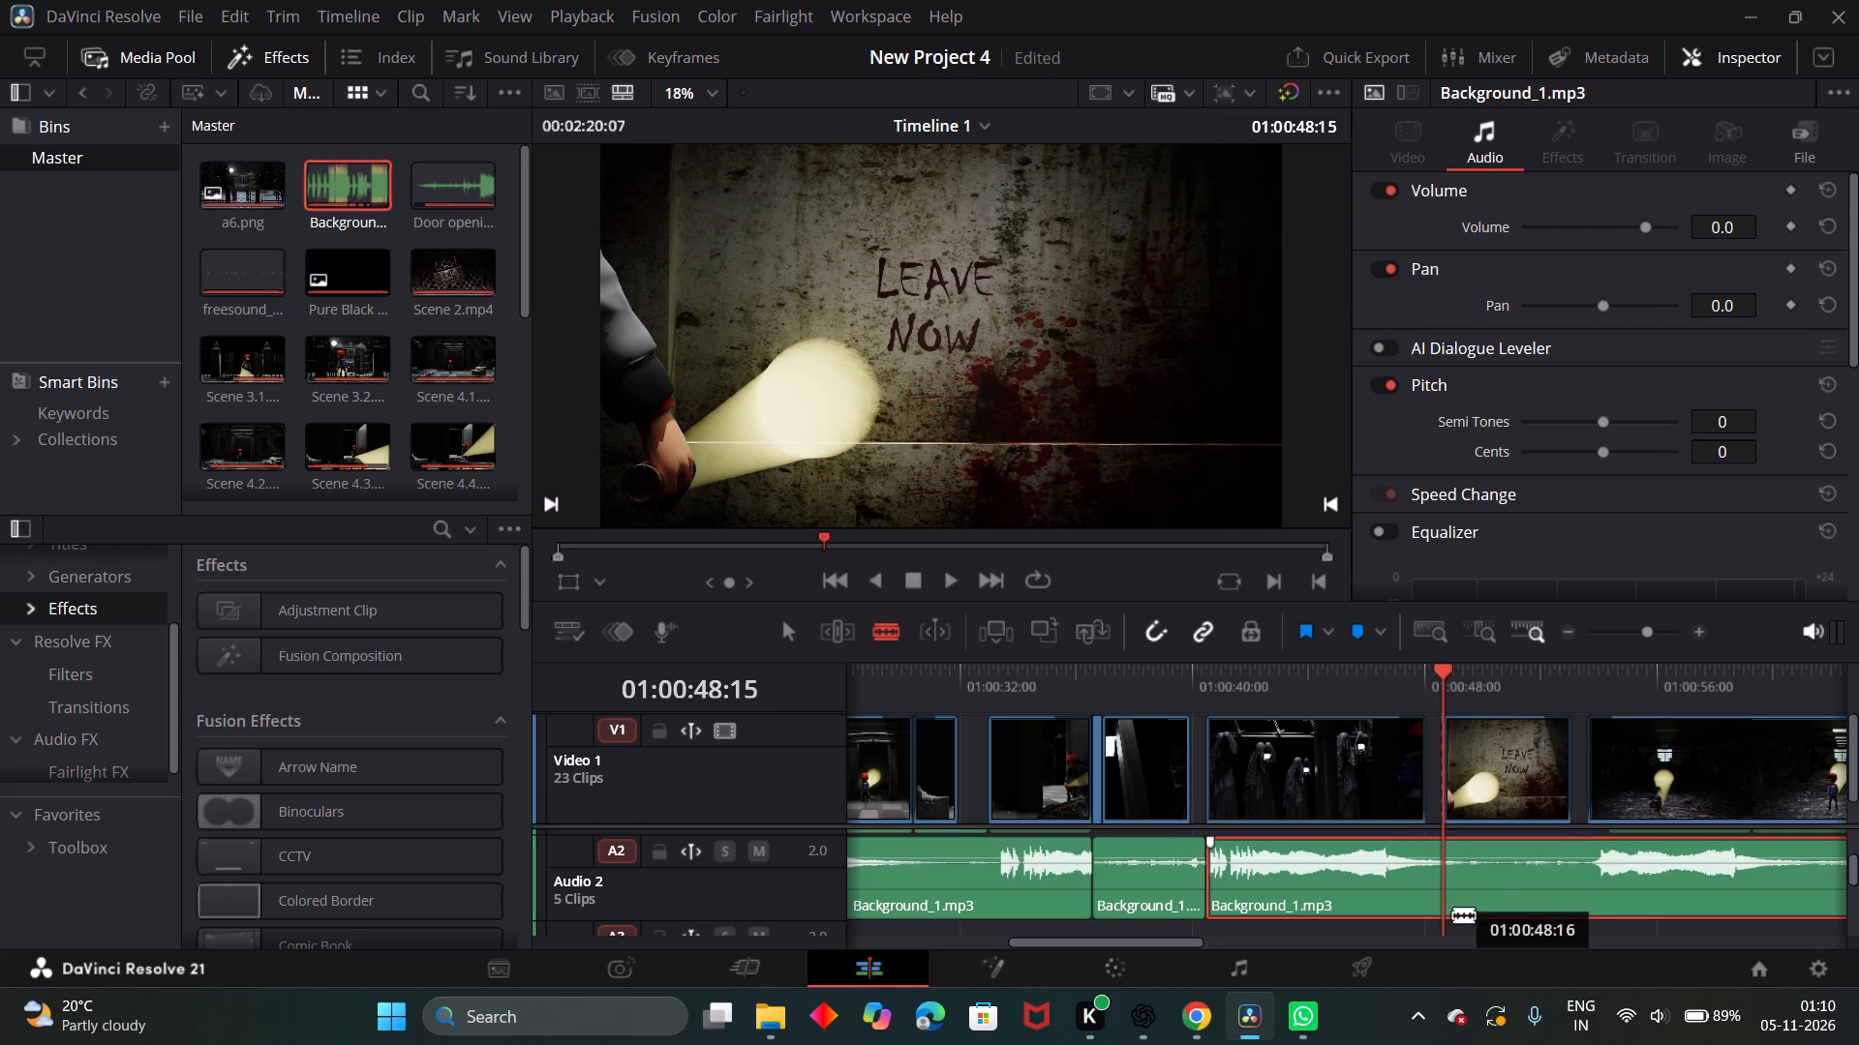
pyautogui.click(1440, 813)
pyautogui.click(1446, 851)
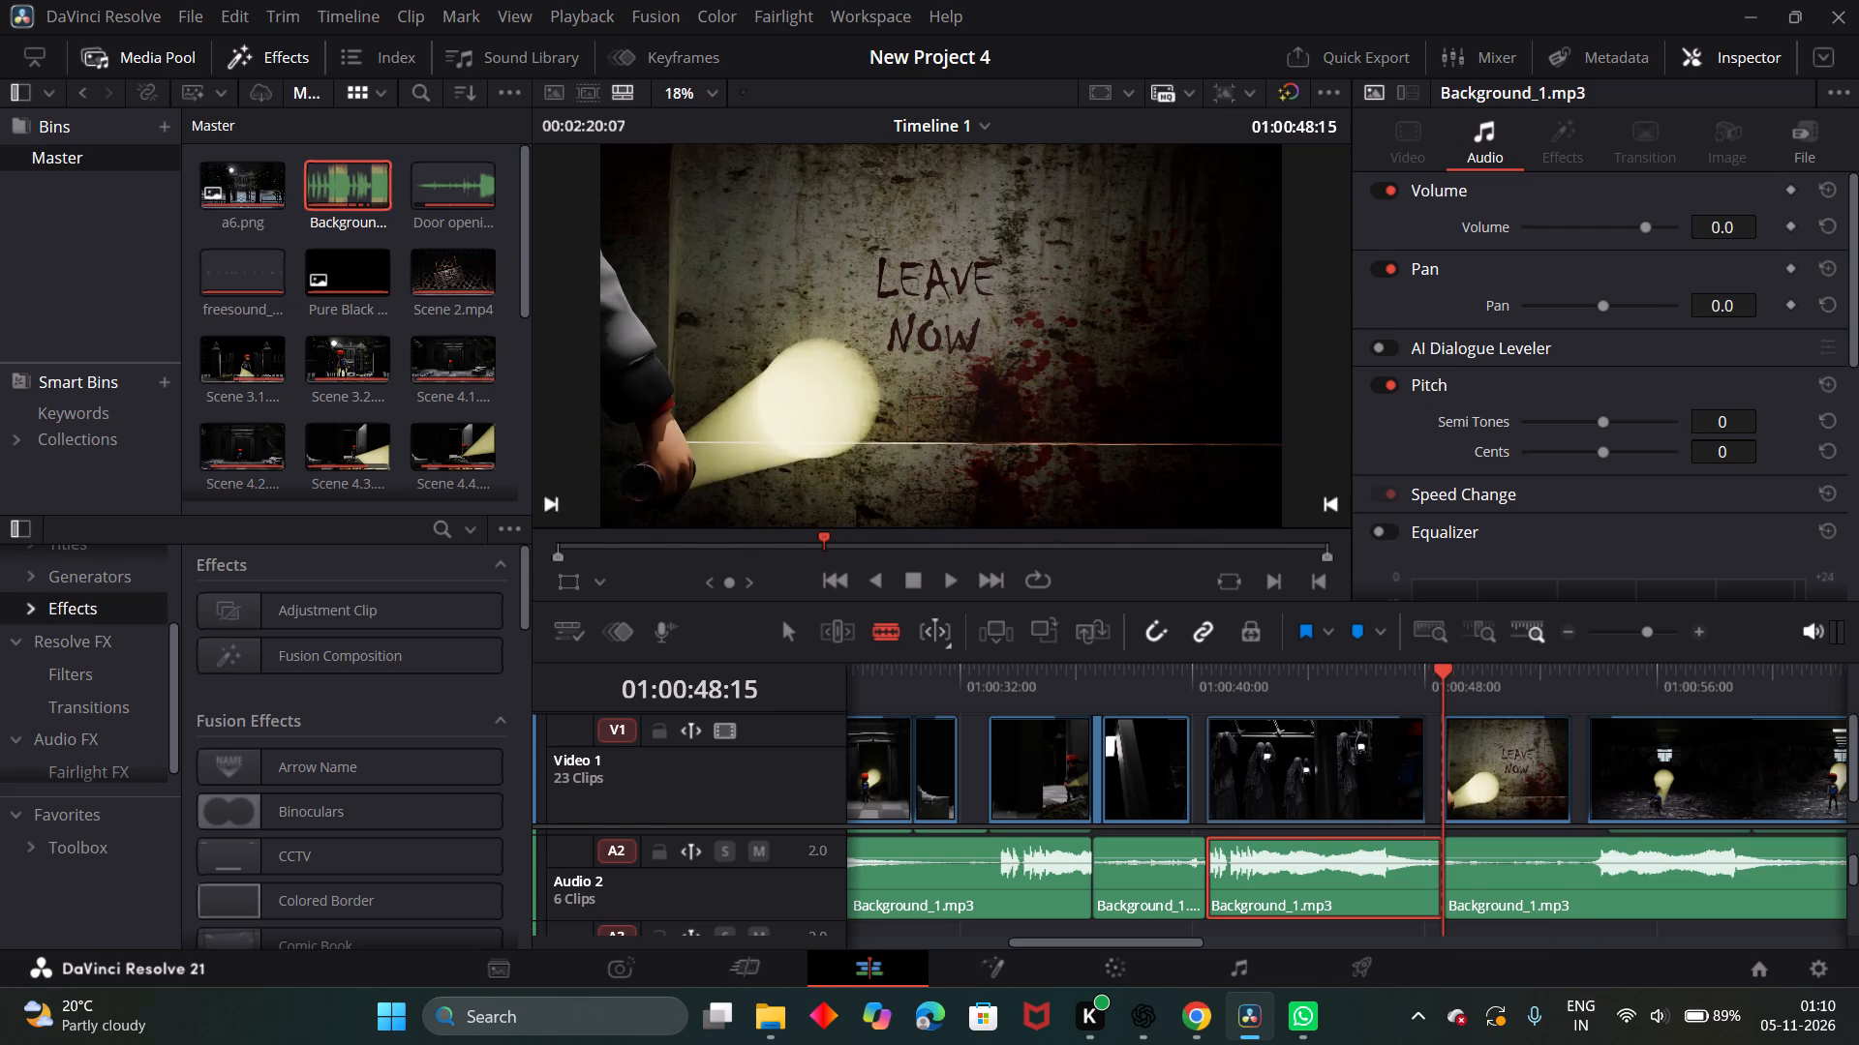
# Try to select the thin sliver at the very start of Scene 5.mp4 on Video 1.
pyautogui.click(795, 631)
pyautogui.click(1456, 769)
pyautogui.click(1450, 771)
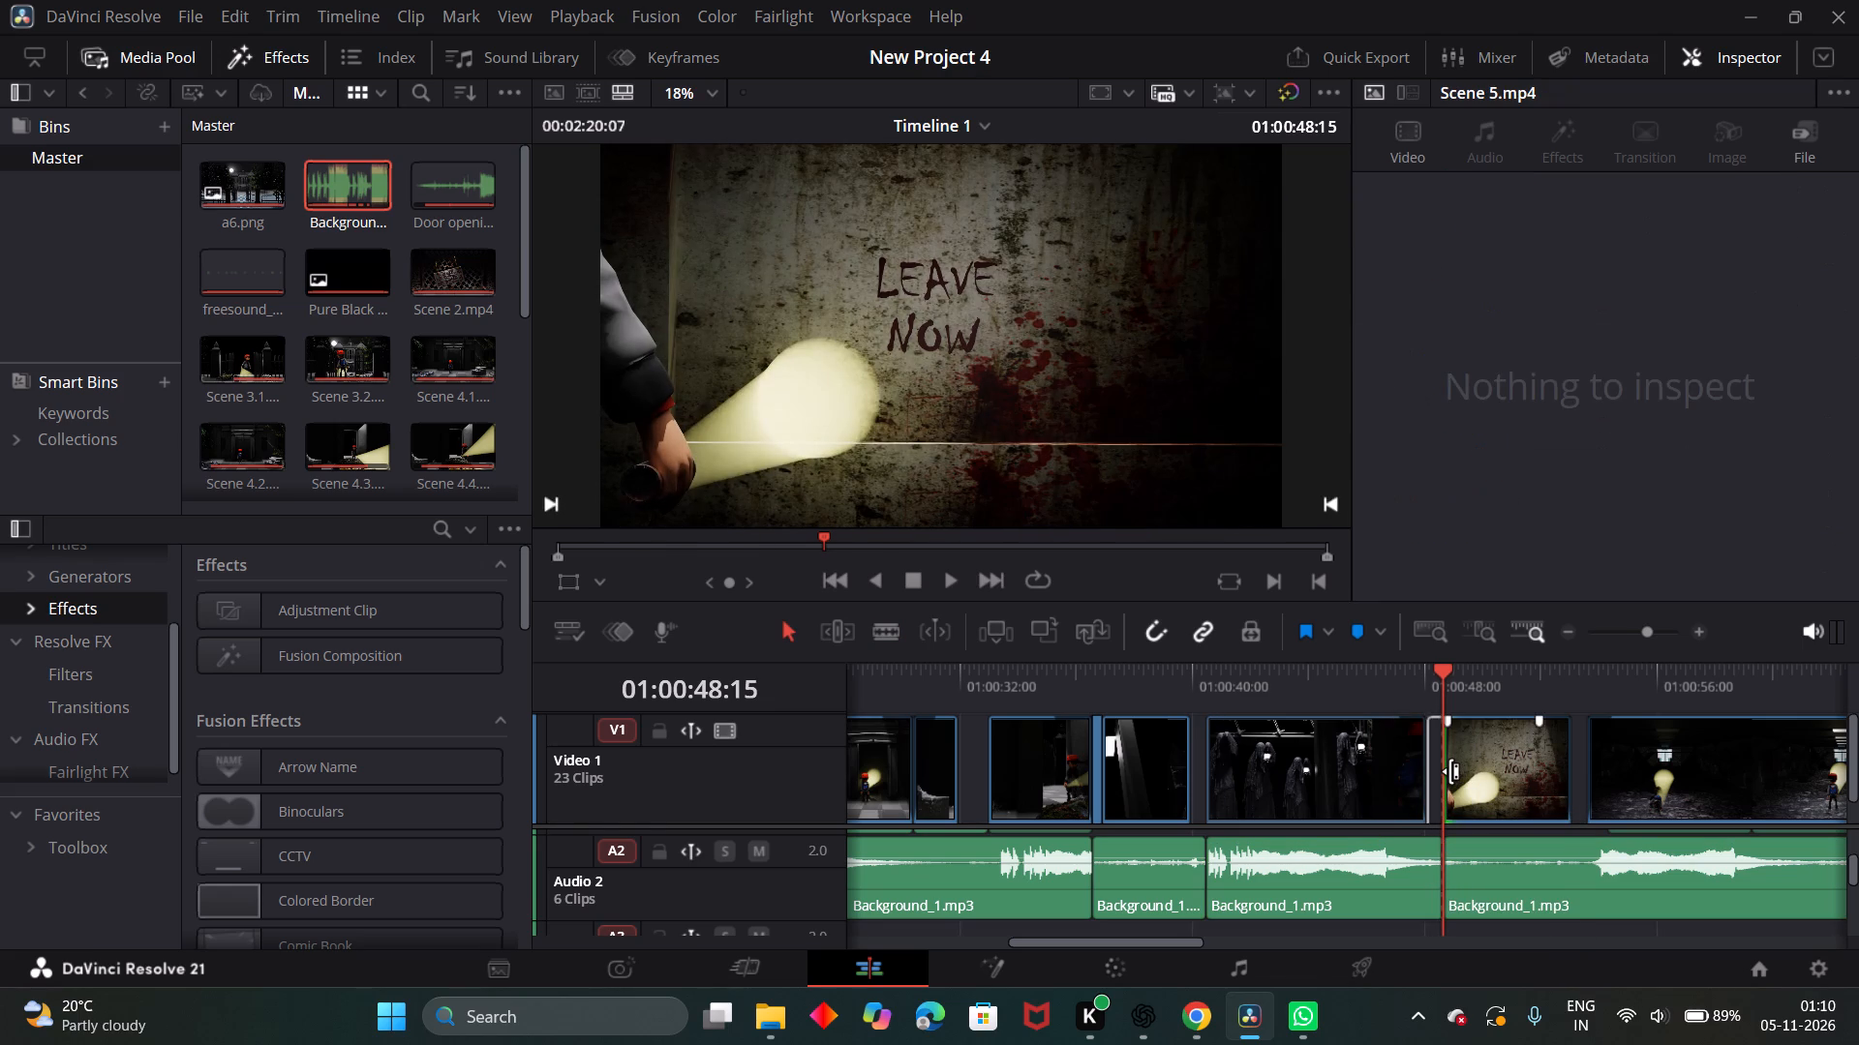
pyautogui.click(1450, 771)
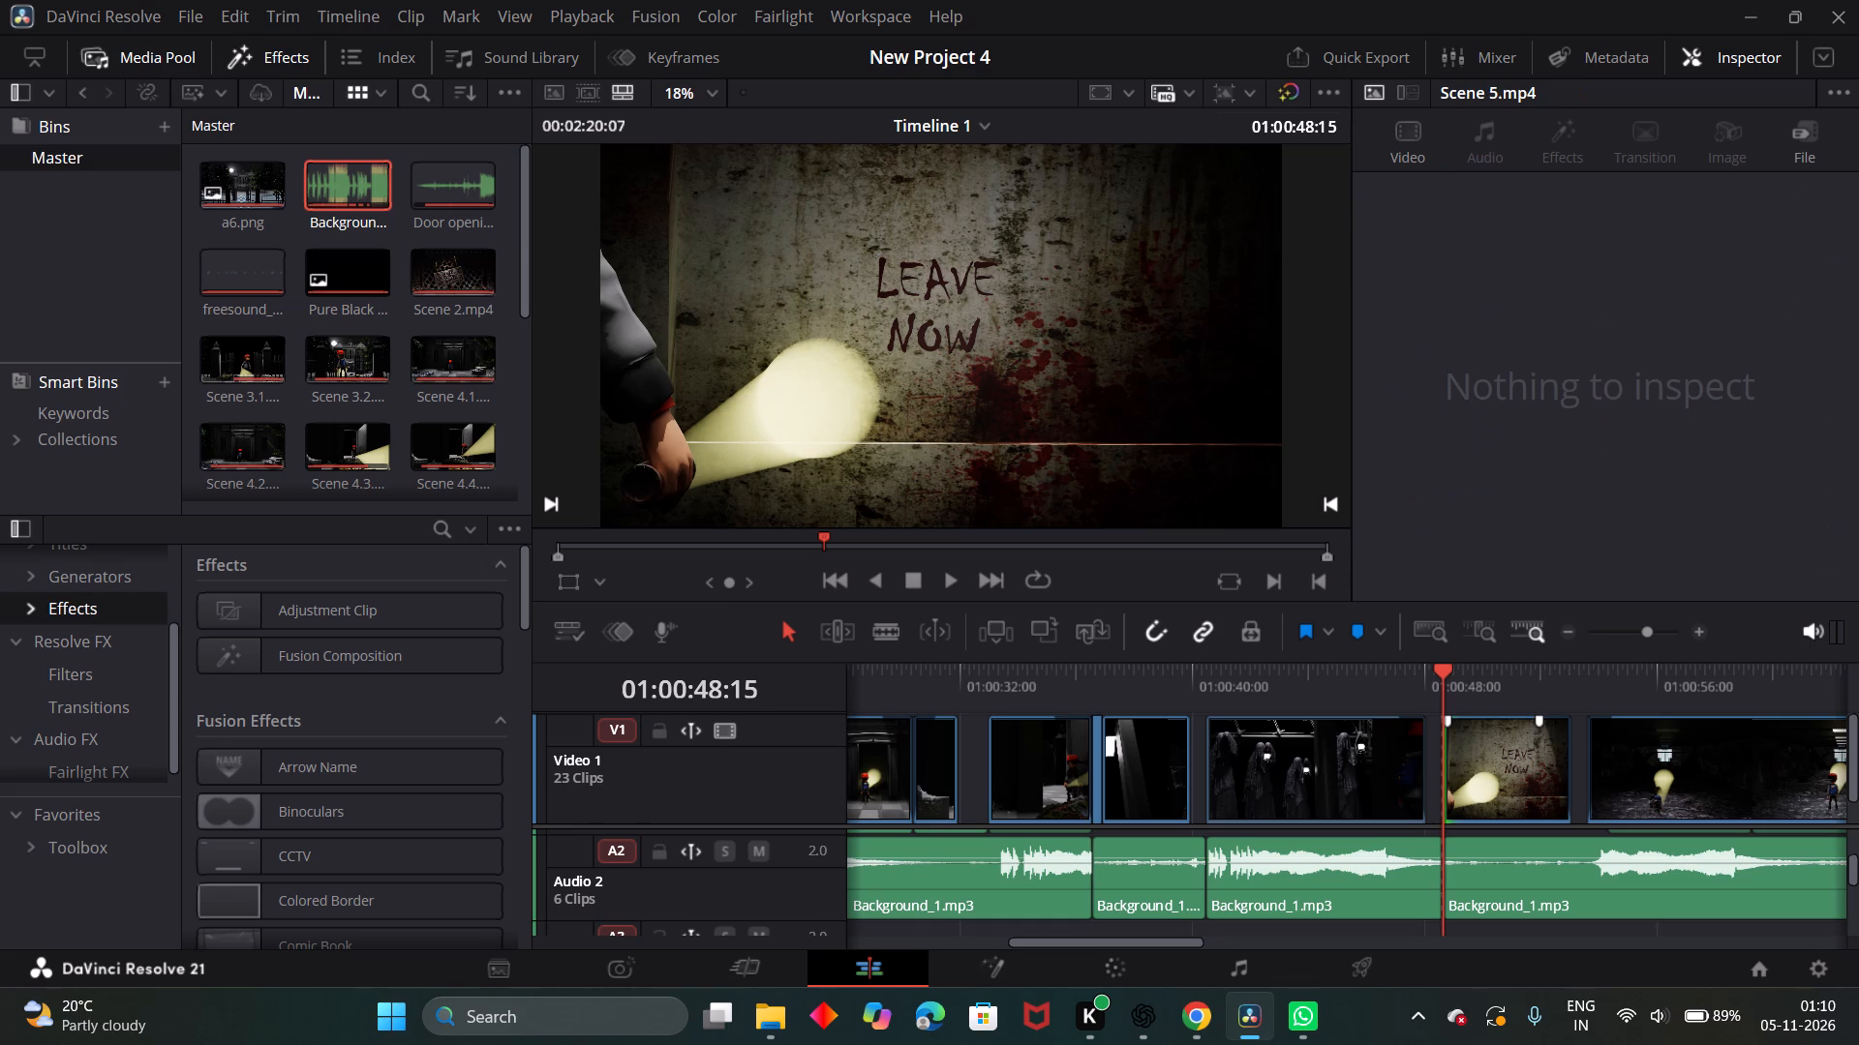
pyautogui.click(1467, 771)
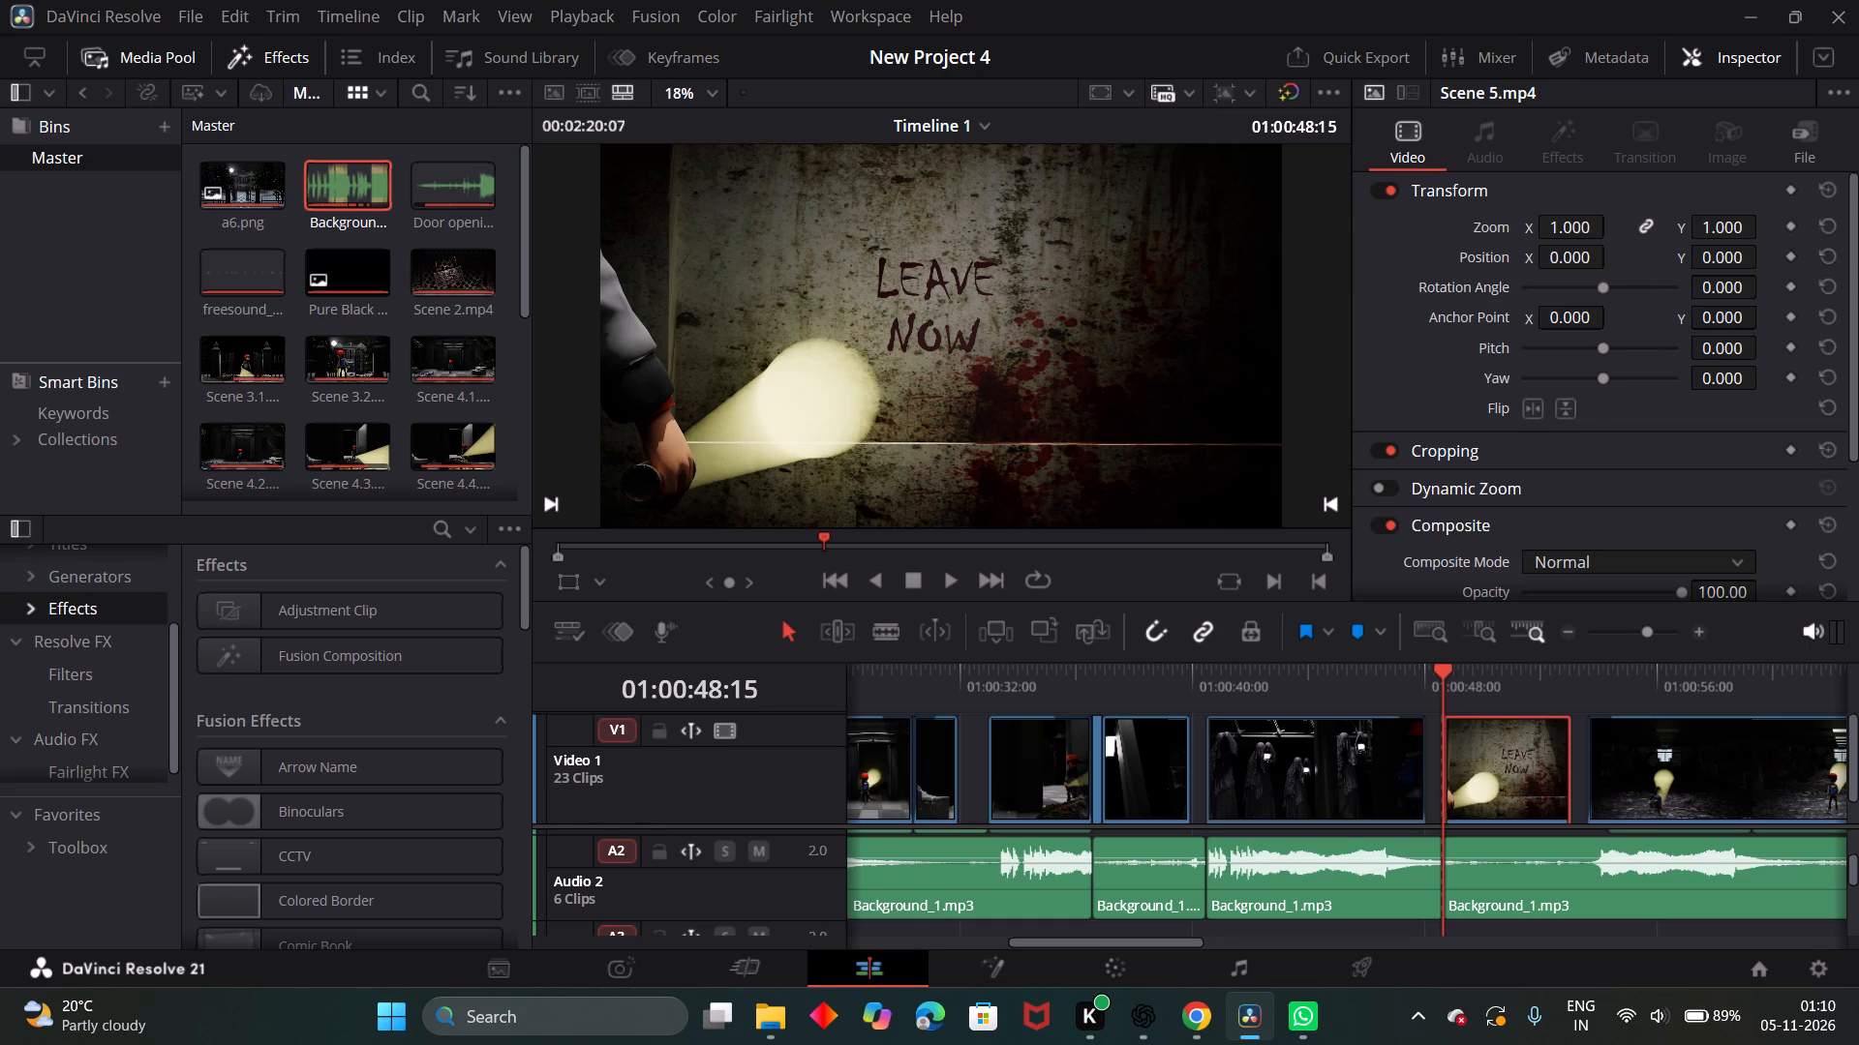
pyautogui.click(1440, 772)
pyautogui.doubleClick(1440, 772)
# Add a fade-in of about 01:03 to the music section starting under Scene 4.6.
pyautogui.moveTo(1210, 842); pyautogui.dragTo(1241, 847)
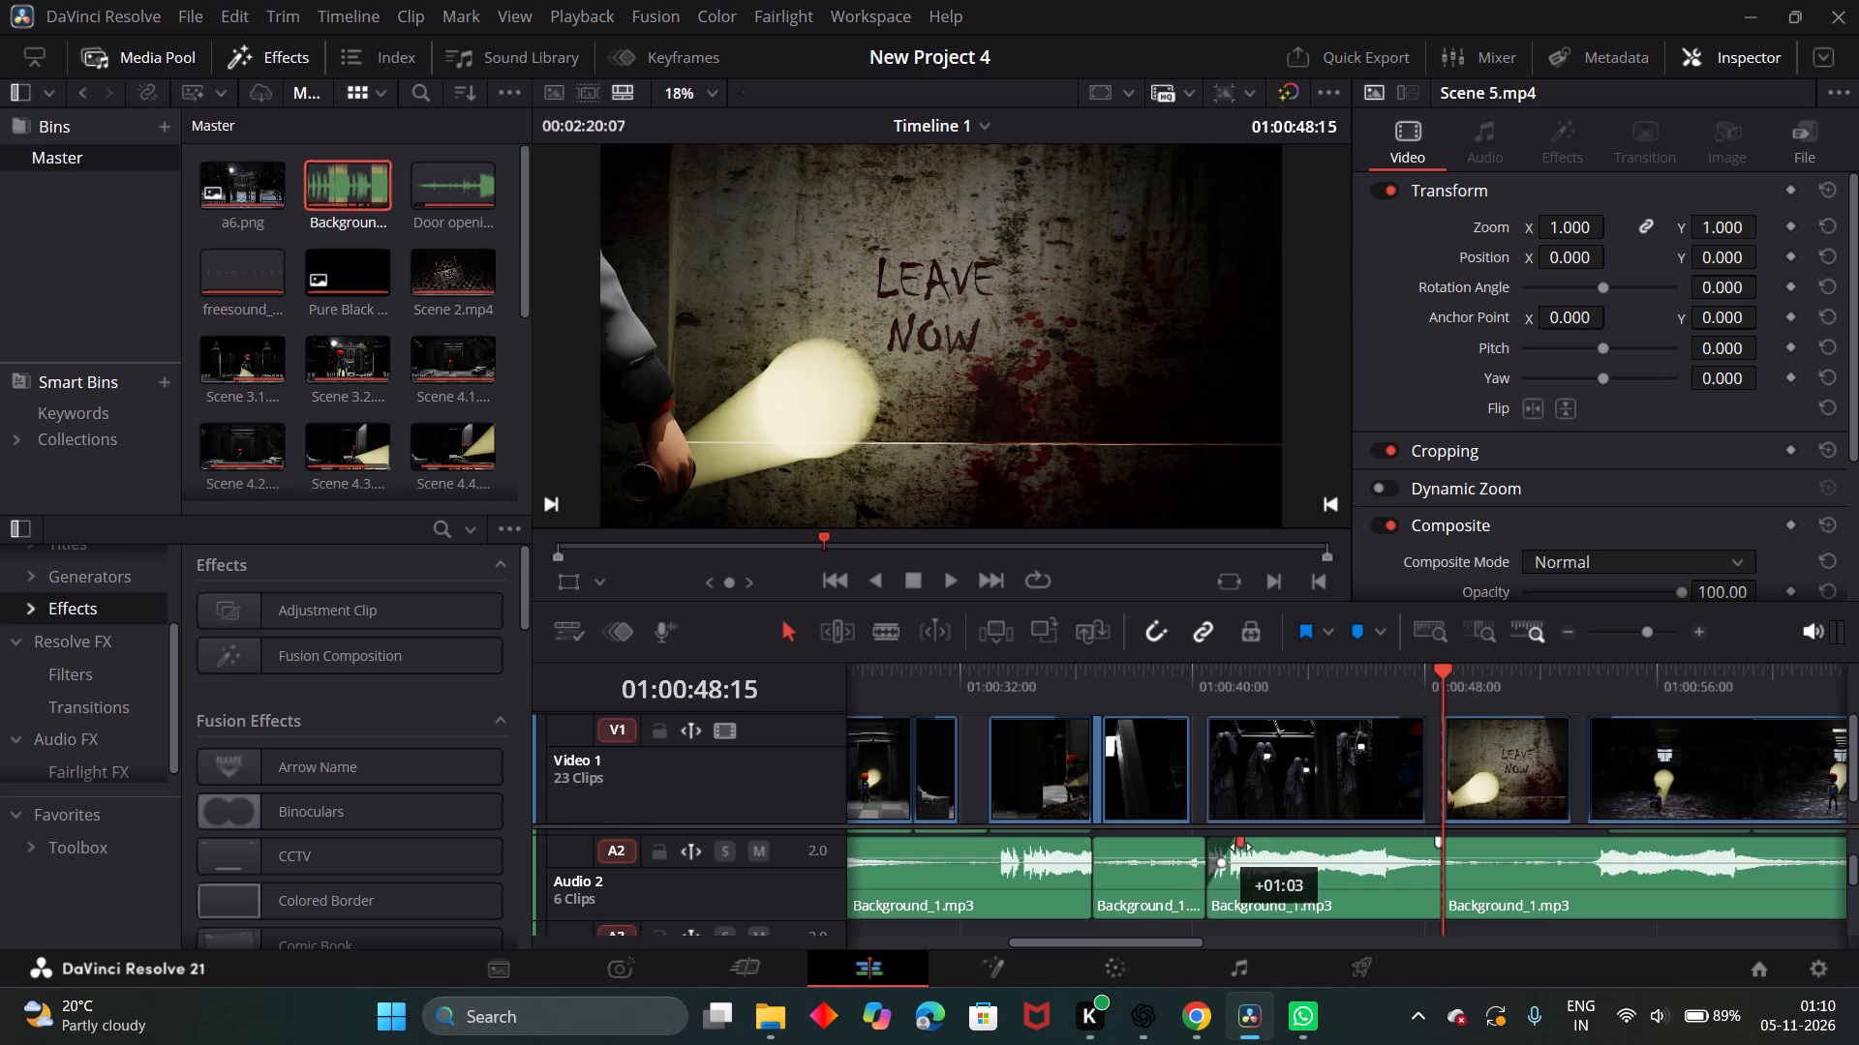
pyautogui.moveTo(1241, 847); pyautogui.dragTo(1244, 850)
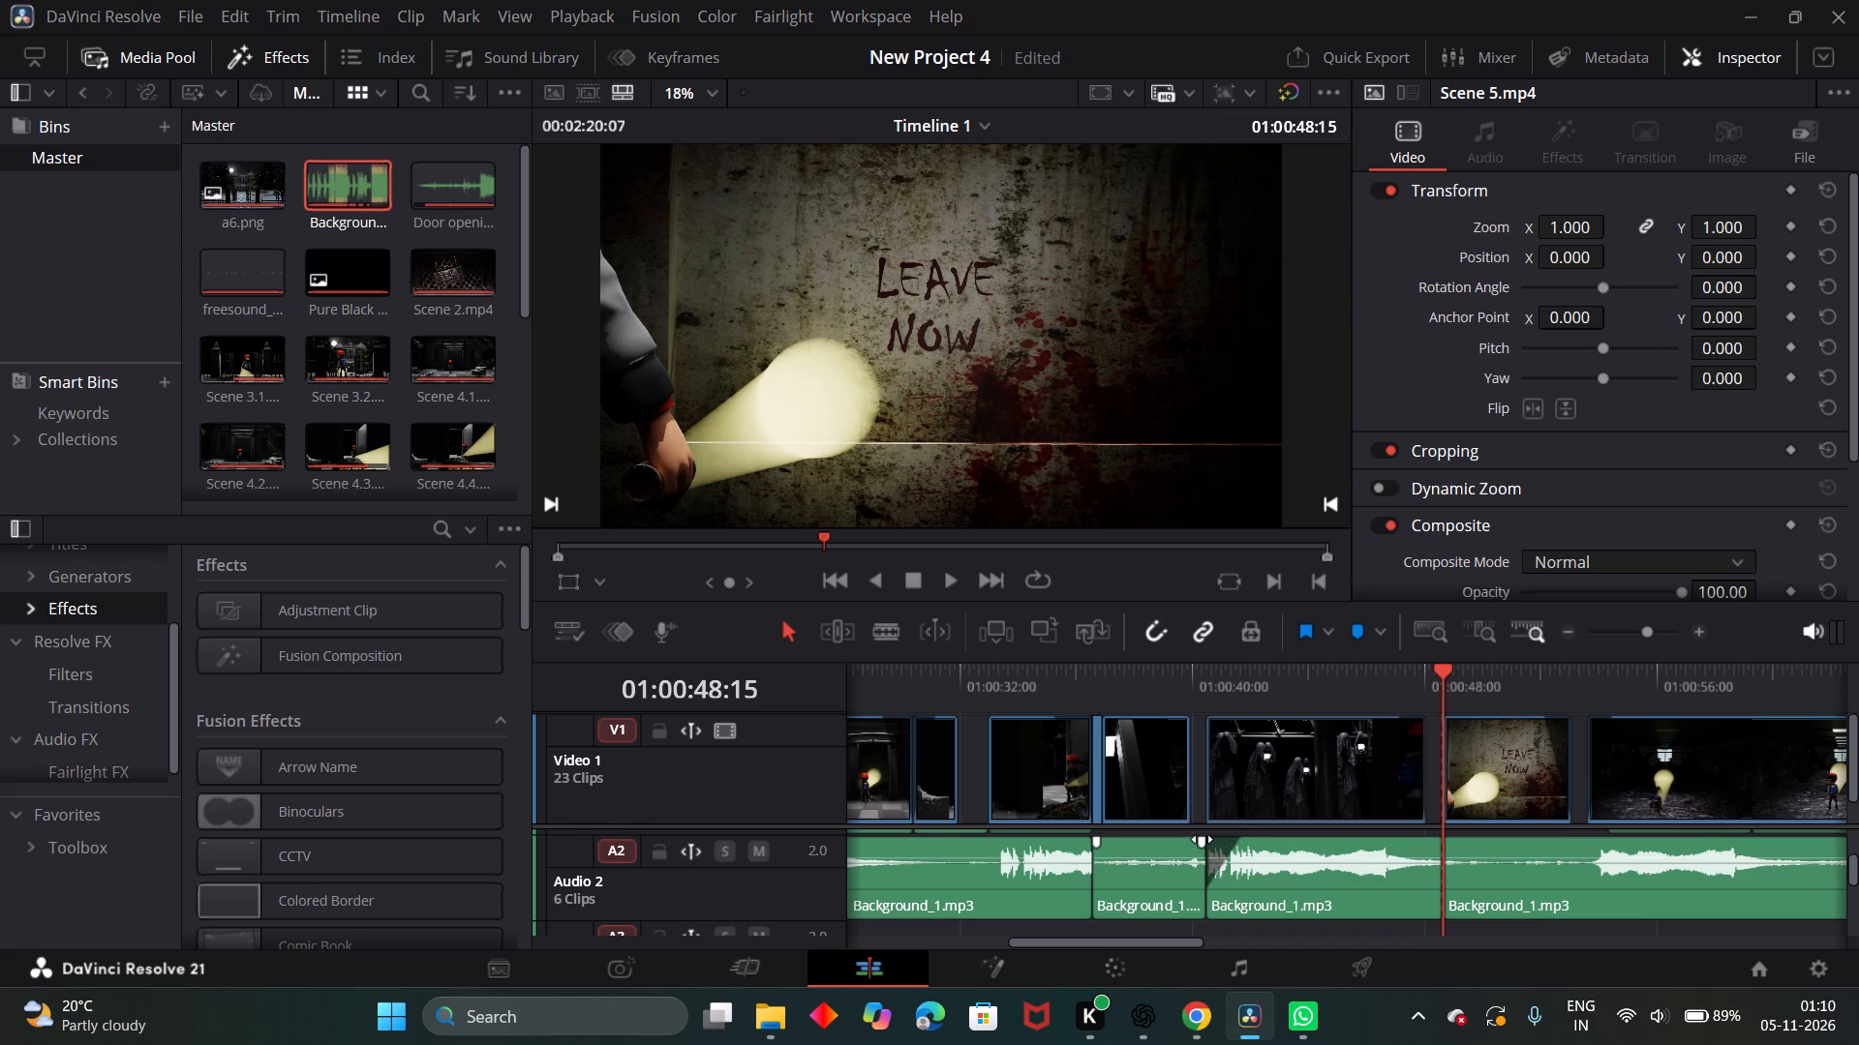
# Add a short fade-out and a fade-in of about 00:11 to the short quiet music piece on Audio 2.
pyautogui.moveTo(1203, 839); pyautogui.dragTo(1188, 844)
pyautogui.moveTo(1097, 841); pyautogui.dragTo(1110, 851)
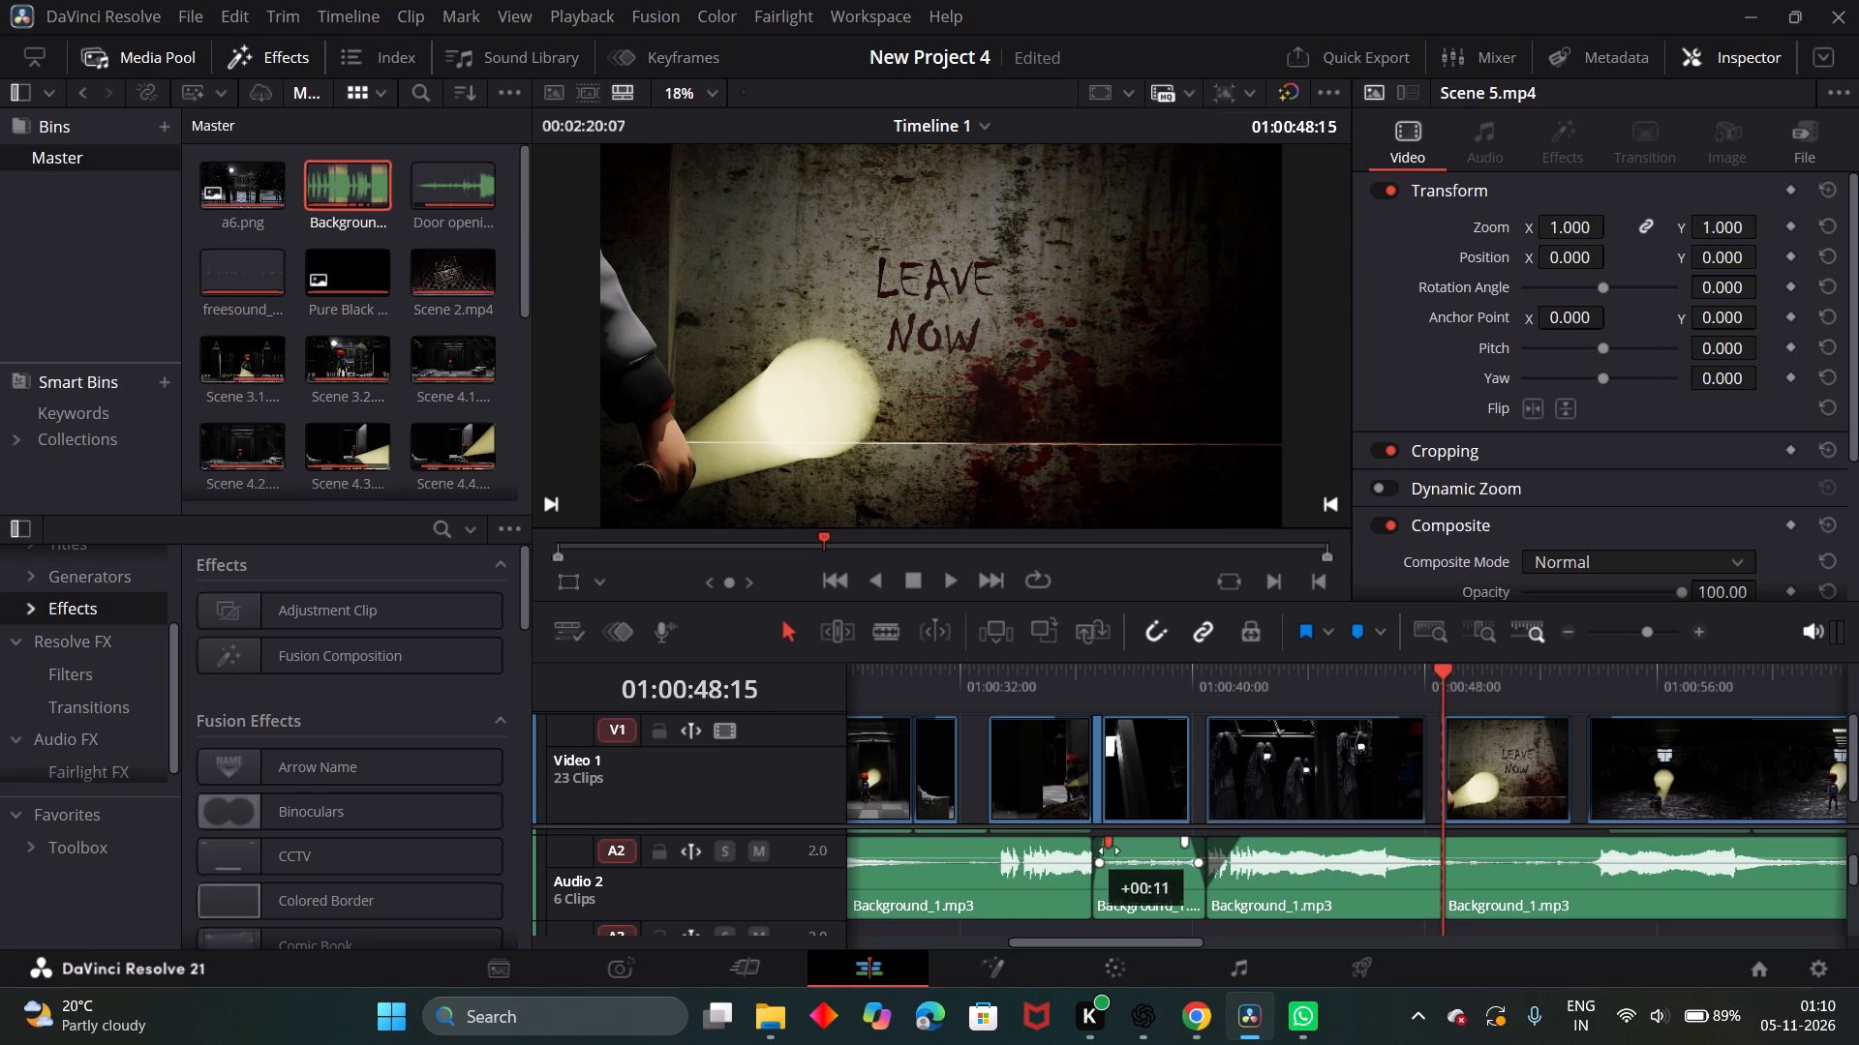
pyautogui.moveTo(1110, 851); pyautogui.dragTo(1111, 851)
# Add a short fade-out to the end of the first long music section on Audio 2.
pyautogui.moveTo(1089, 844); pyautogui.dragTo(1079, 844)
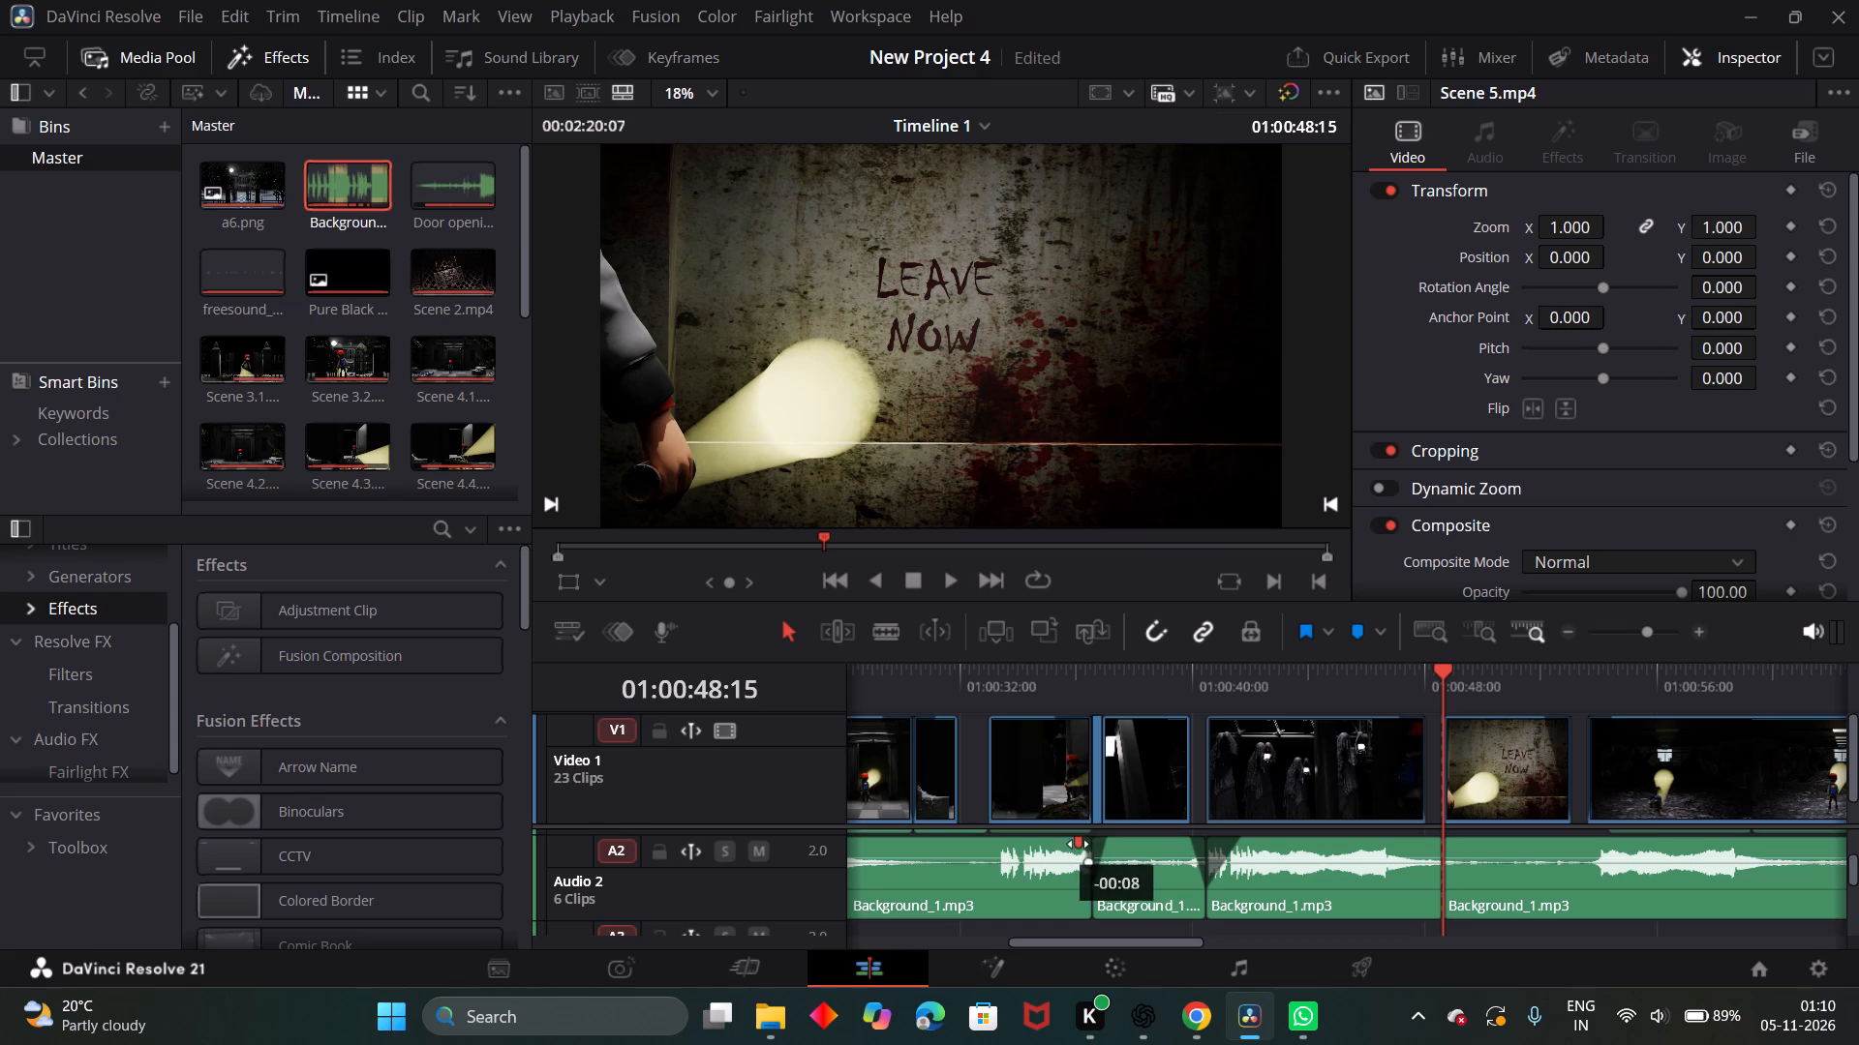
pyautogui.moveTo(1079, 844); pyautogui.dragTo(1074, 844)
# Add a fade-in of about 00:20 to the start of the first music section, right after the title clips.
pyautogui.hscroll(1, 1040, 856)
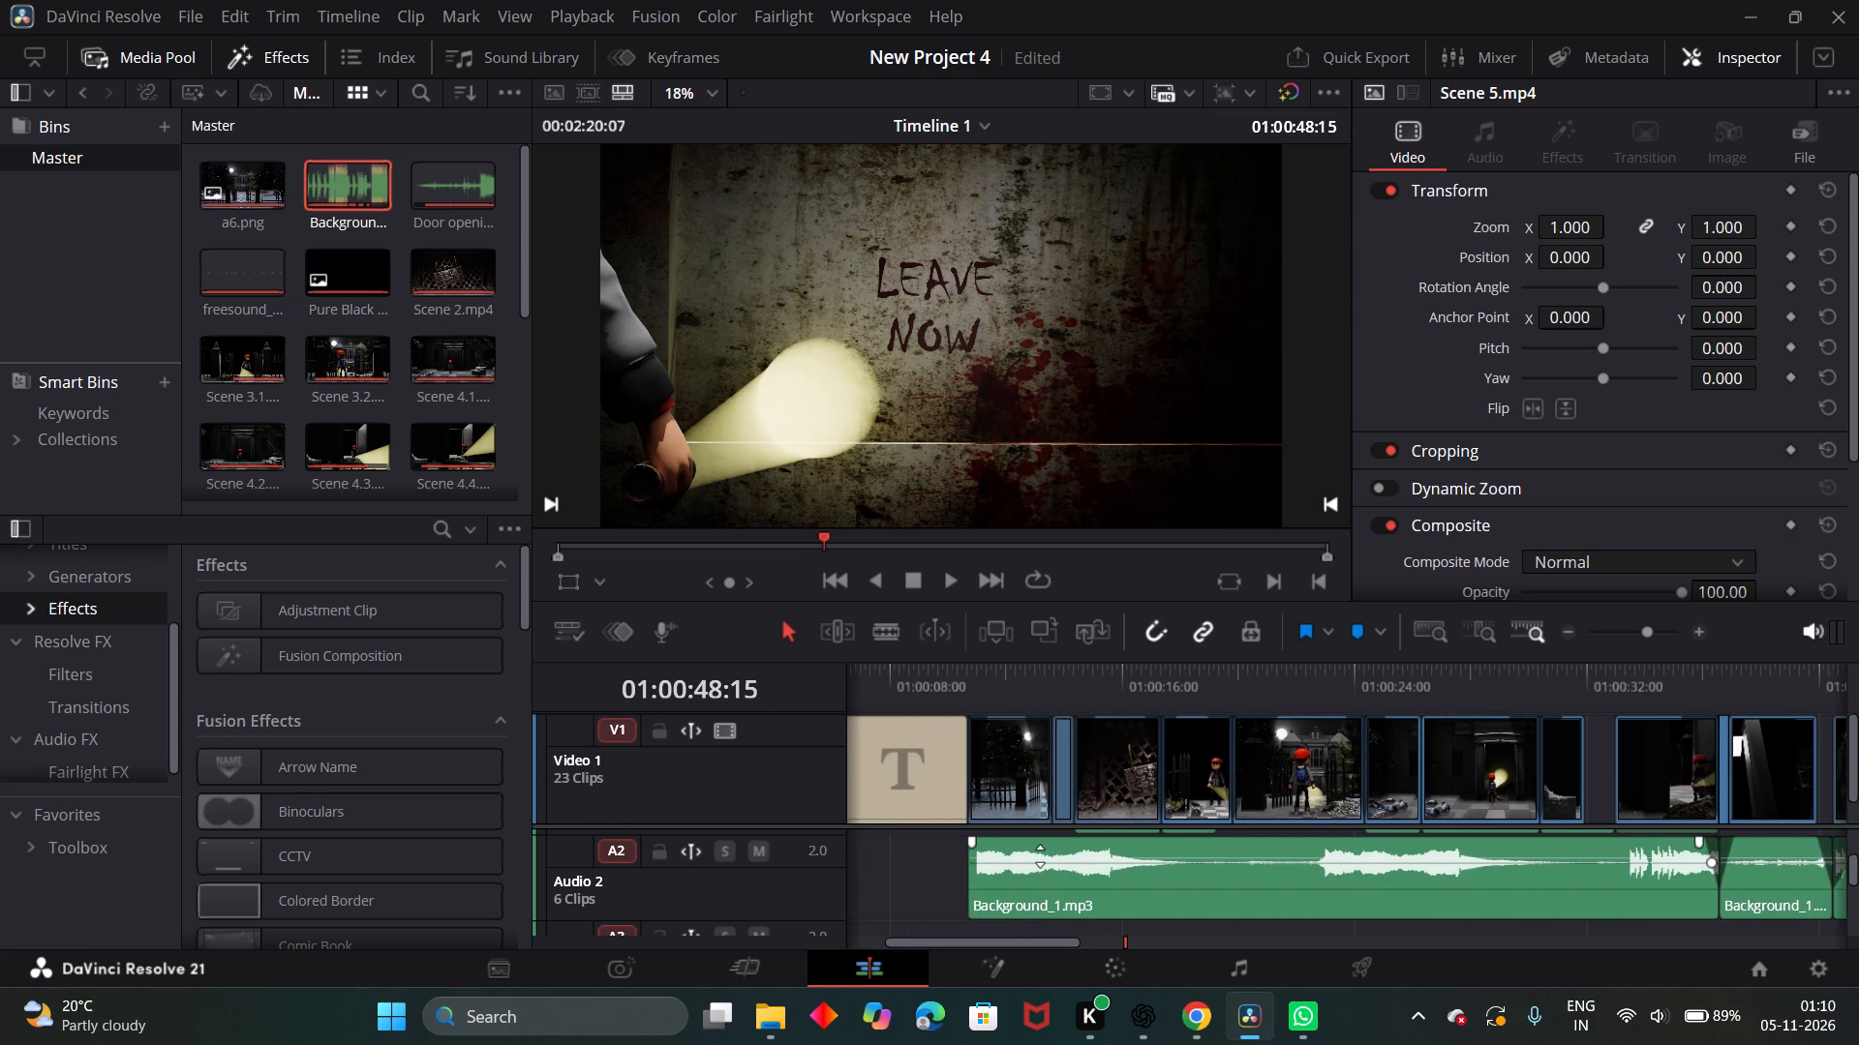
pyautogui.moveTo(992, 843); pyautogui.dragTo(1017, 853)
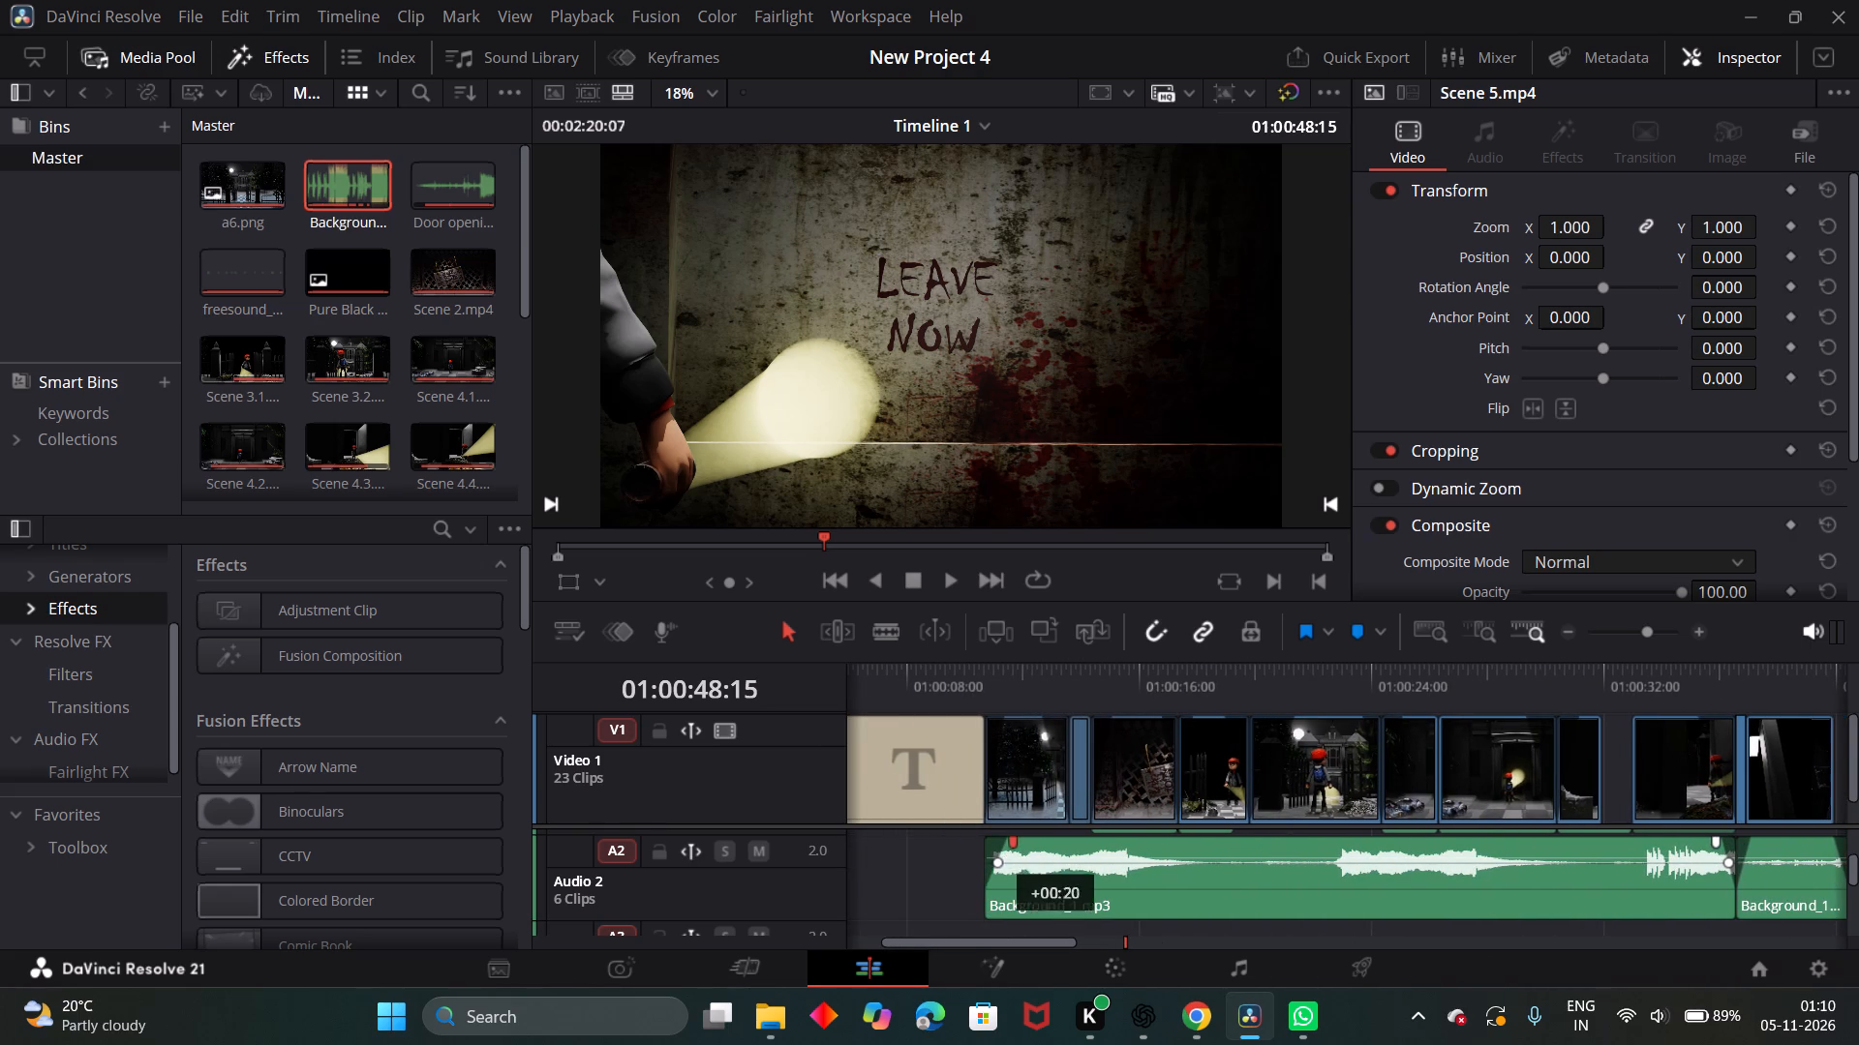
# Audition the timeline from the opening title at 01:00:02:22 through to the start of Scene 5.mp4.
pyautogui.hscroll(-1, 1406, 773)
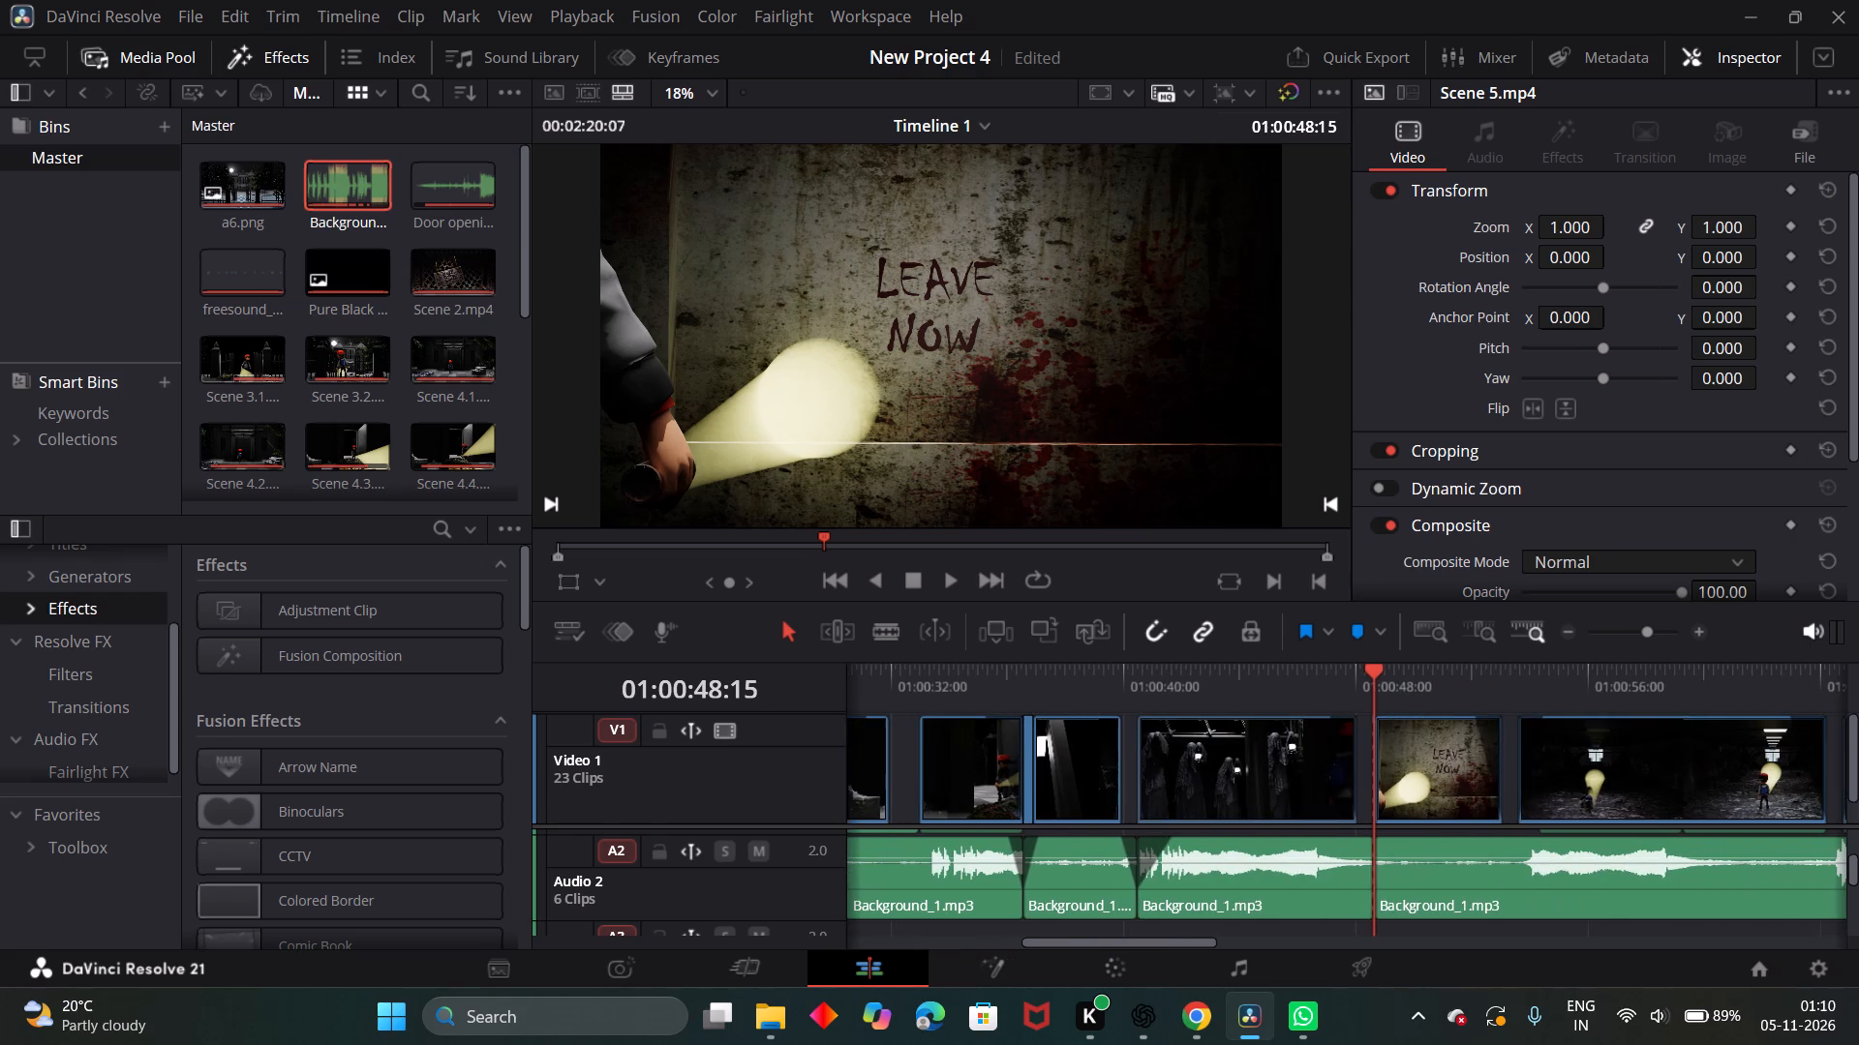
pyautogui.moveTo(1371, 670); pyautogui.dragTo(946, 690)
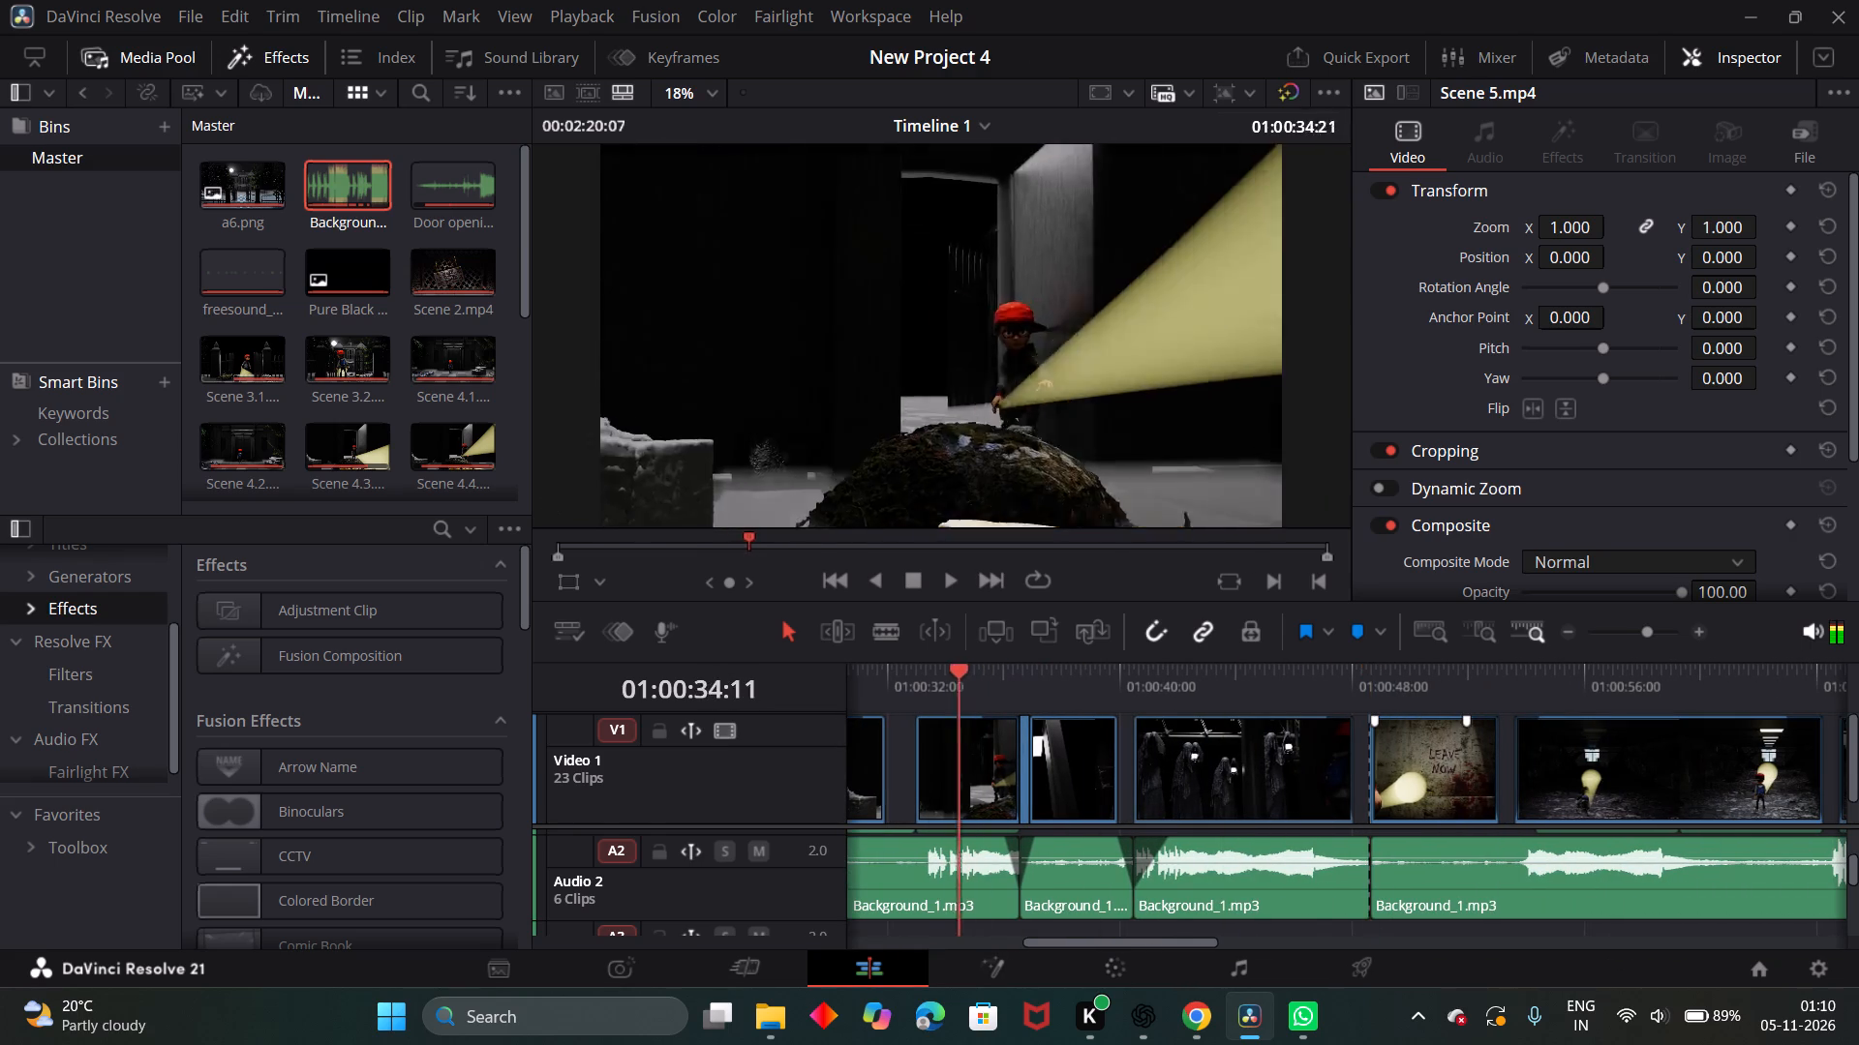
pyautogui.moveTo(946, 690); pyautogui.dragTo(932, 693)
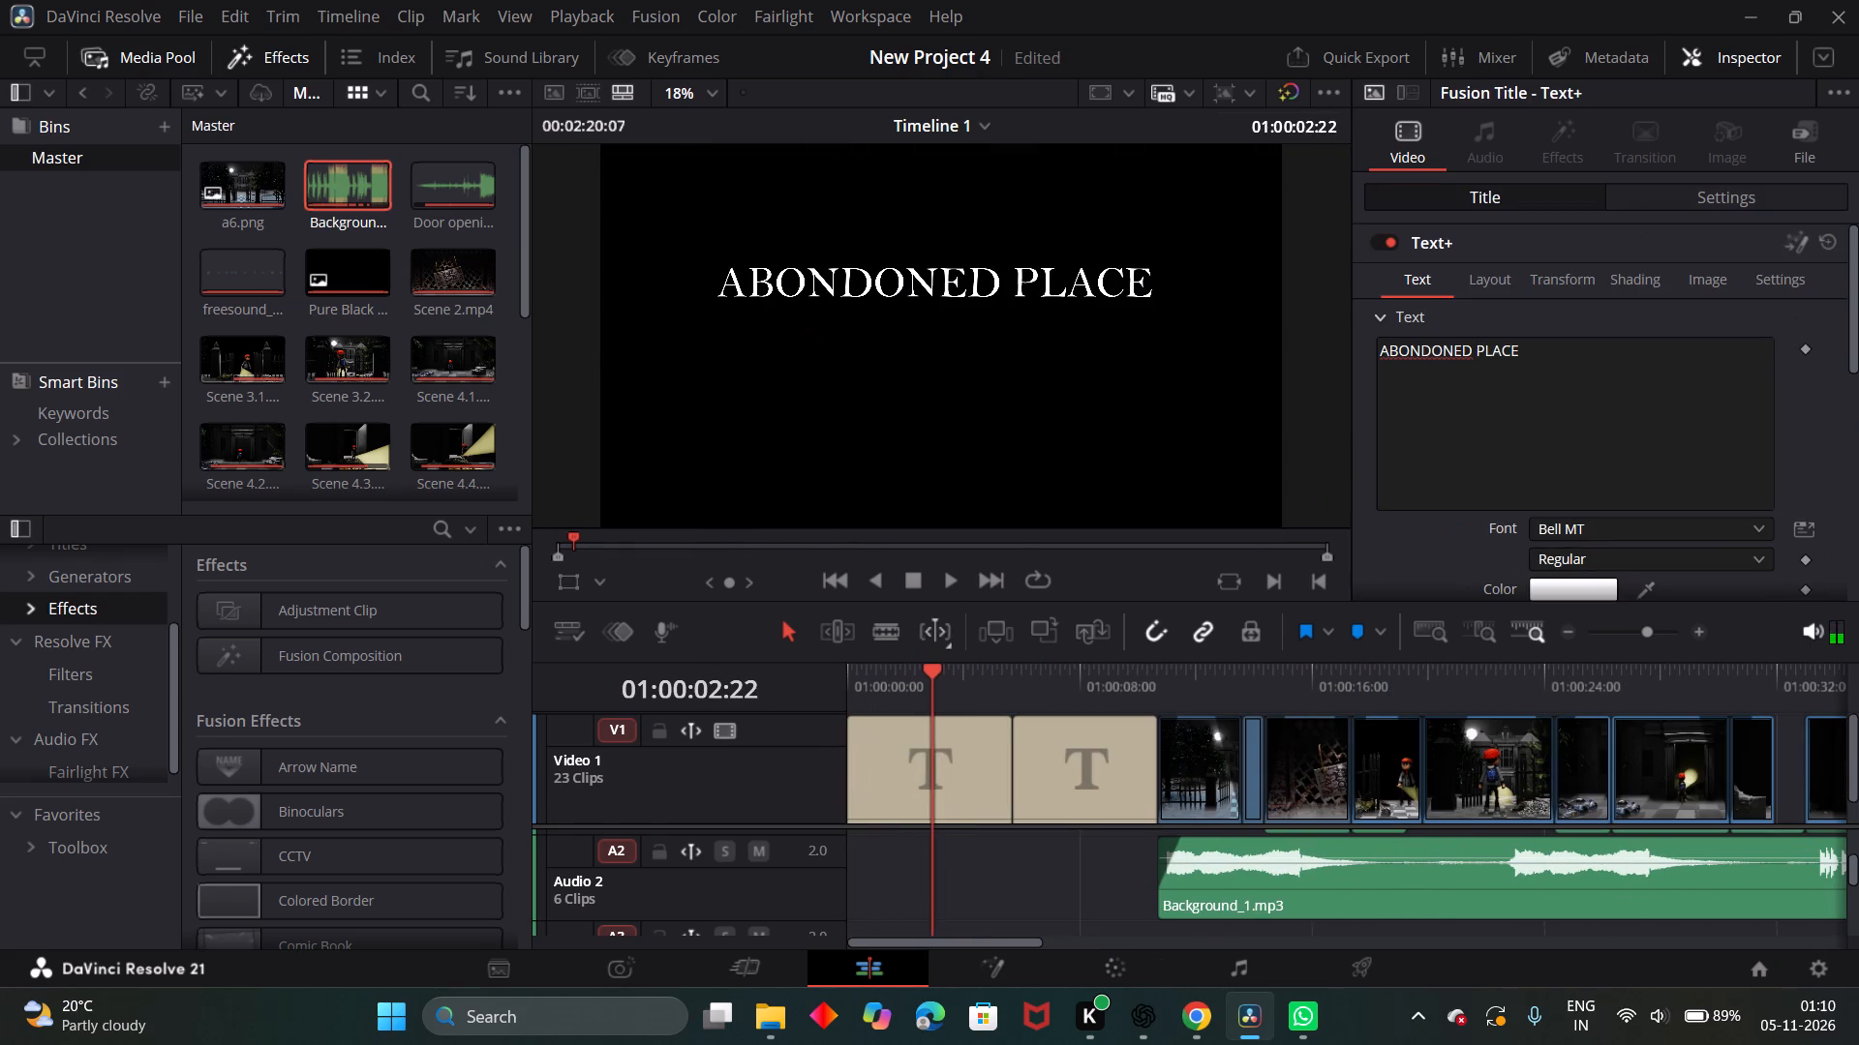
pyautogui.click(944, 592)
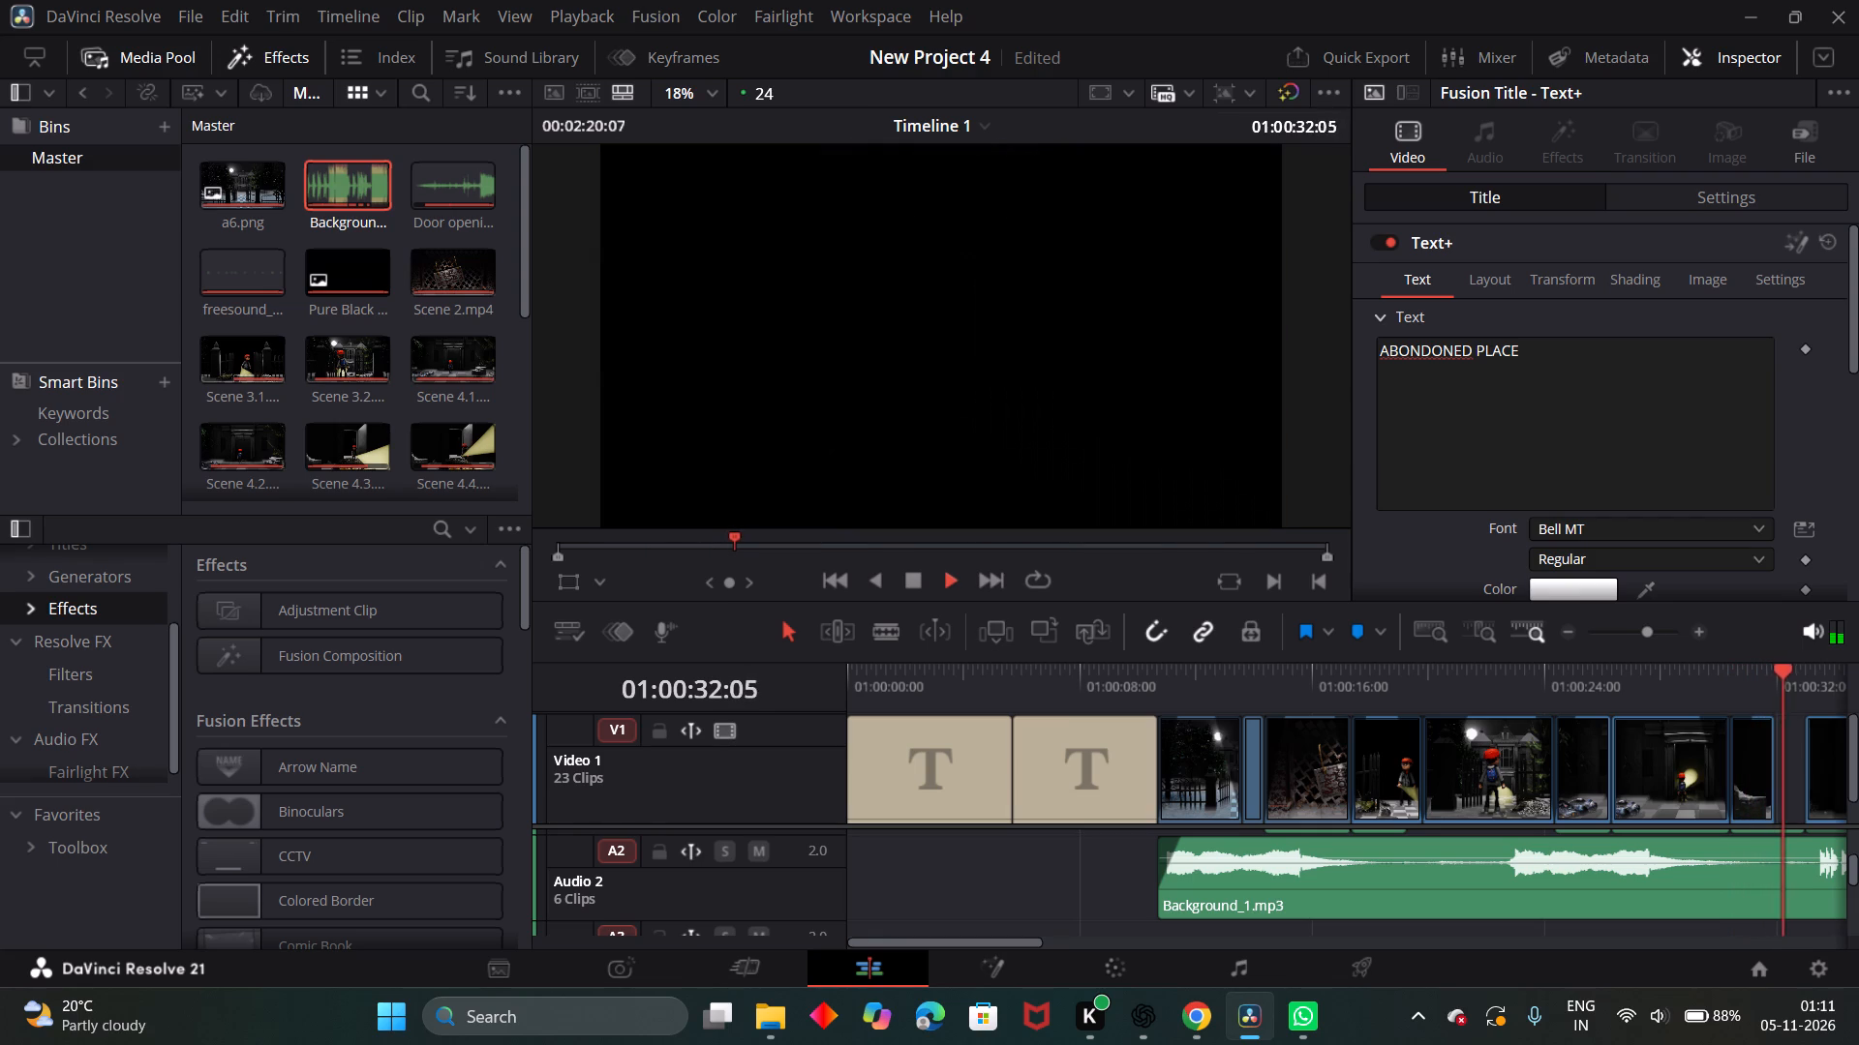
pyautogui.hscroll(-1, 1530, 884)
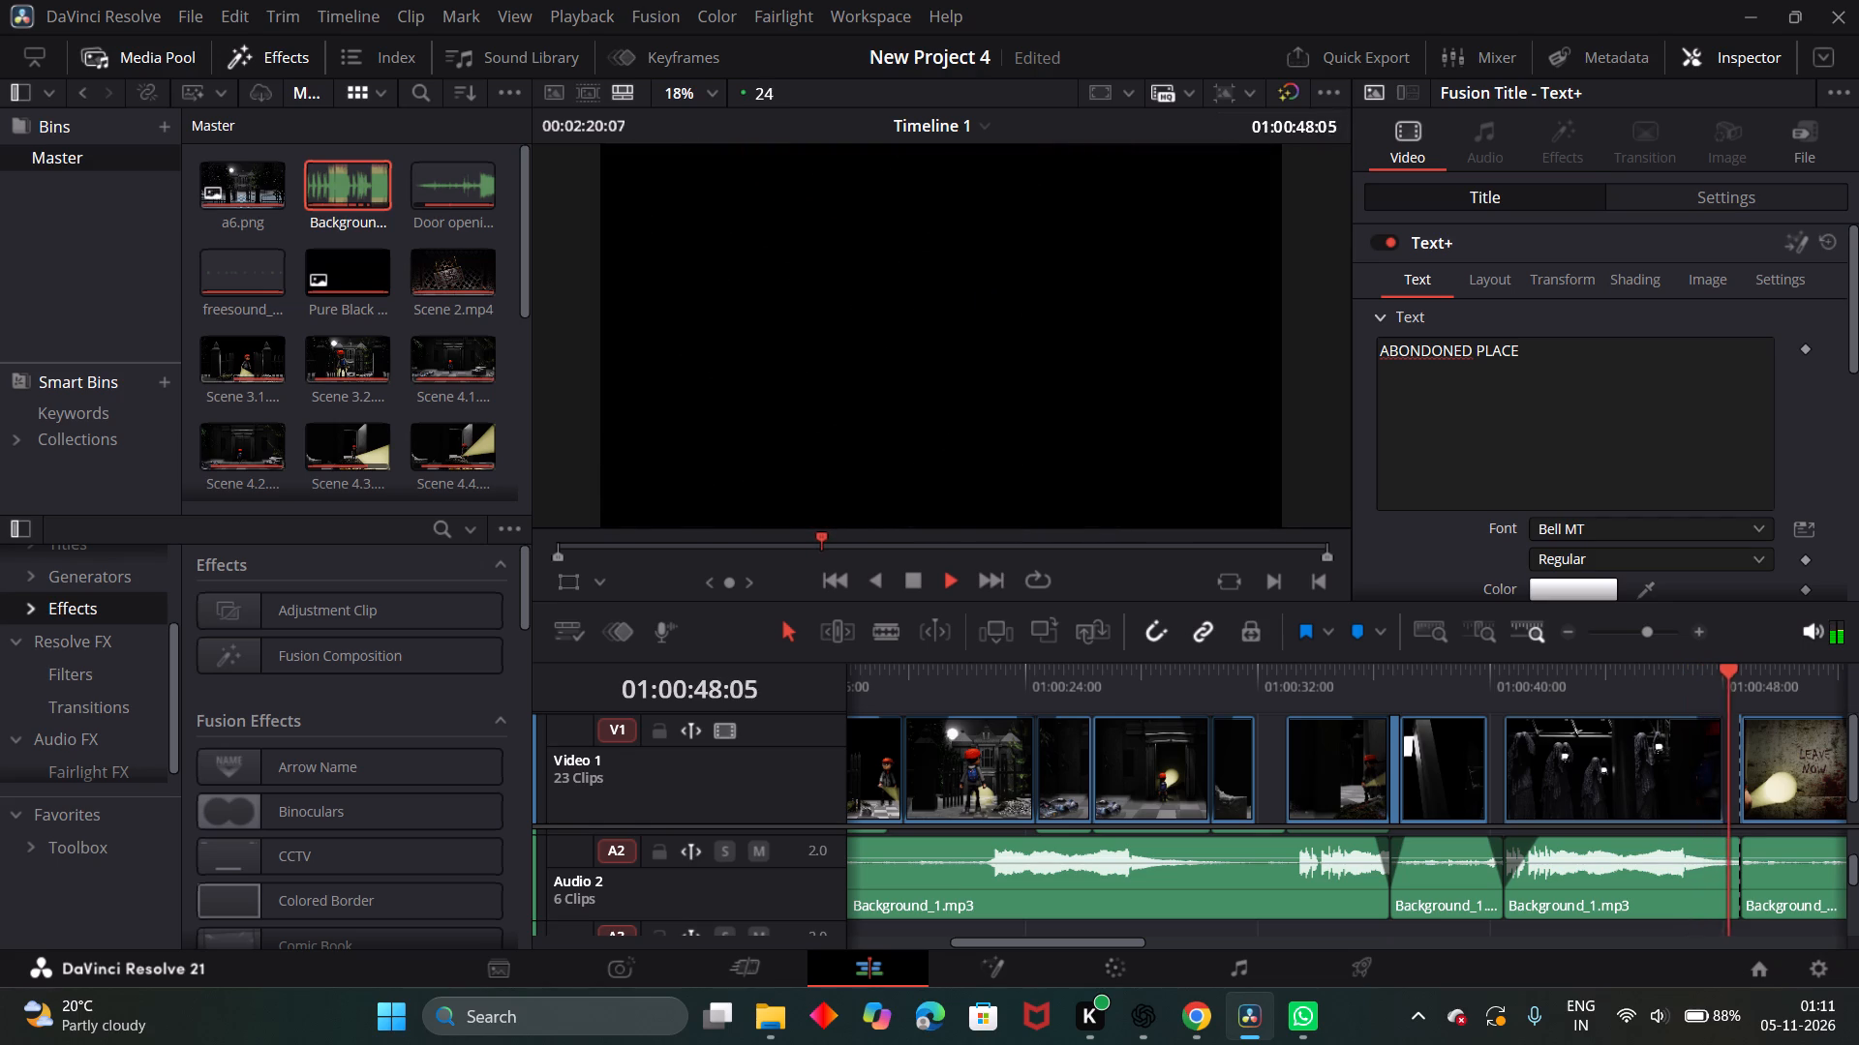
pyautogui.click(917, 581)
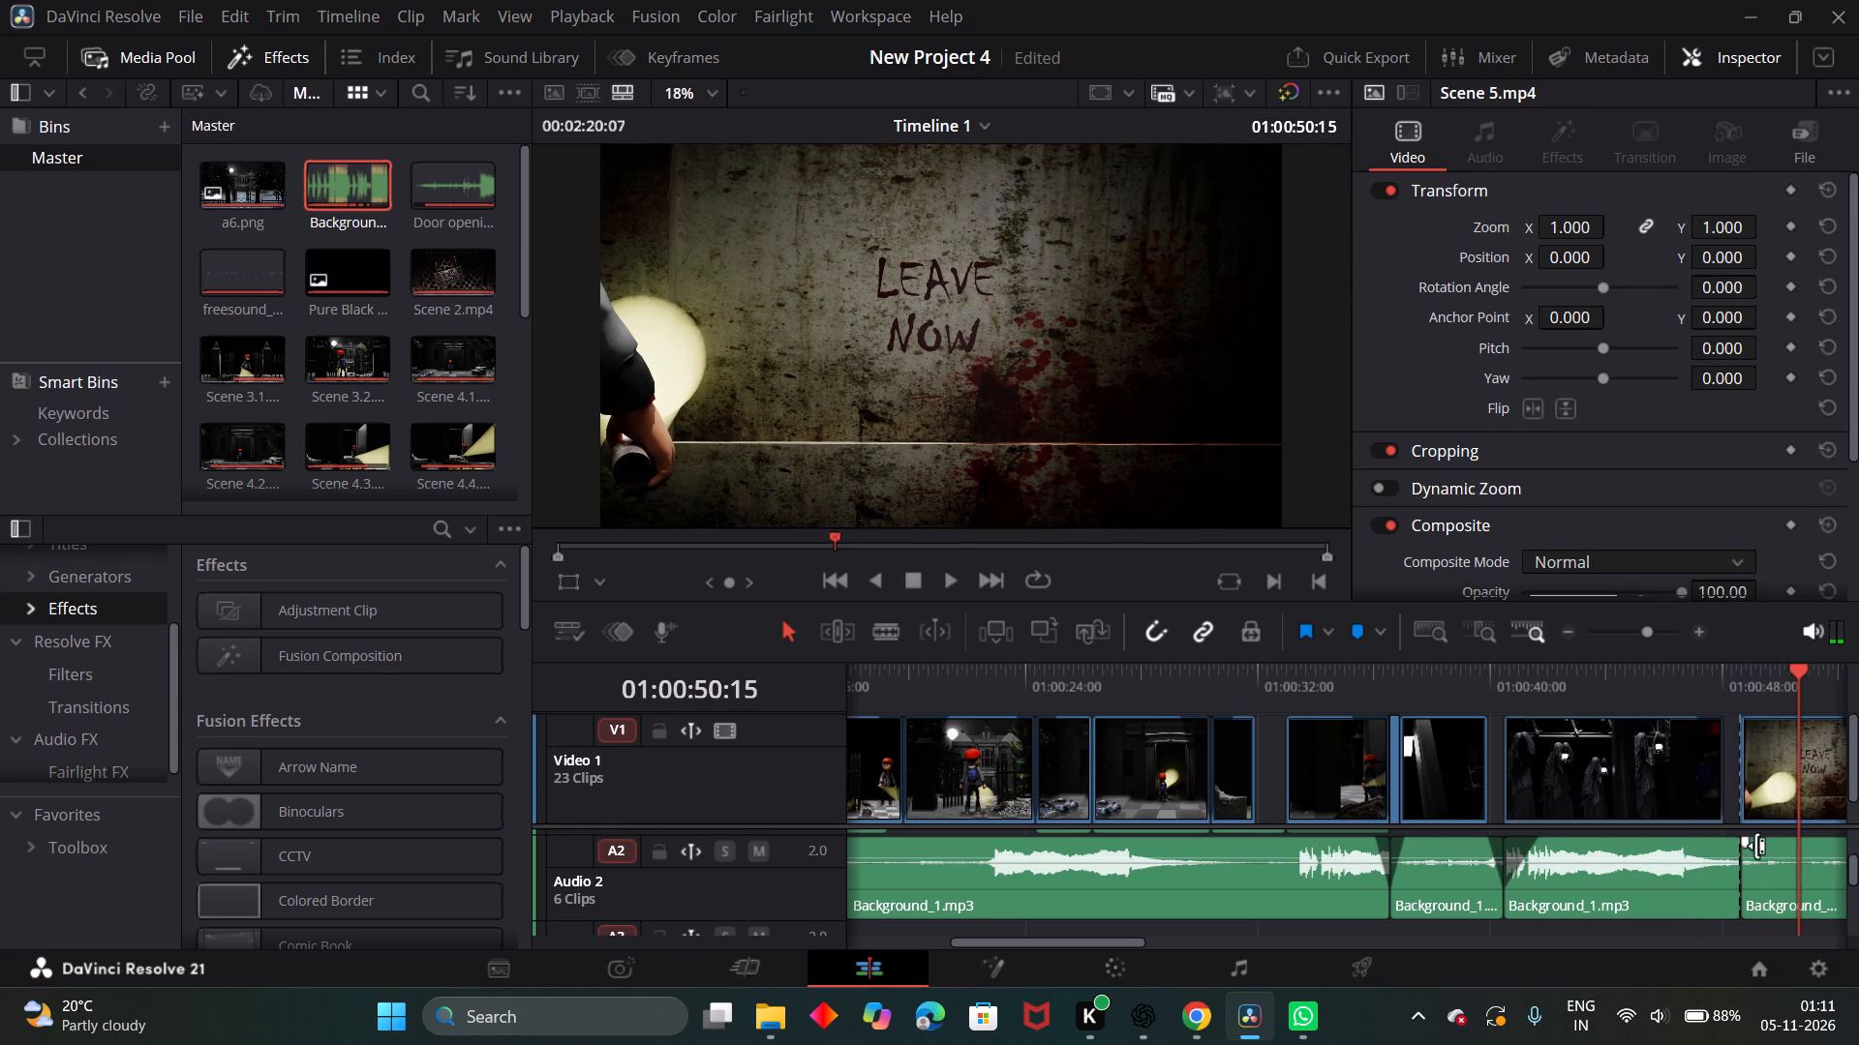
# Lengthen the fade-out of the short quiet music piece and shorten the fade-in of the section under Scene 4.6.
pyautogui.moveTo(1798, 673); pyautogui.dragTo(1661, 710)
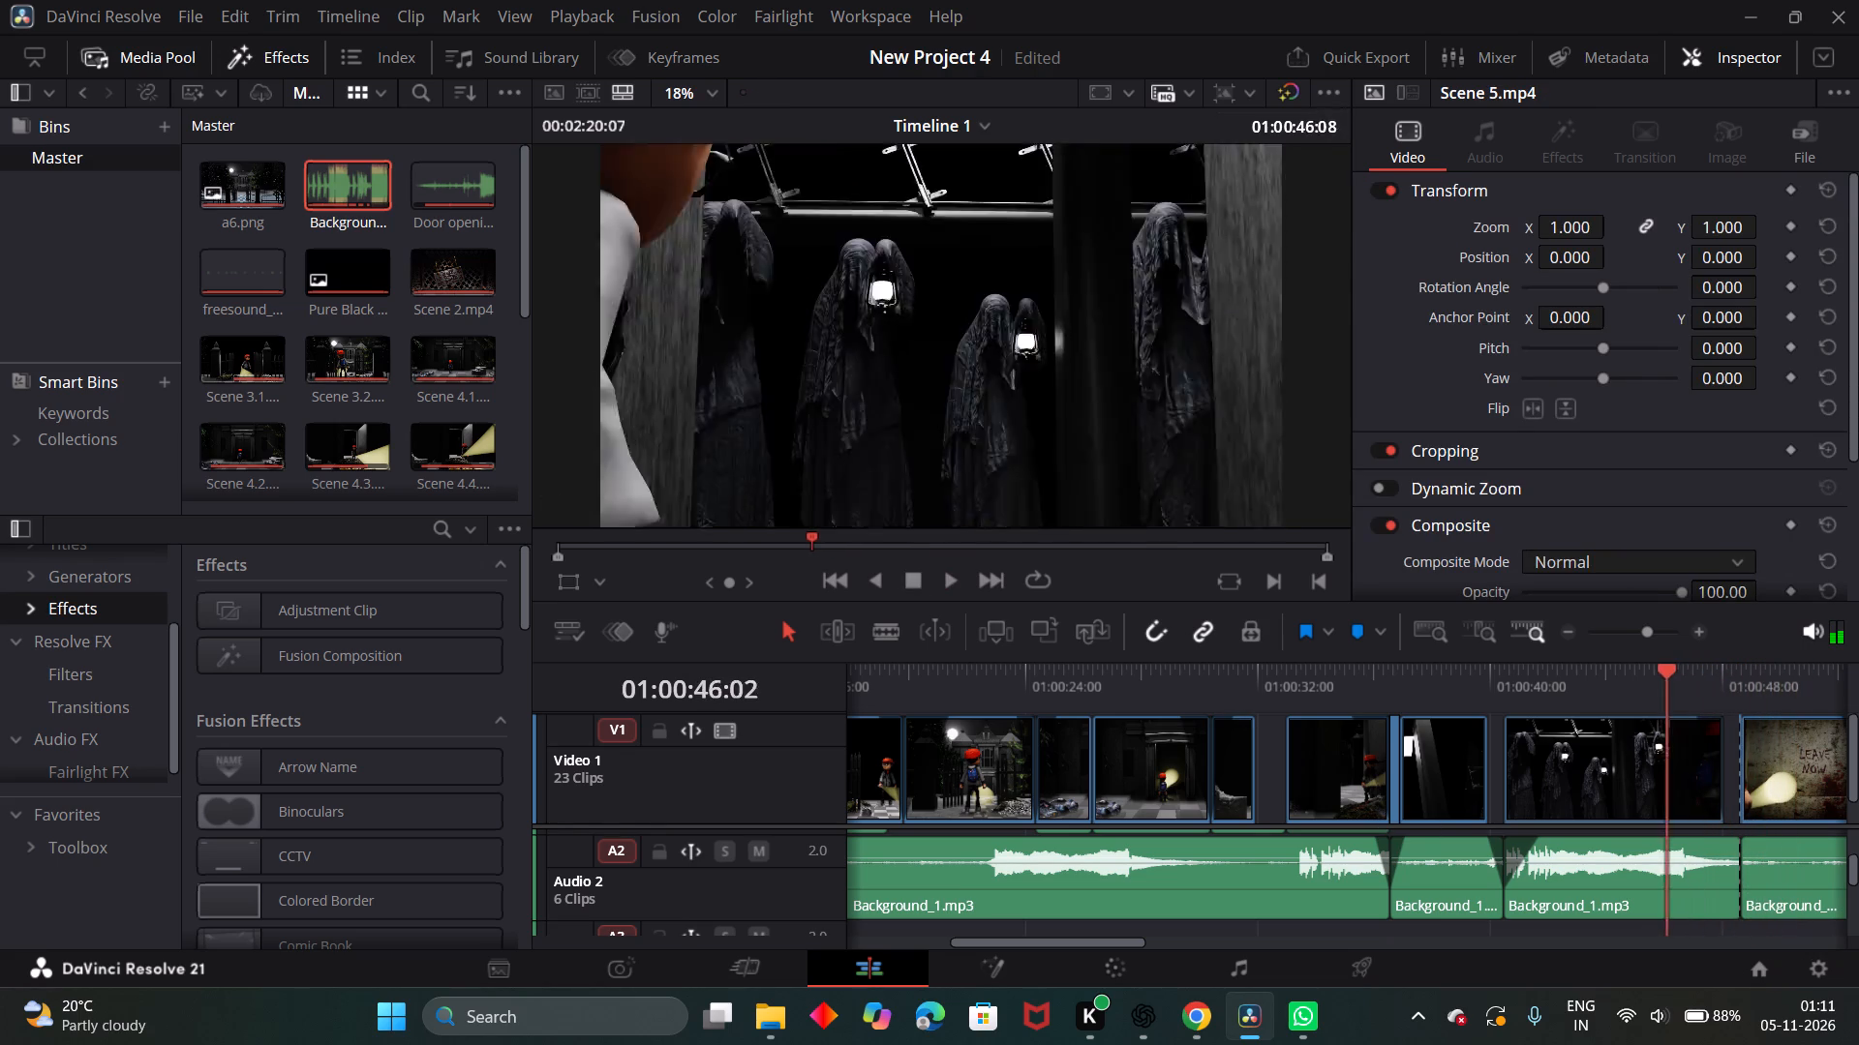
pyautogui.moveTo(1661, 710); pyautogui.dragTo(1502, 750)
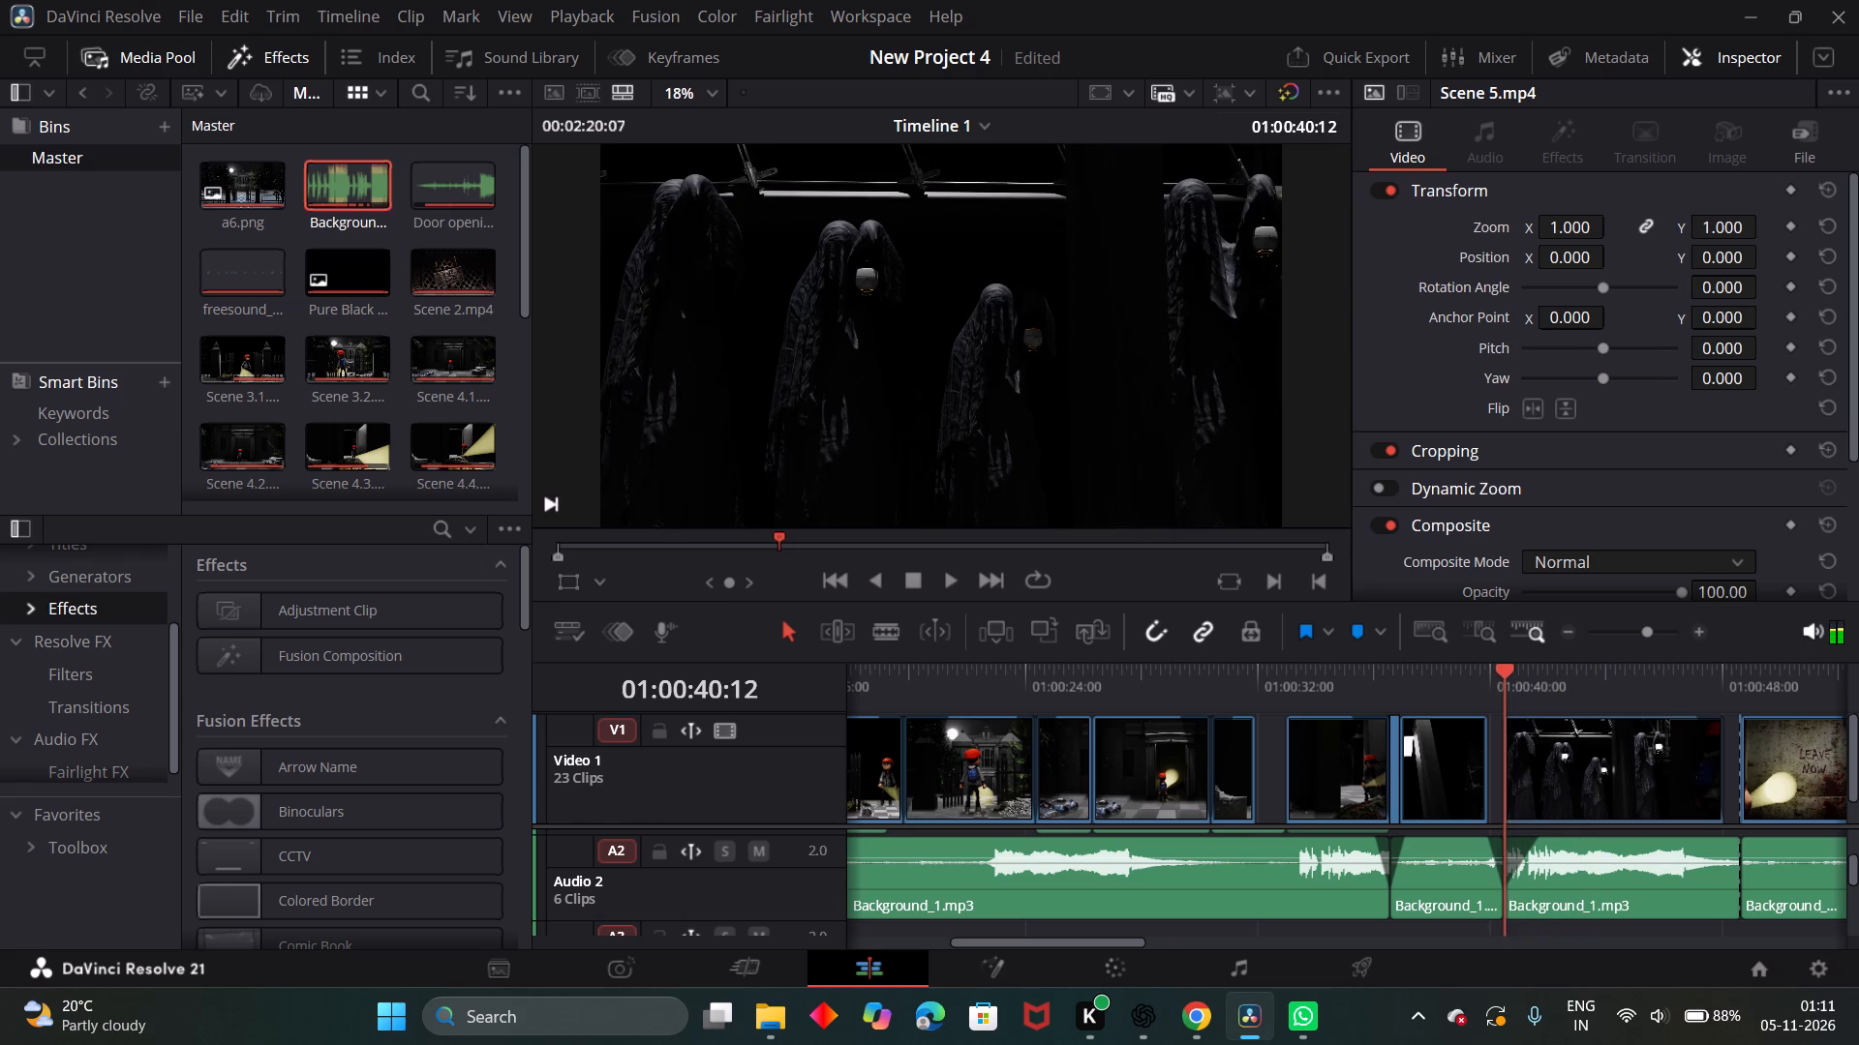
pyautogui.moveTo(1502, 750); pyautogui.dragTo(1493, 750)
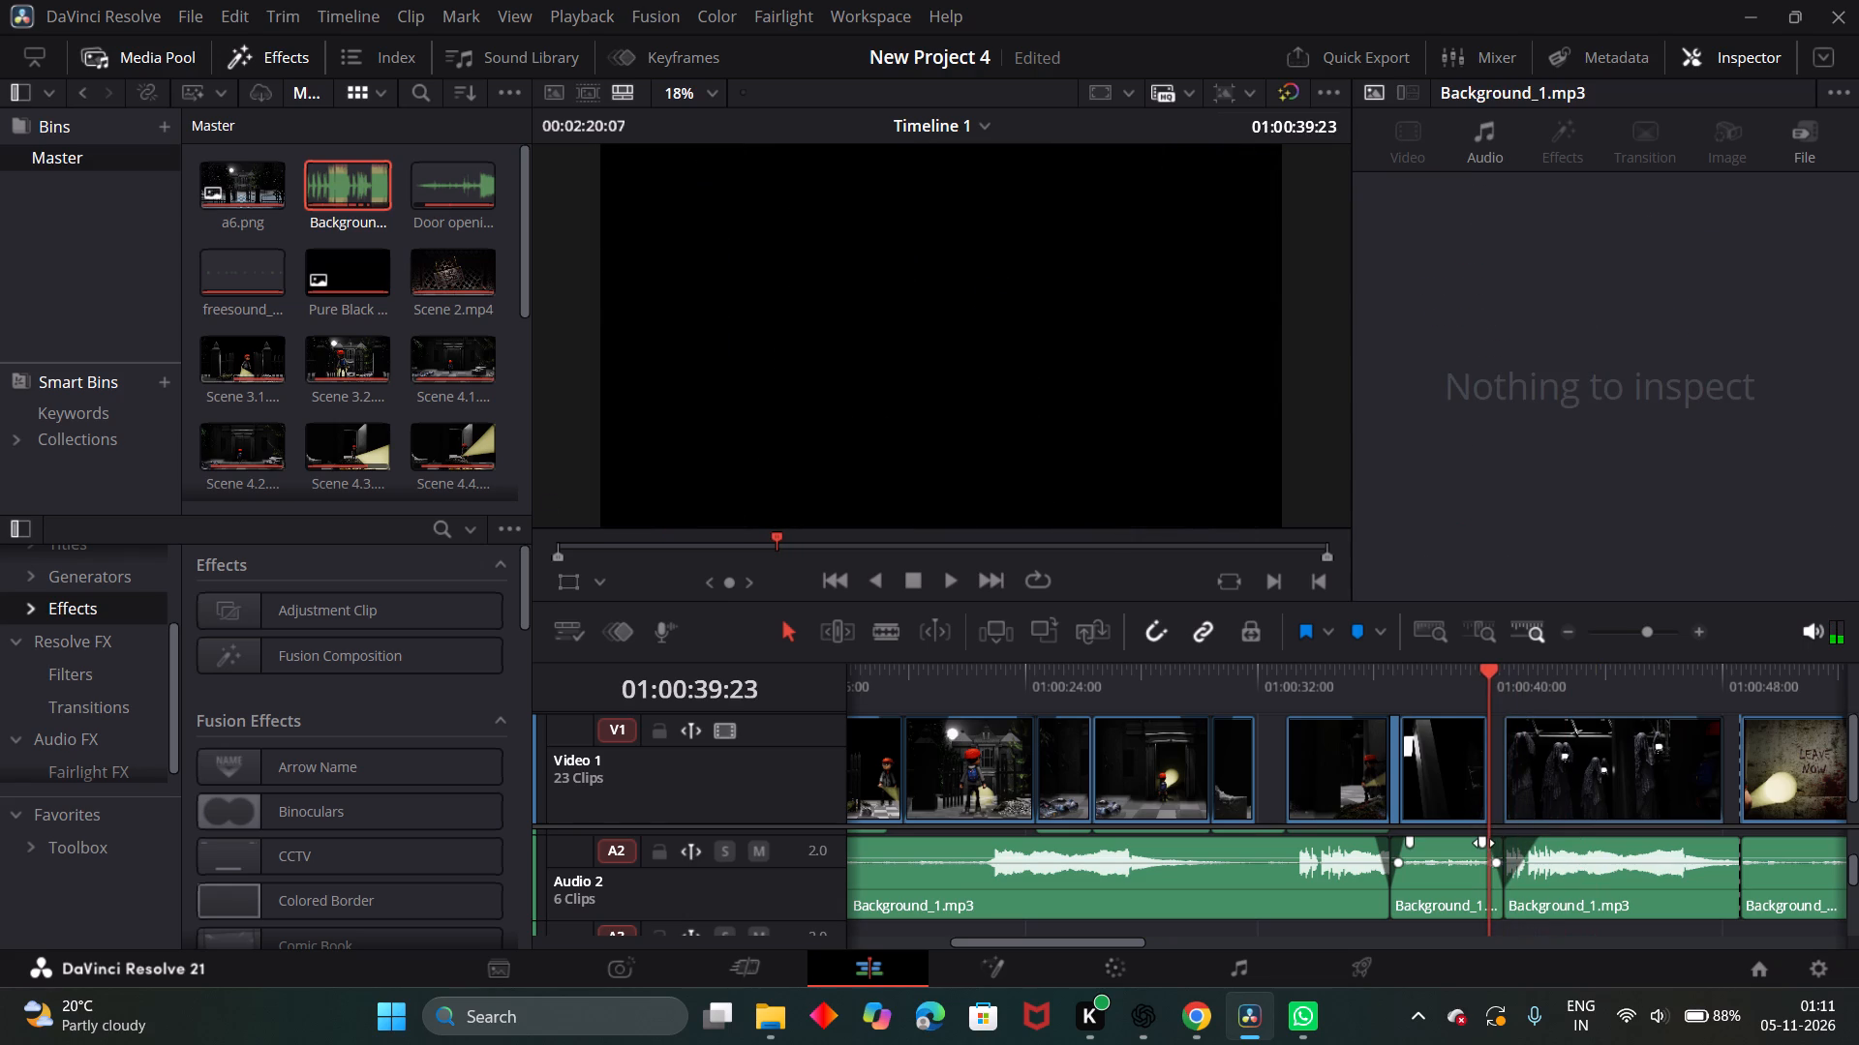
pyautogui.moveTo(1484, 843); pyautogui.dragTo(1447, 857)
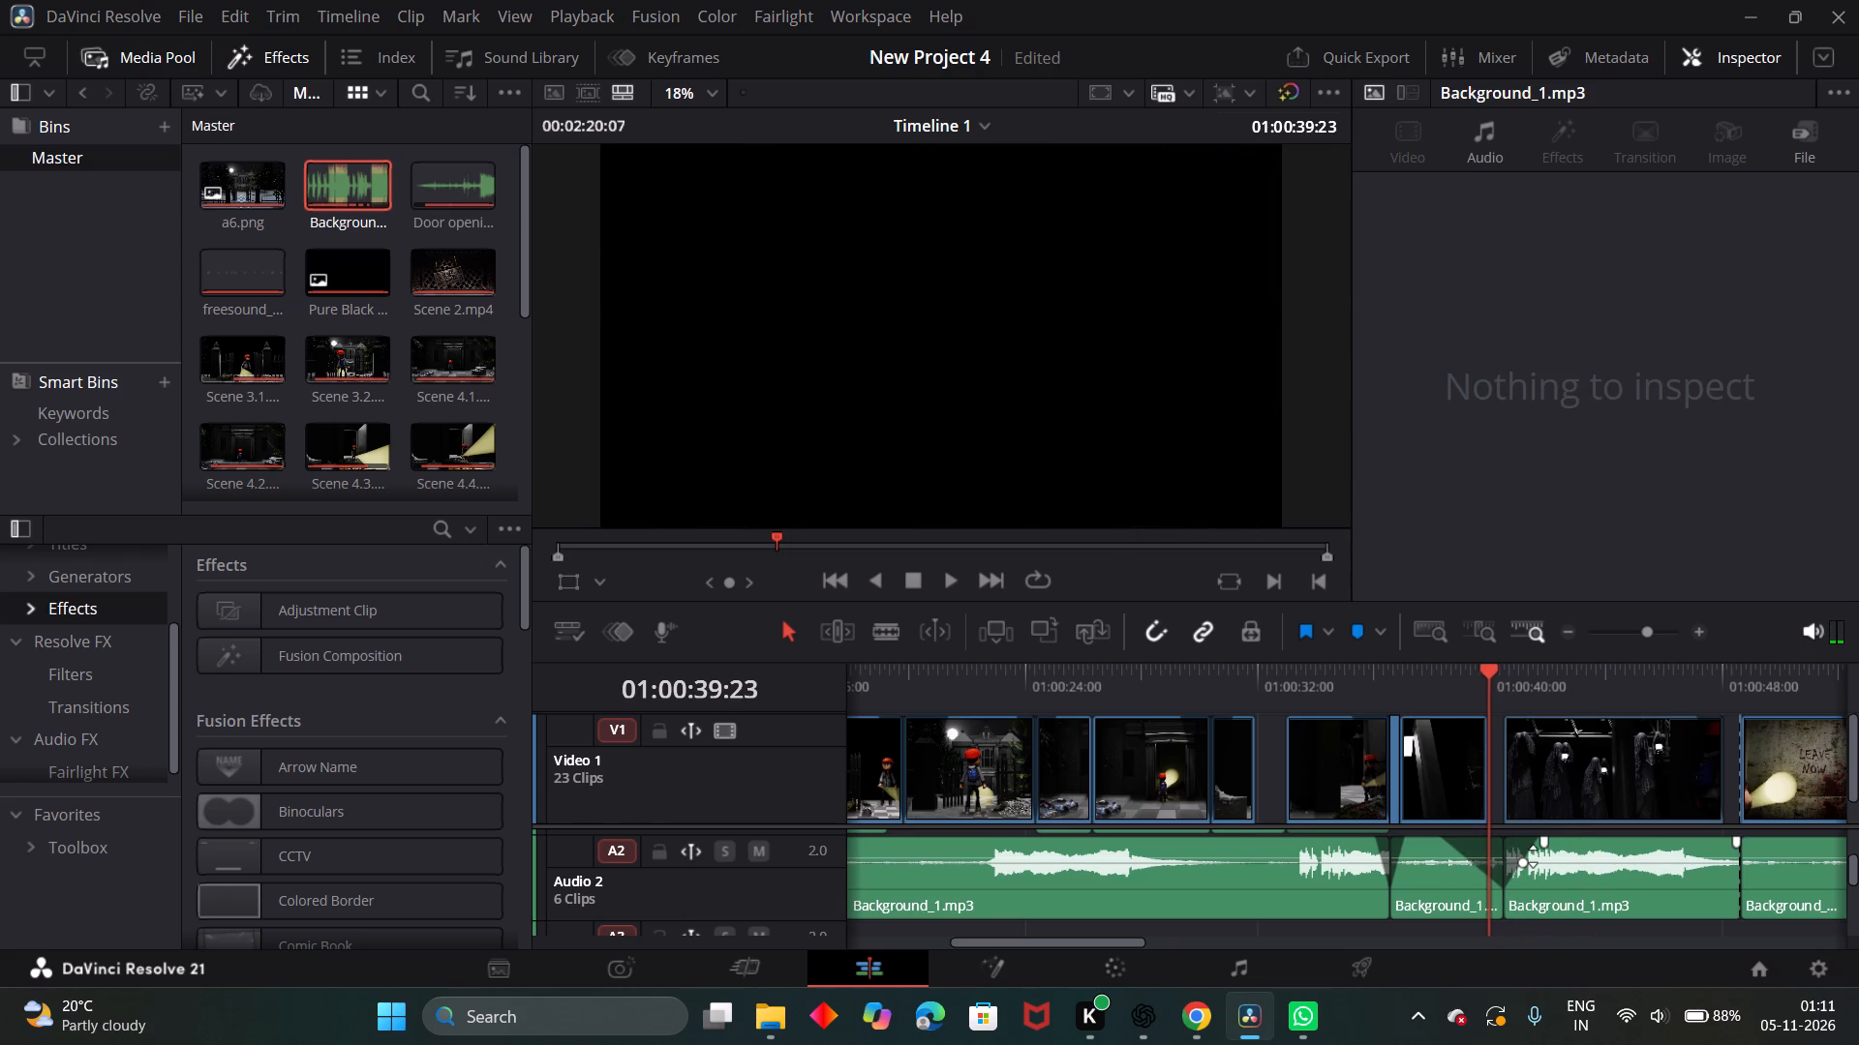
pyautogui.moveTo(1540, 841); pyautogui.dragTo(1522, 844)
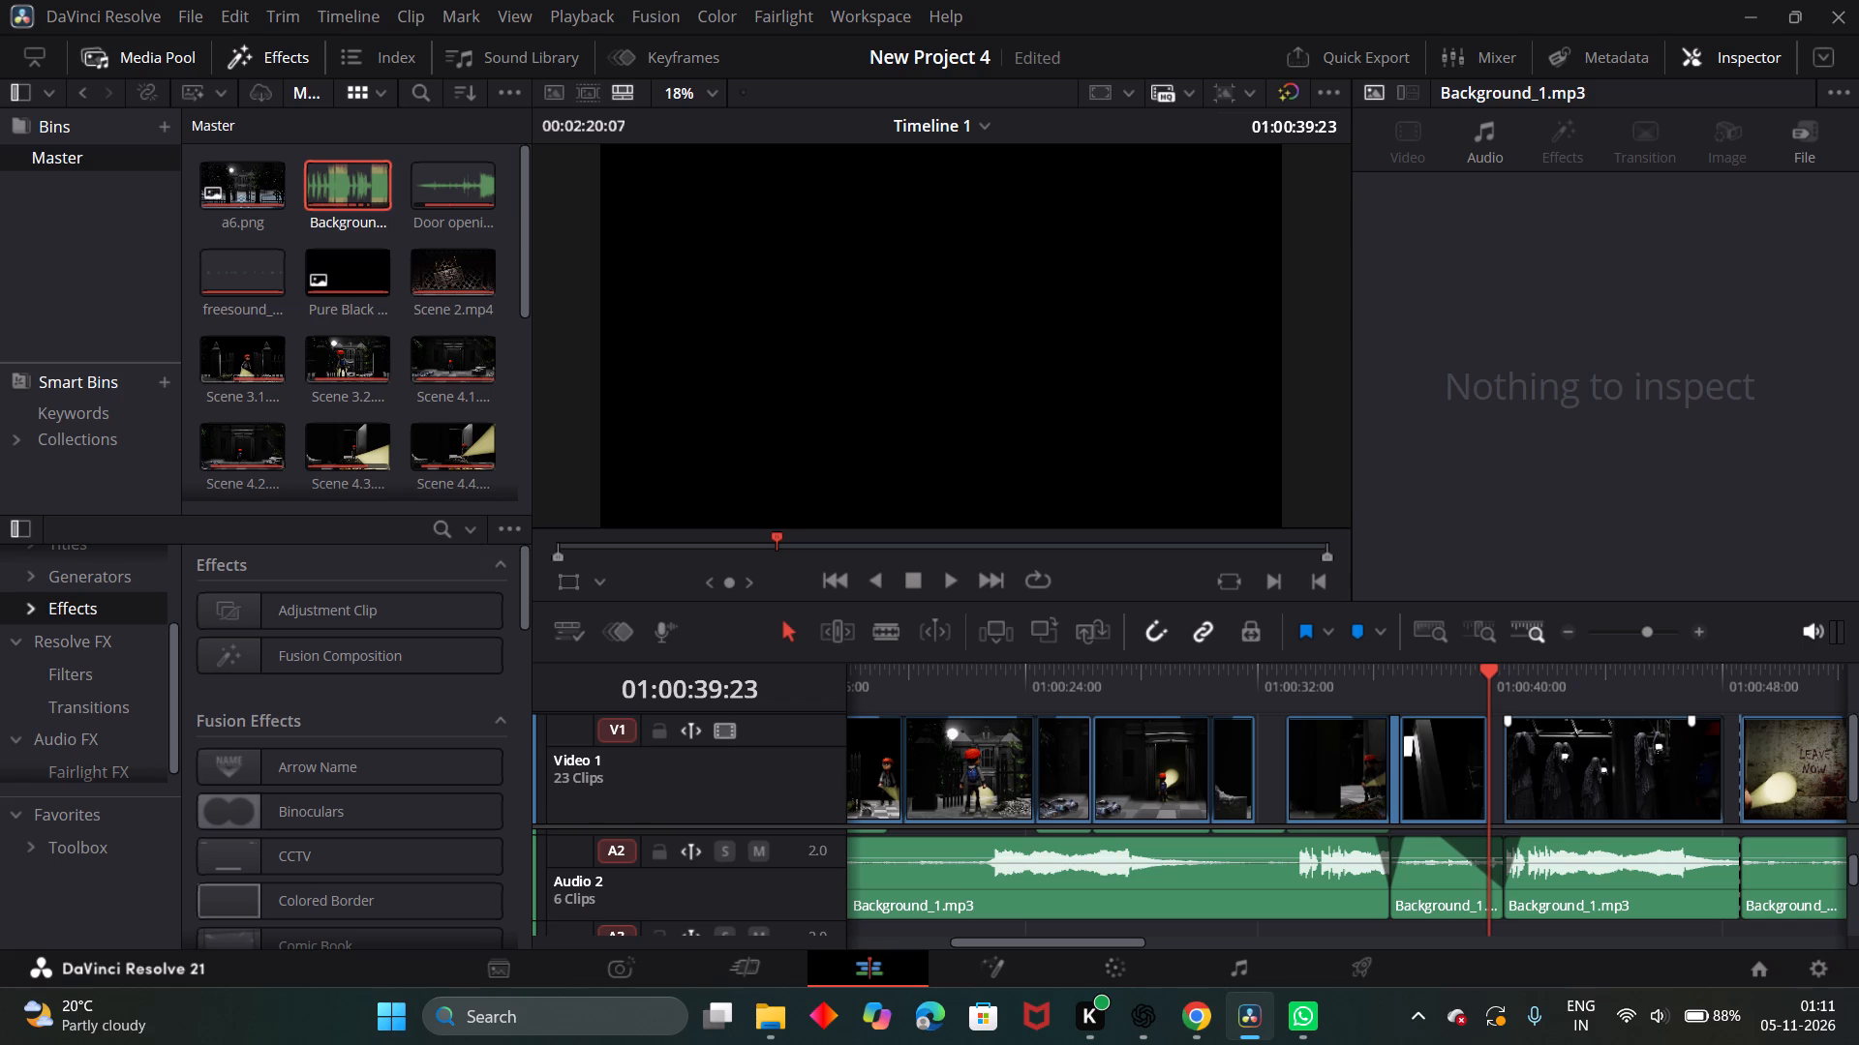
# Audition the music transitions from 01:00:33:00 into Scene 5, and replay them from Scene 4.3 into Scene 4.6.
pyautogui.moveTo(1490, 677); pyautogui.dragTo(1275, 698)
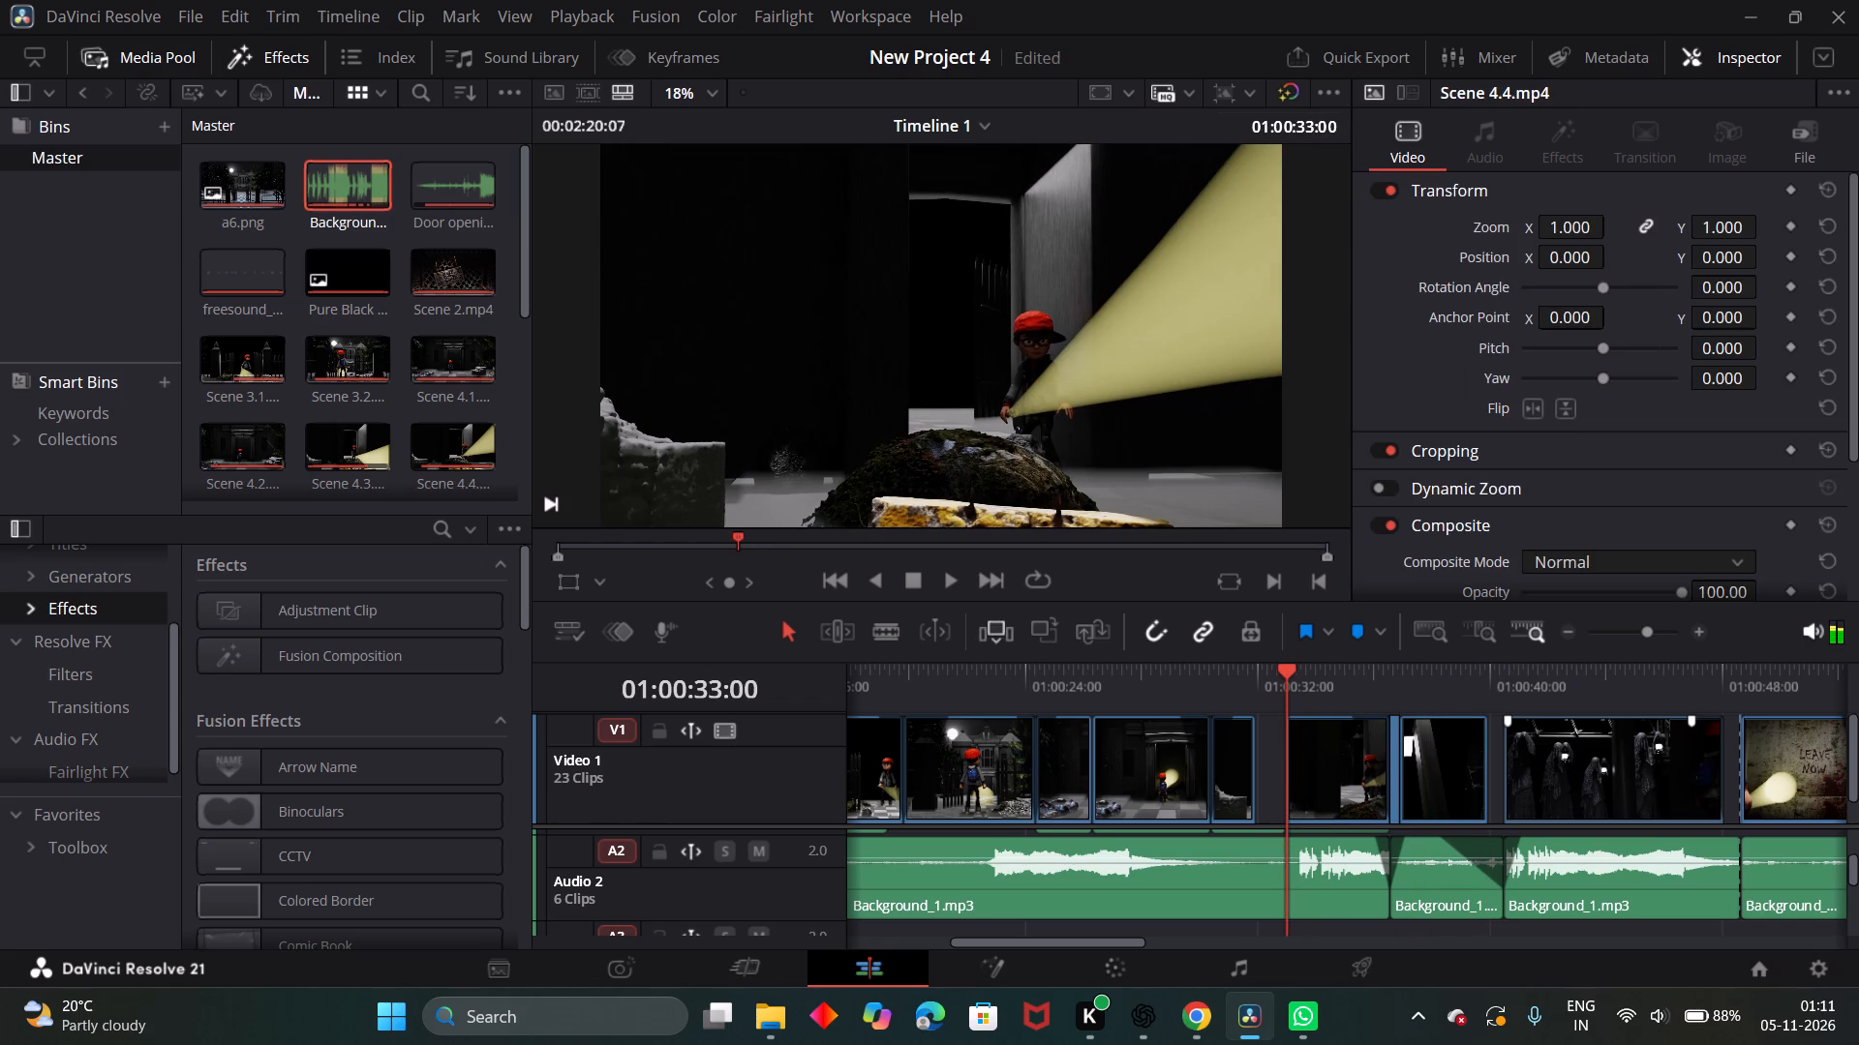
pyautogui.click(959, 590)
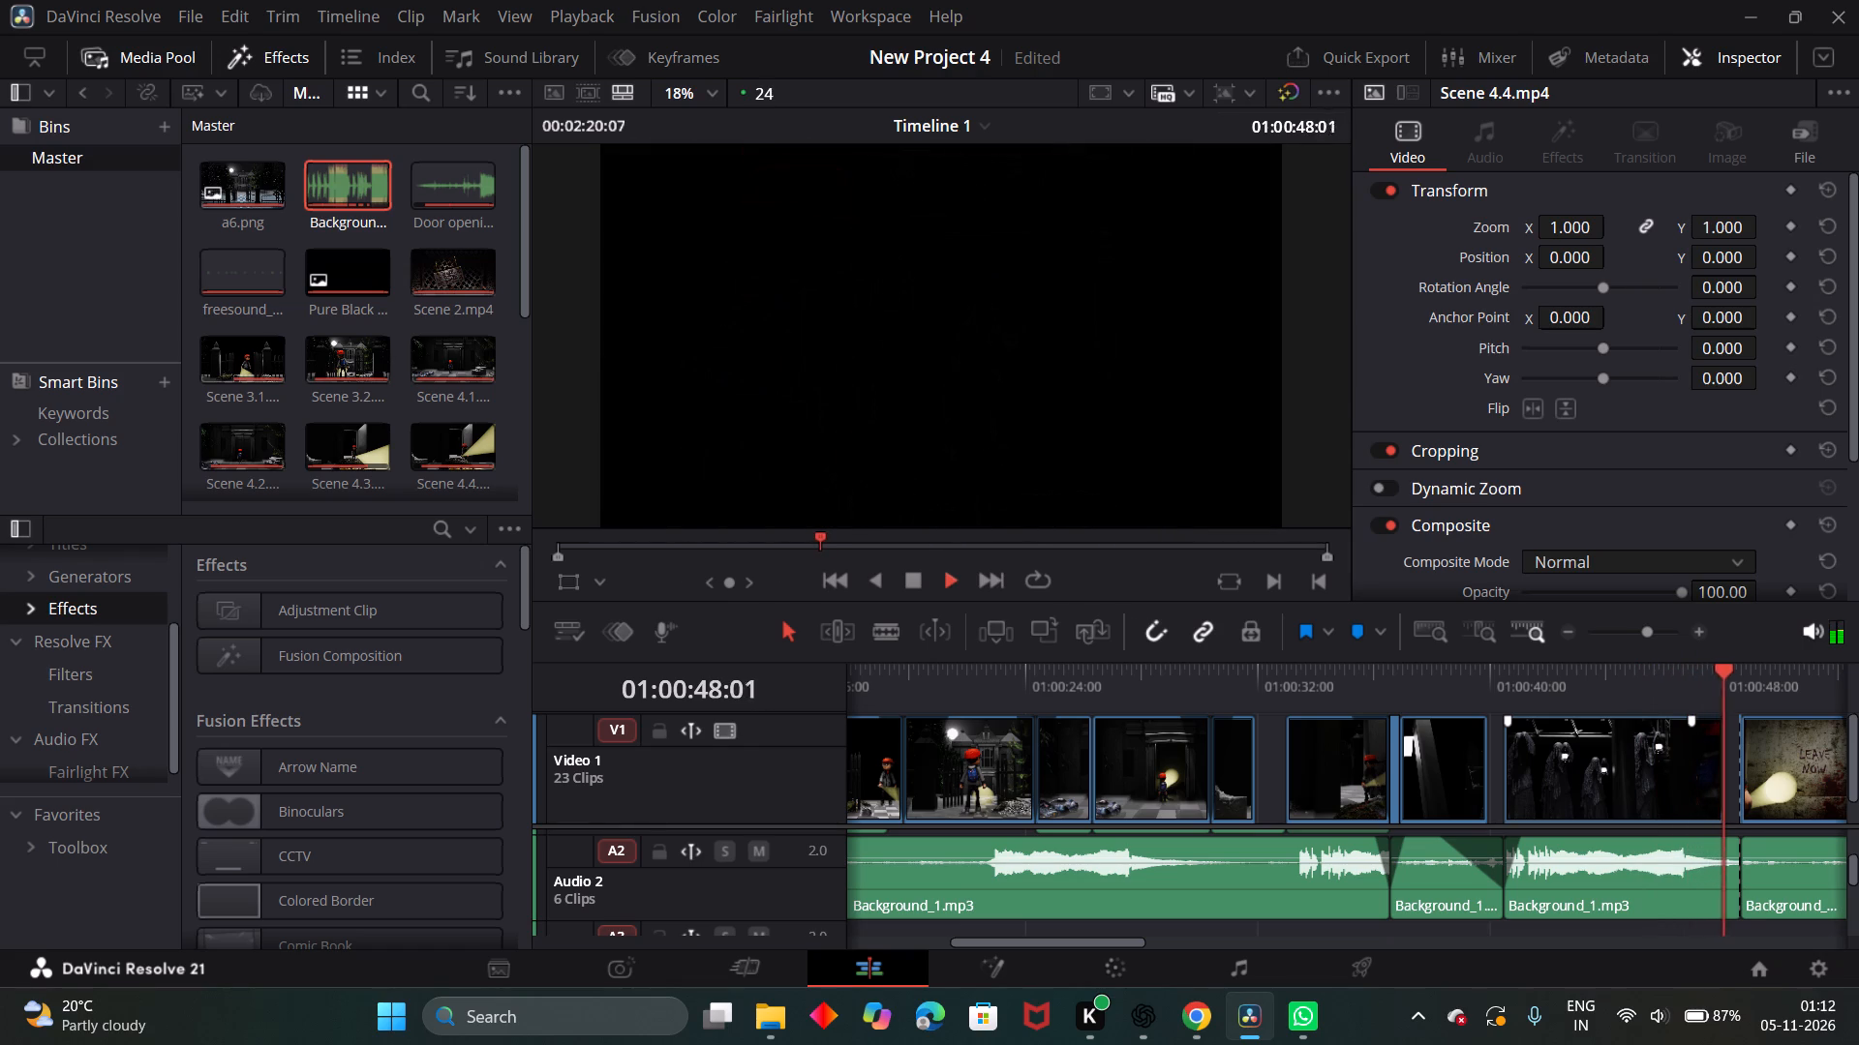
pyautogui.click(910, 582)
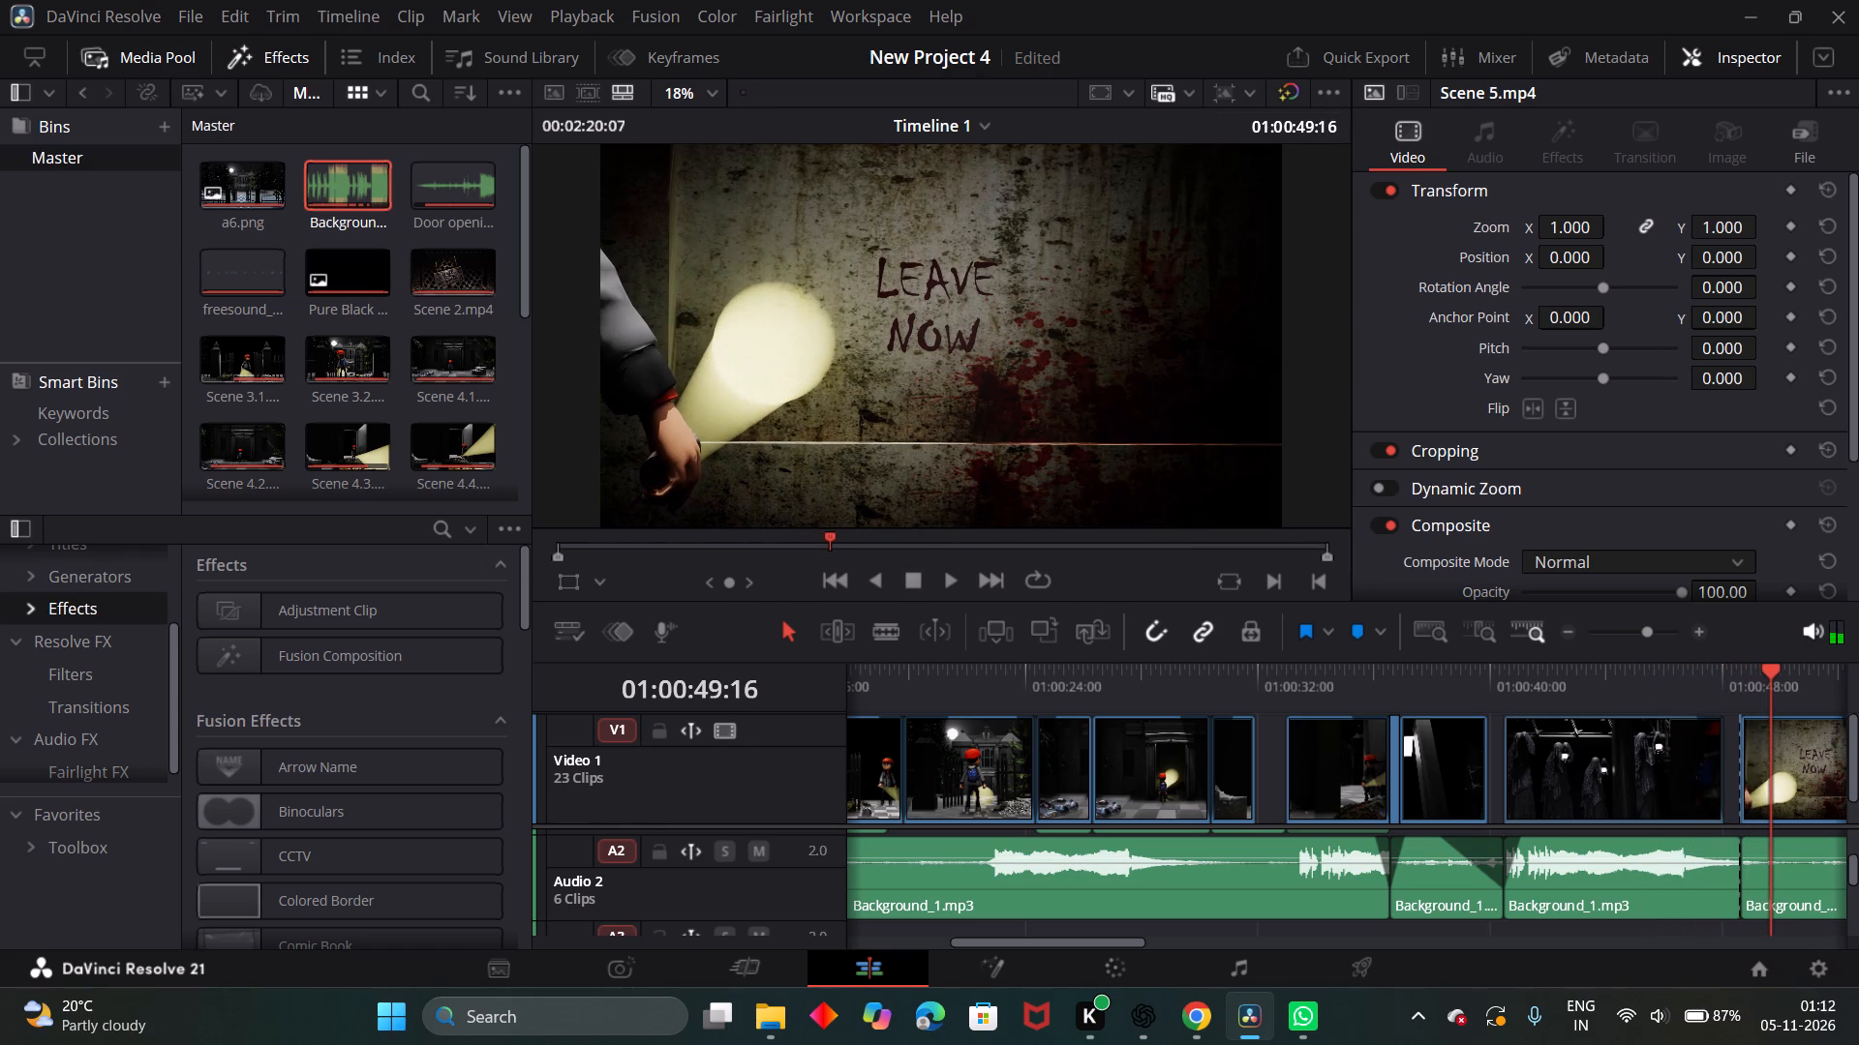
pyautogui.moveTo(1770, 671); pyautogui.dragTo(1332, 715)
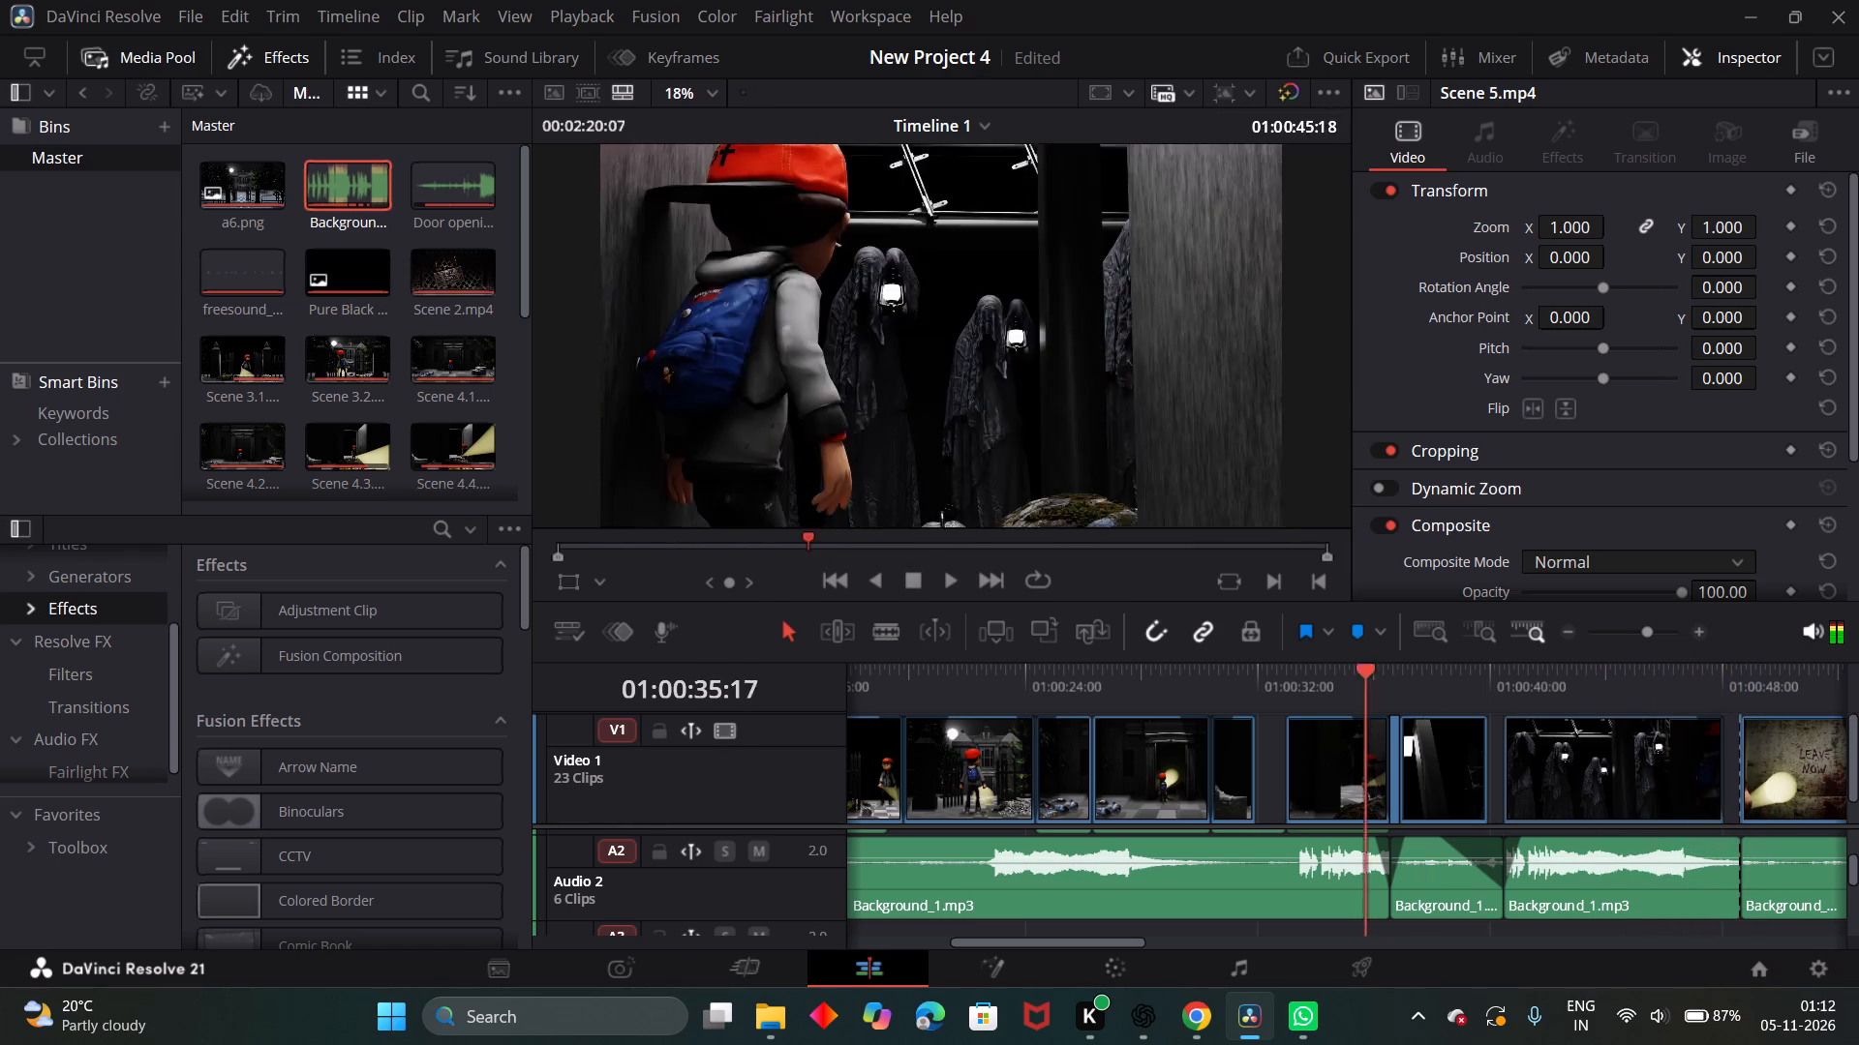
pyautogui.moveTo(1332, 715); pyautogui.dragTo(1211, 752)
pyautogui.click(944, 586)
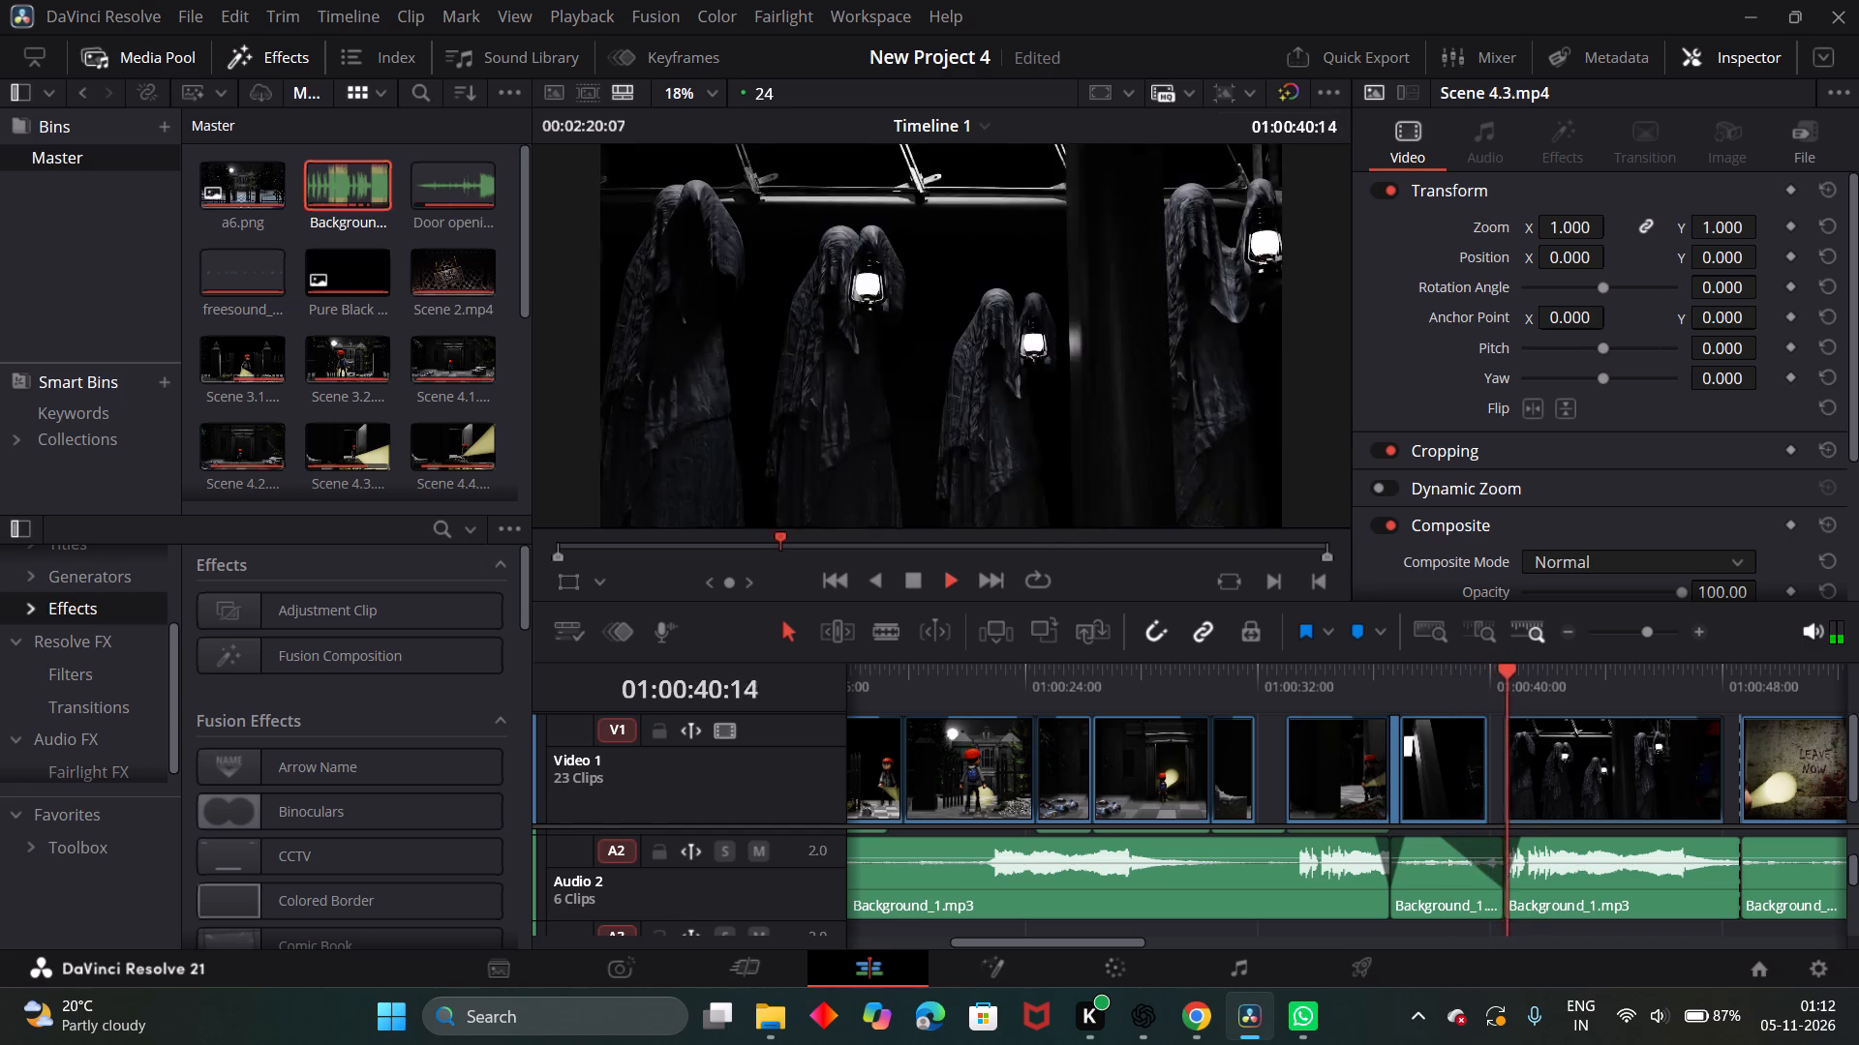
pyautogui.click(921, 579)
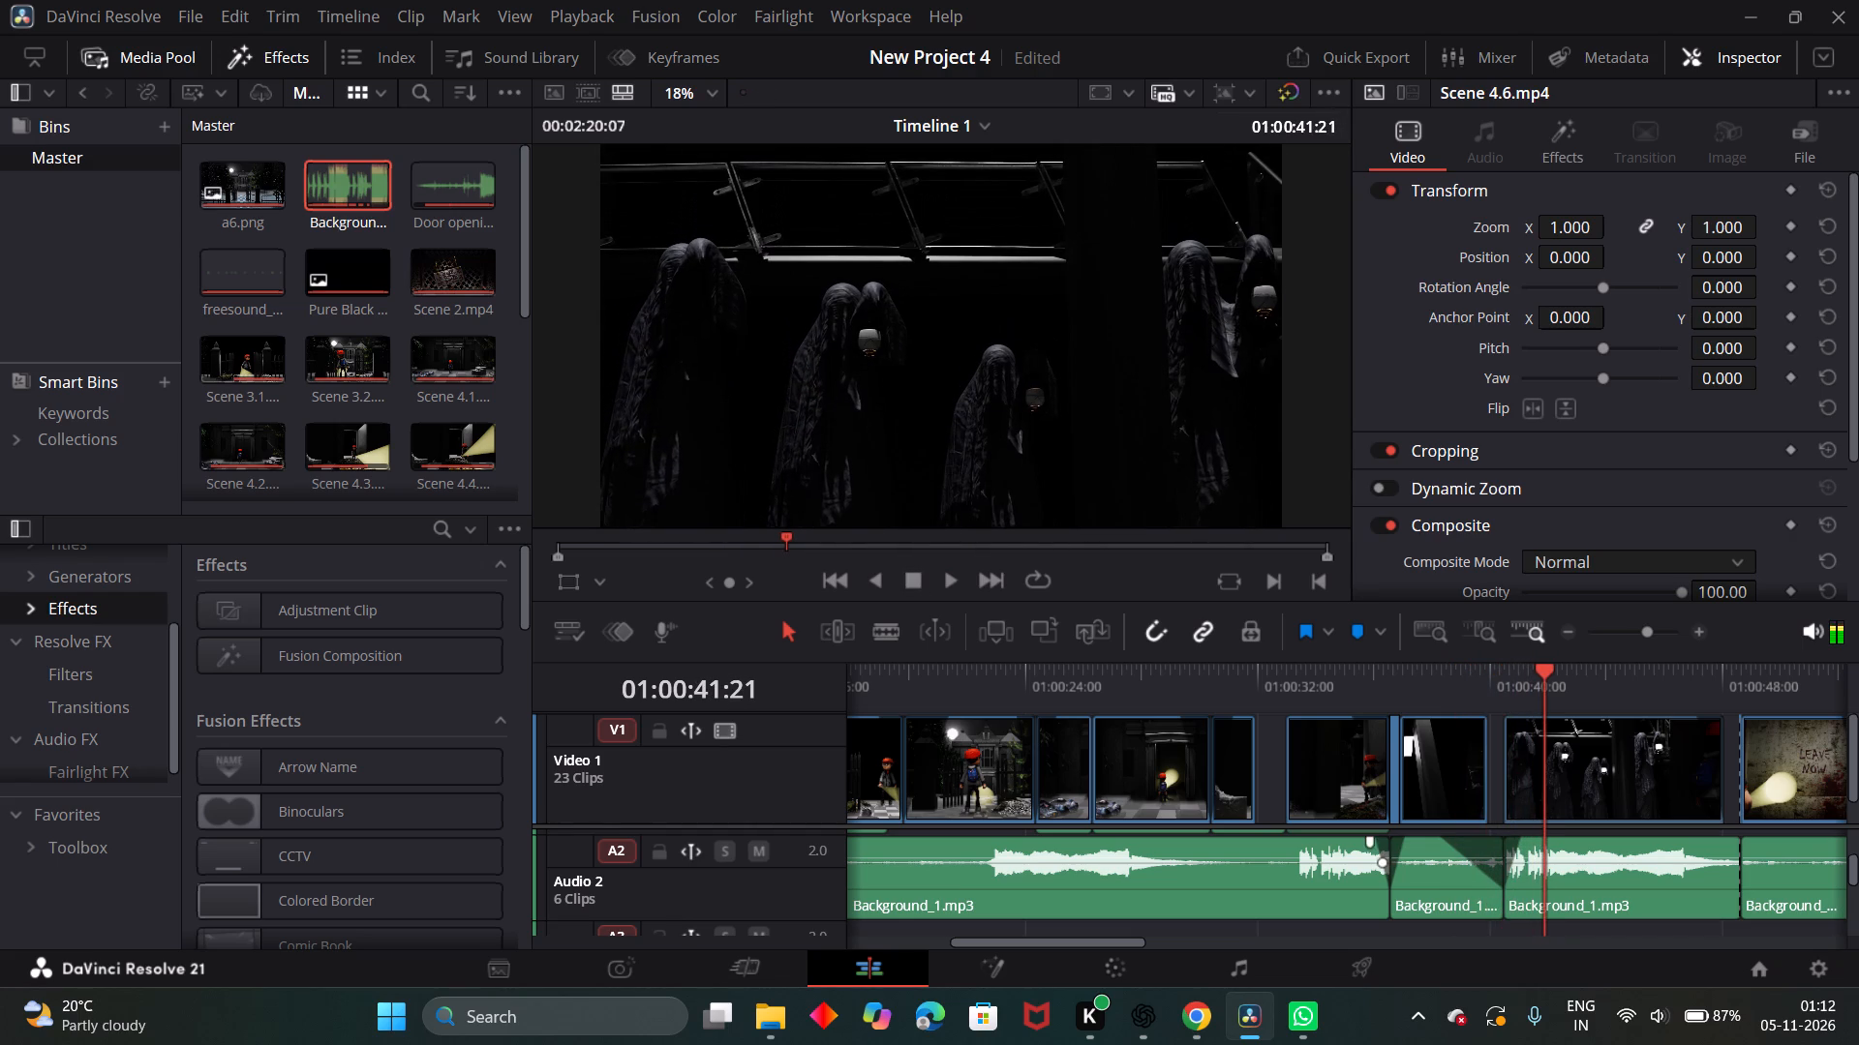
# Audition the music from 01:00:33:19 and remove the fade-out from the short quiet music piece on Audio 2.
pyautogui.click(1431, 872)
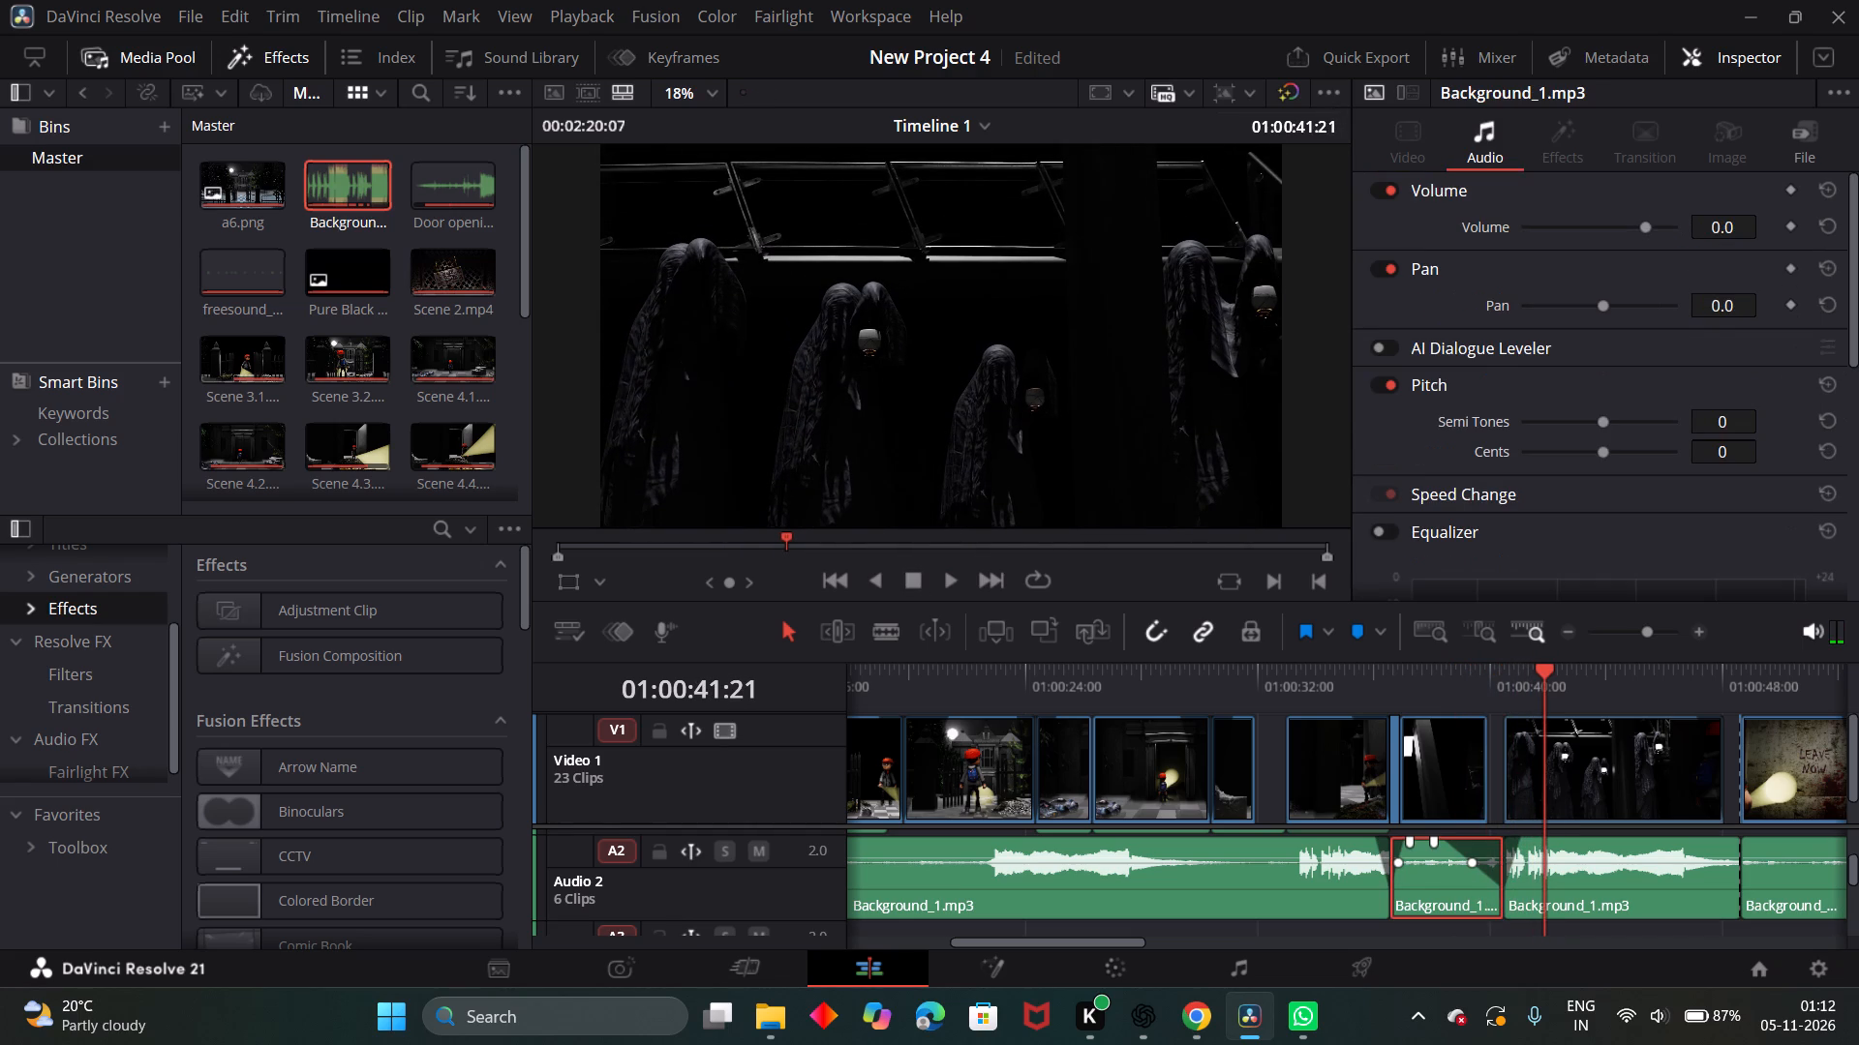
pyautogui.moveTo(1540, 663); pyautogui.dragTo(1310, 686)
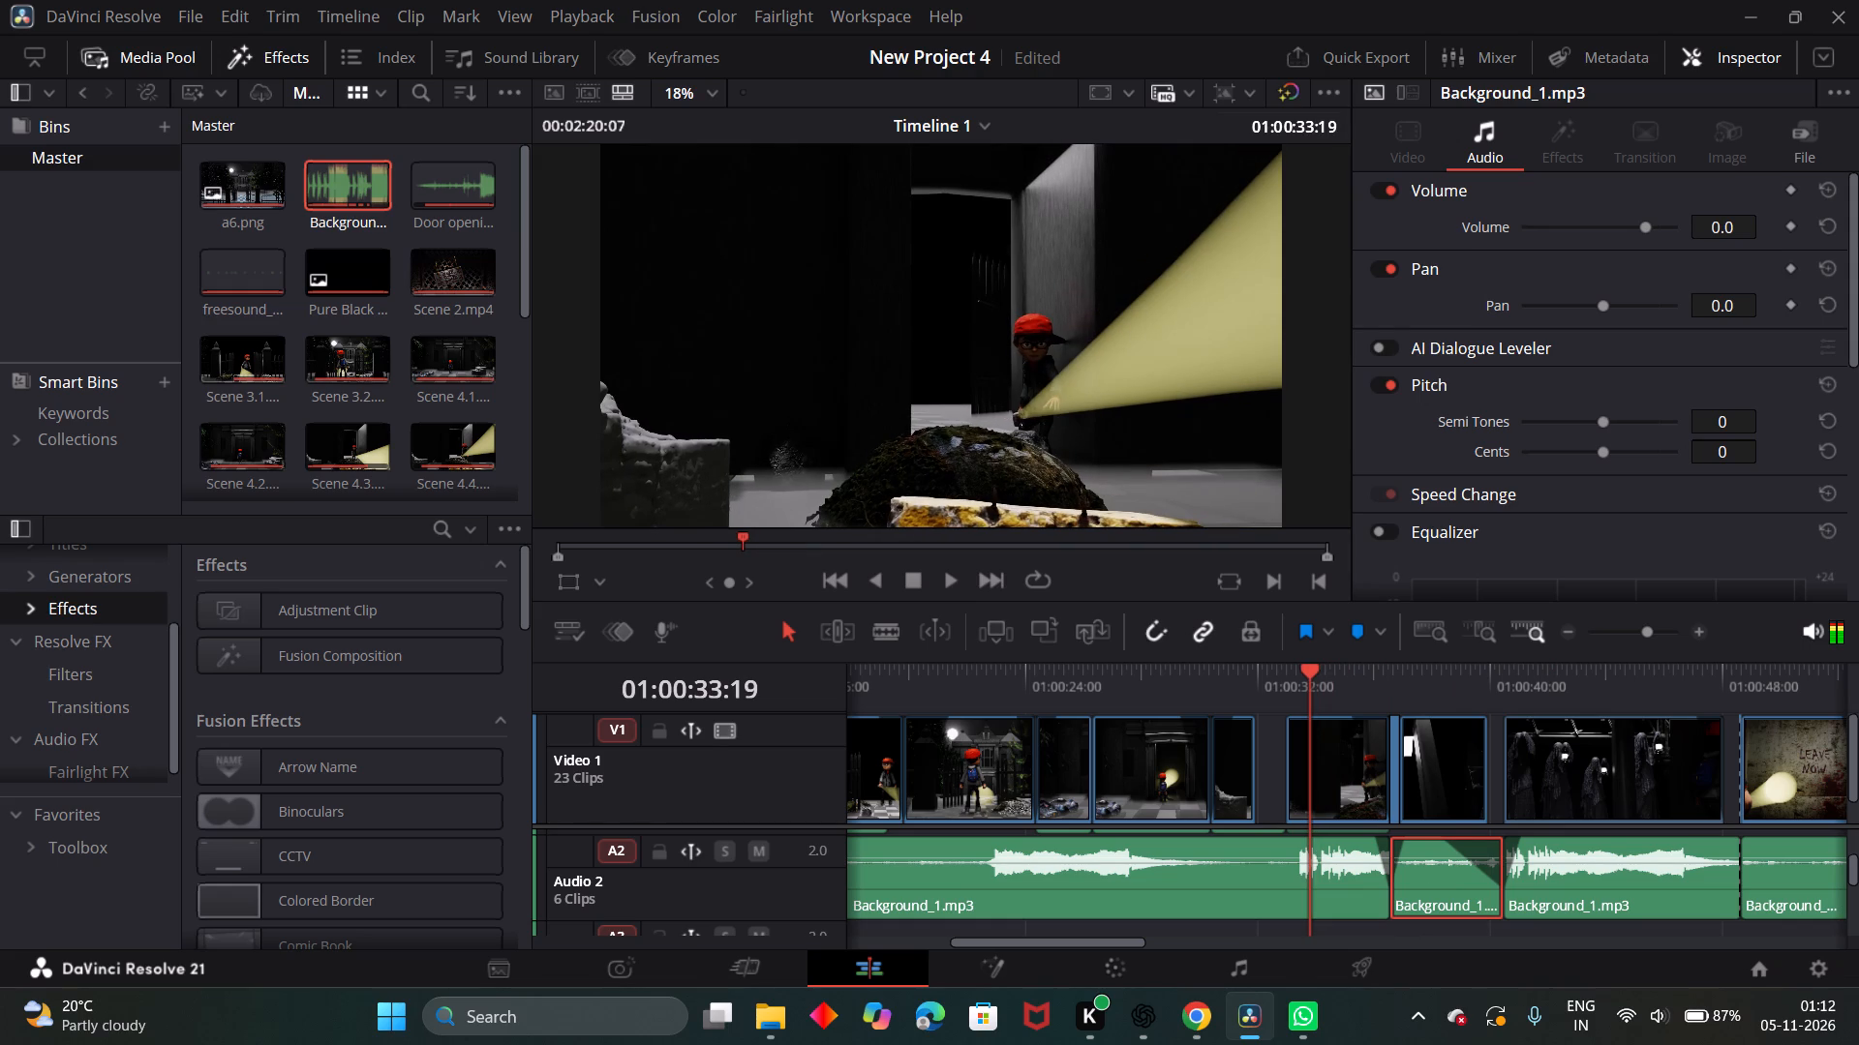
pyautogui.click(942, 581)
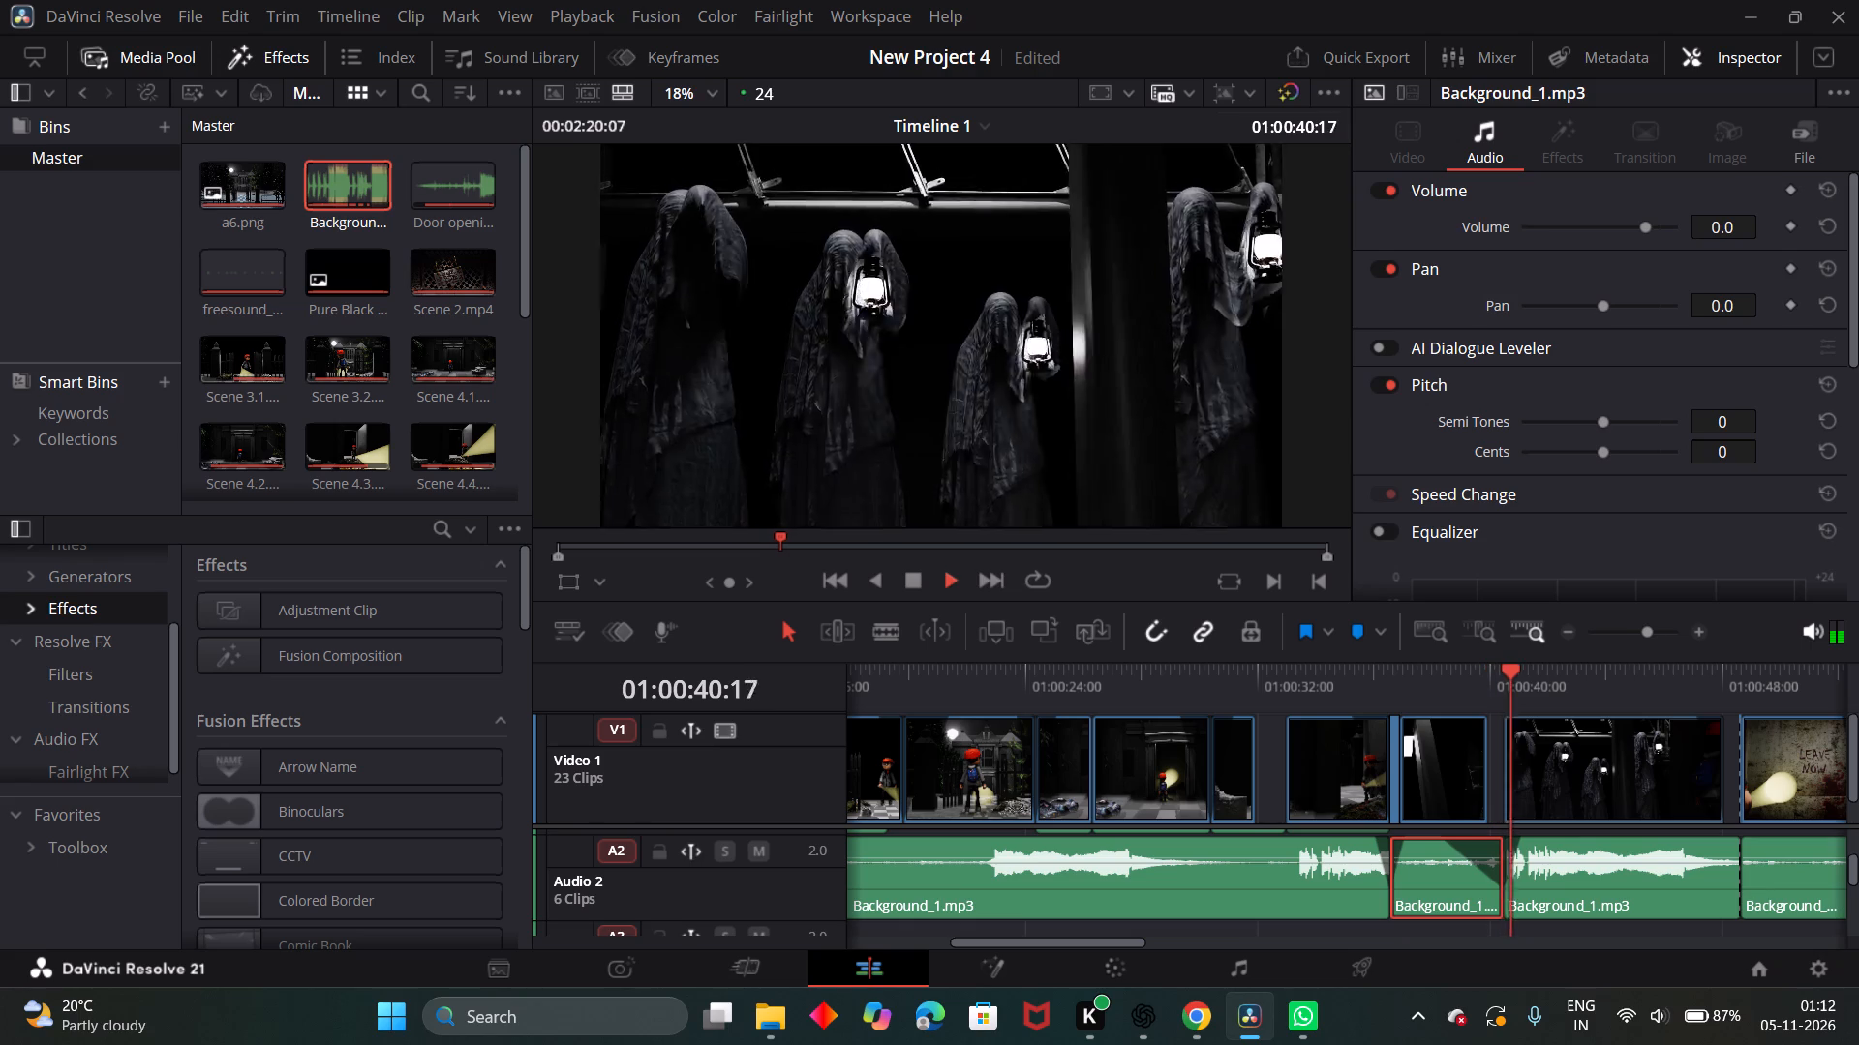
pyautogui.click(1428, 847)
pyautogui.moveTo(1433, 845); pyautogui.dragTo(1438, 845)
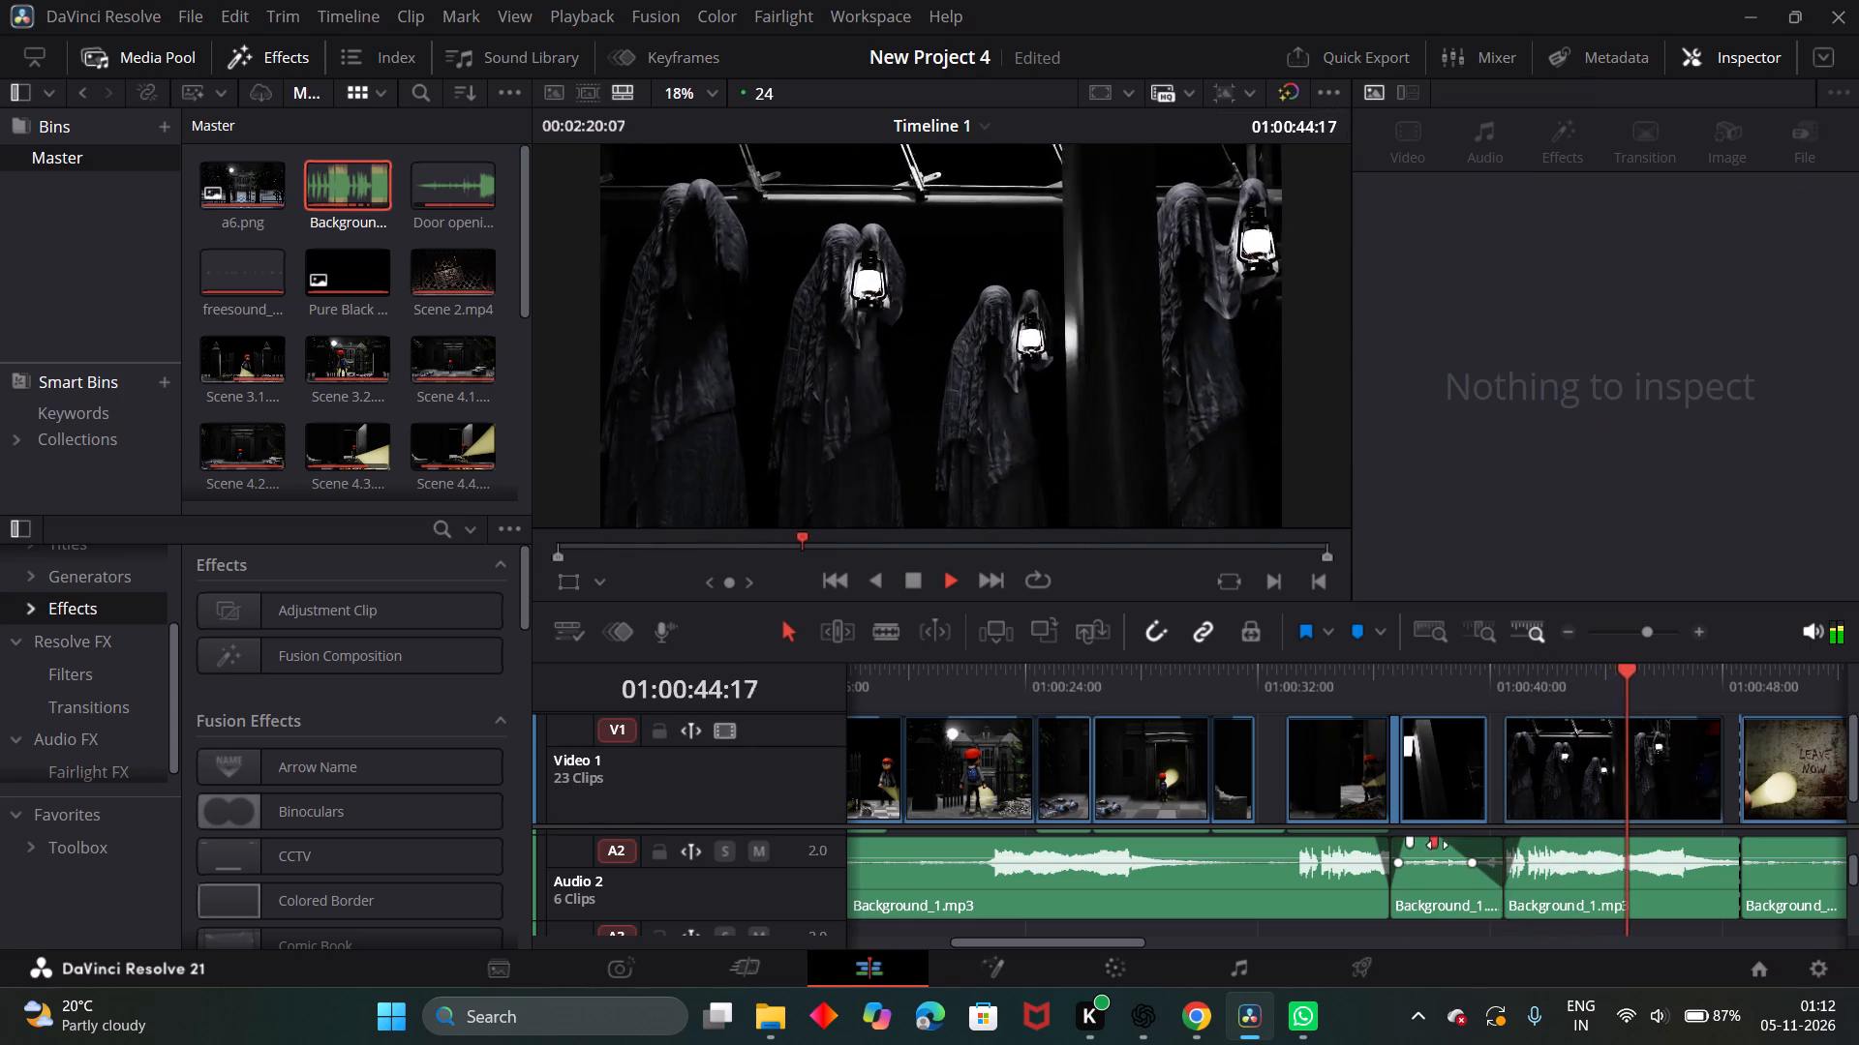
pyautogui.moveTo(1438, 845); pyautogui.dragTo(1501, 846)
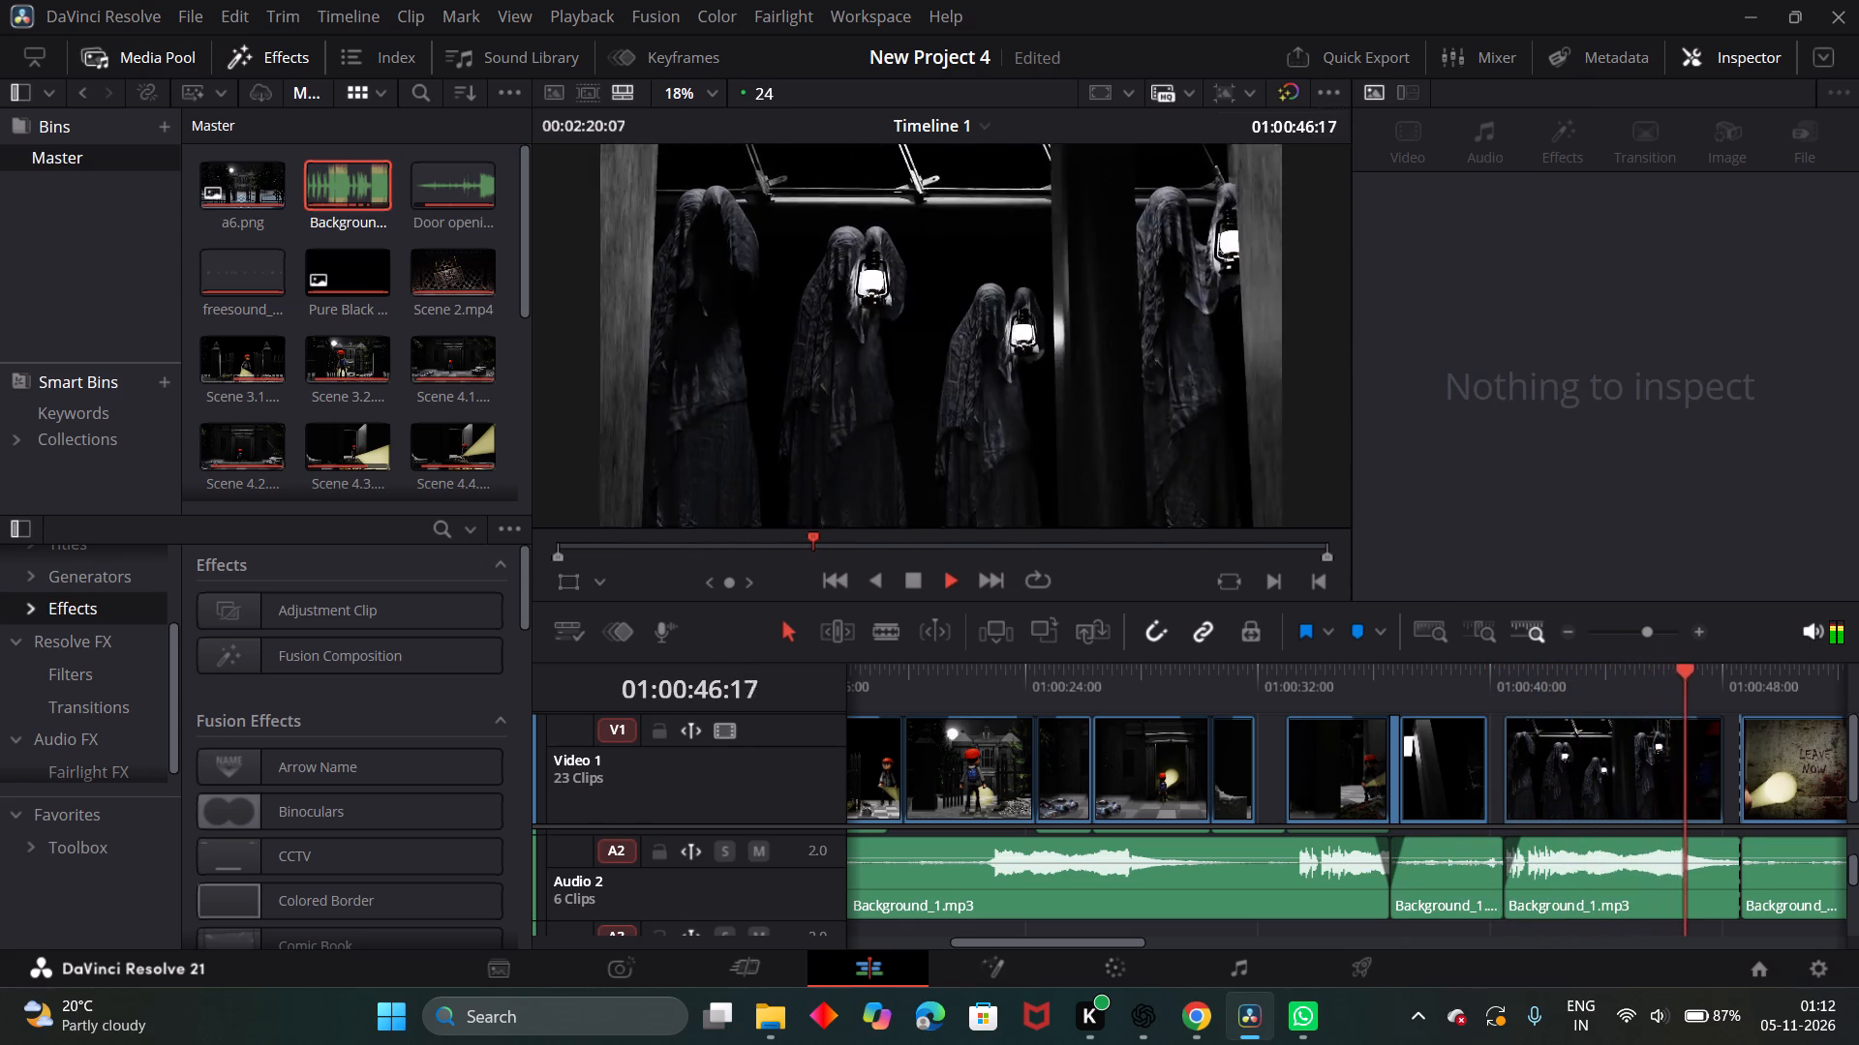
# Replay from Scene 4.2 and lengthen the fade-in of the music section under Scene 4.6 to more than six seconds.
pyautogui.click(1672, 659)
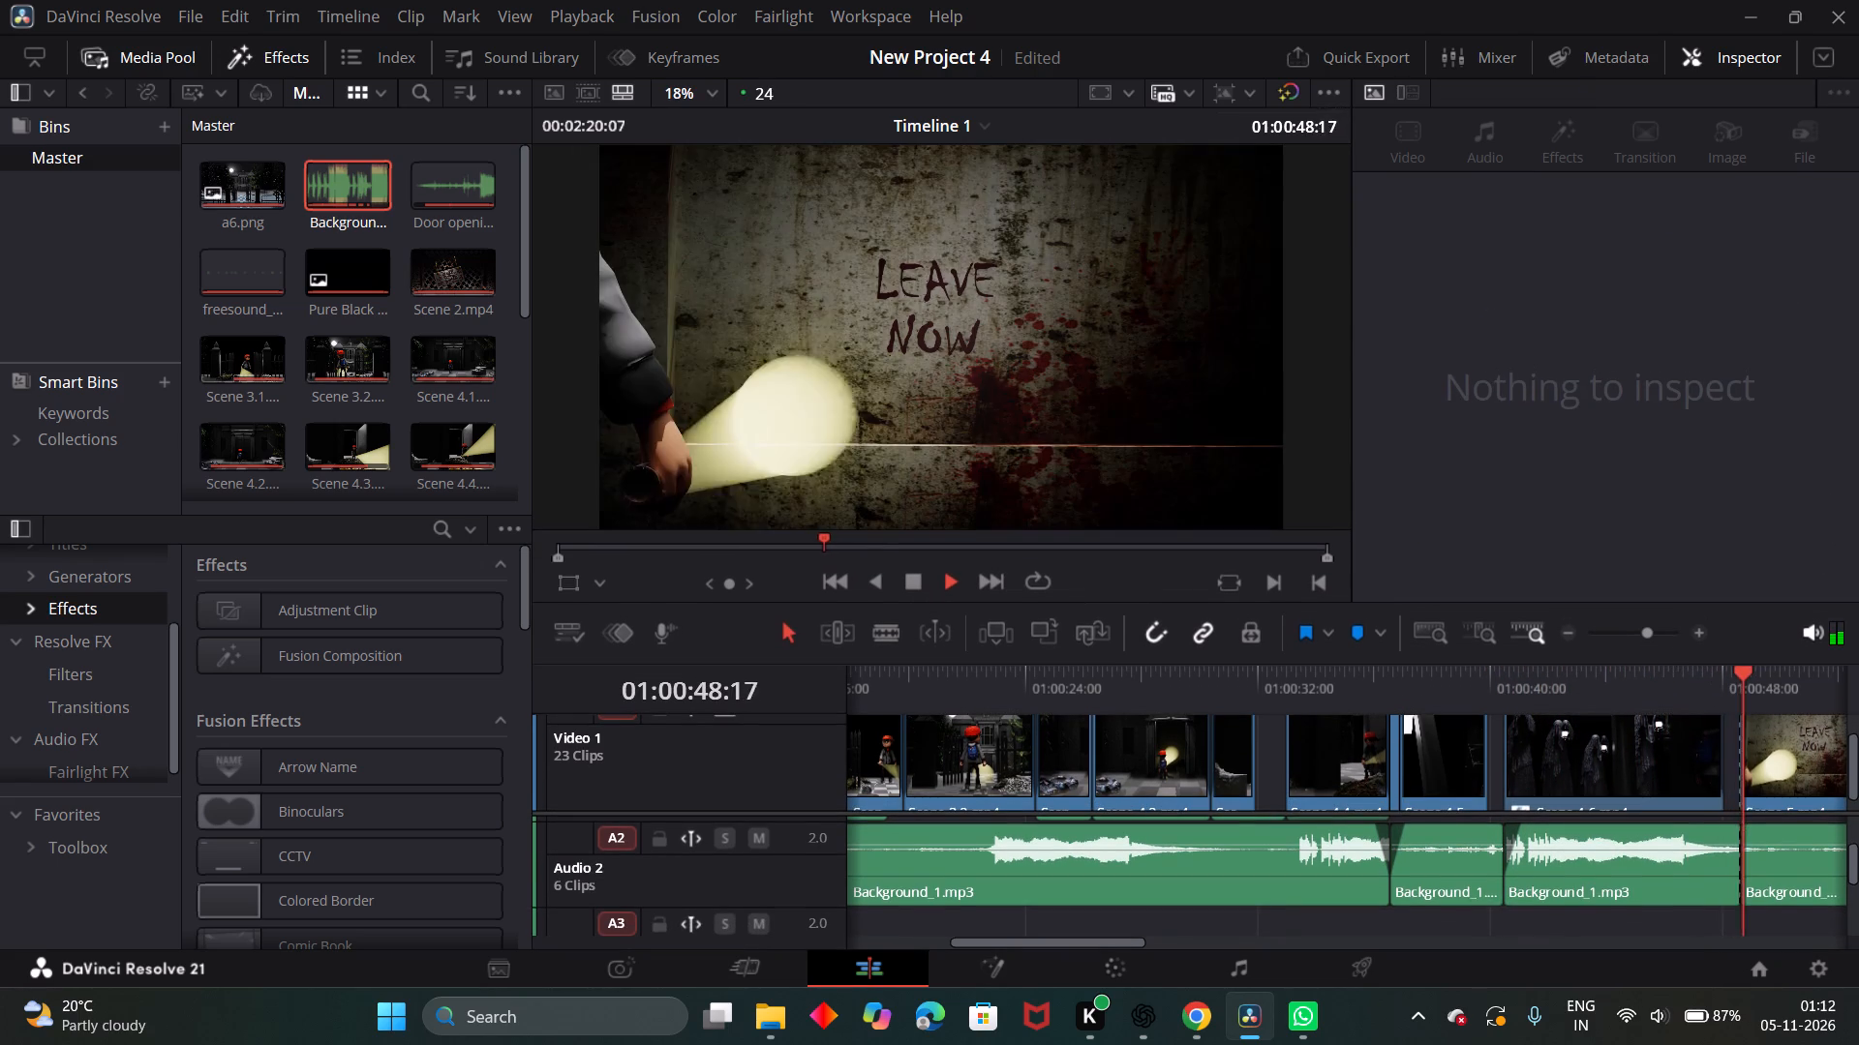
pyautogui.moveTo(1756, 687); pyautogui.dragTo(1151, 799)
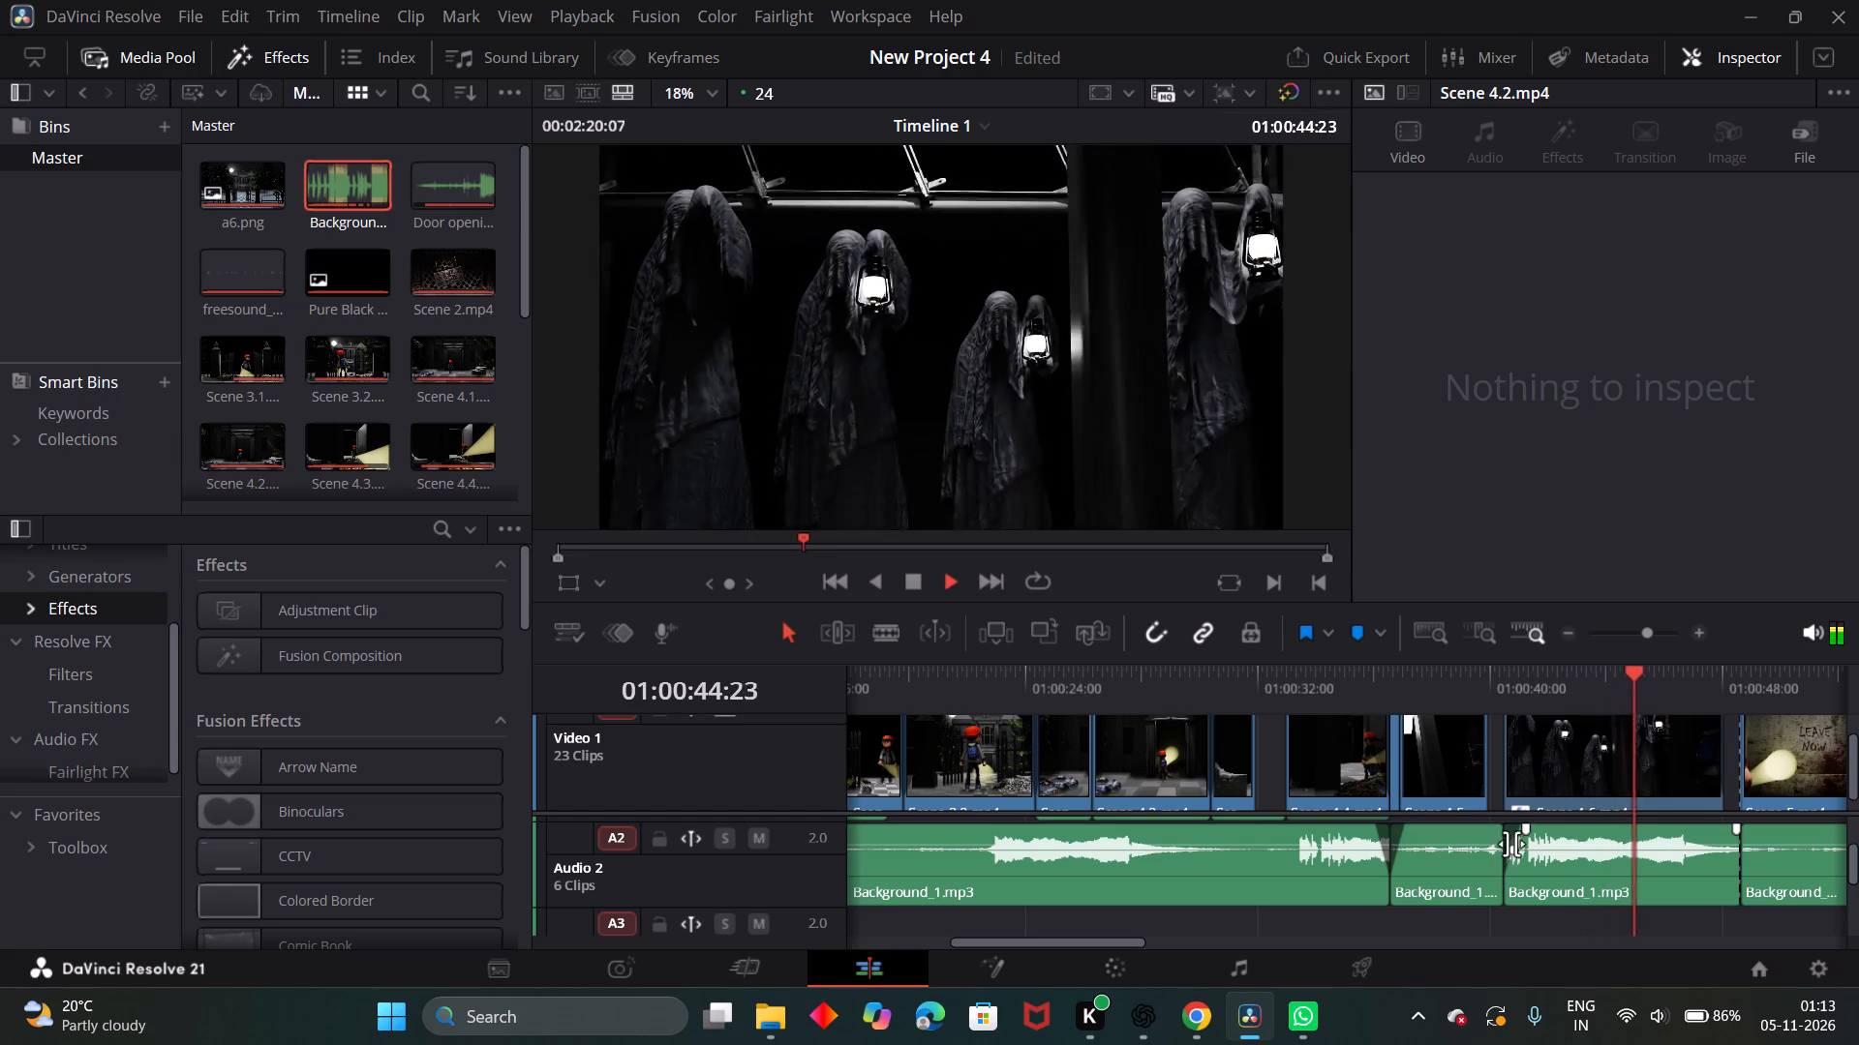
pyautogui.moveTo(1523, 831); pyautogui.dragTo(1676, 870)
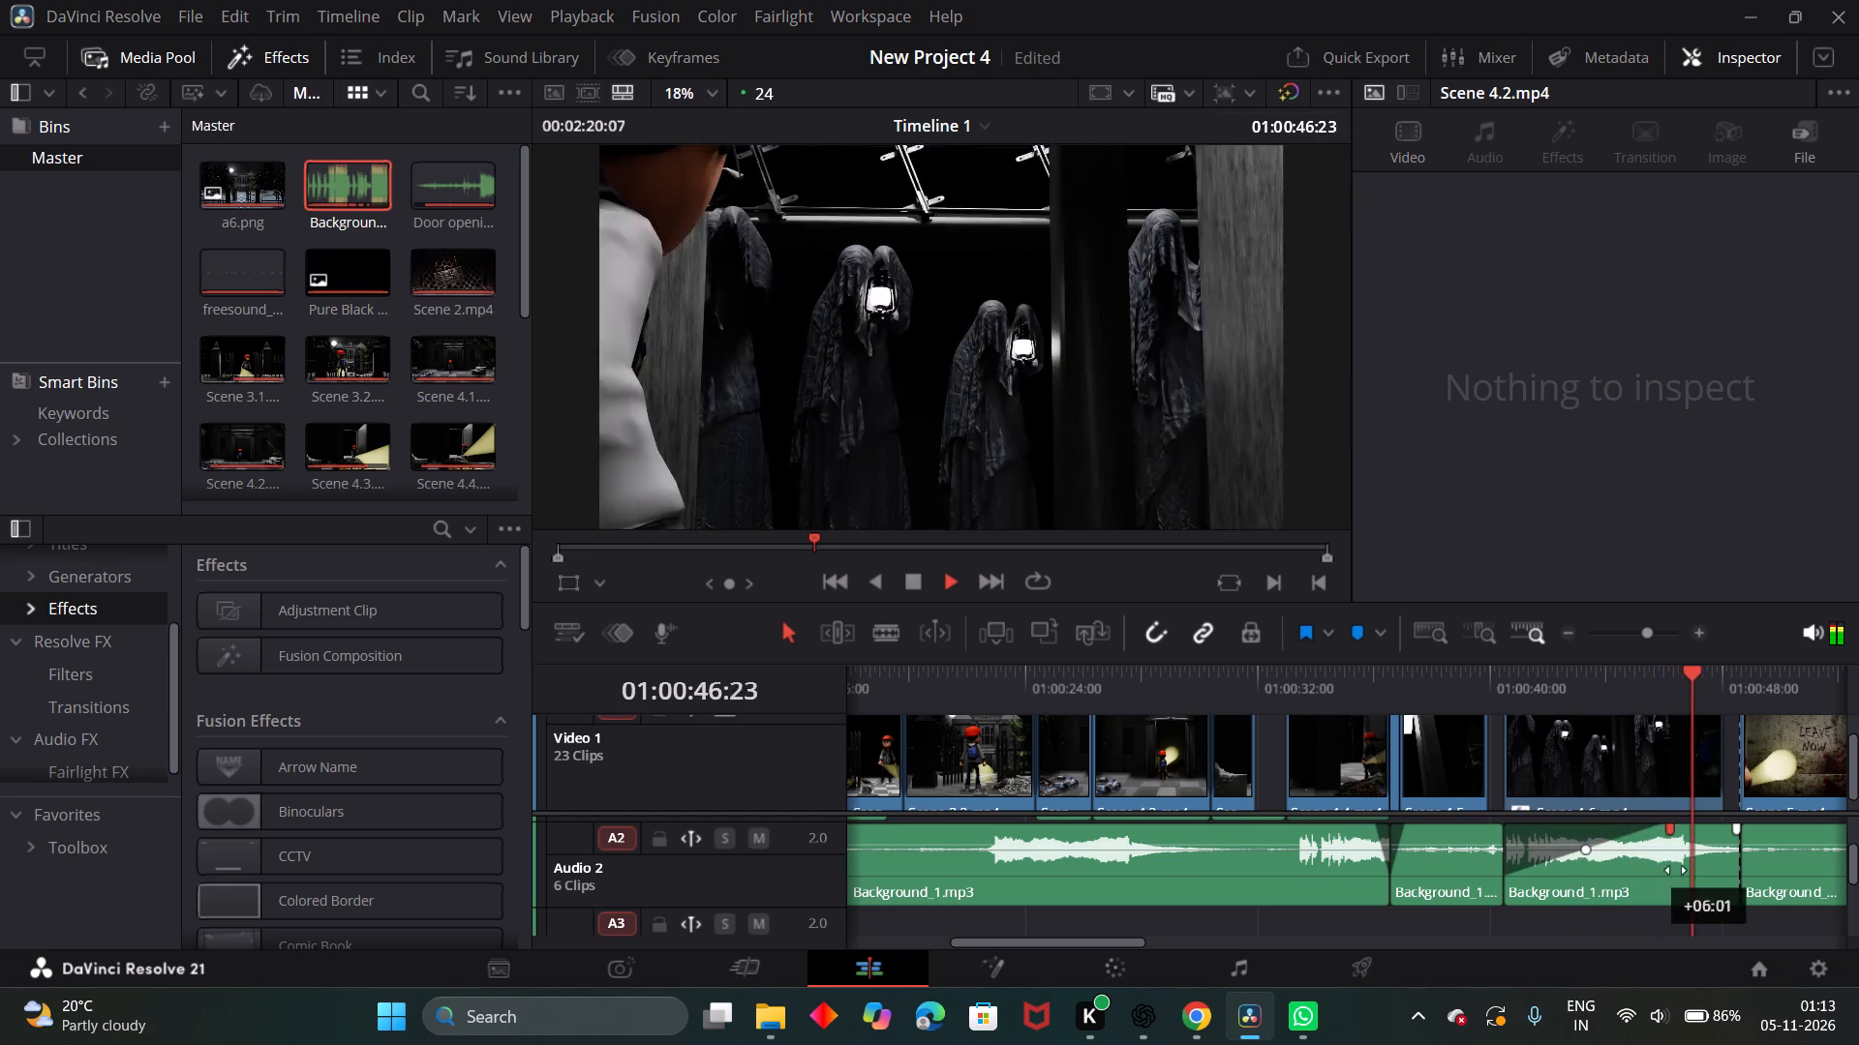
pyautogui.moveTo(1676, 870); pyautogui.dragTo(1679, 886)
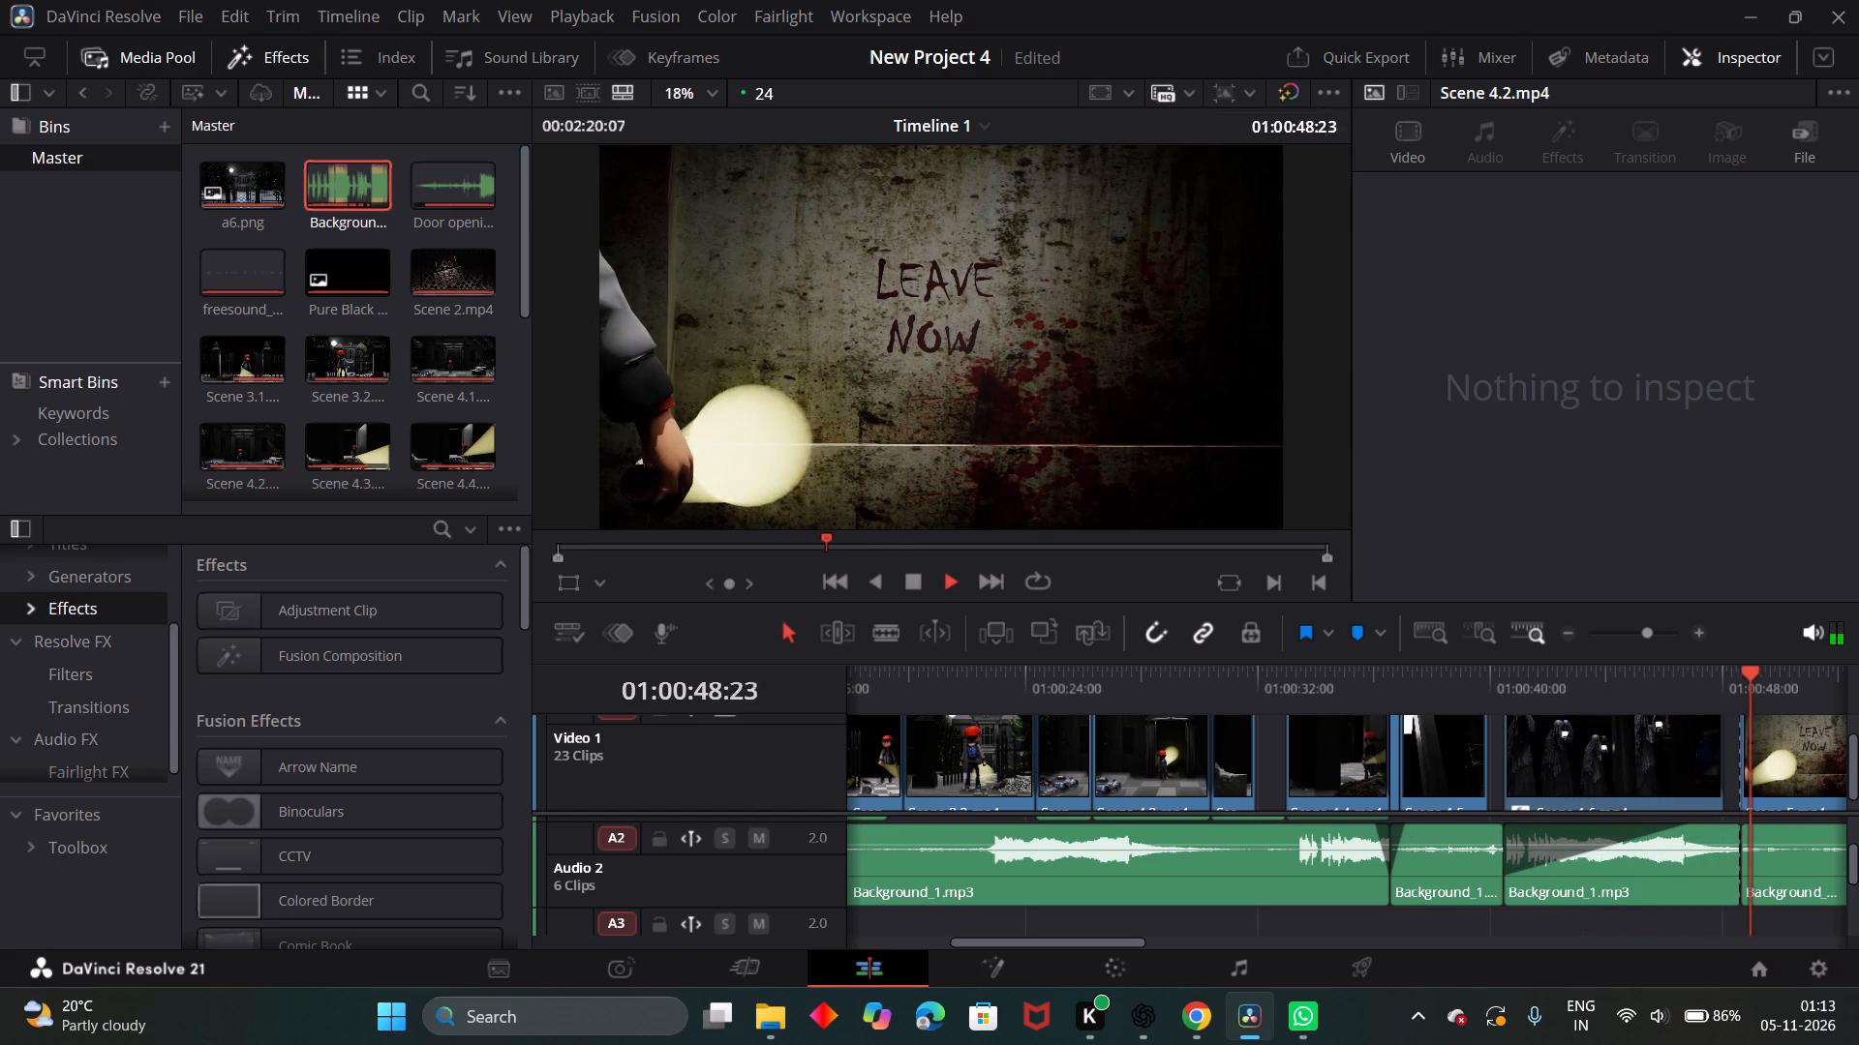
# Audition the transitions again and extend the first music section's fade-out so it starts near the end of Scene 4.3.
pyautogui.moveTo(1760, 677); pyautogui.dragTo(1265, 736)
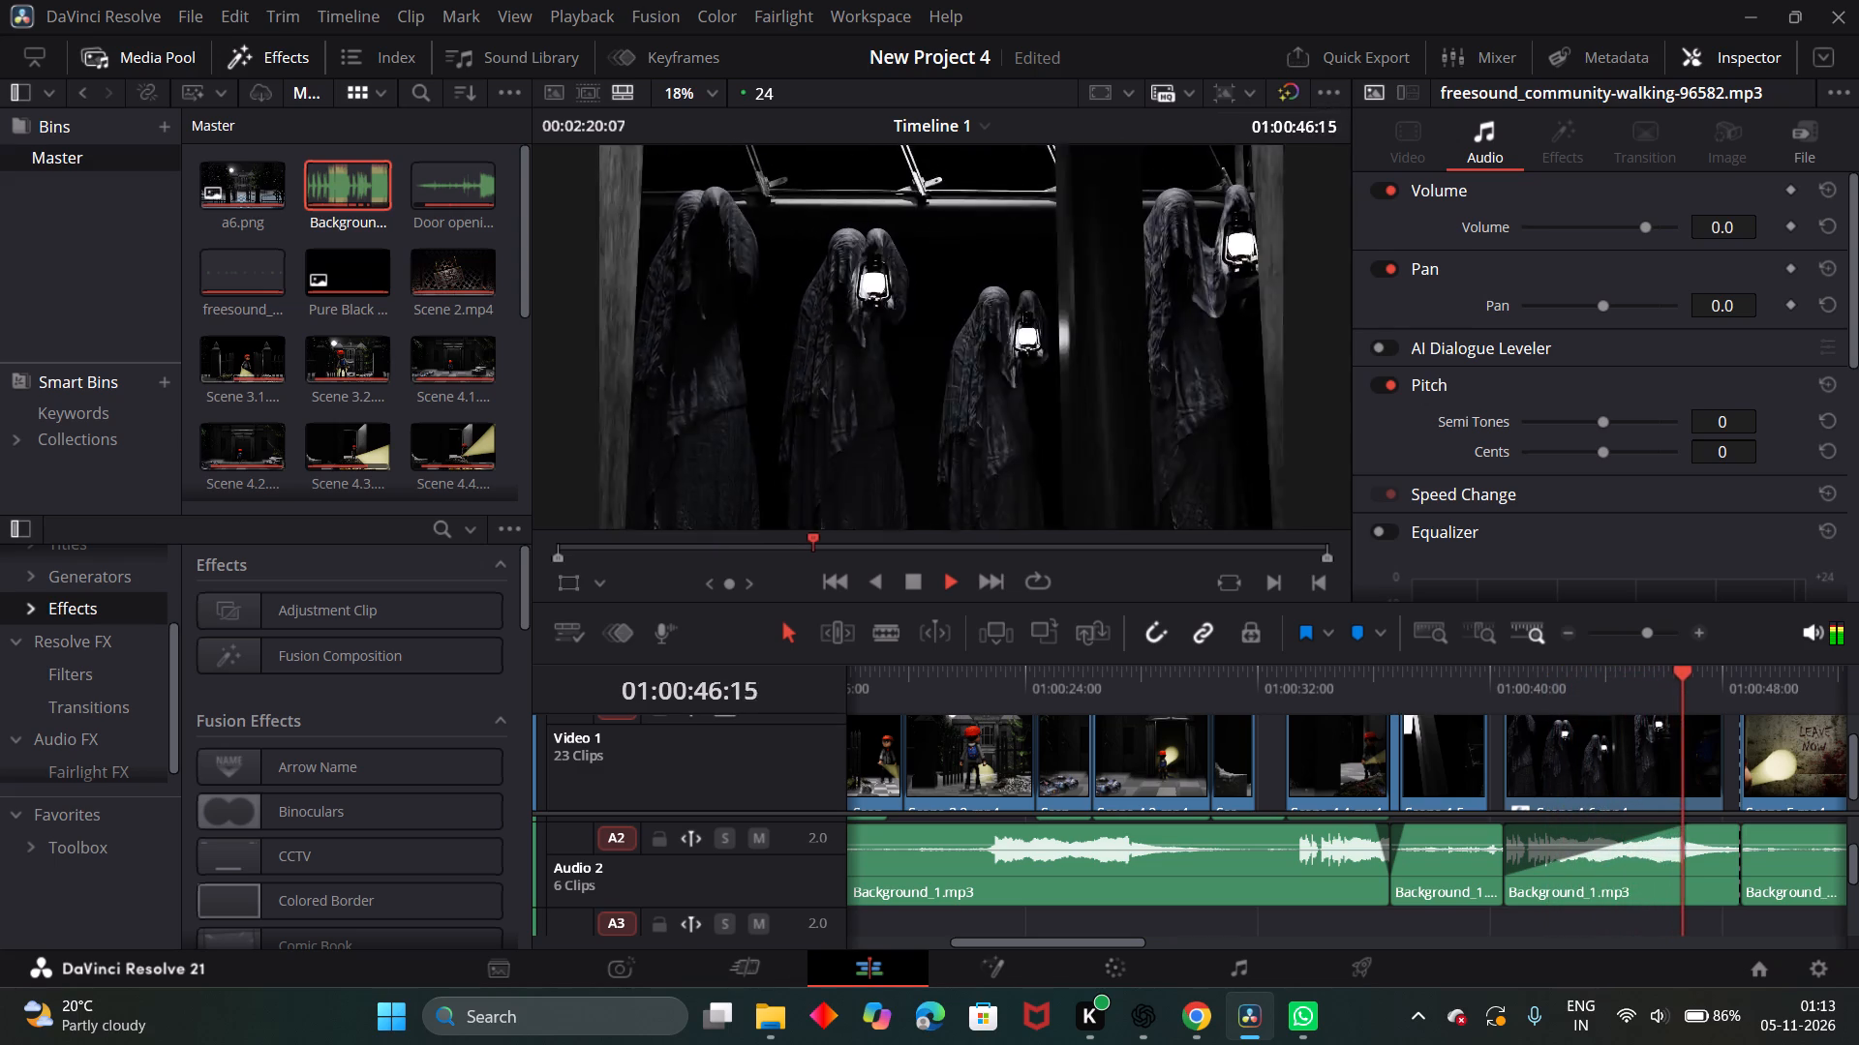
pyautogui.click(904, 584)
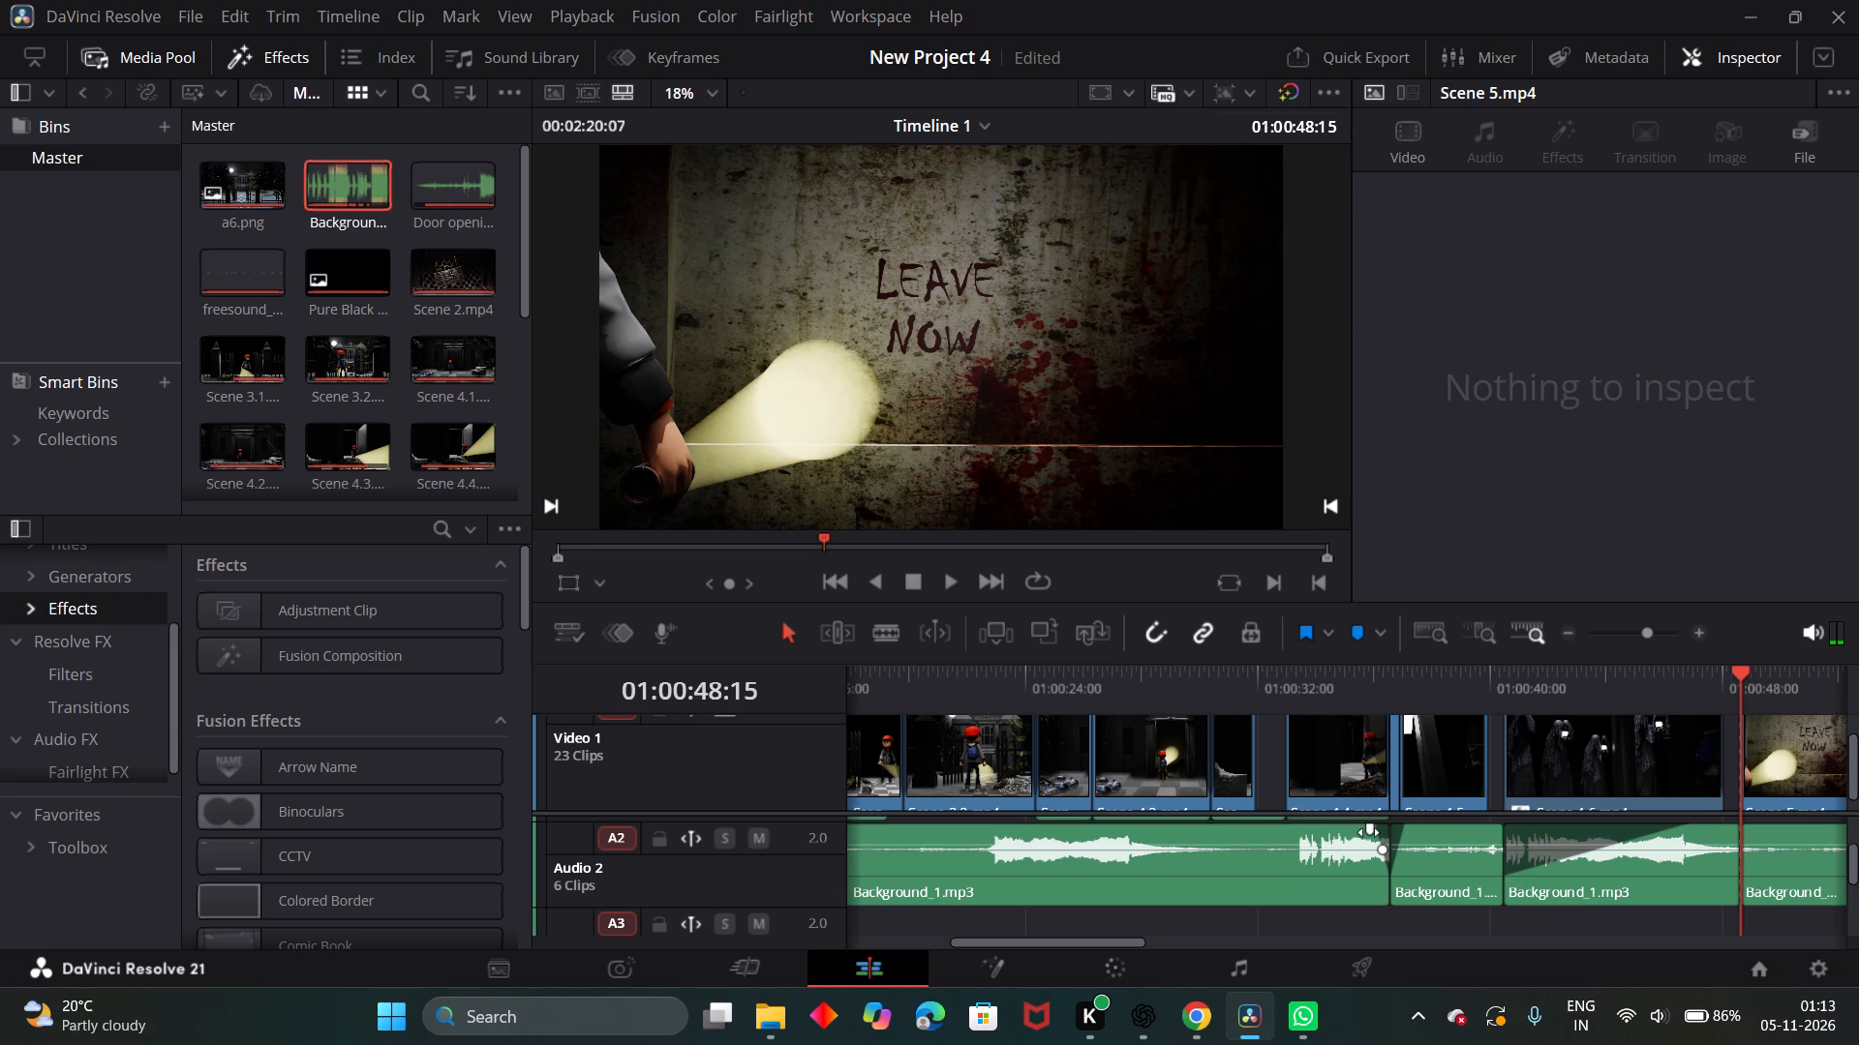
pyautogui.moveTo(1371, 831); pyautogui.dragTo(1329, 835)
pyautogui.moveTo(1329, 835); pyautogui.dragTo(1244, 883)
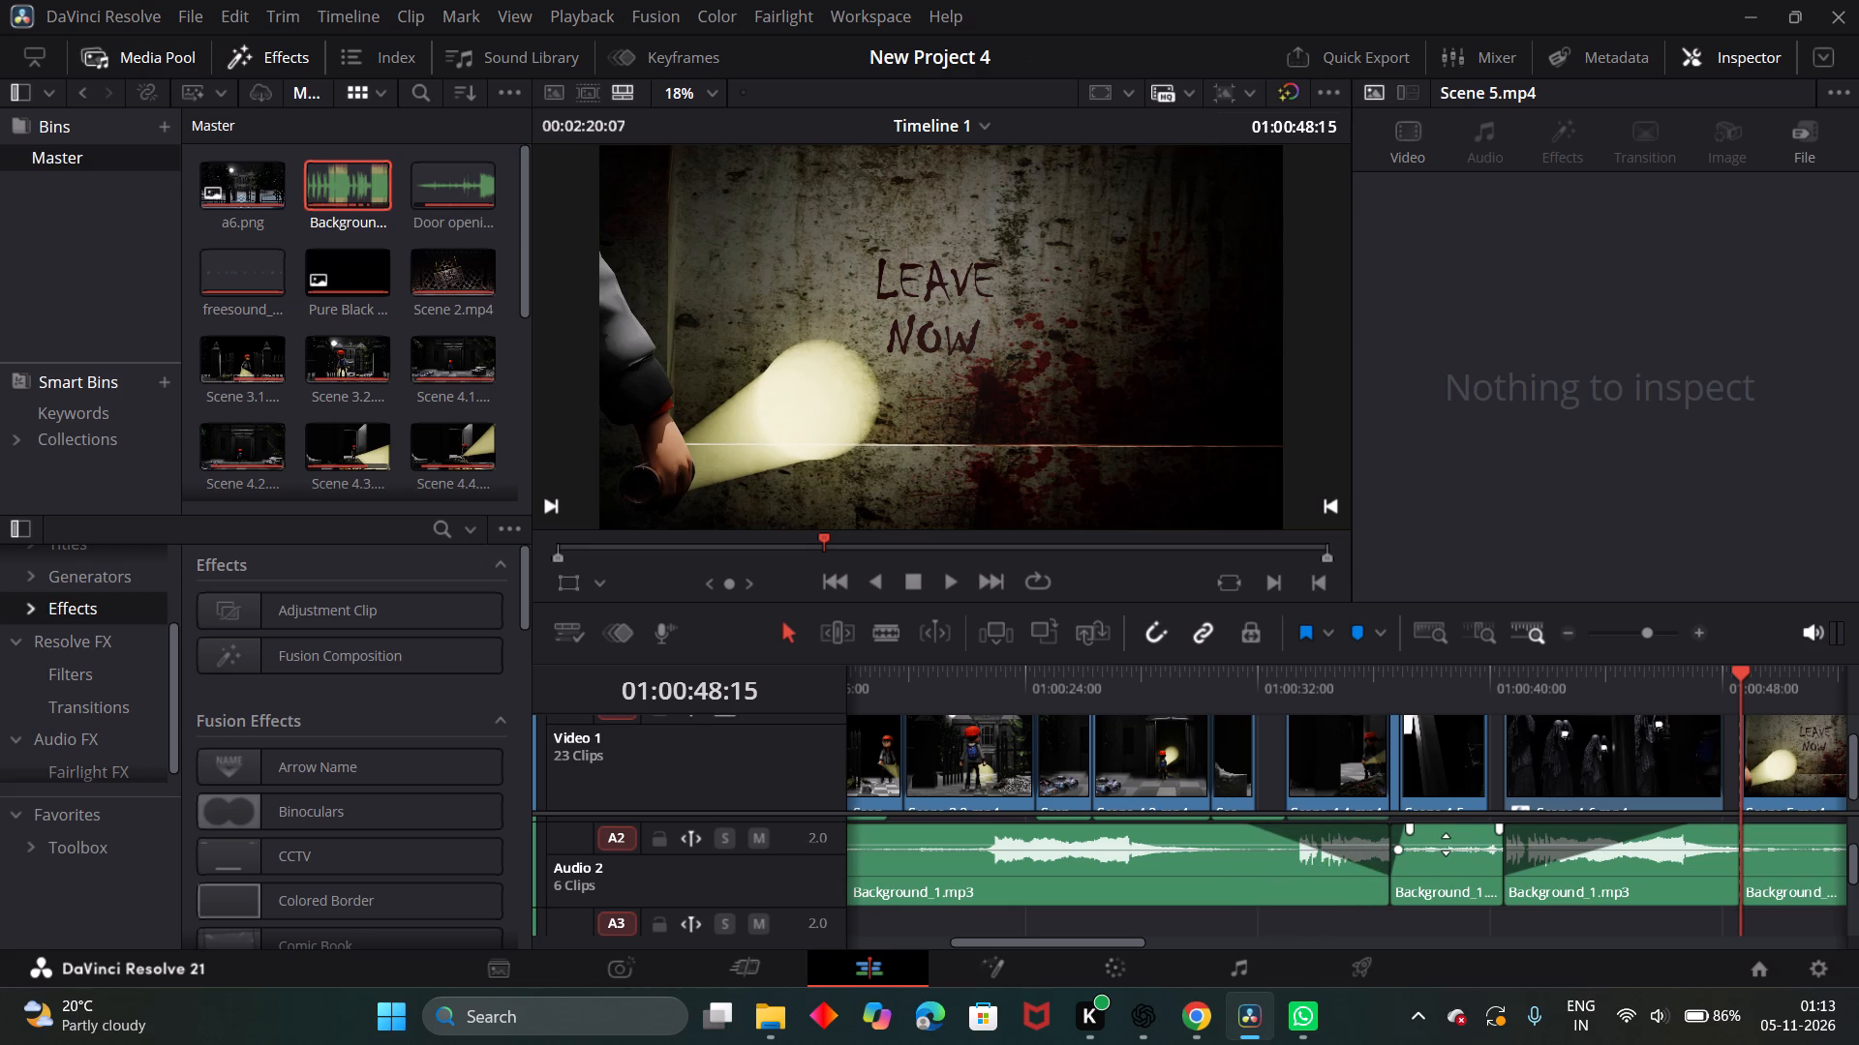
# Lower the volume level of the short quiet music piece on Audio 2.
pyautogui.moveTo(1446, 845); pyautogui.dragTo(1448, 859)
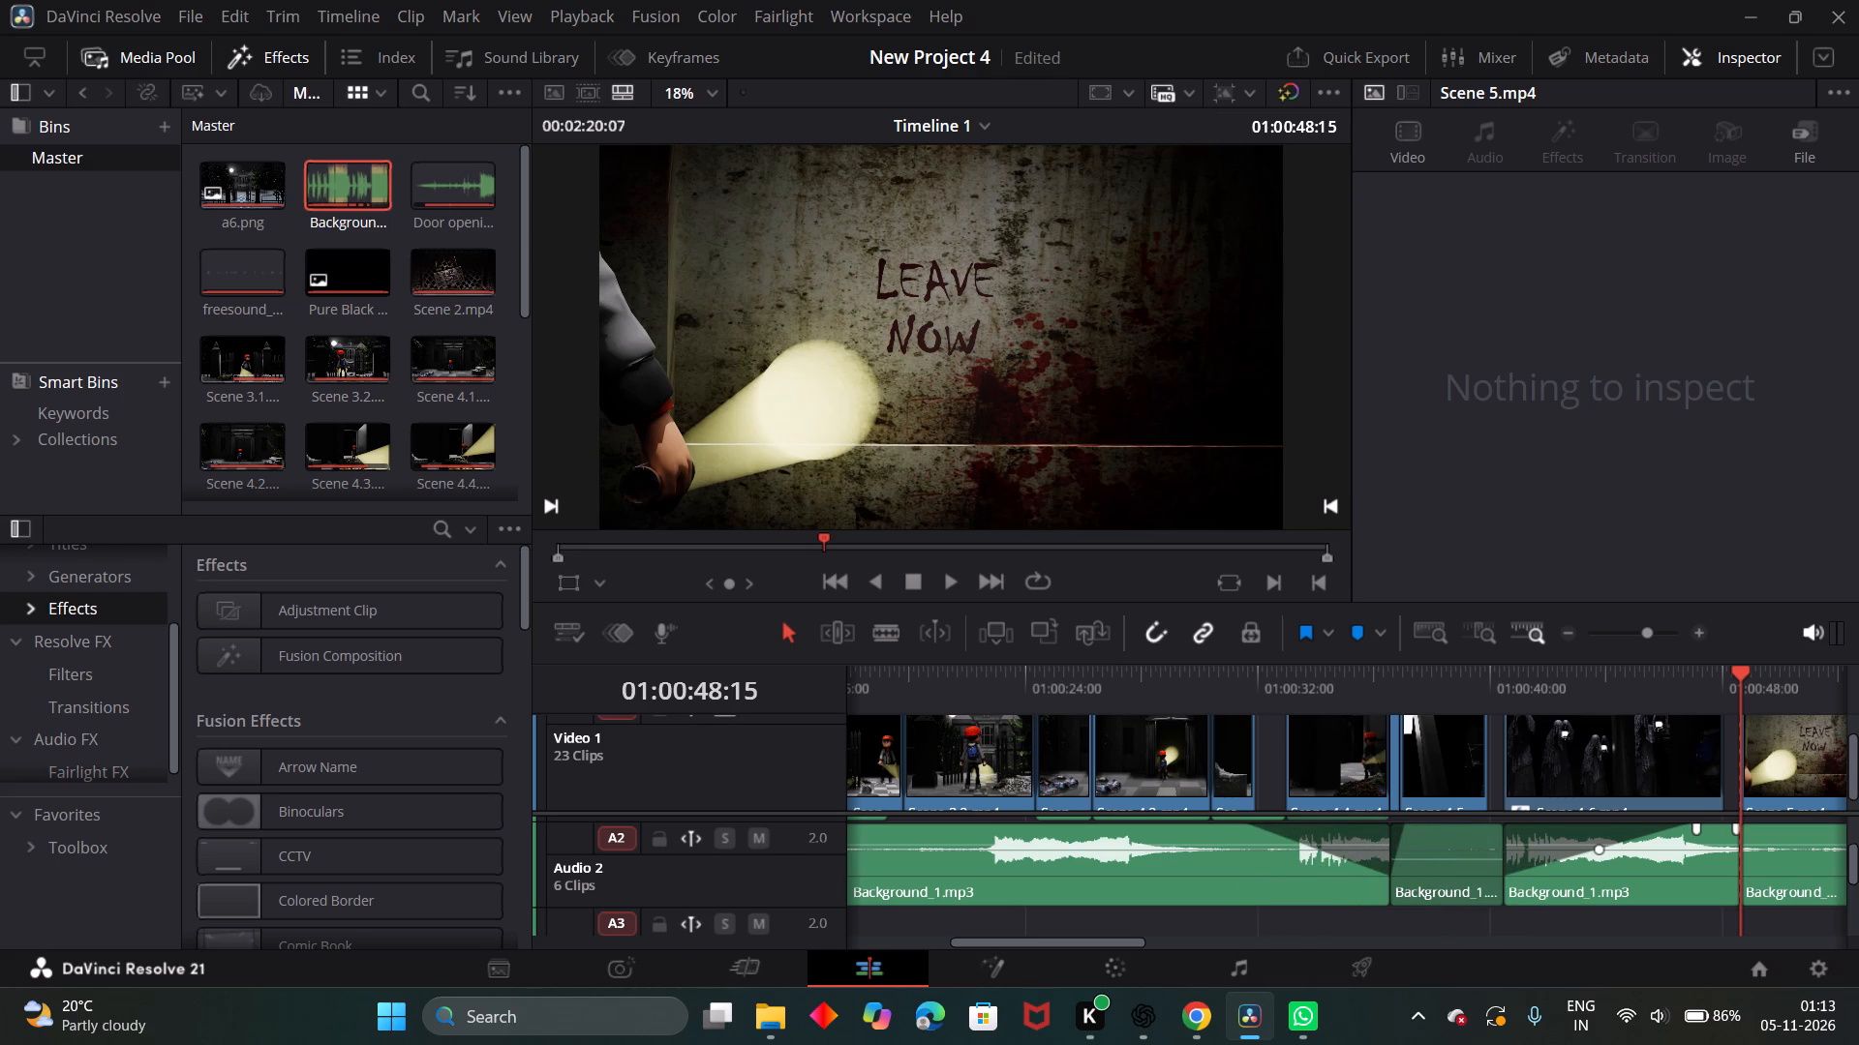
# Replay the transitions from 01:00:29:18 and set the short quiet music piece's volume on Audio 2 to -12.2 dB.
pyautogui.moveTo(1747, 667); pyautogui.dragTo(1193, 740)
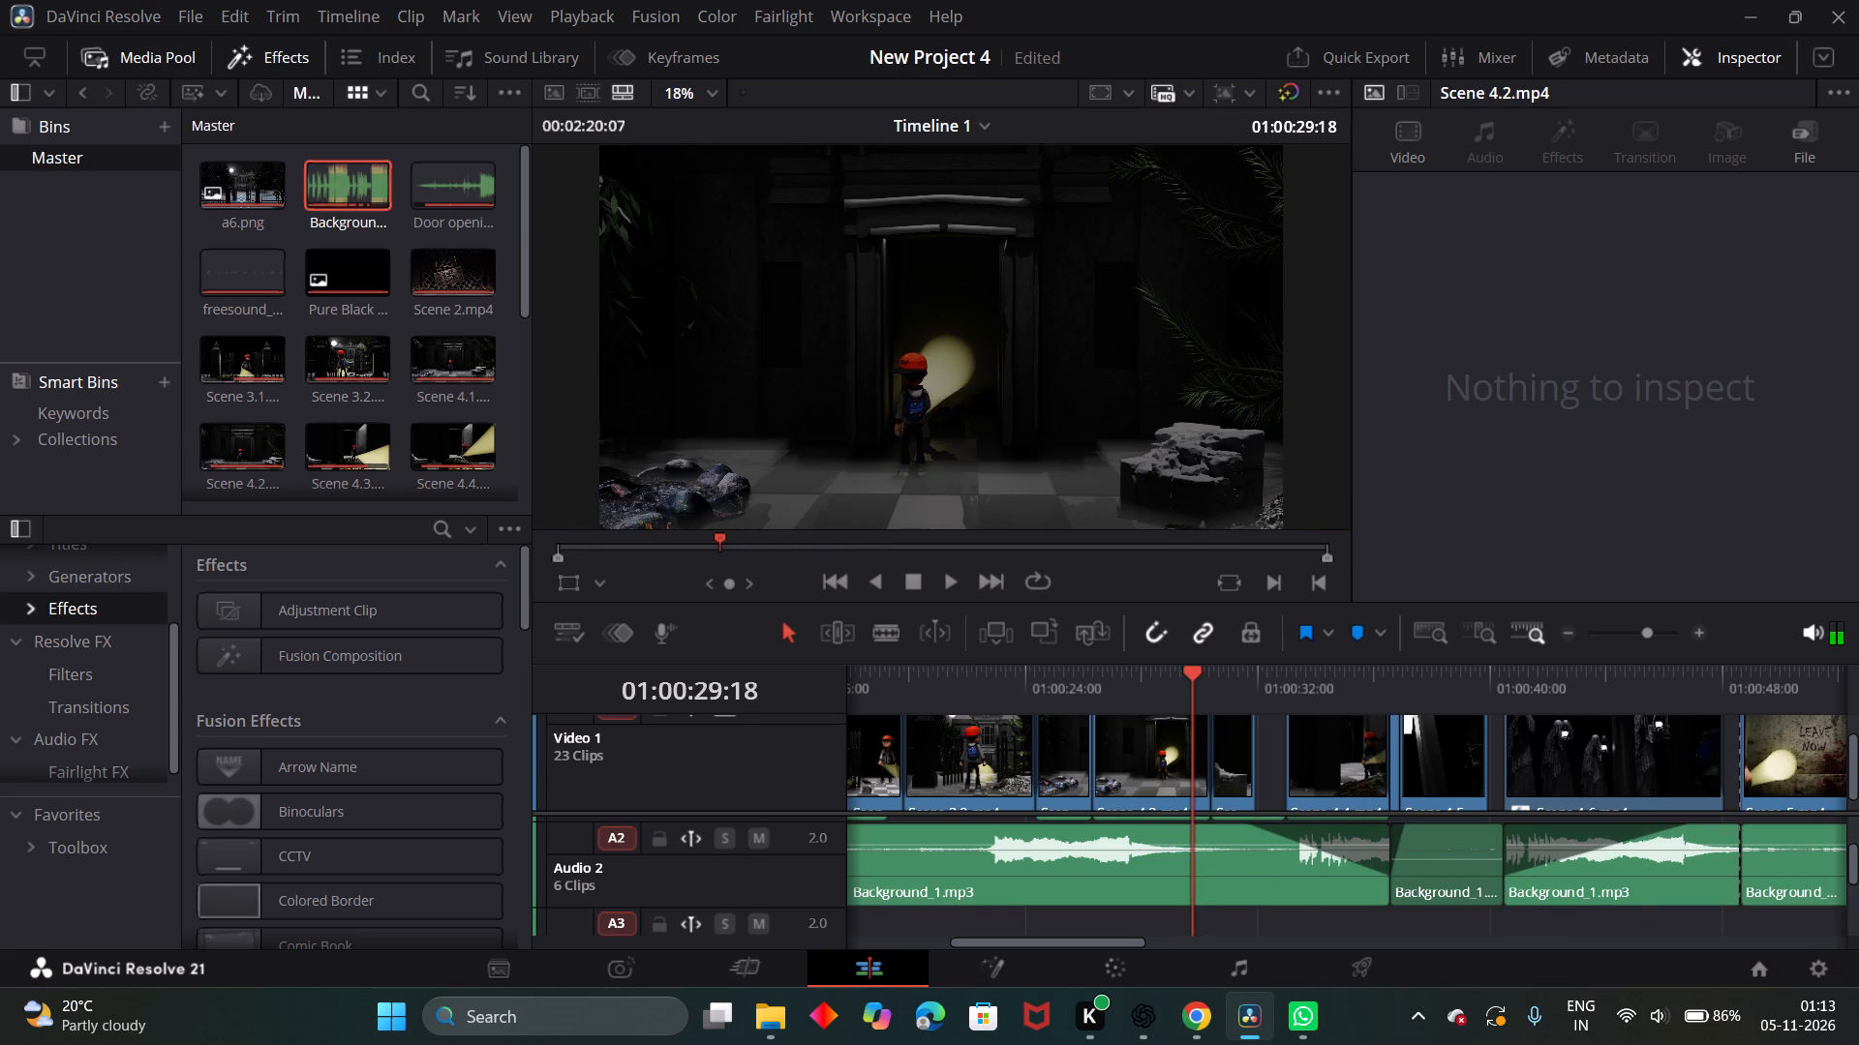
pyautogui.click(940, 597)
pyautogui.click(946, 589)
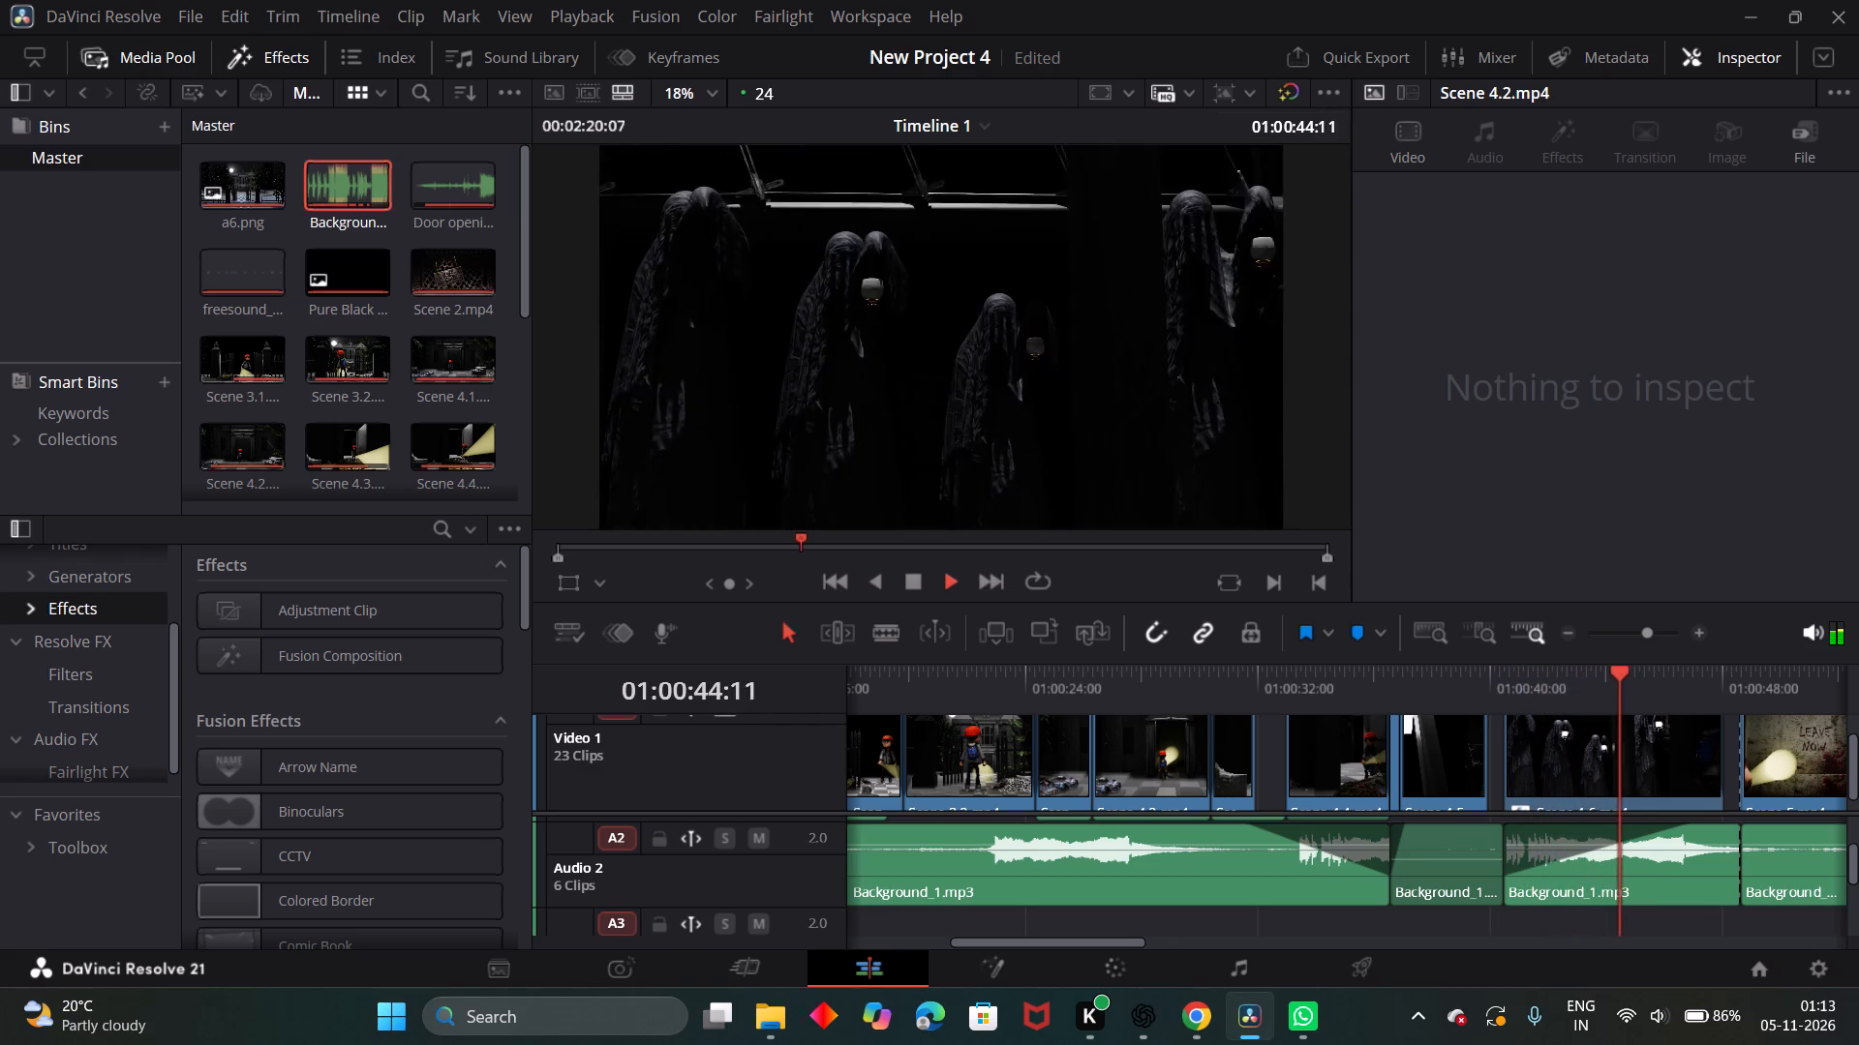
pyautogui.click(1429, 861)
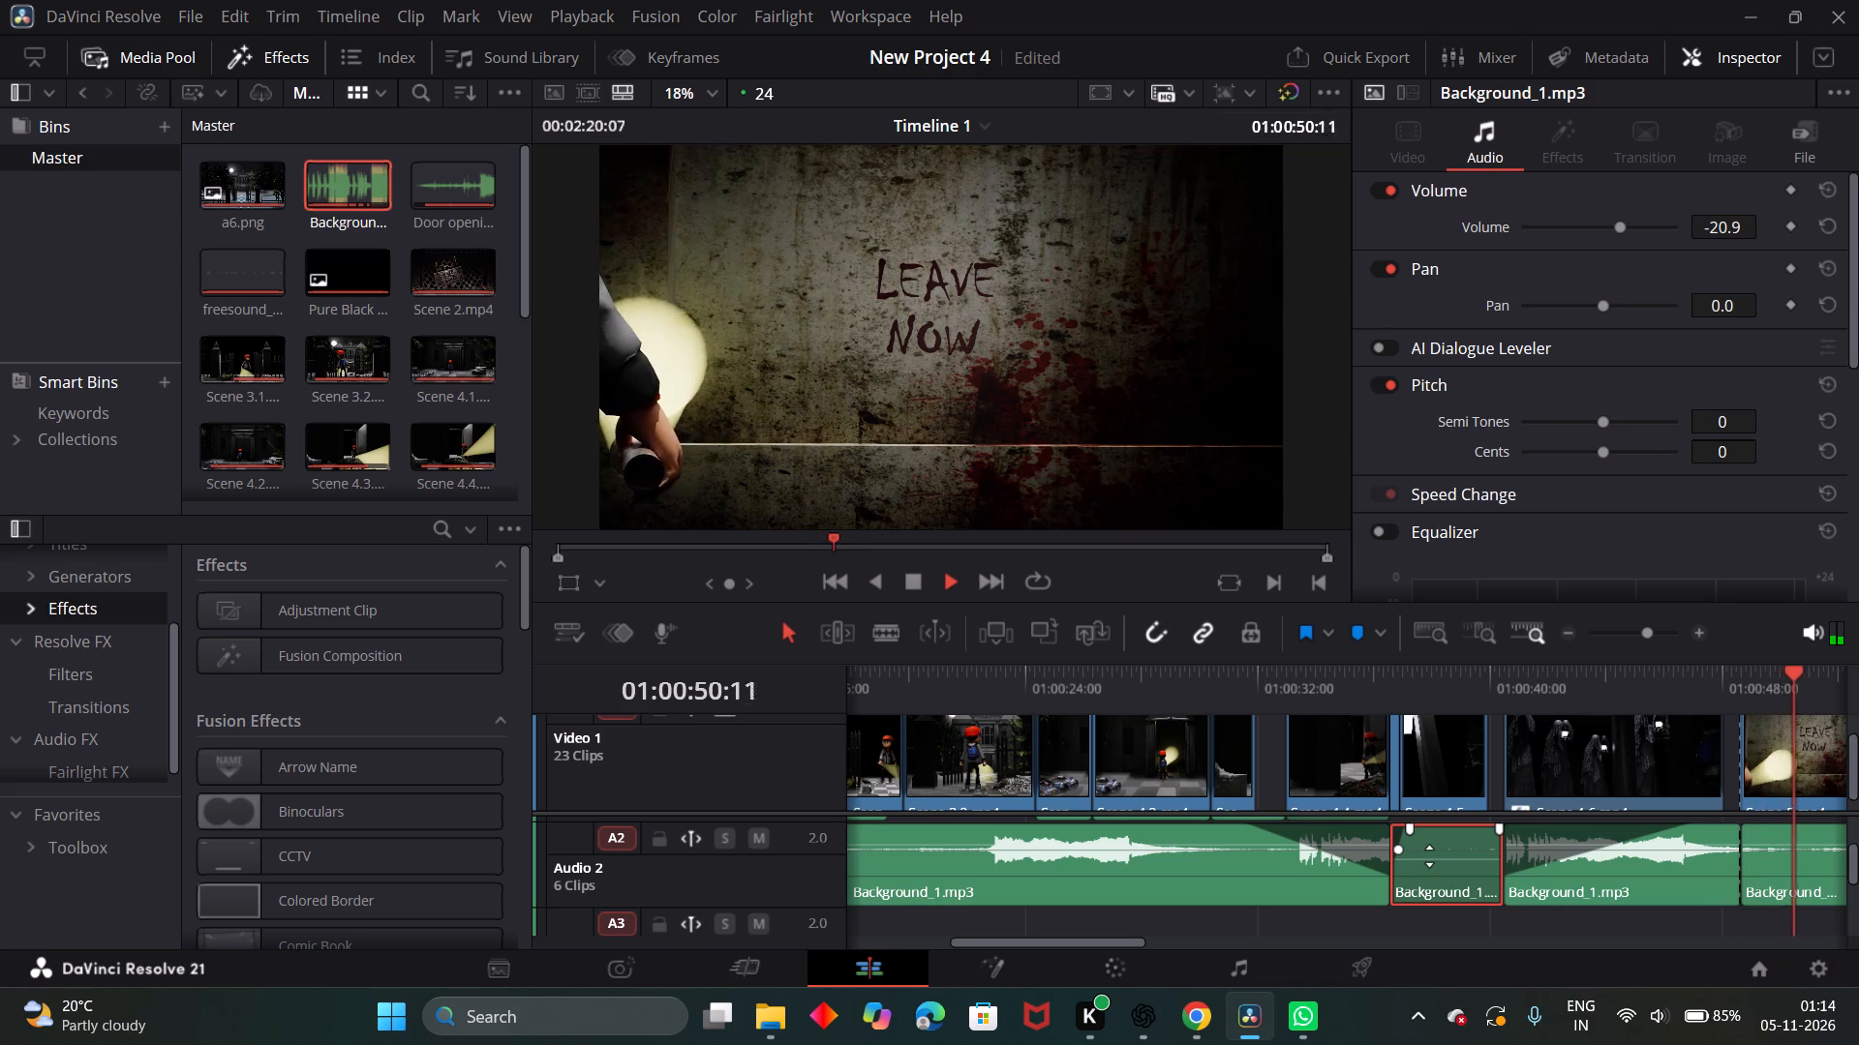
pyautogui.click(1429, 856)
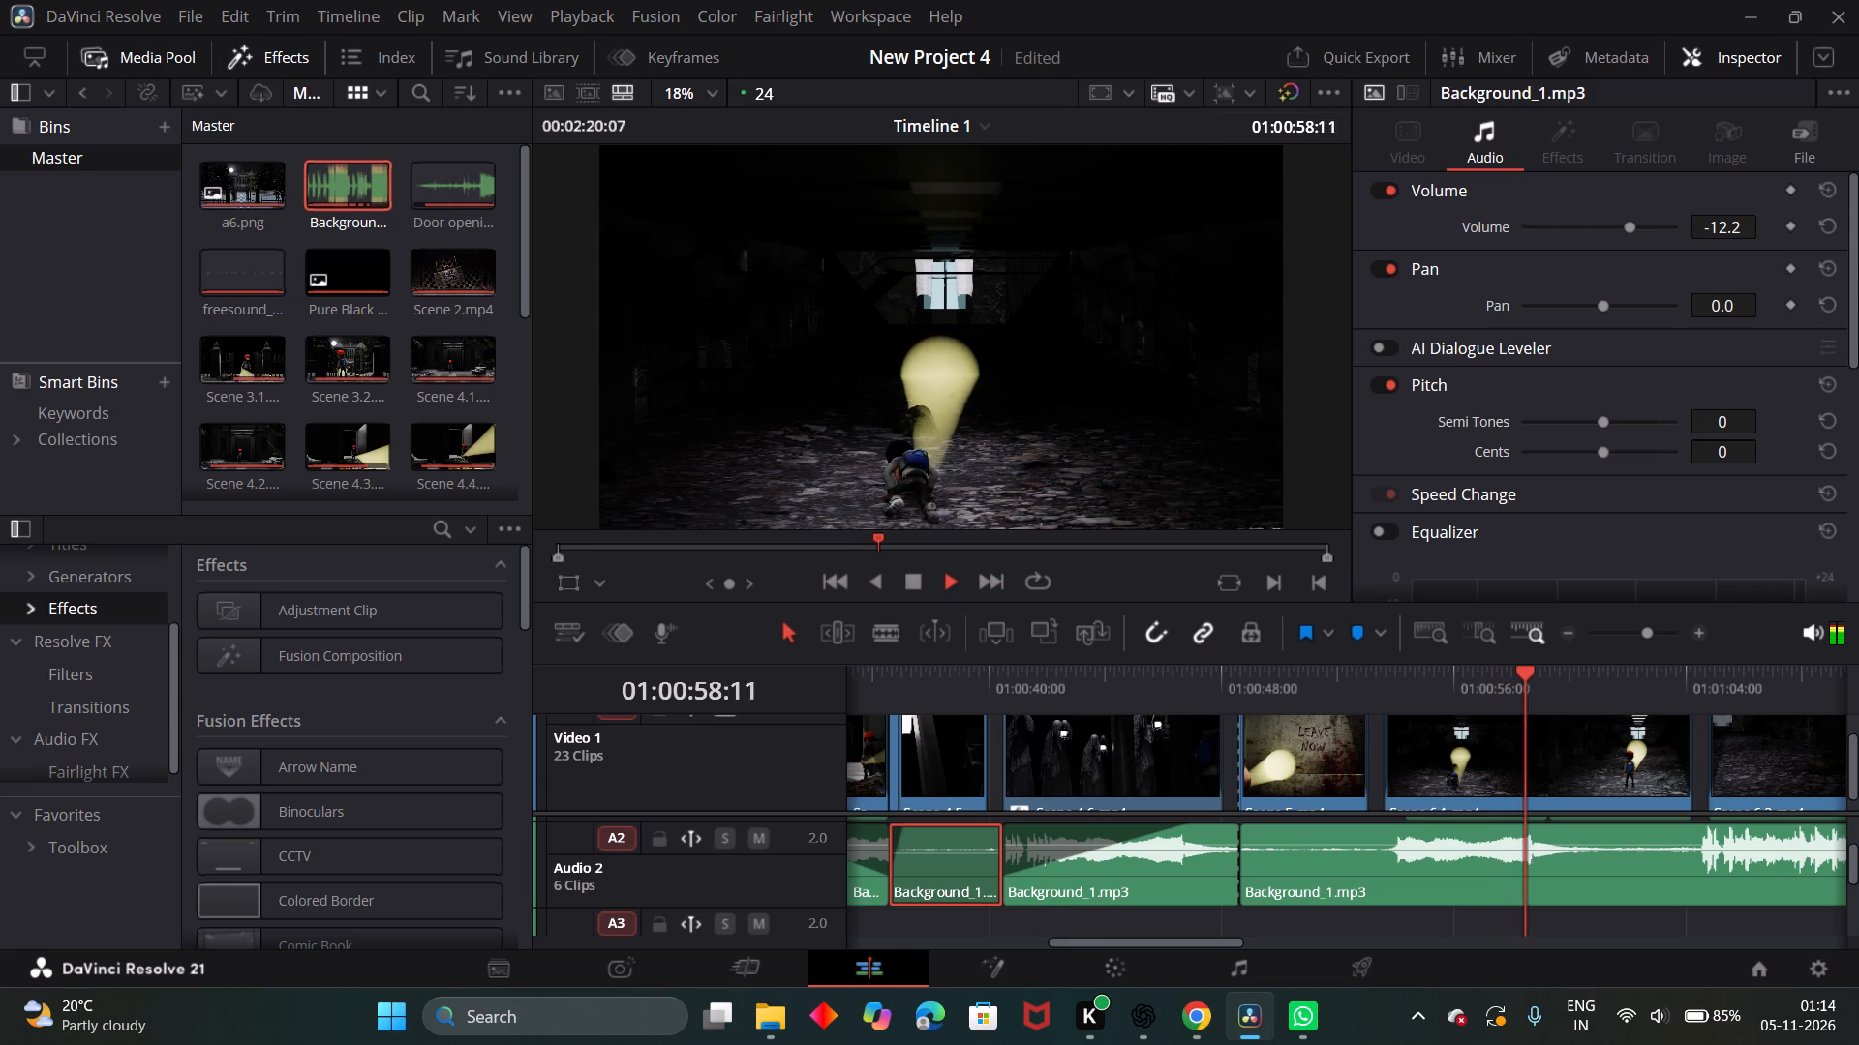
# Replay the music from 01:00:29:17 and delete the short quiet music piece on Audio 2.
pyautogui.moveTo(1526, 682); pyautogui.dragTo(1710, 779)
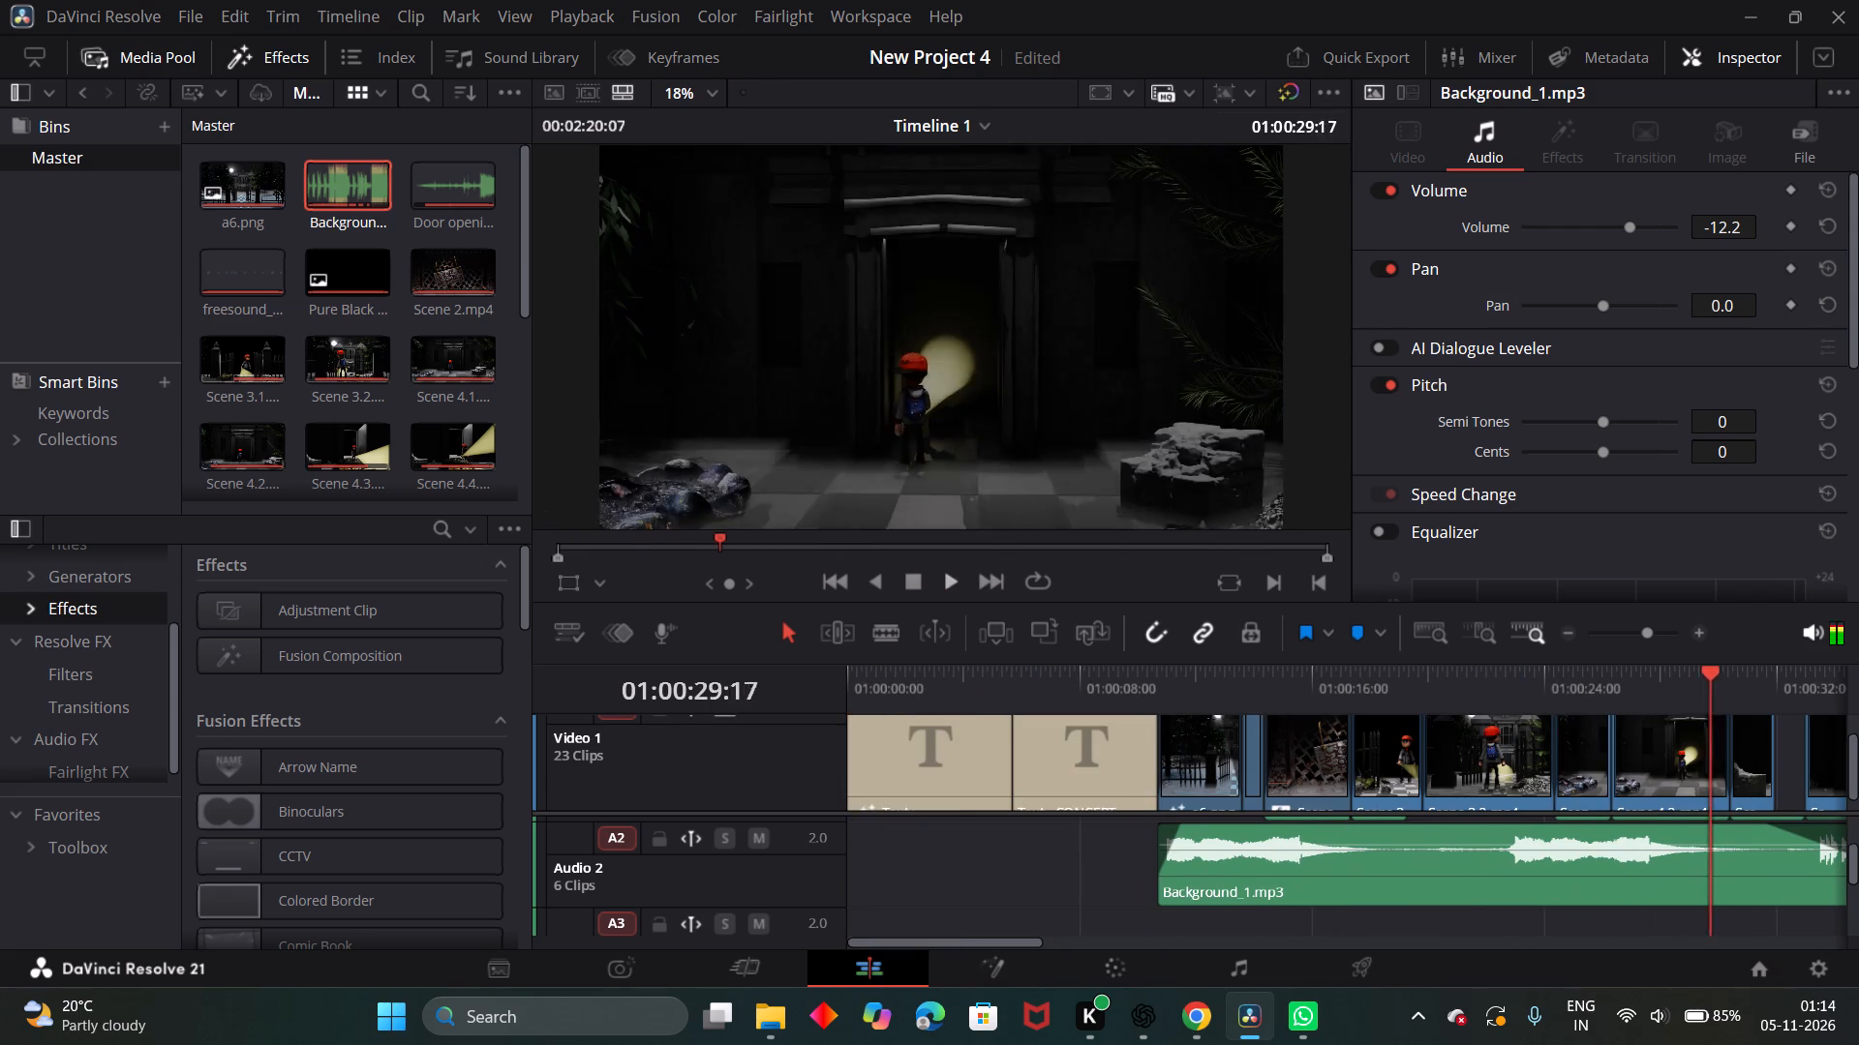
pyautogui.hscroll(-1, 1445, 801)
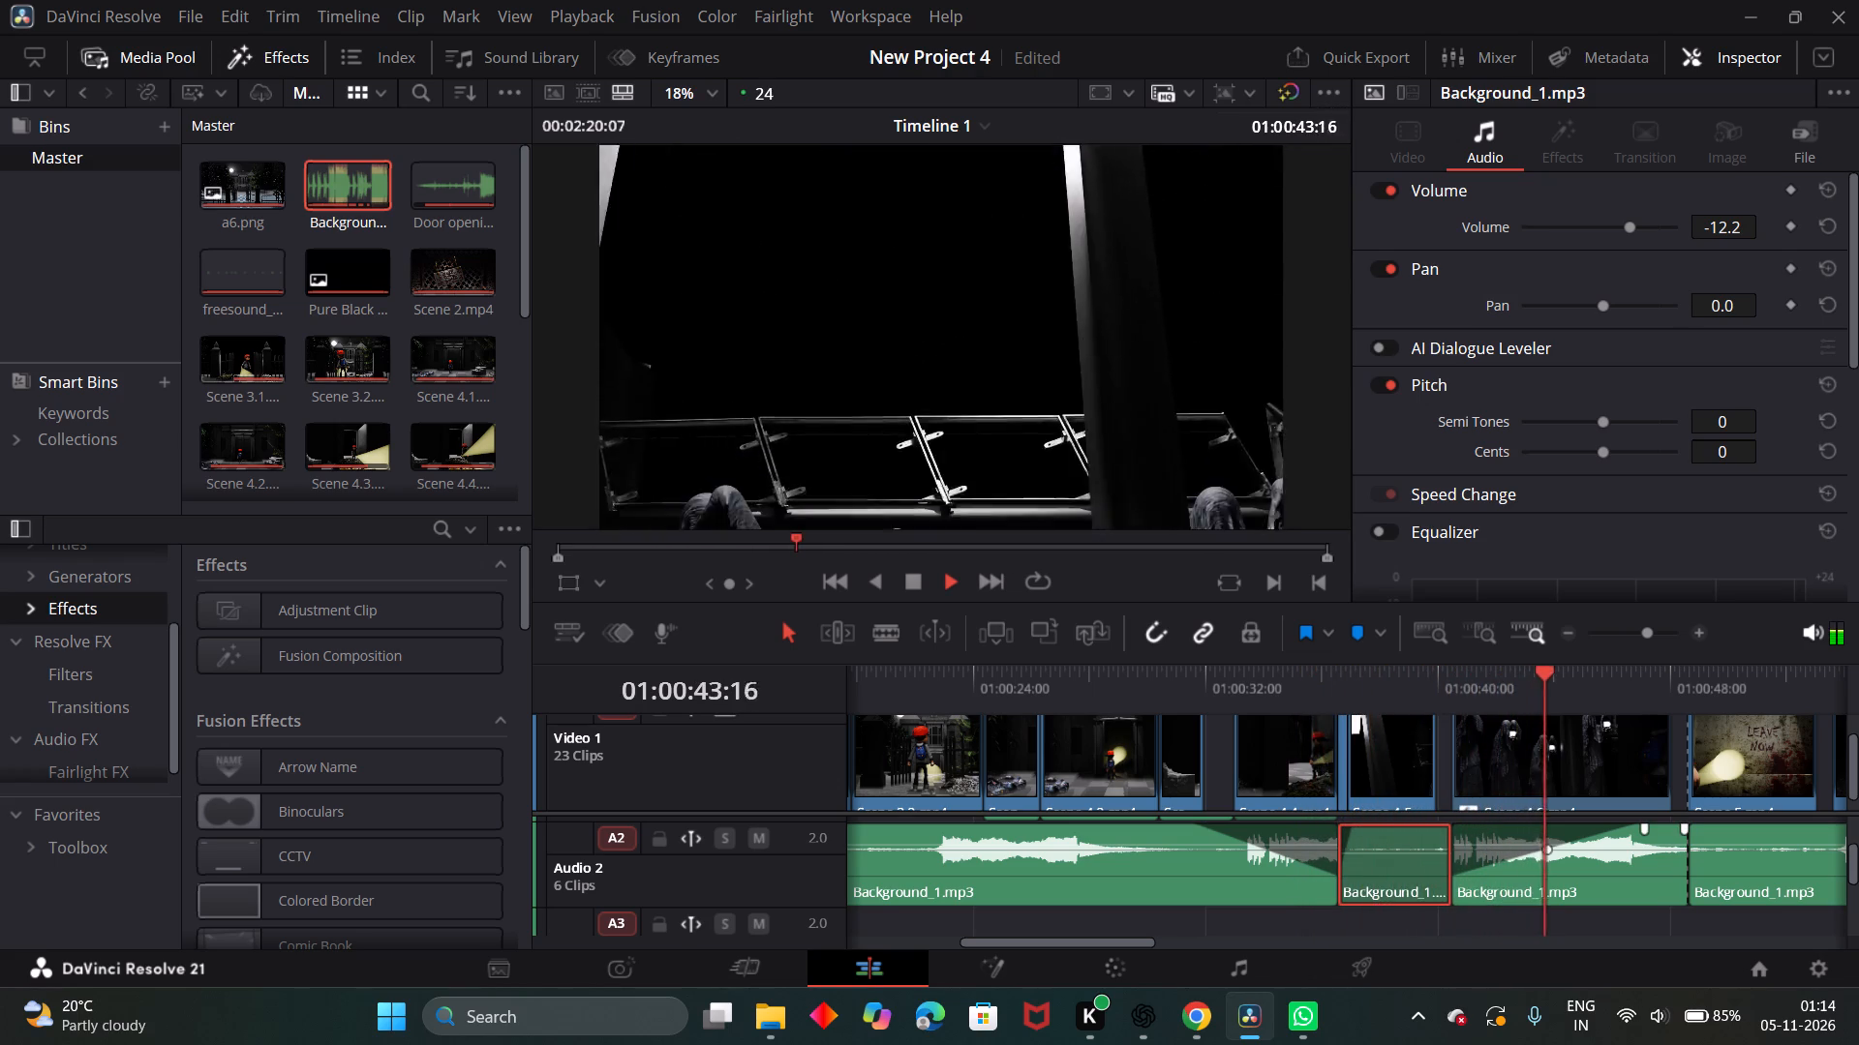
pyautogui.click(1366, 852)
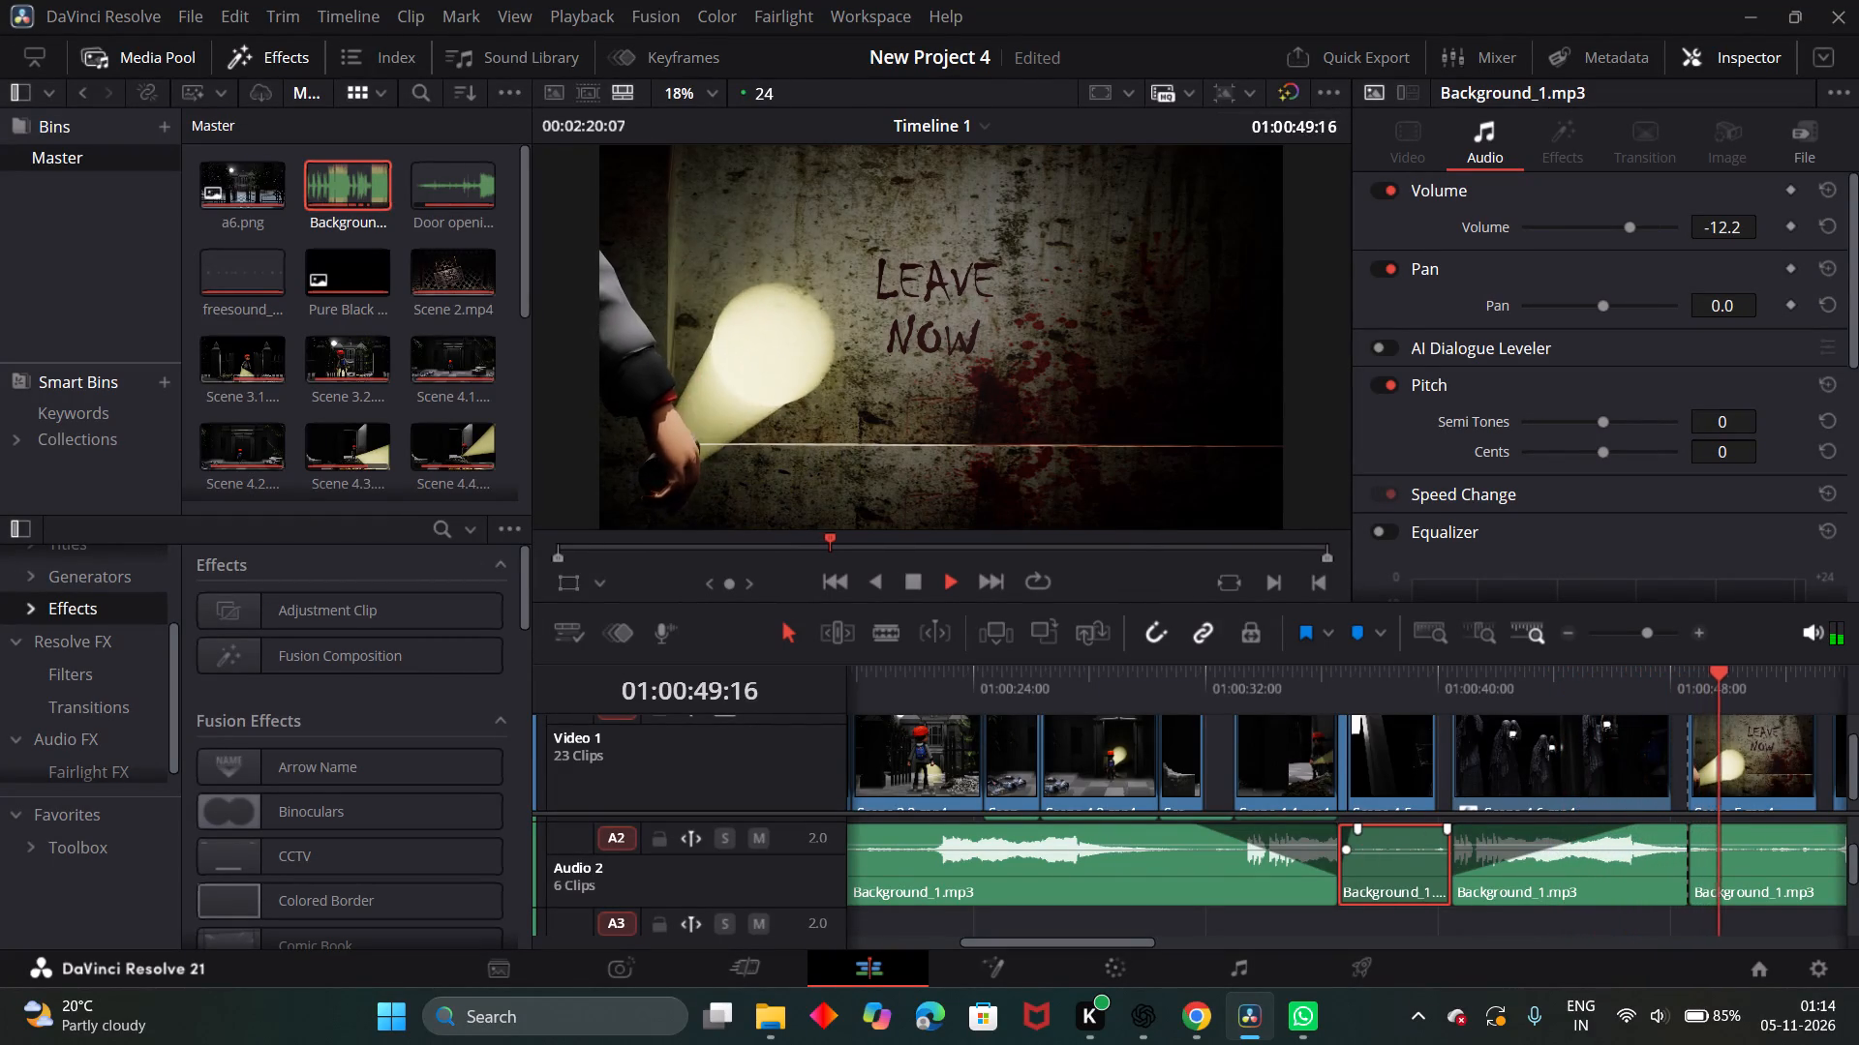
pyautogui.click(917, 582)
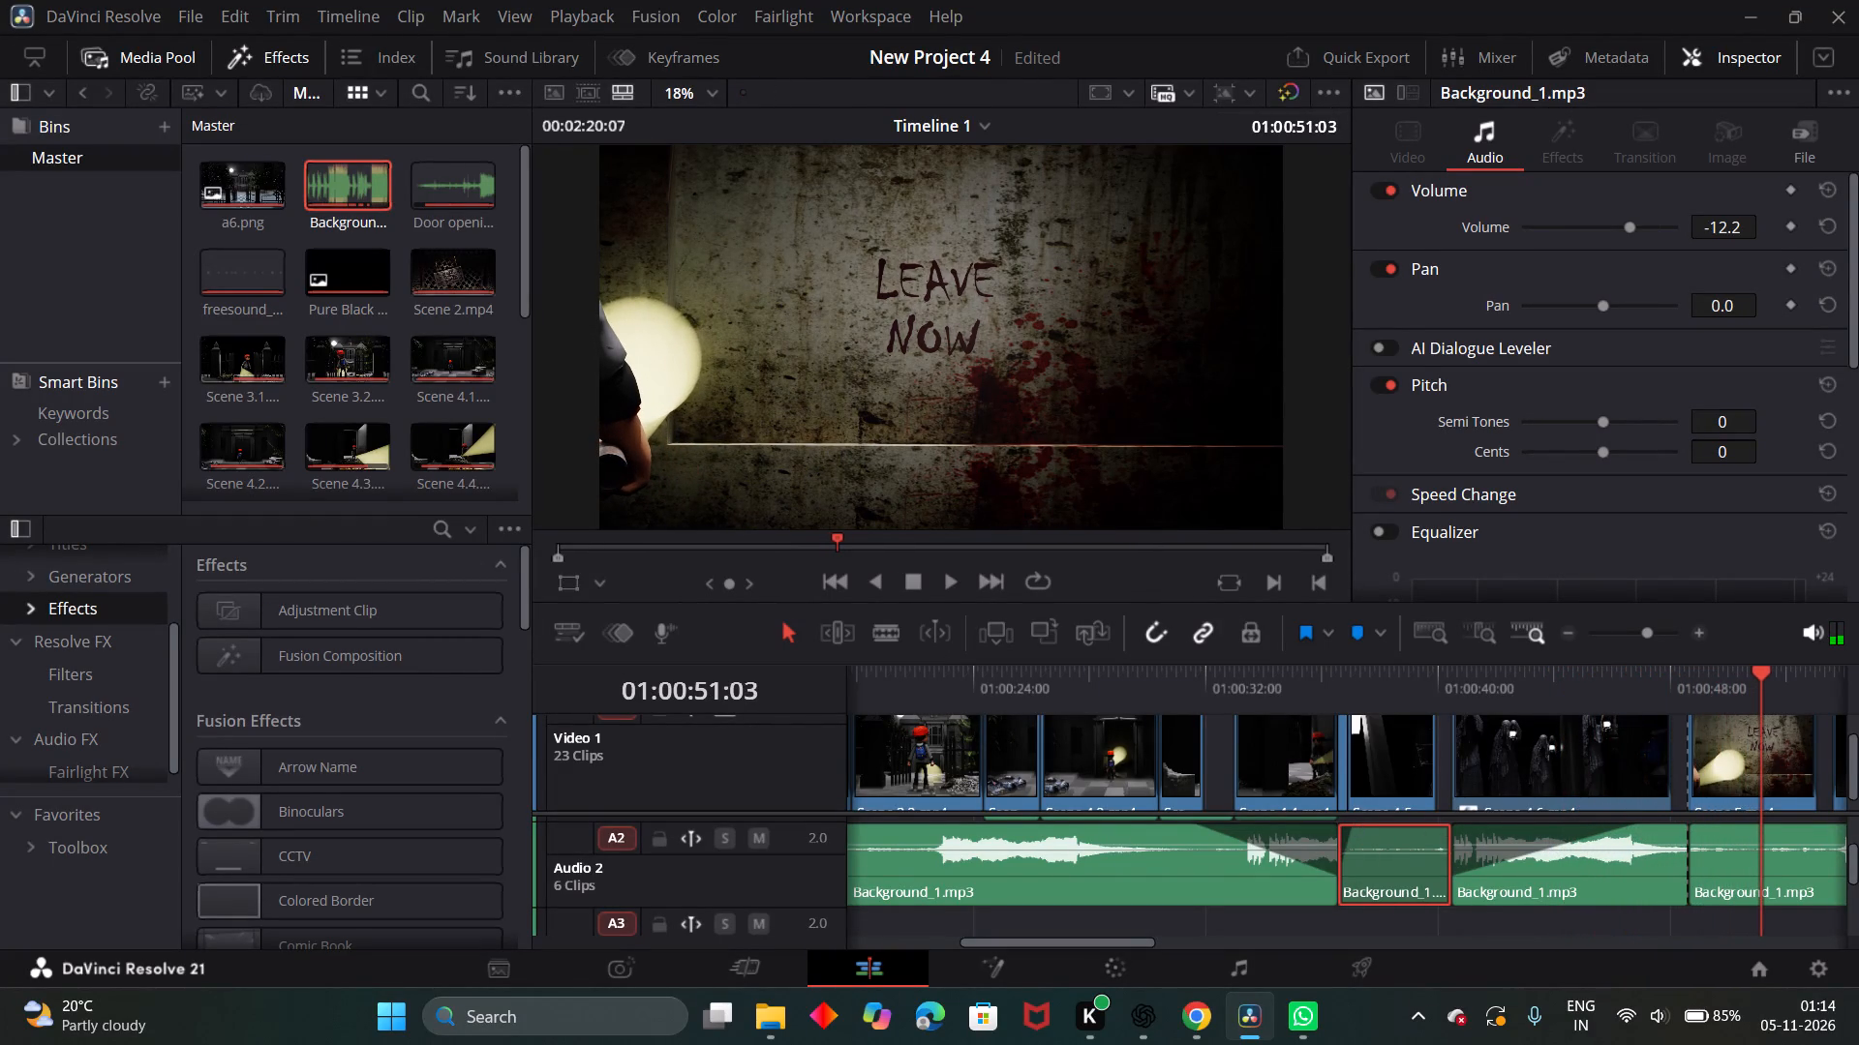
pyautogui.click(1371, 847)
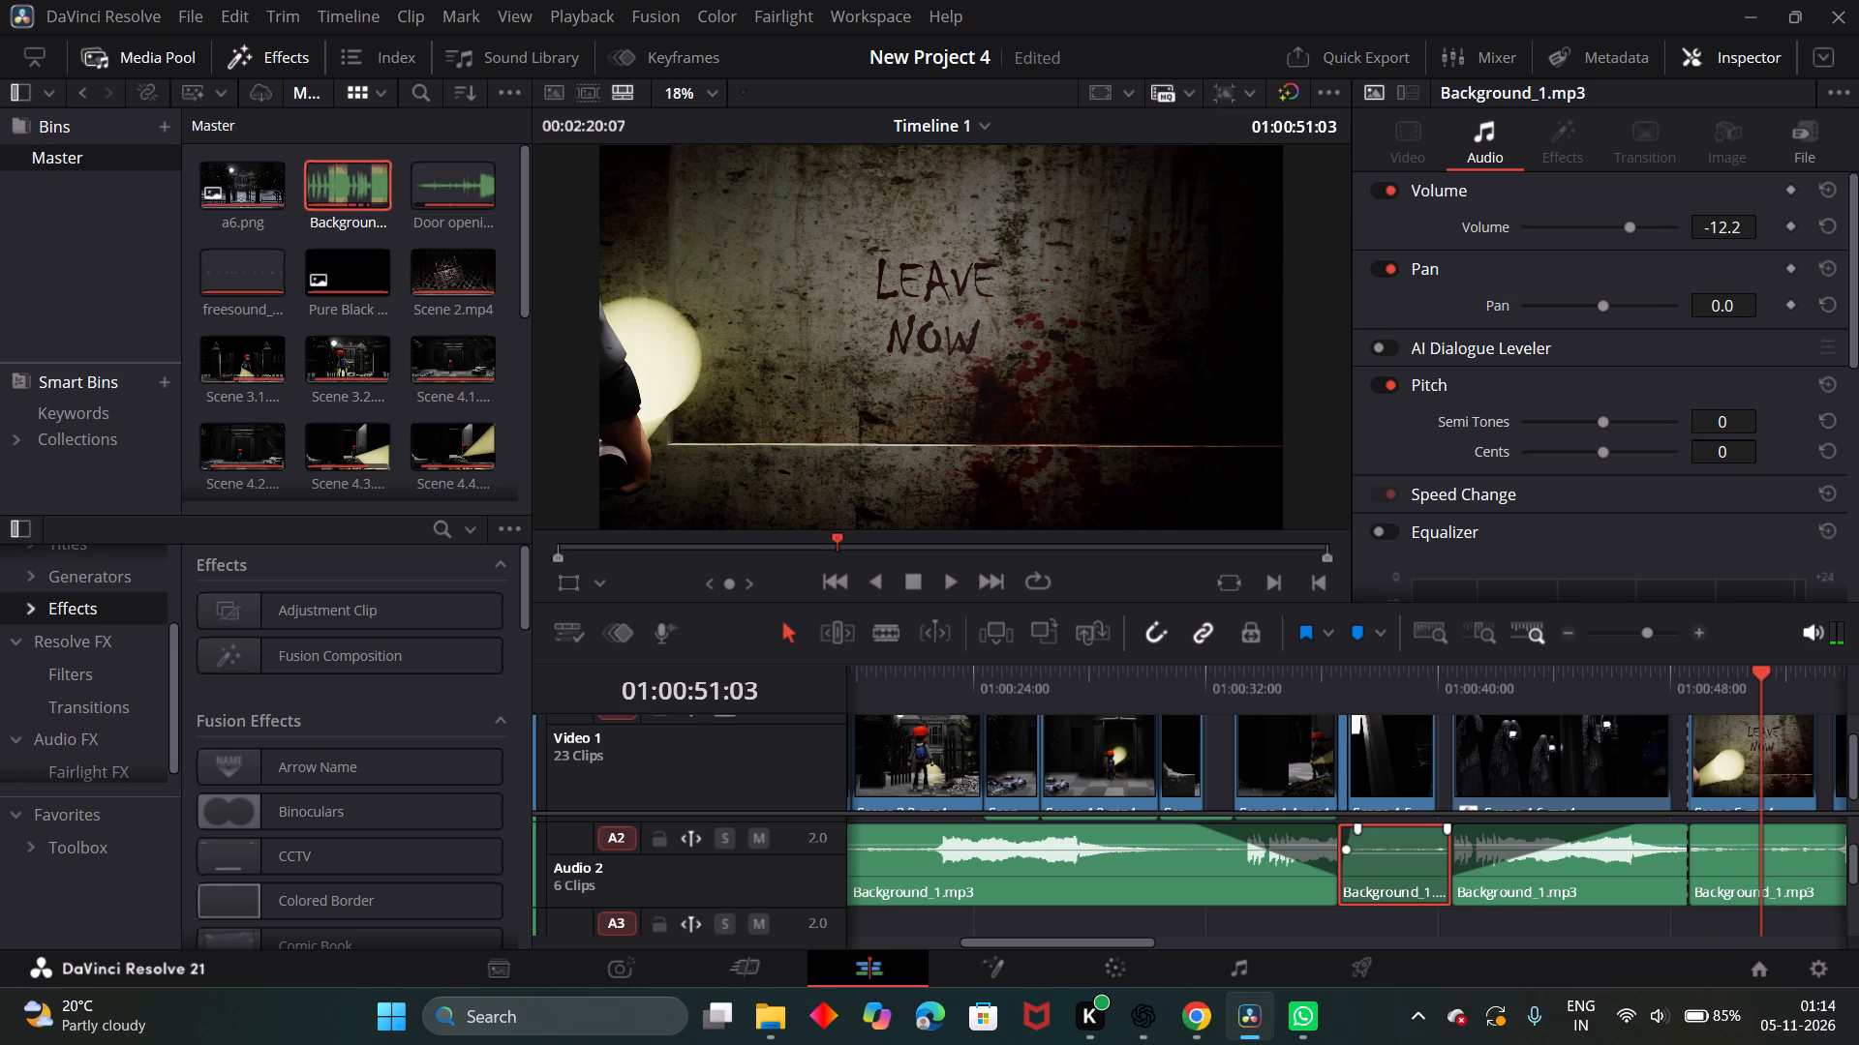
pyautogui.press('BackSpace')
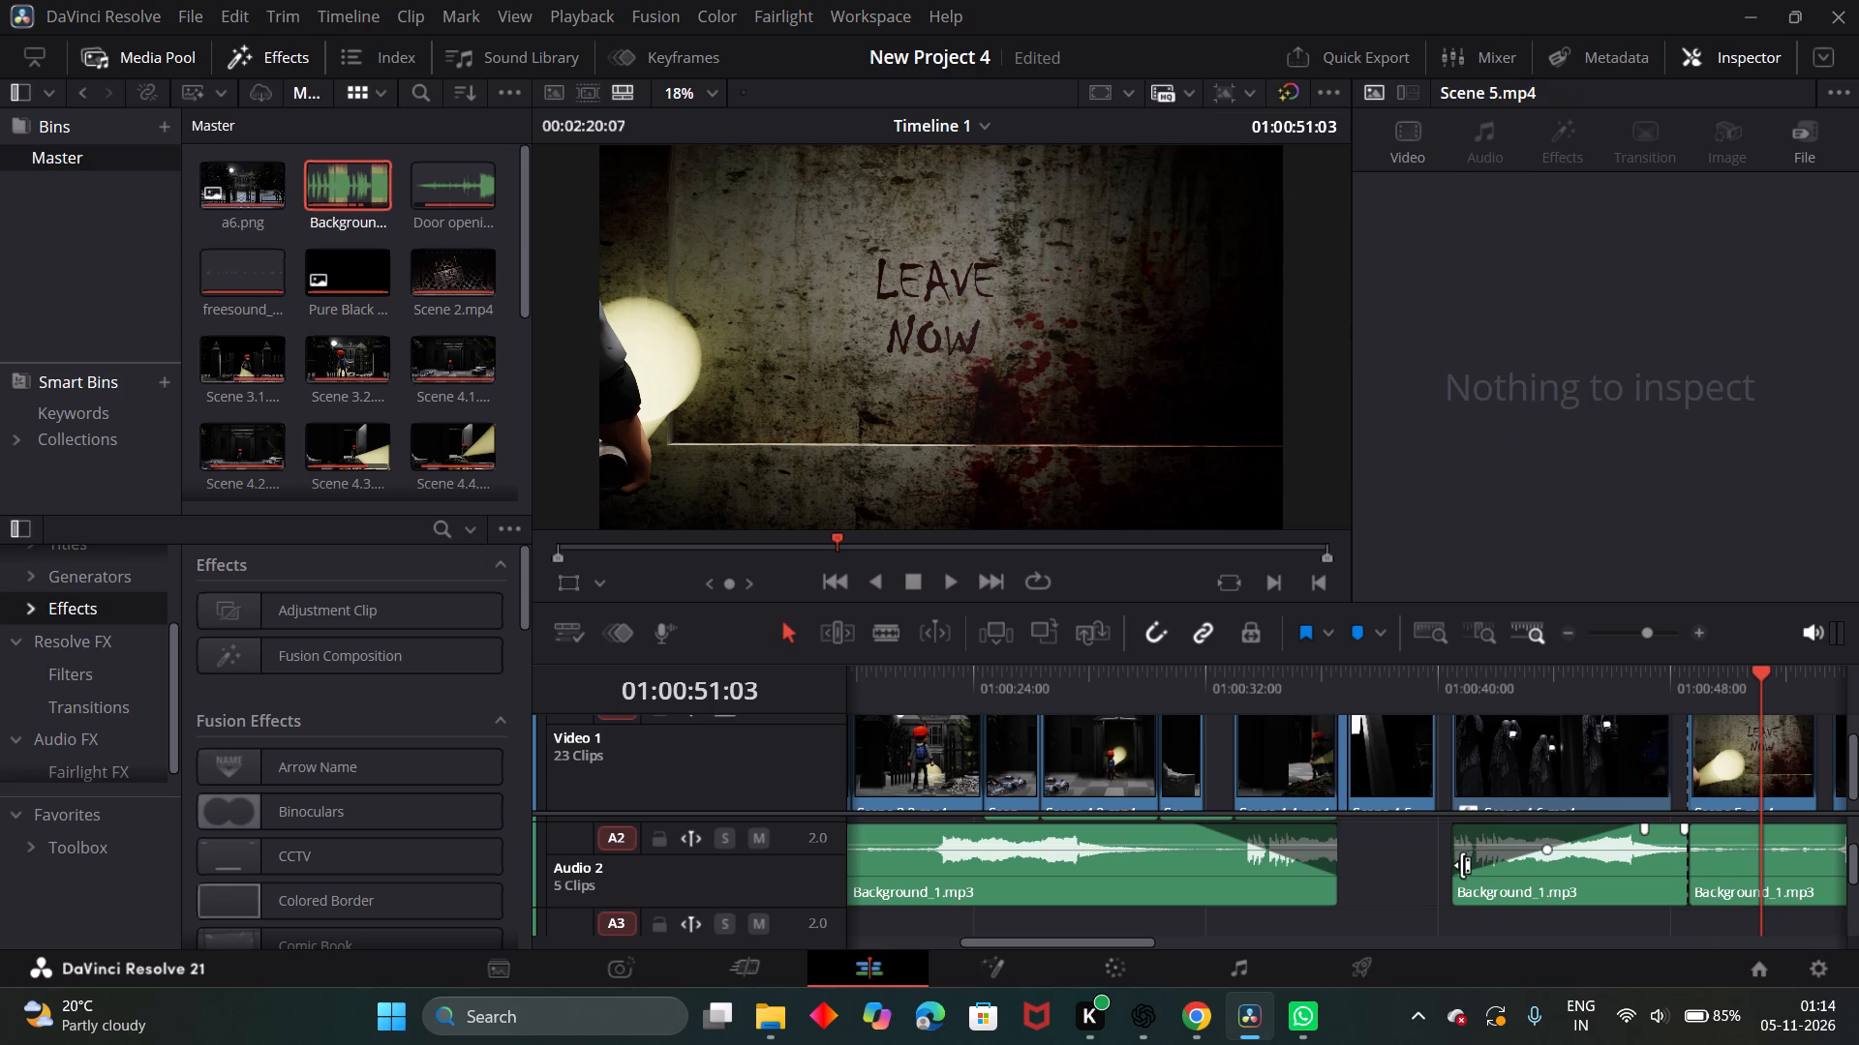
# Extend the start of the music section under Scene 4.6 back to meet the end of the first music section.
pyautogui.moveTo(1449, 865); pyautogui.dragTo(1406, 857)
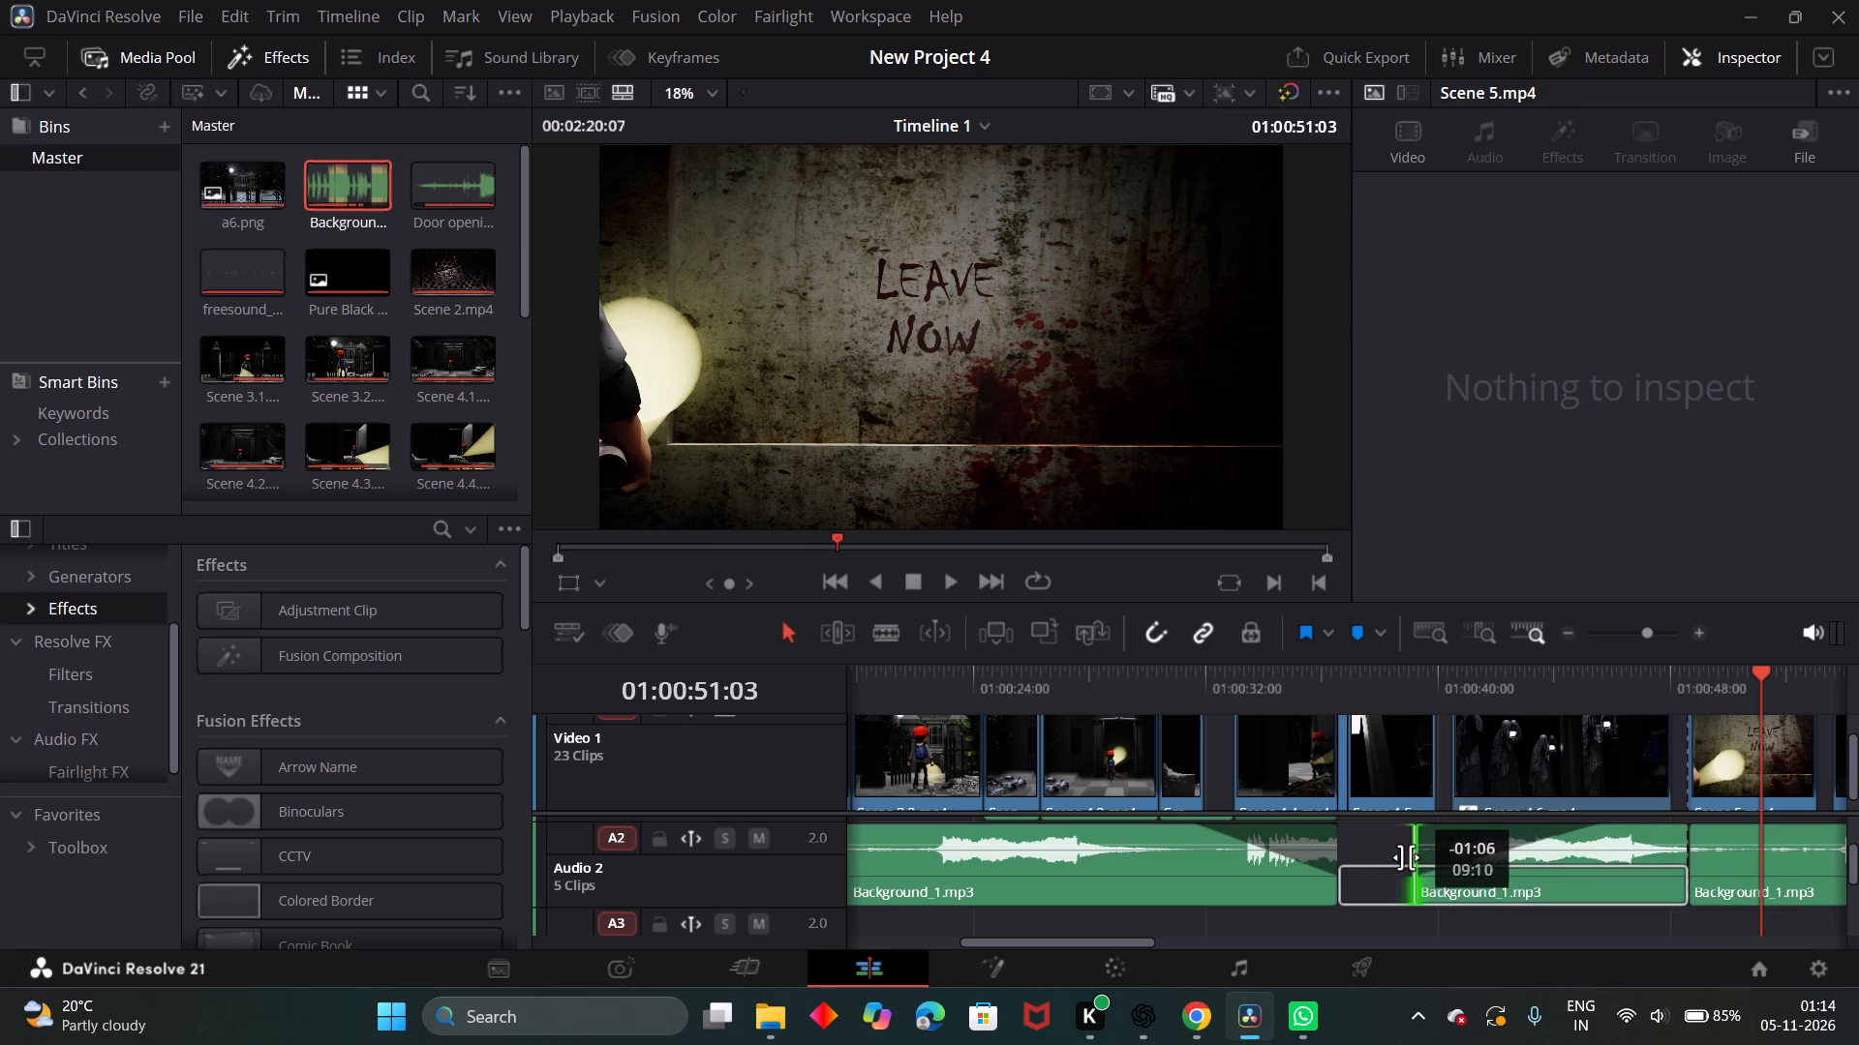
pyautogui.moveTo(1406, 857); pyautogui.dragTo(1346, 861)
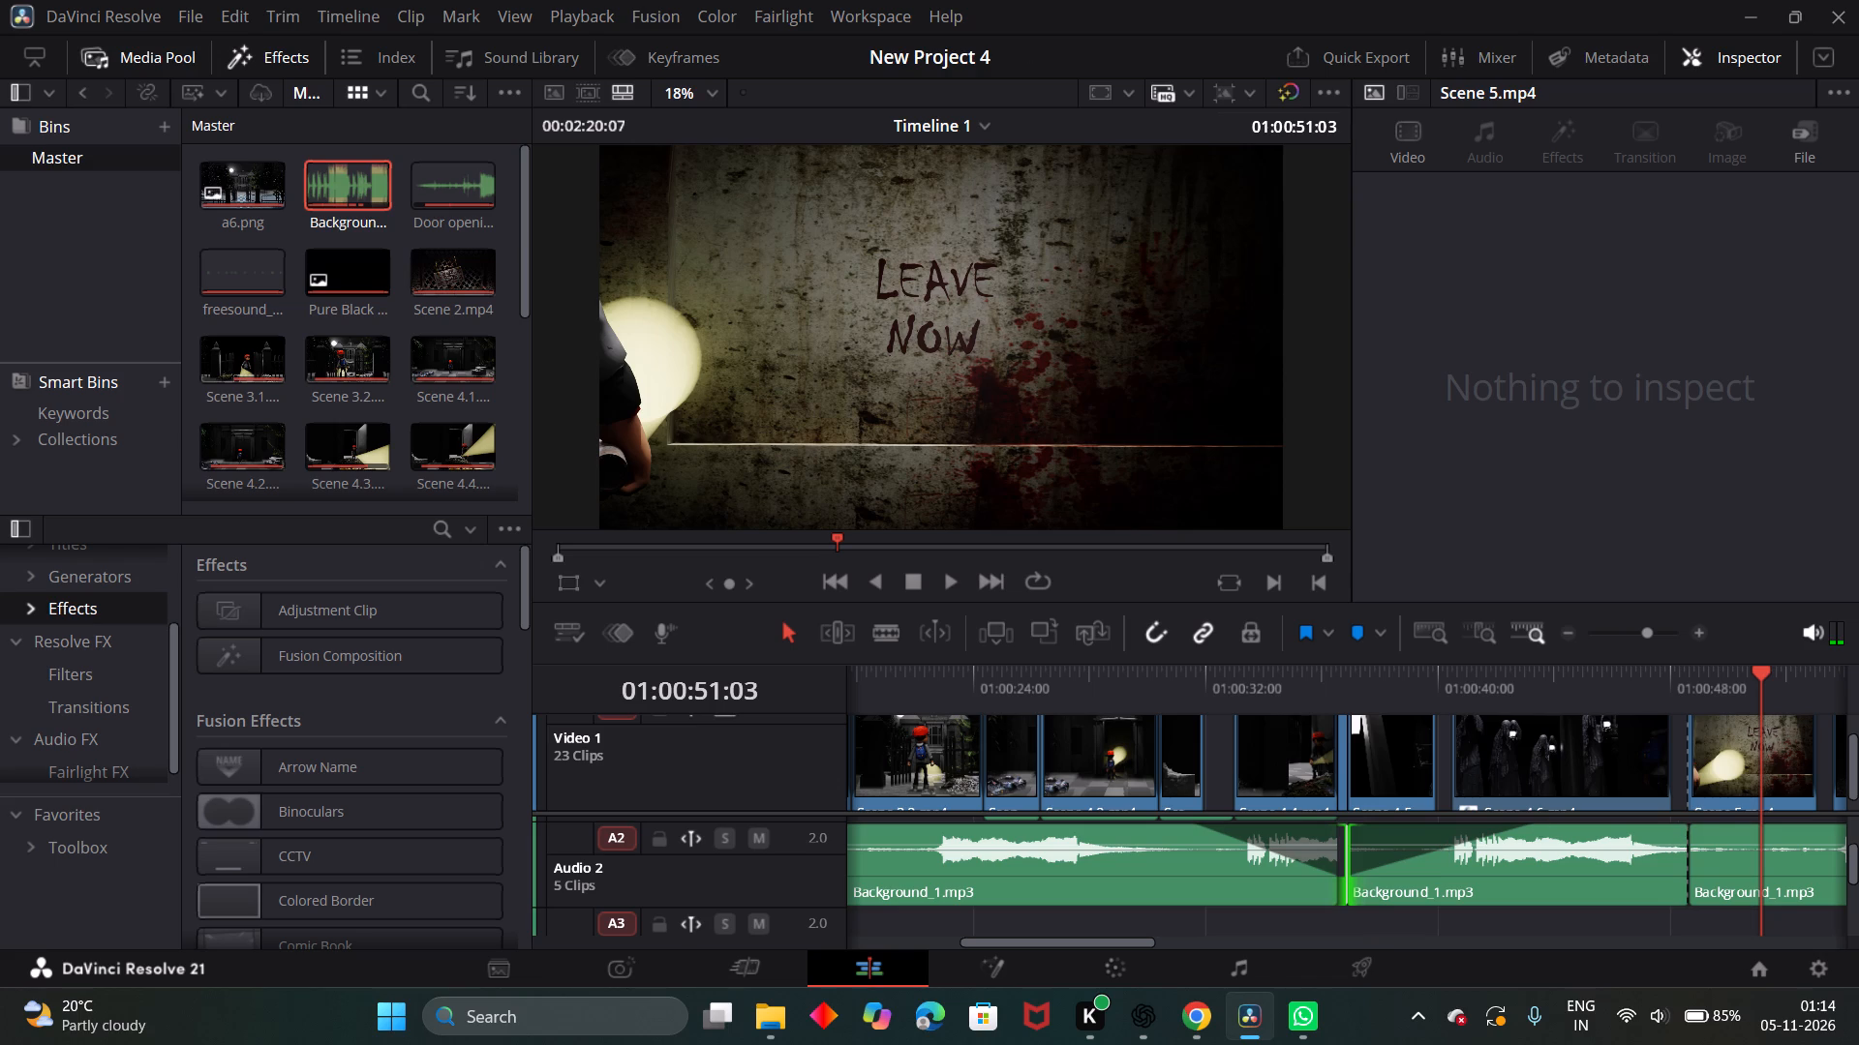
pyautogui.moveTo(1759, 675); pyautogui.dragTo(1217, 712)
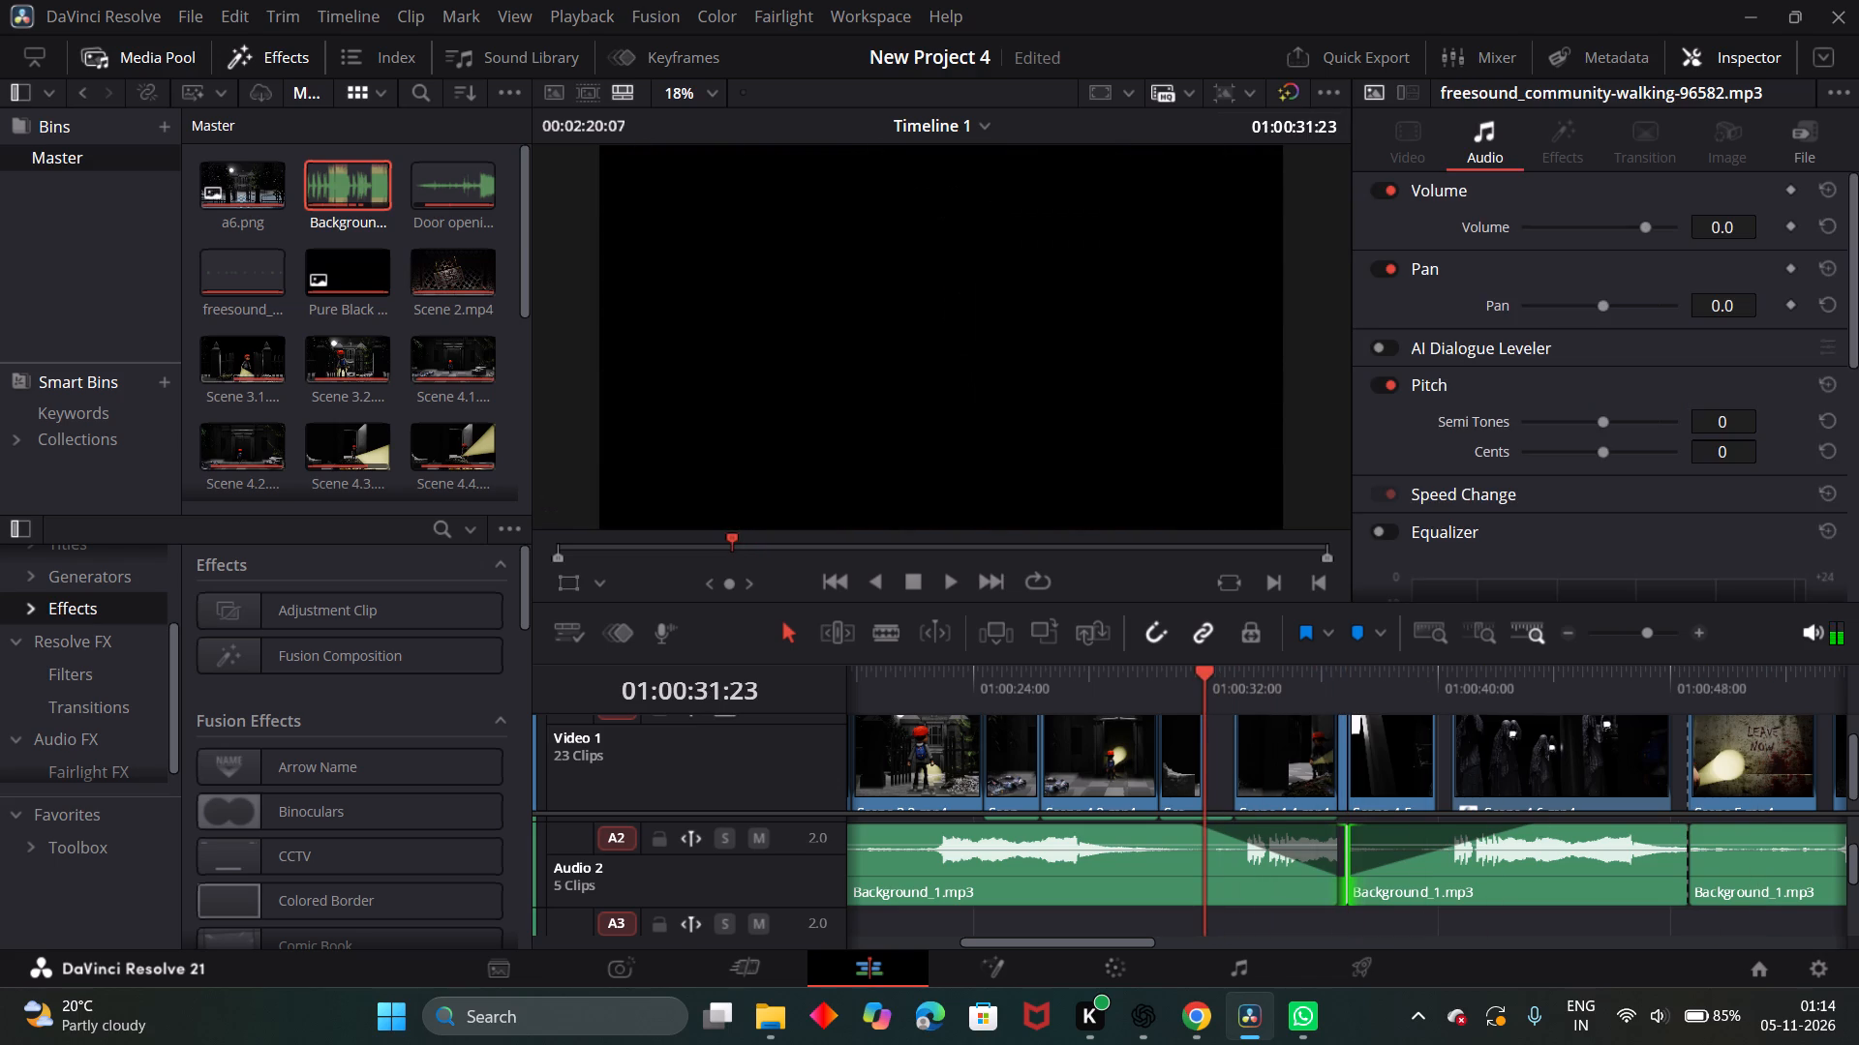
pyautogui.click(944, 585)
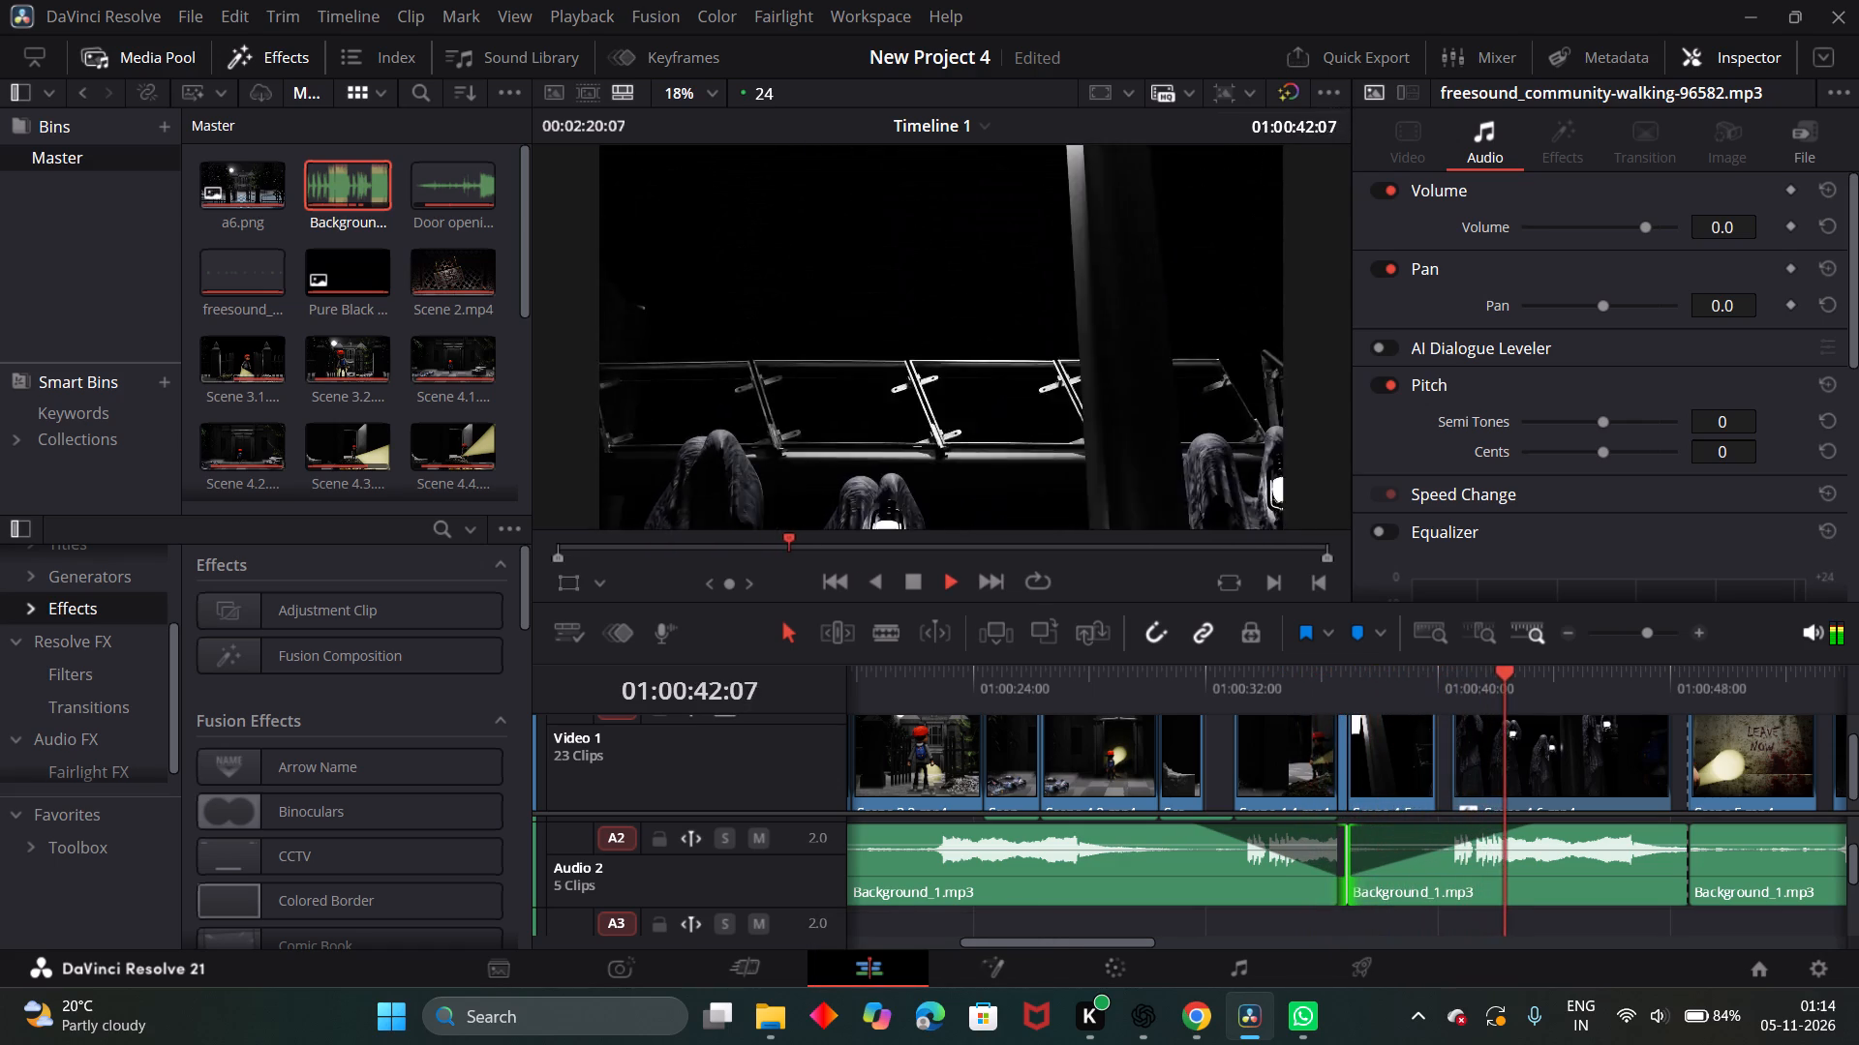
pyautogui.moveTo(1349, 871); pyautogui.dragTo(1335, 870)
# Replay the joined music from around Scene 4.4 and raise the volume level of the section under Scene 4.6.
pyautogui.moveTo(1601, 686); pyautogui.dragTo(1357, 699)
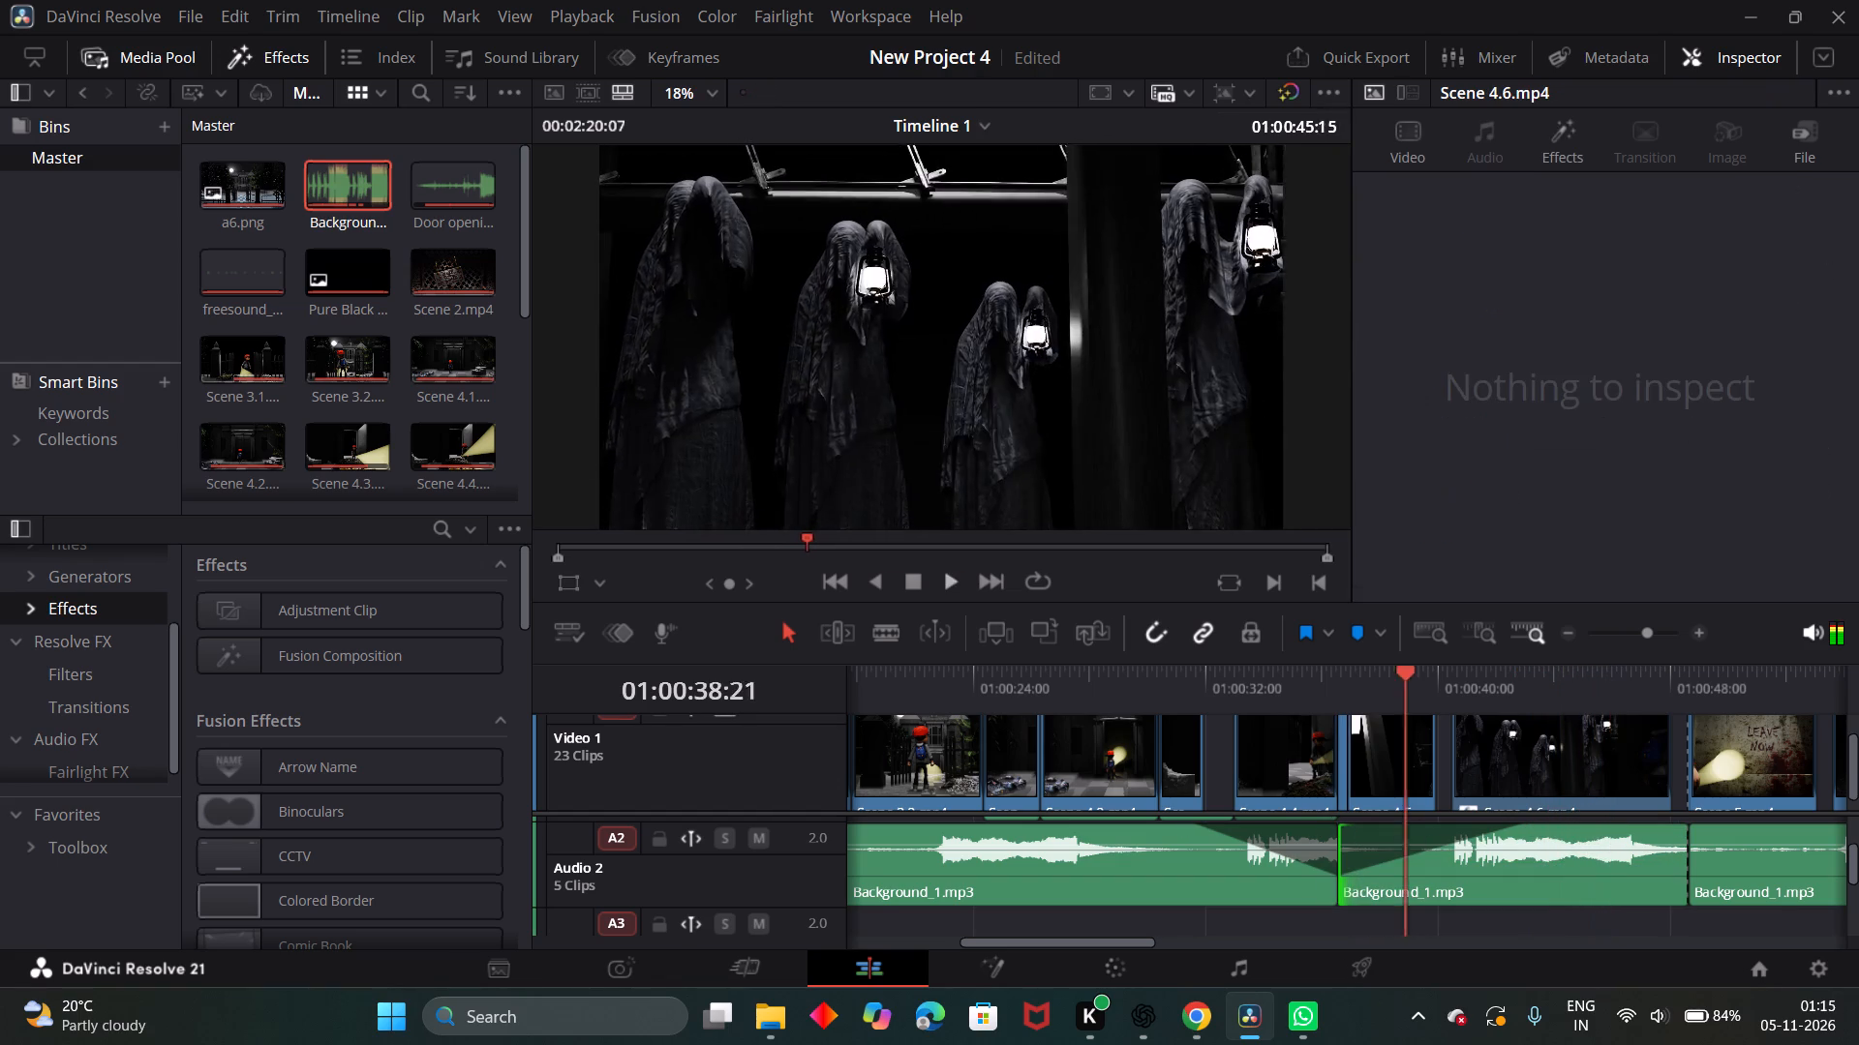
pyautogui.moveTo(1357, 699); pyautogui.dragTo(1228, 723)
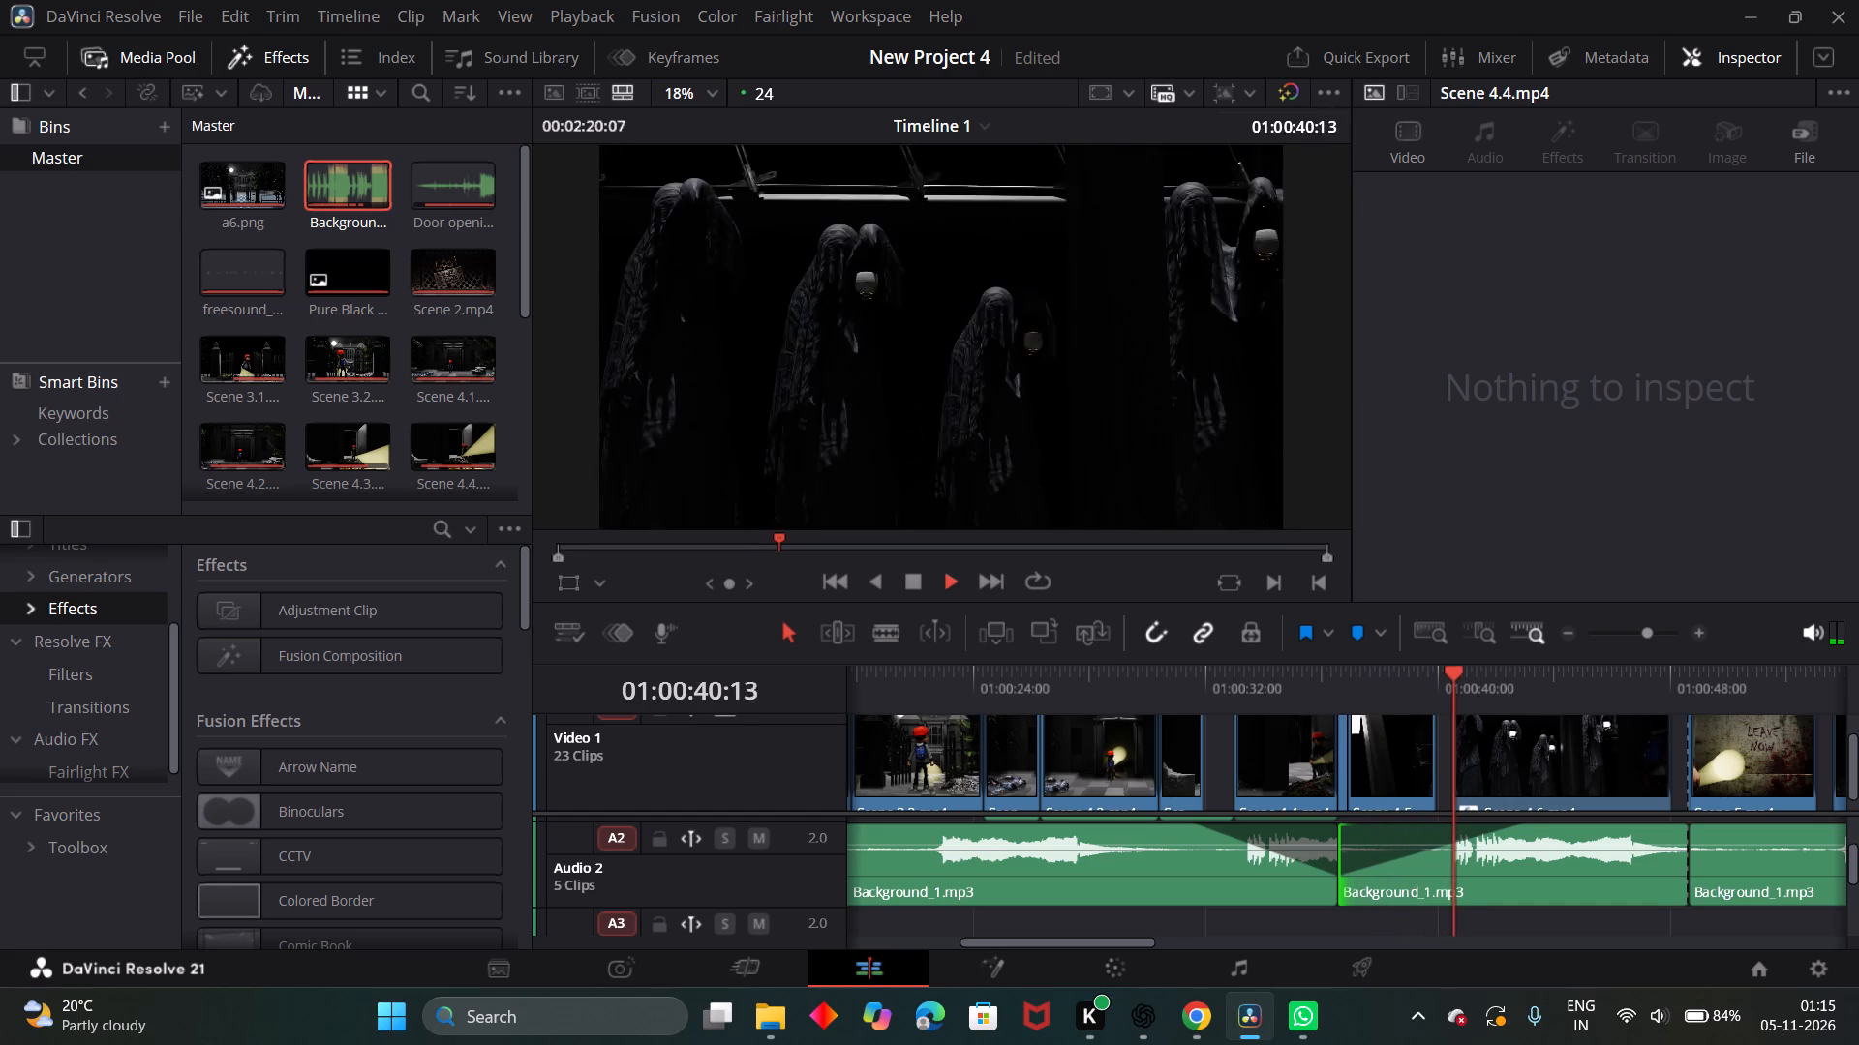
pyautogui.click(1341, 882)
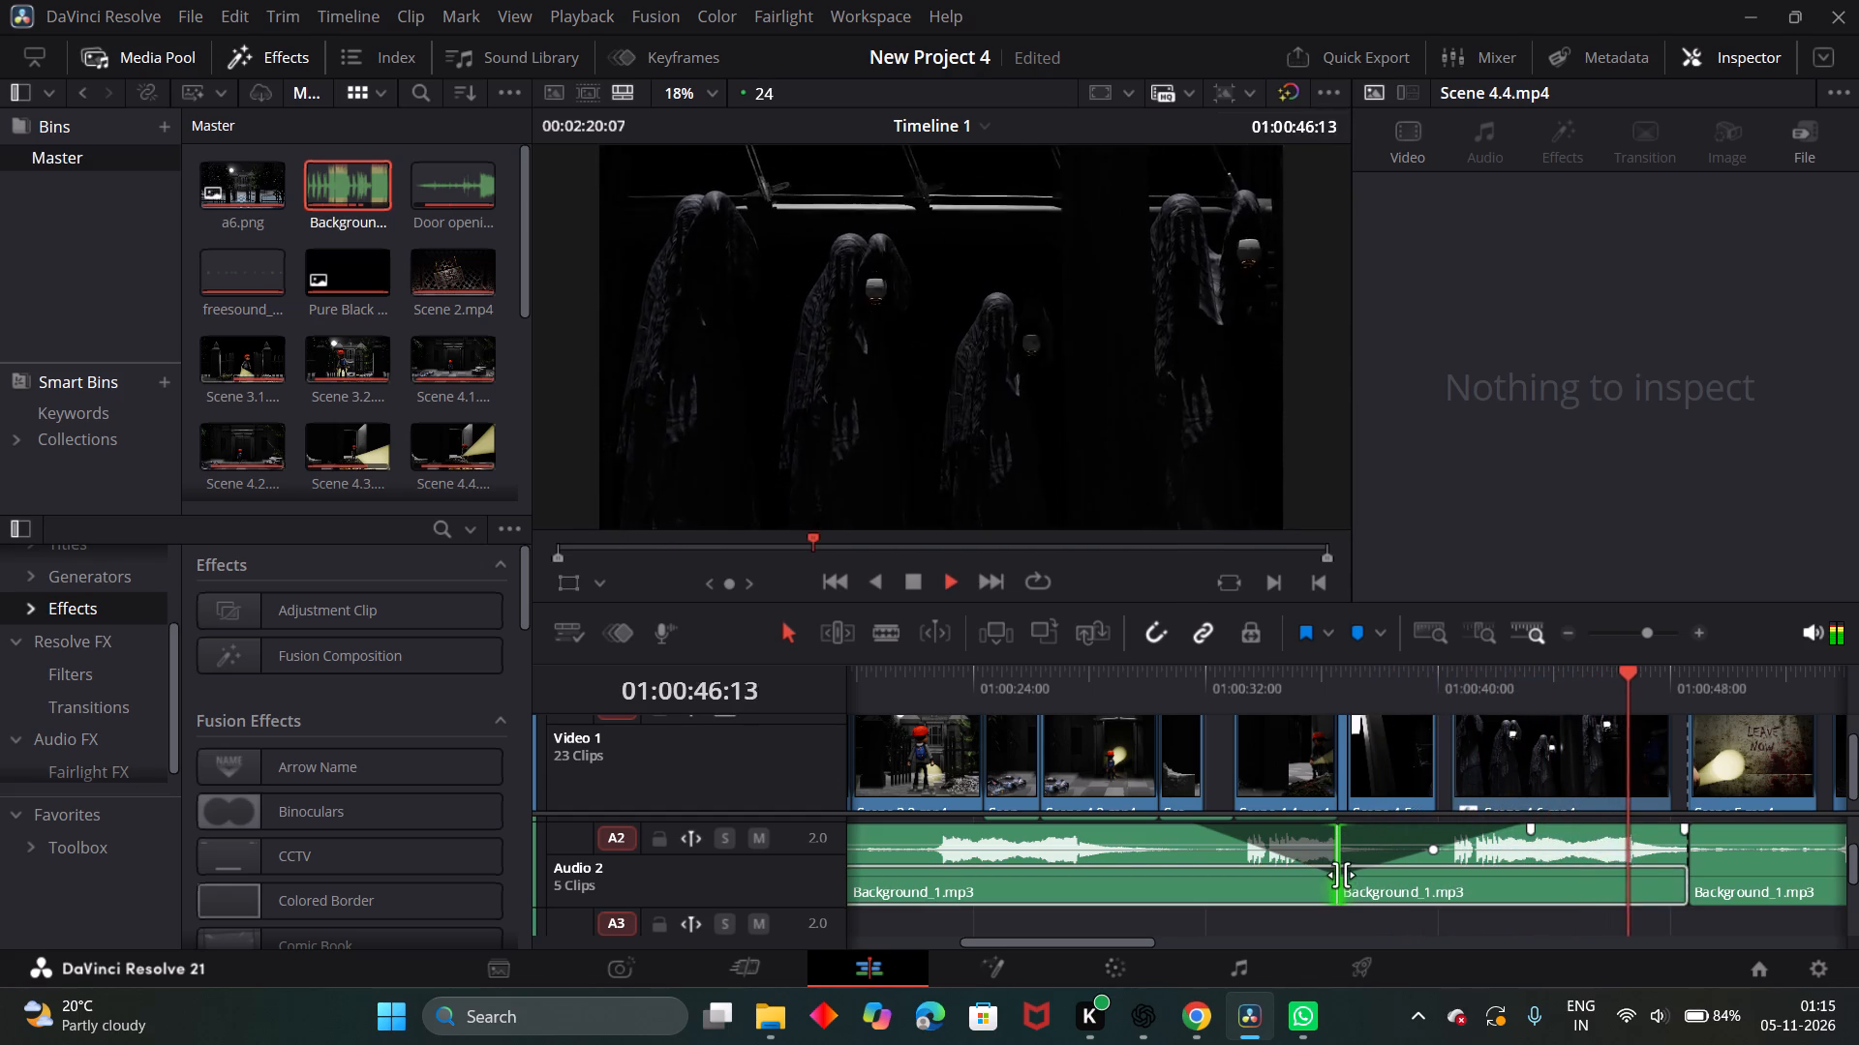
pyautogui.click(1351, 836)
pyautogui.click(1359, 846)
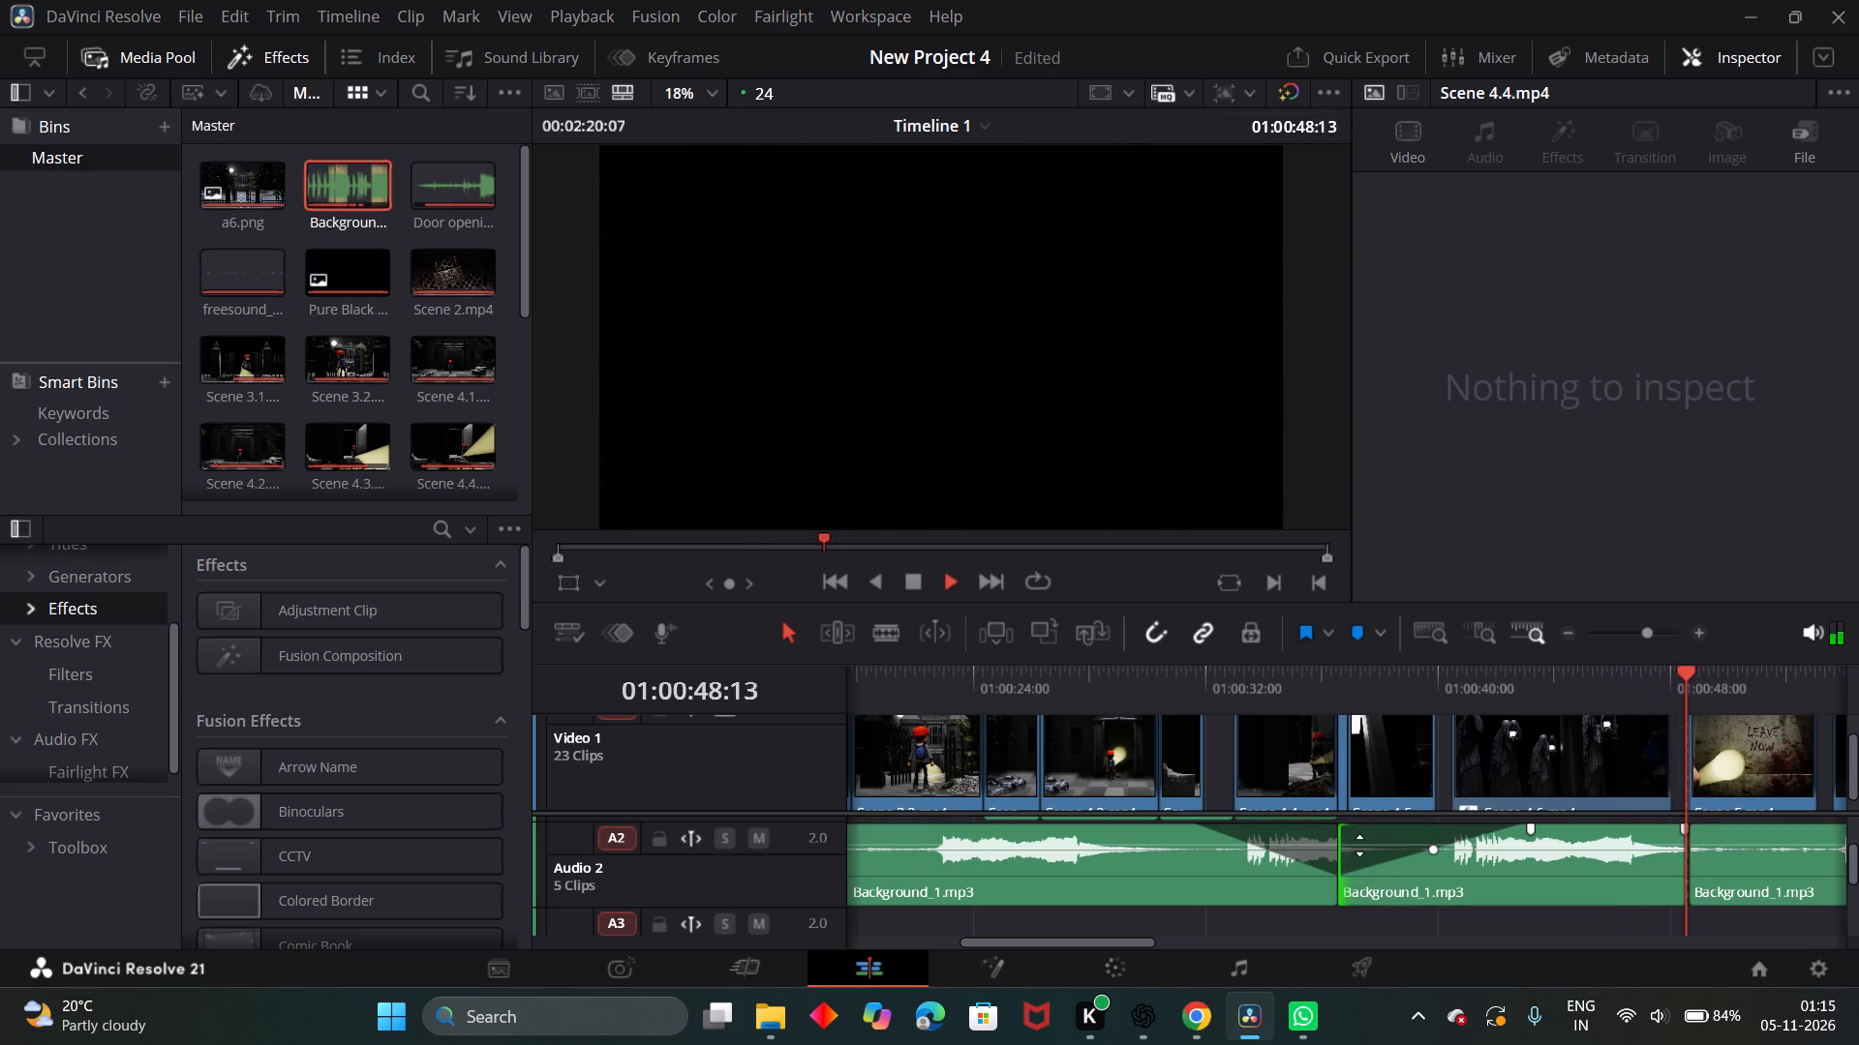
pyautogui.click(1378, 845)
pyautogui.click(1378, 845)
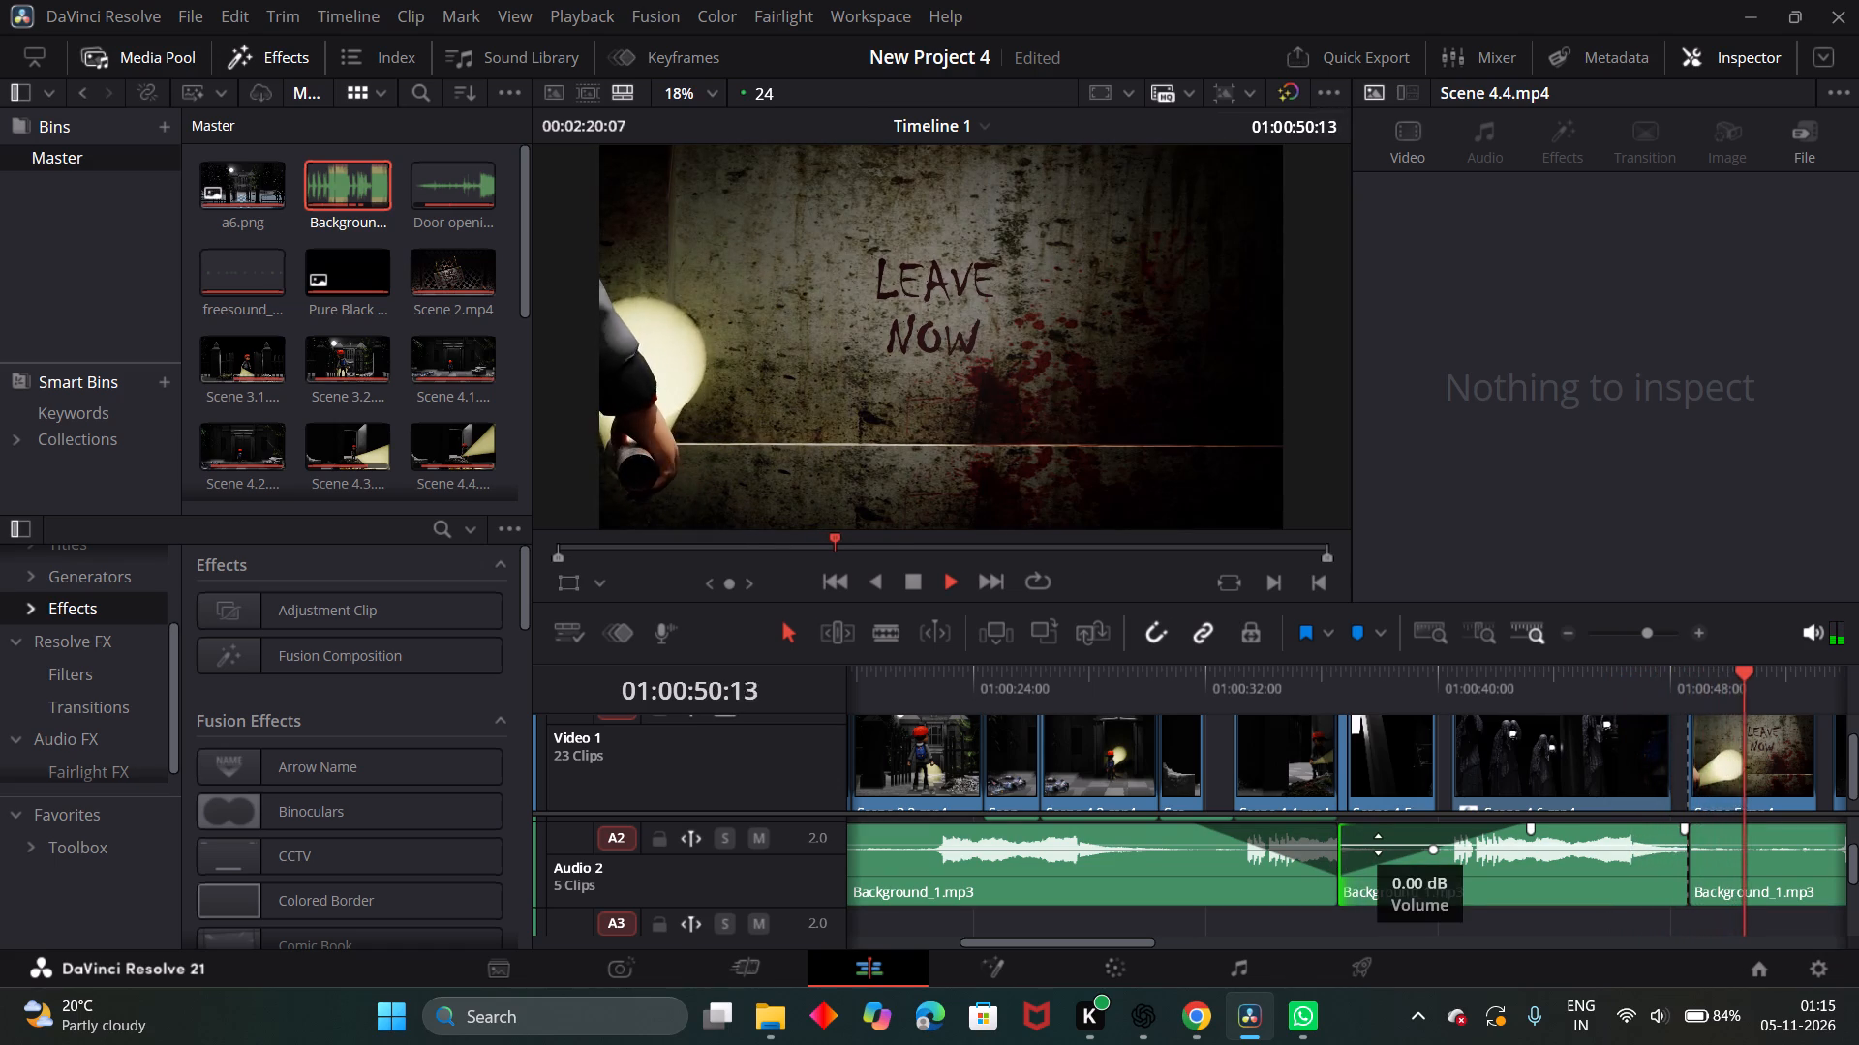
pyautogui.click(1428, 846)
pyautogui.click(1432, 848)
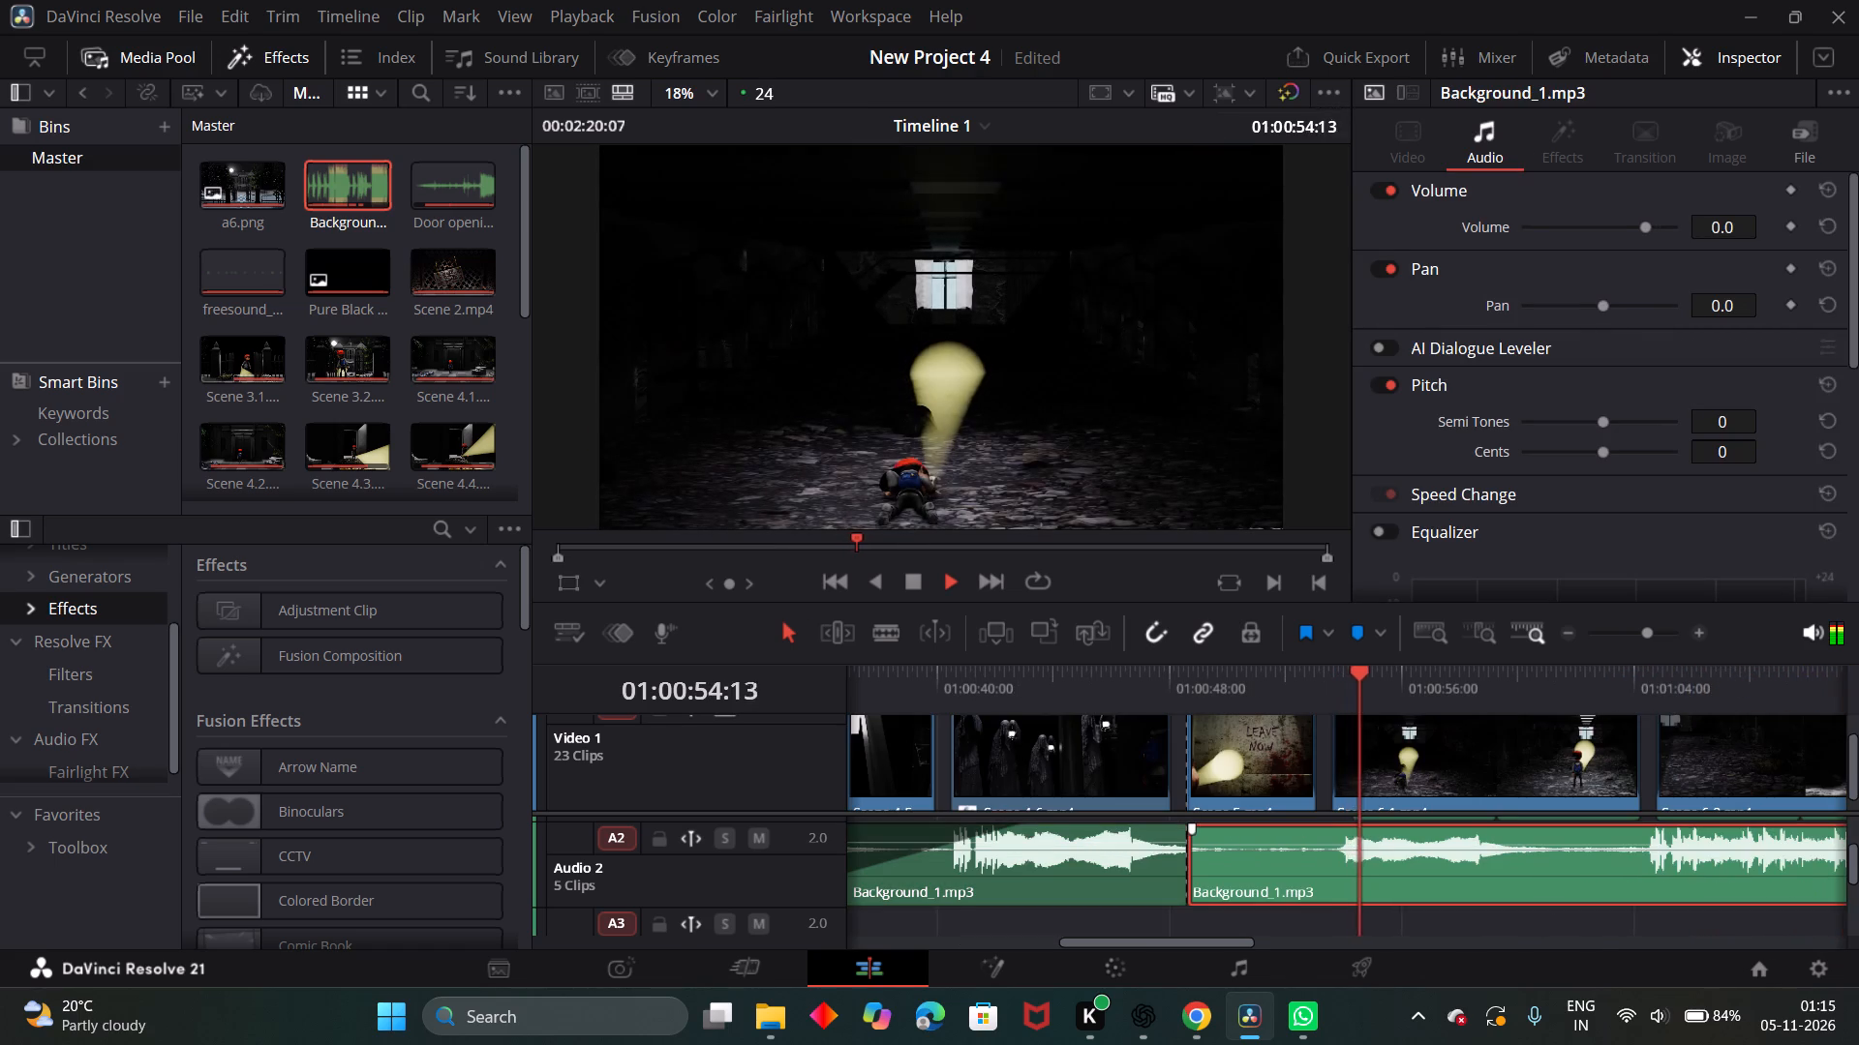
# Audition the music from Scene 4.2 into Scene 4.6 to check the new transition and level.
pyautogui.hscroll(1, 1199, 837)
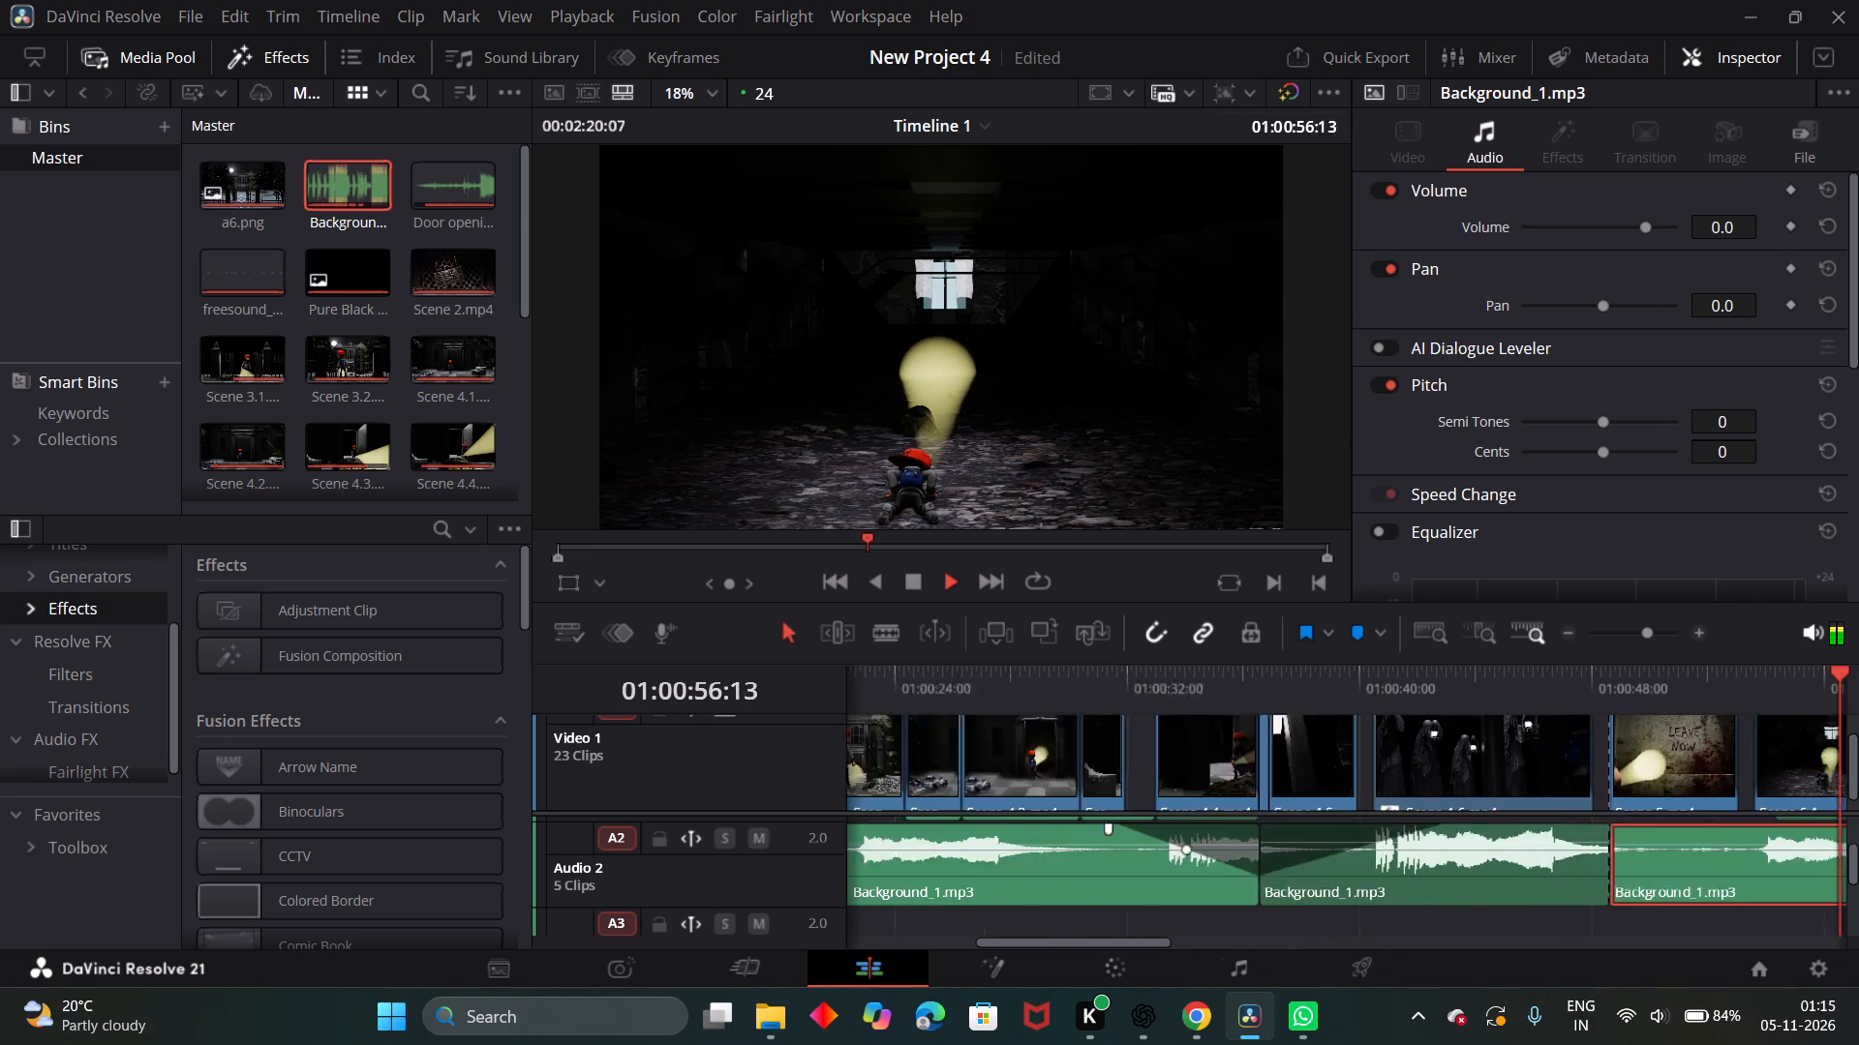
pyautogui.moveTo(1392, 679); pyautogui.dragTo(1235, 679)
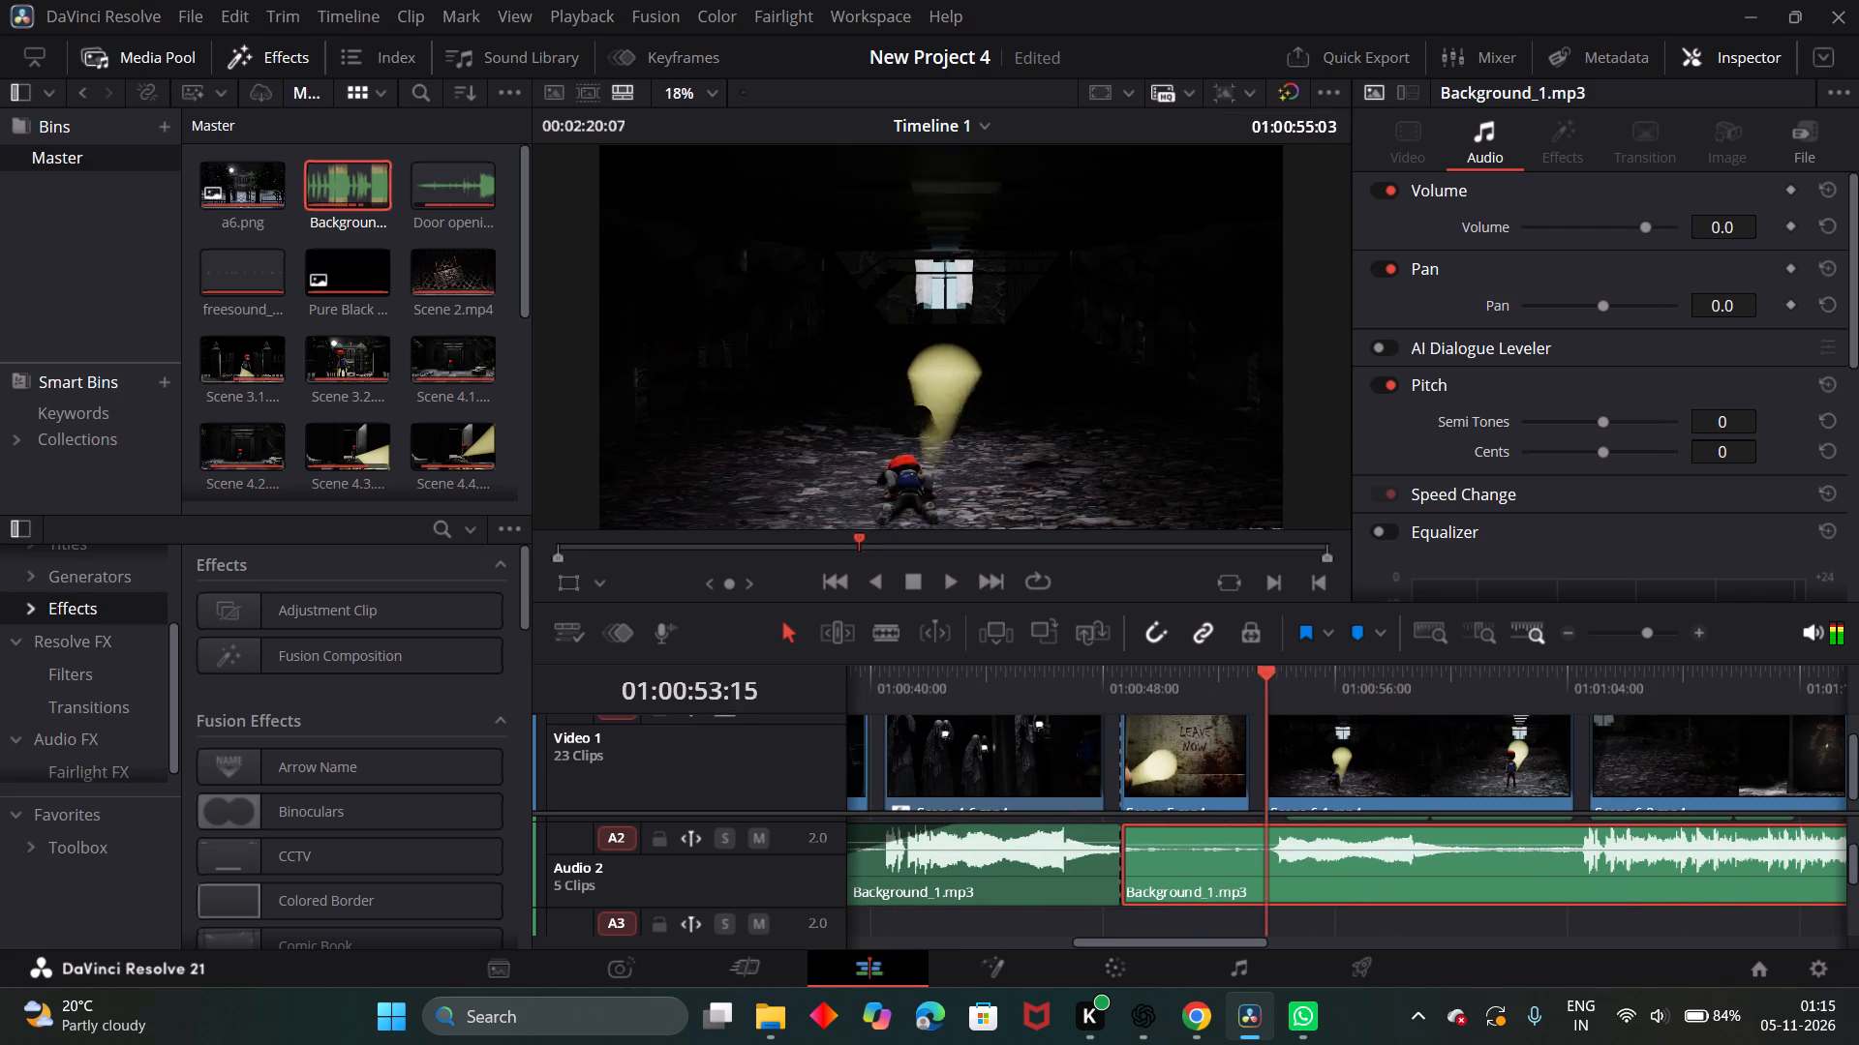
pyautogui.moveTo(1235, 679); pyautogui.dragTo(1548, 721)
pyautogui.hscroll(-1, 1592, 870)
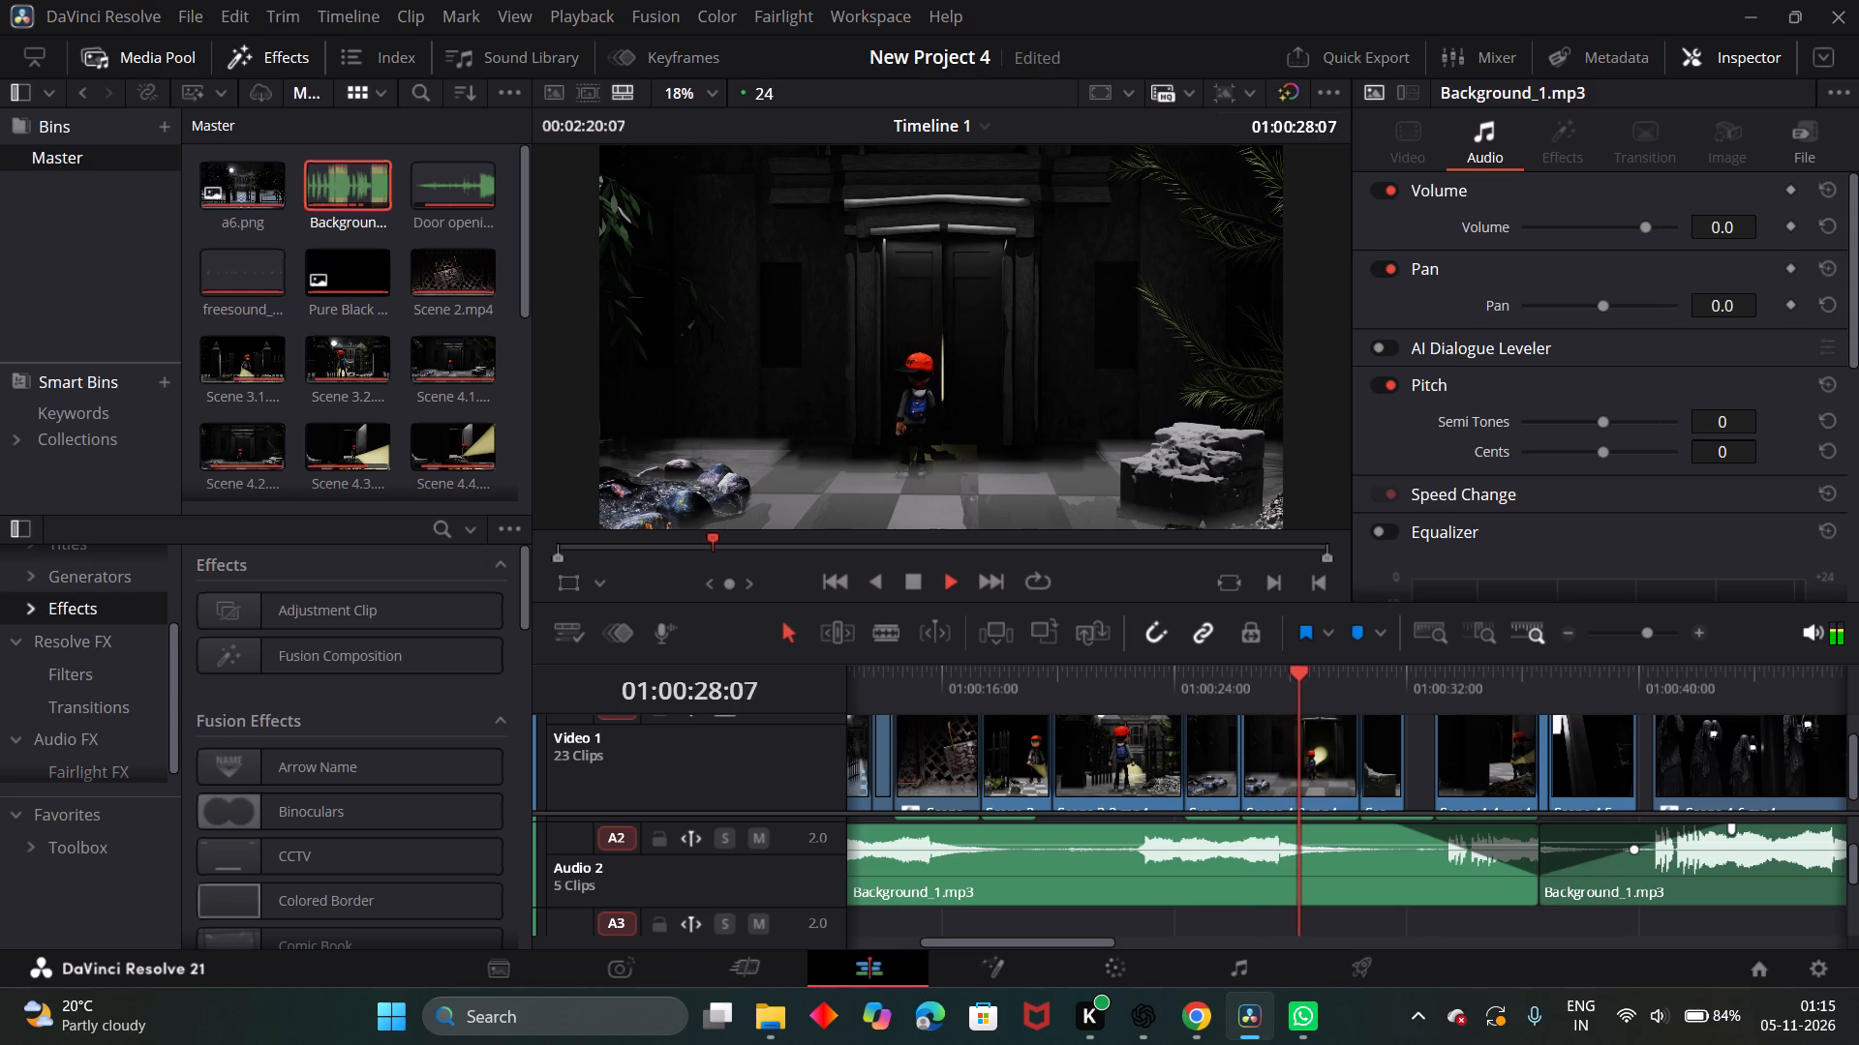
pyautogui.hscroll(-1, 1592, 870)
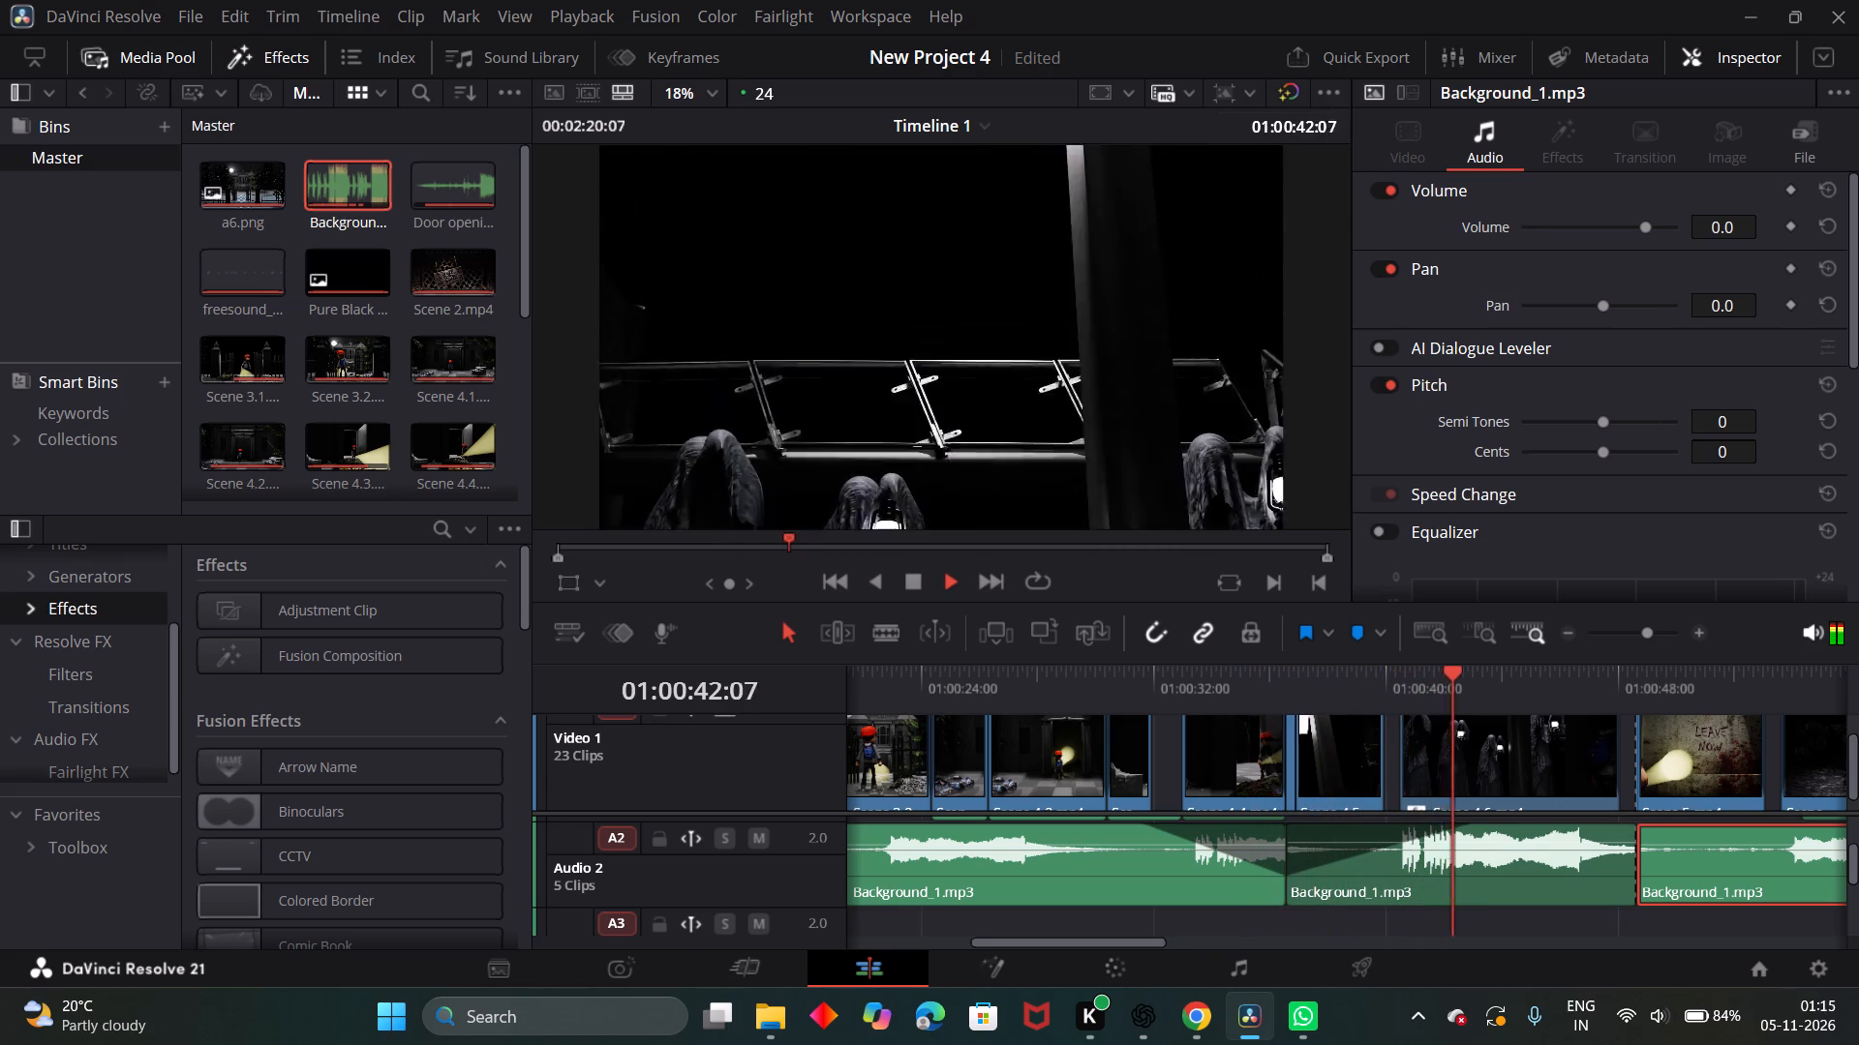
pyautogui.click(905, 593)
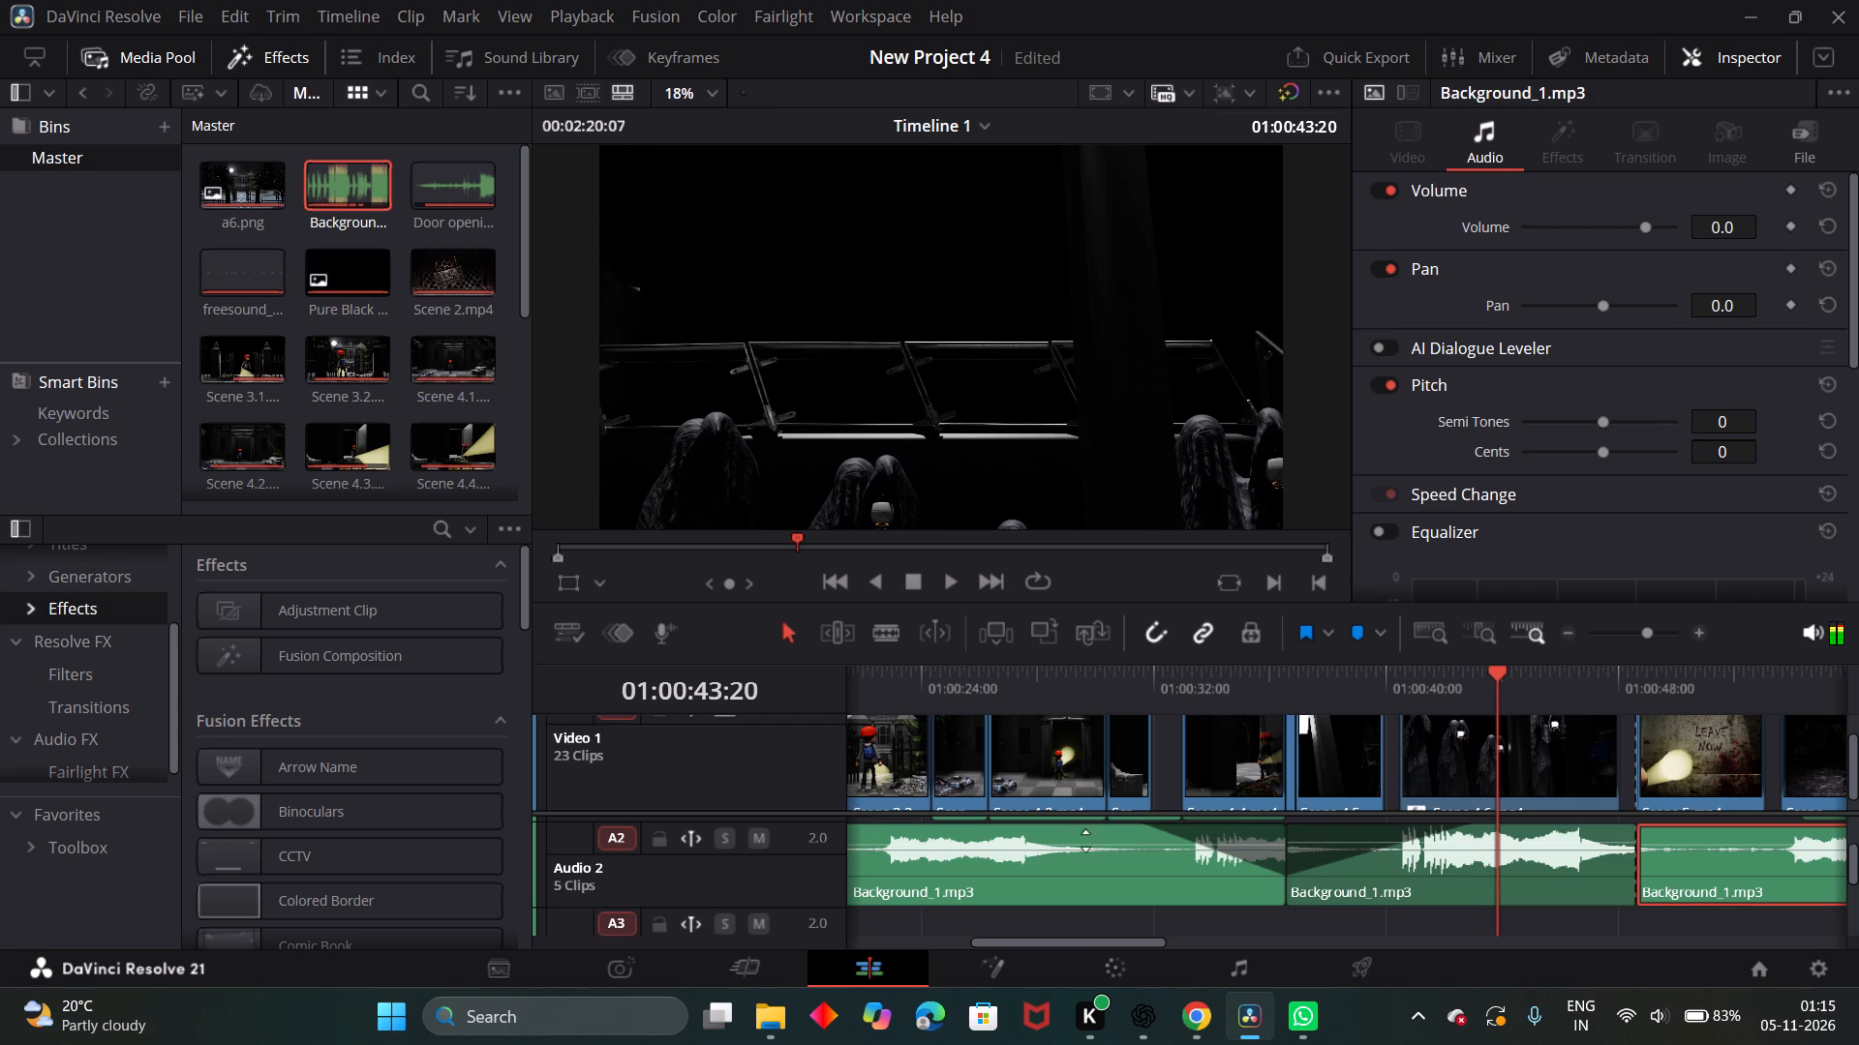
# Set the volume of the walking sound clip under Scene 4.4 on Audio 1 to 14 dB.
pyautogui.scroll(1, 1085, 864)
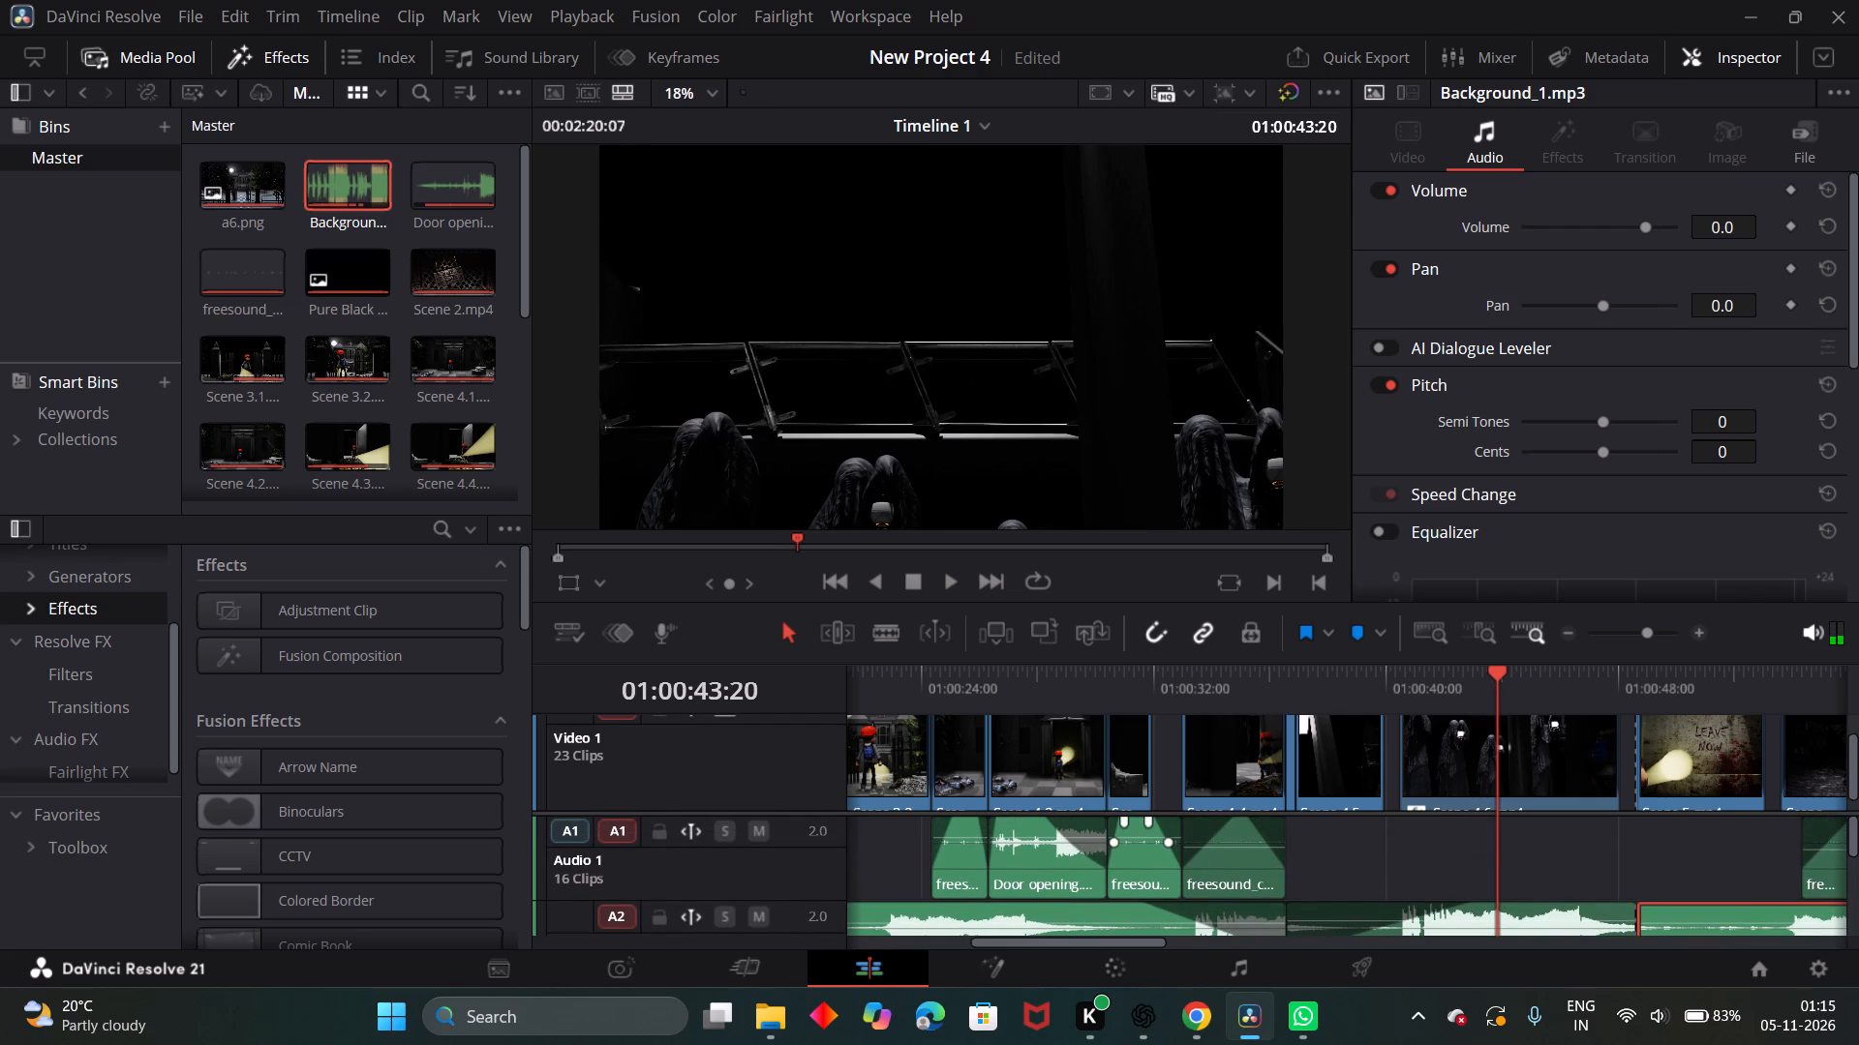
pyautogui.click(1224, 875)
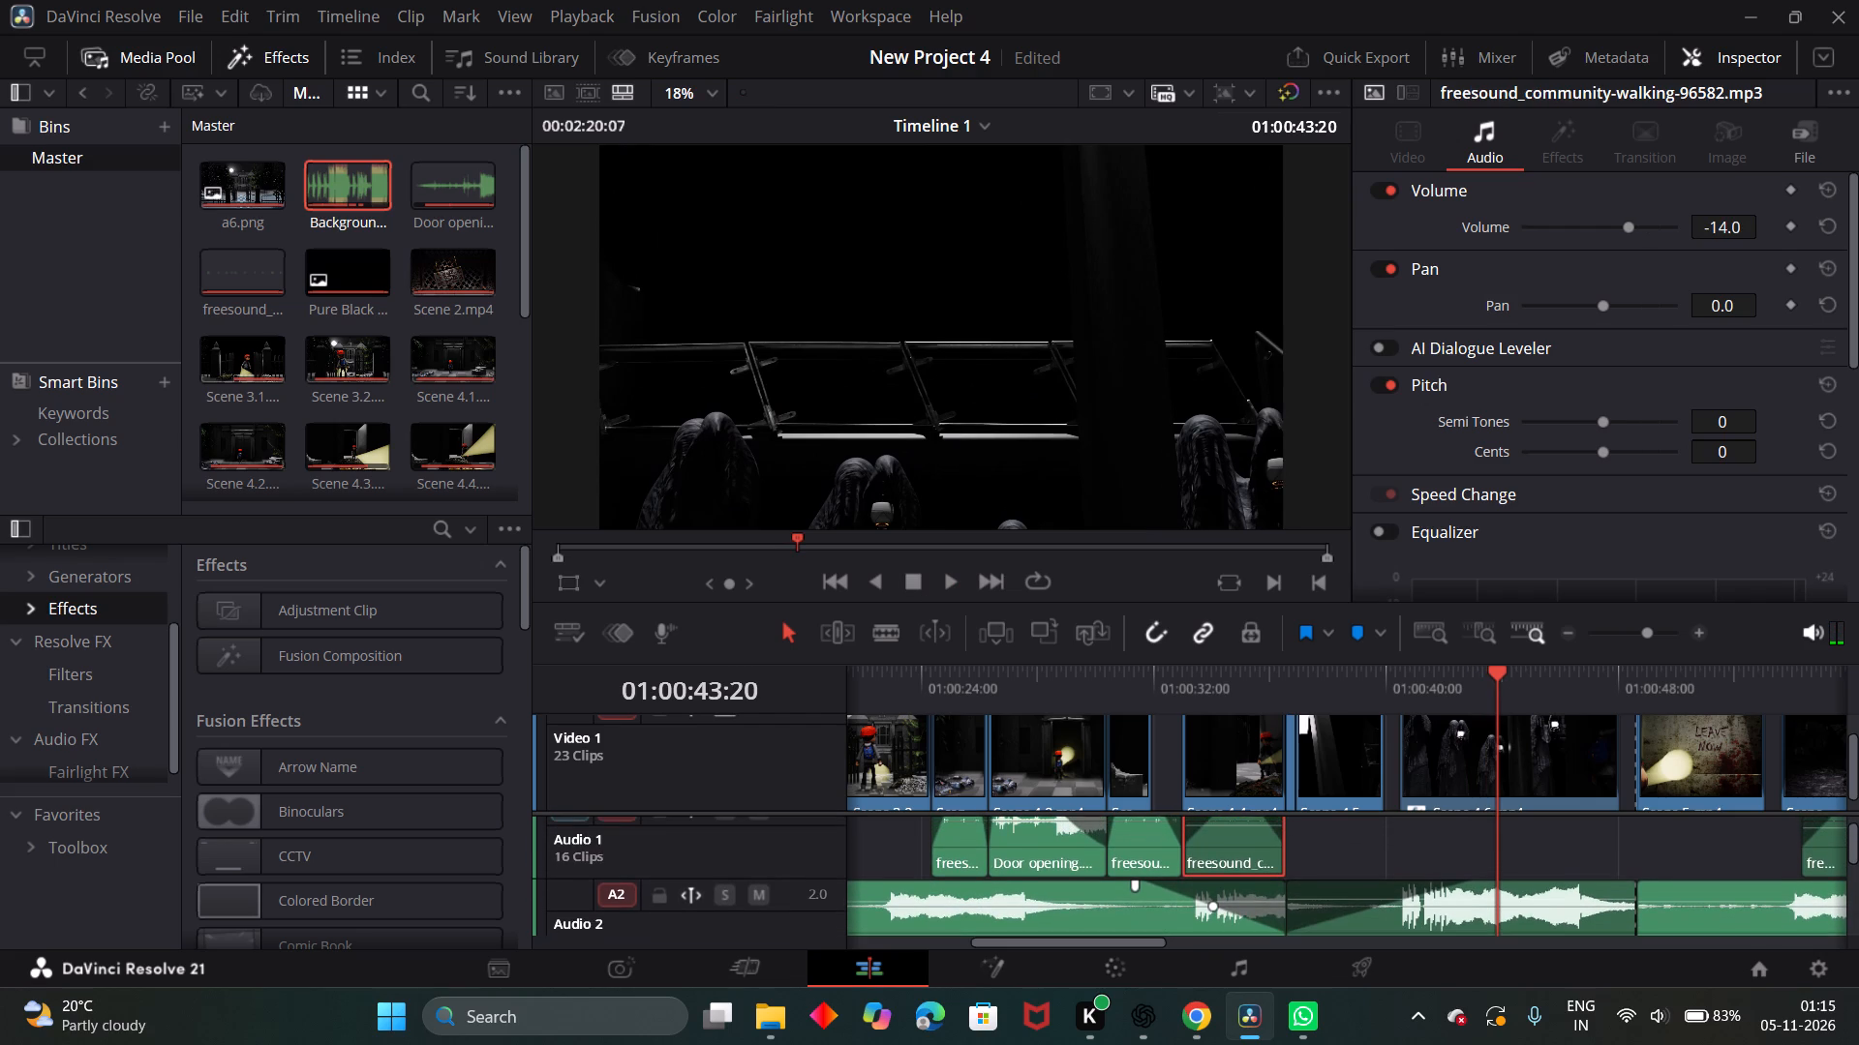
pyautogui.scroll(1, 1231, 906)
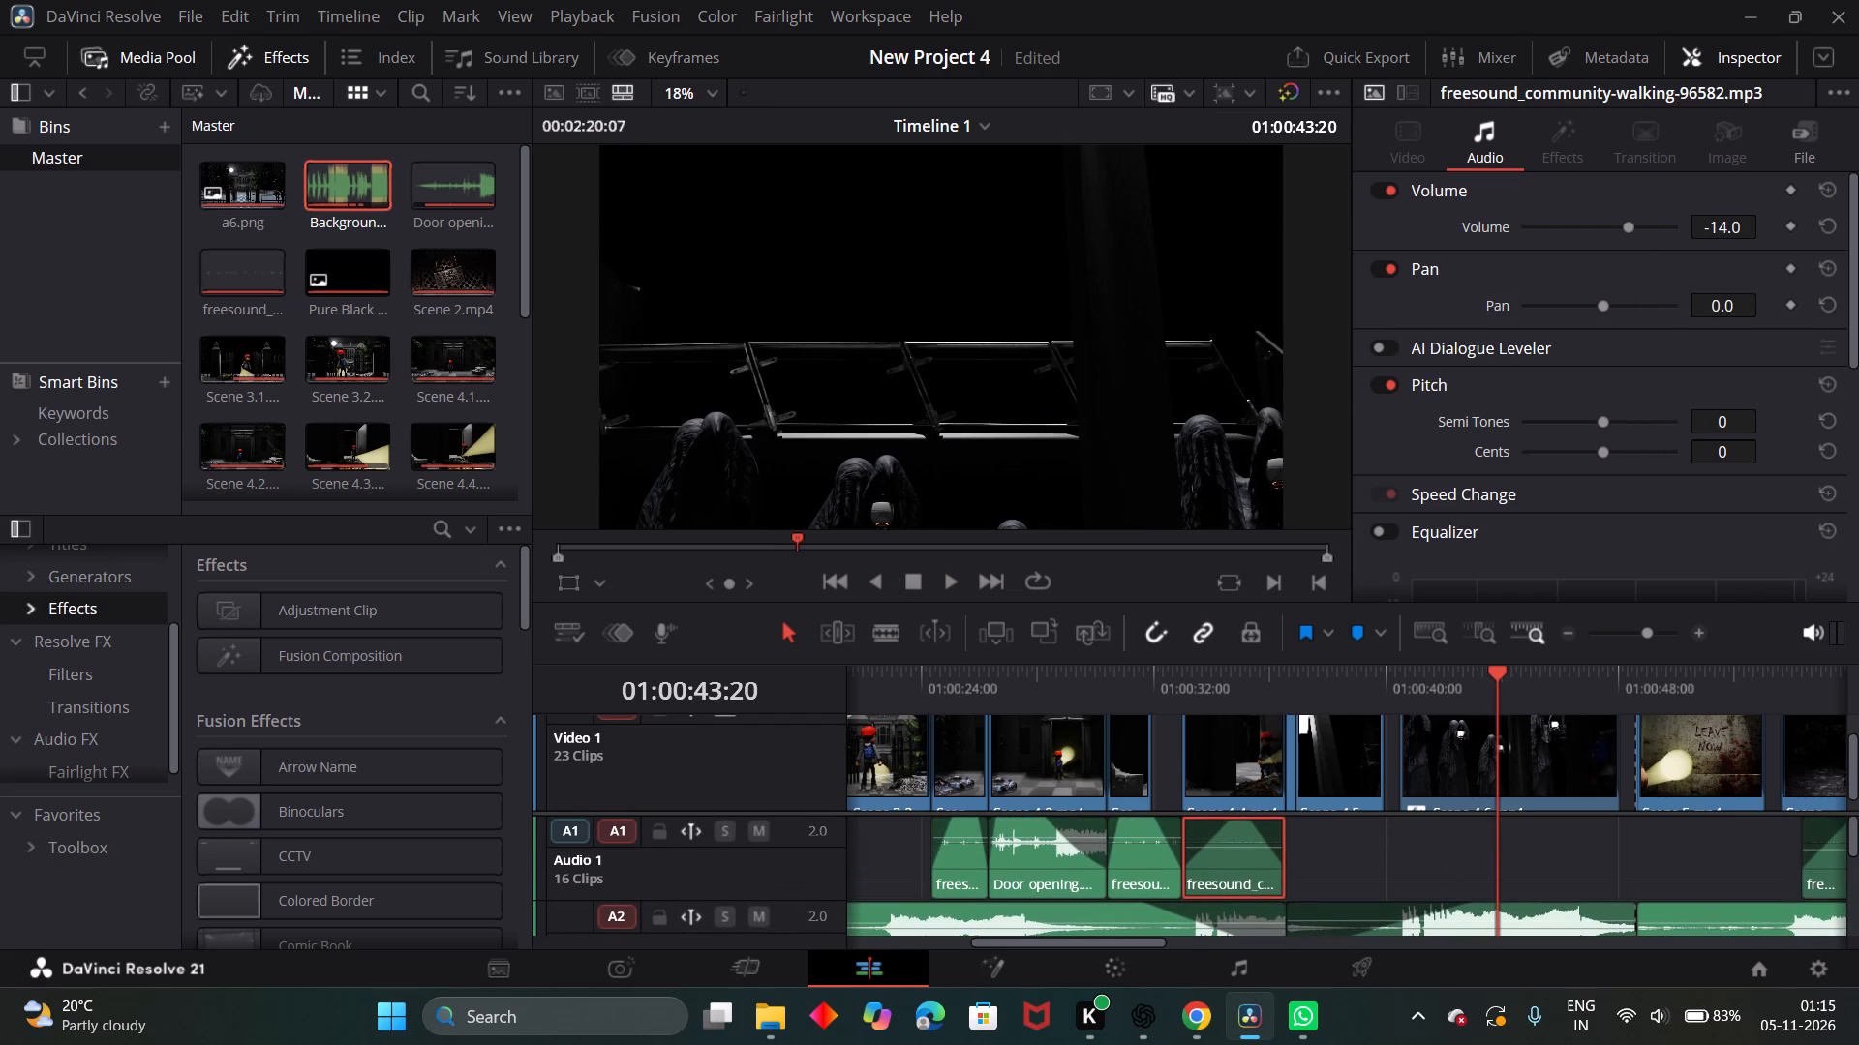
pyautogui.moveTo(1226, 849); pyautogui.dragTo(1227, 834)
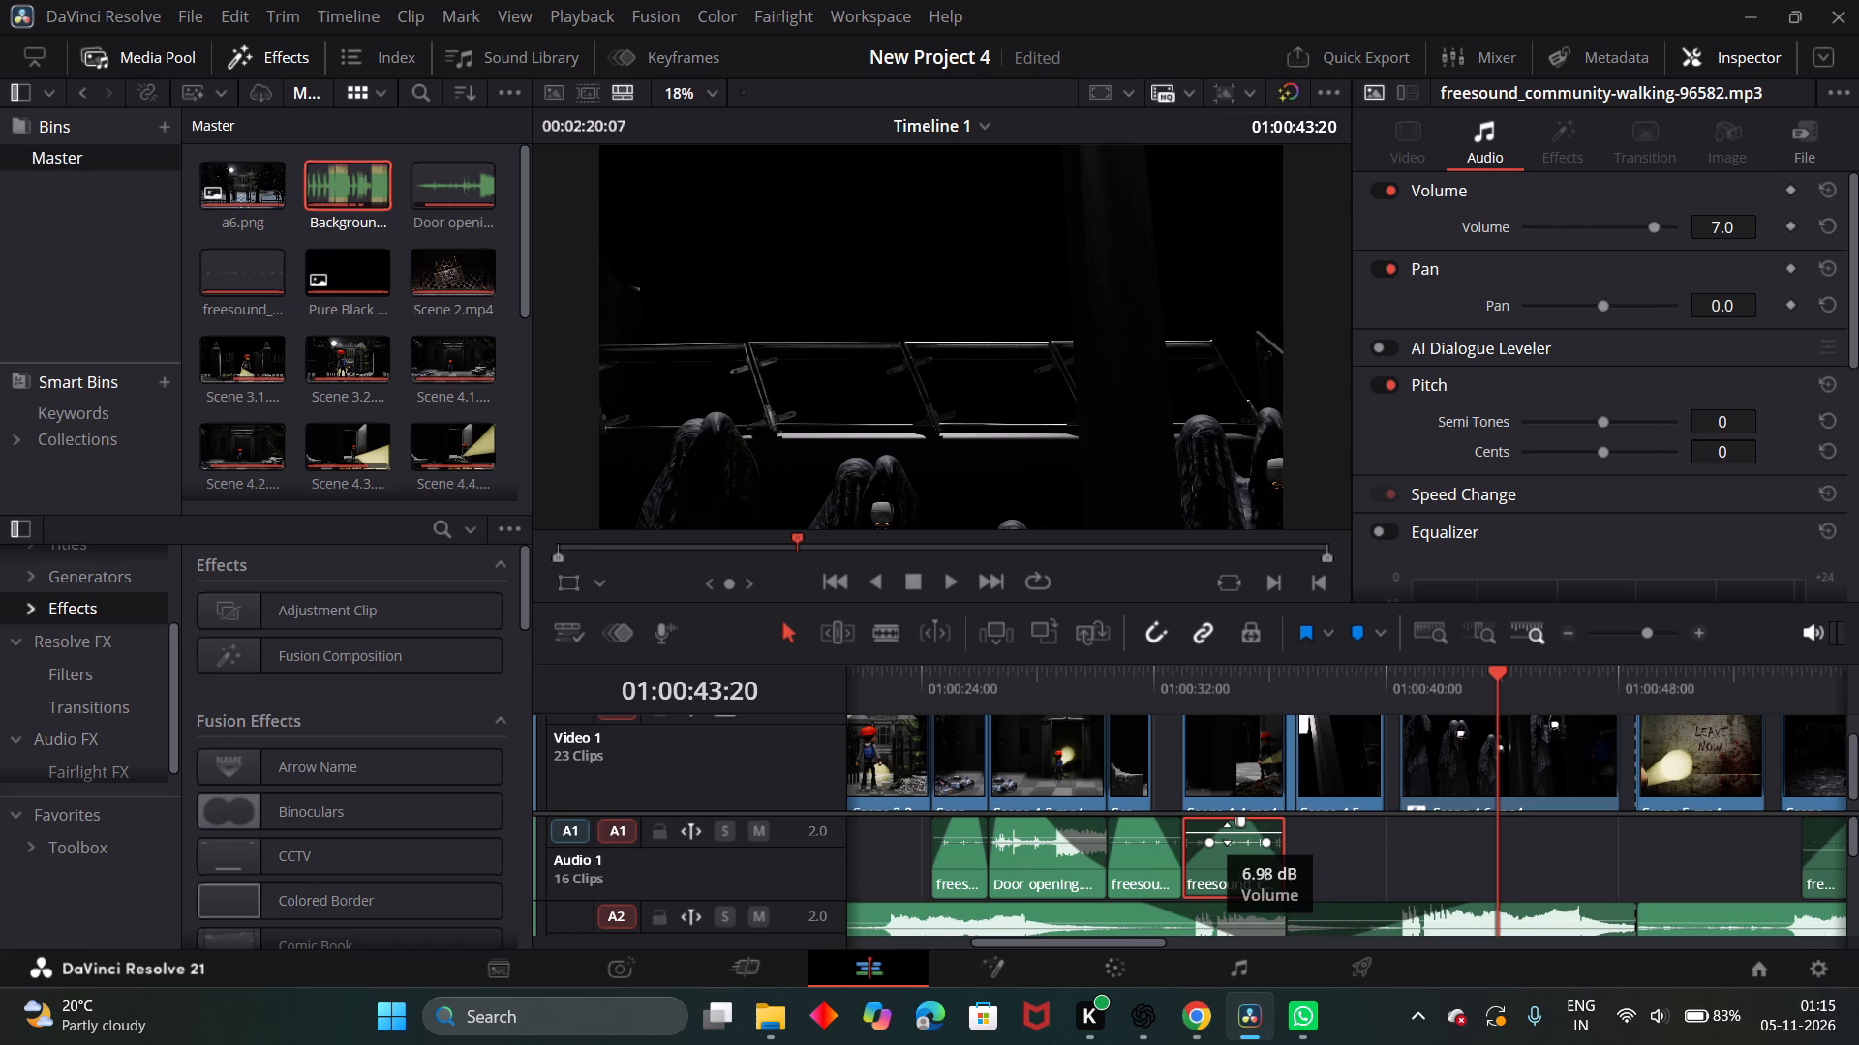
pyautogui.moveTo(1227, 834); pyautogui.dragTo(1226, 829)
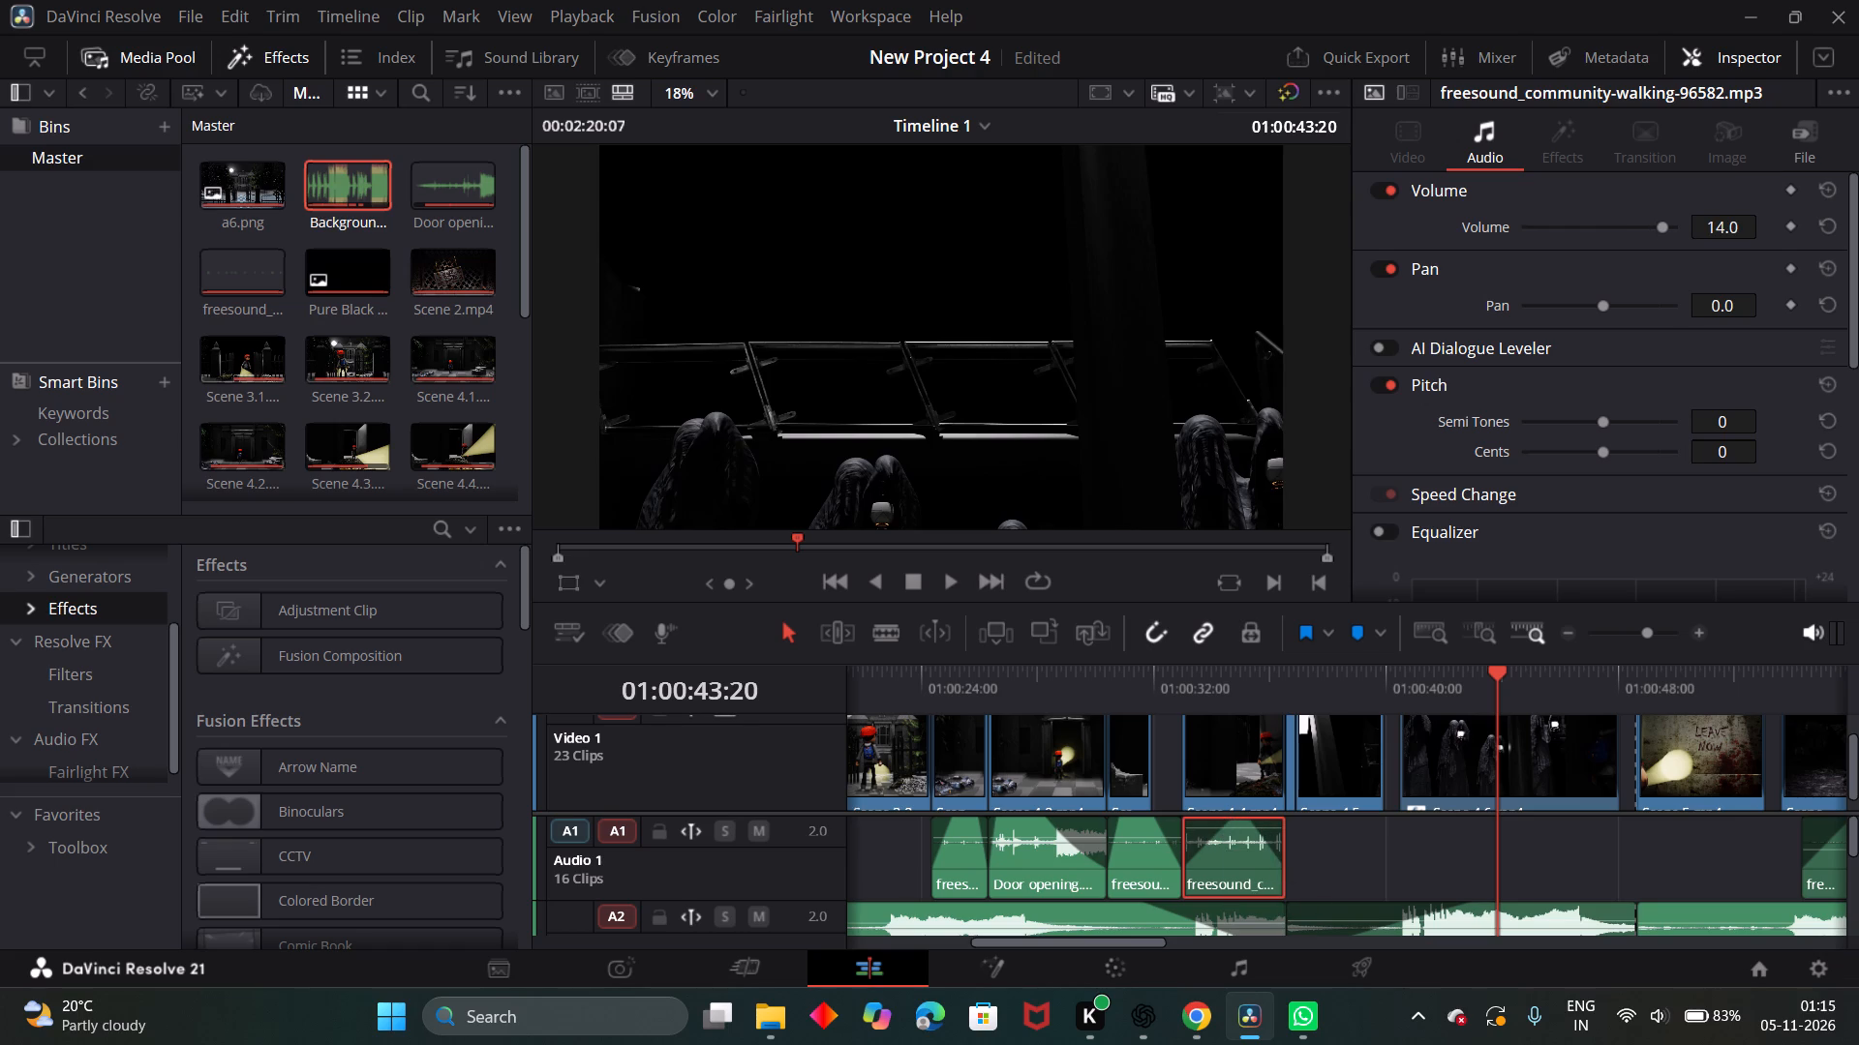
# Replay from about 01:00:31:00 into the following scene to check the walking sound's level against the music.
pyautogui.moveTo(1494, 680); pyautogui.dragTo(1124, 715)
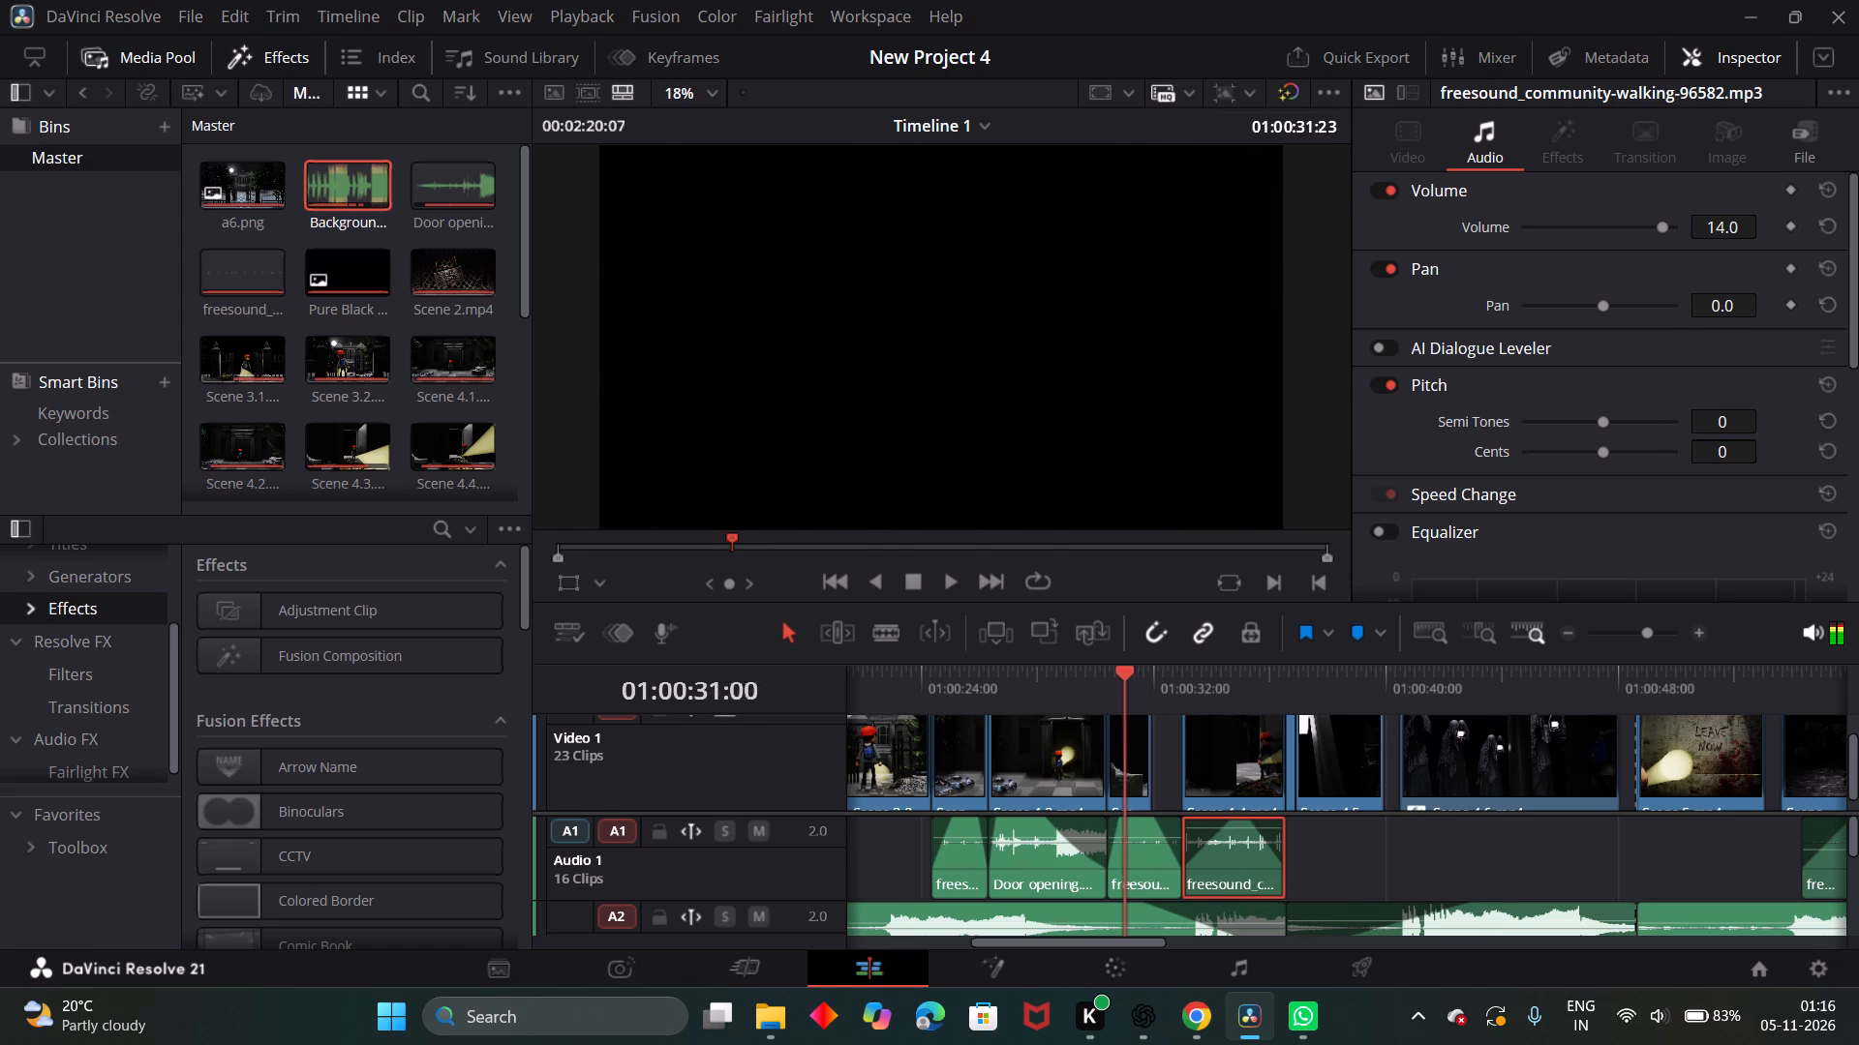
pyautogui.moveTo(1124, 715); pyautogui.dragTo(1123, 715)
pyautogui.click(946, 581)
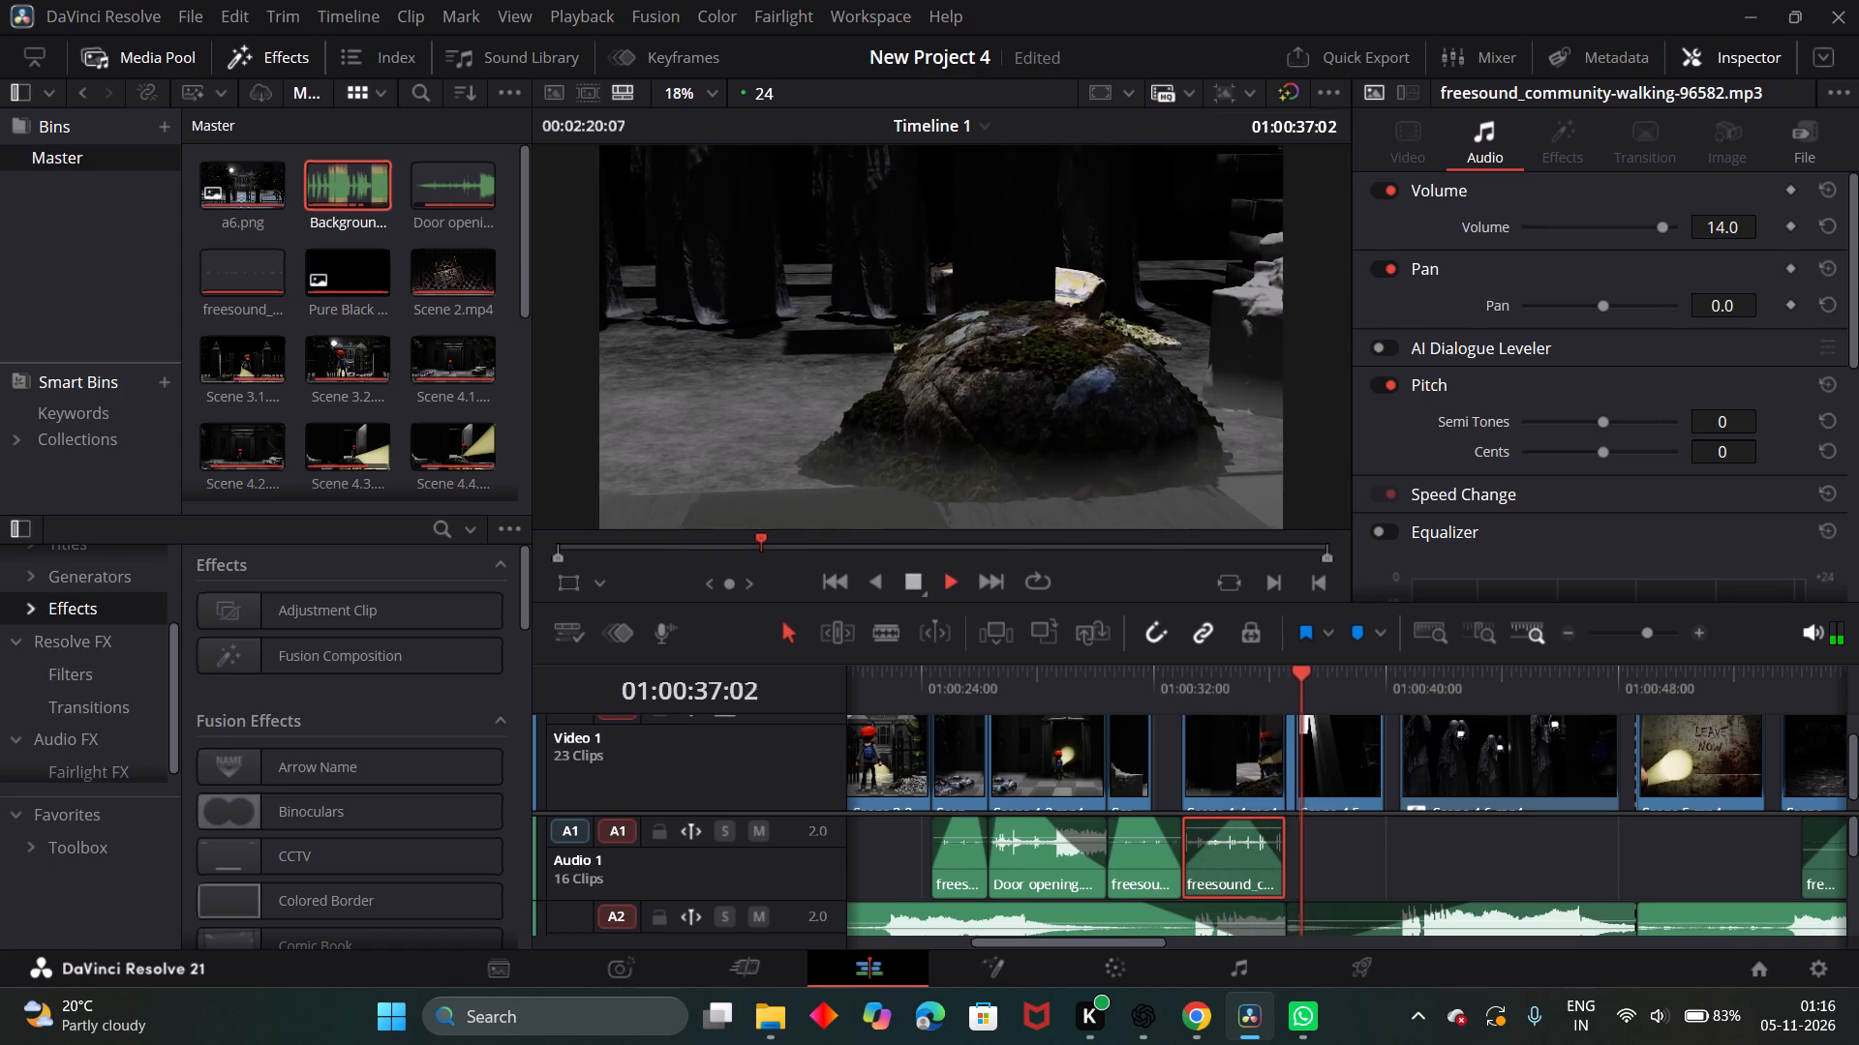
pyautogui.click(880, 579)
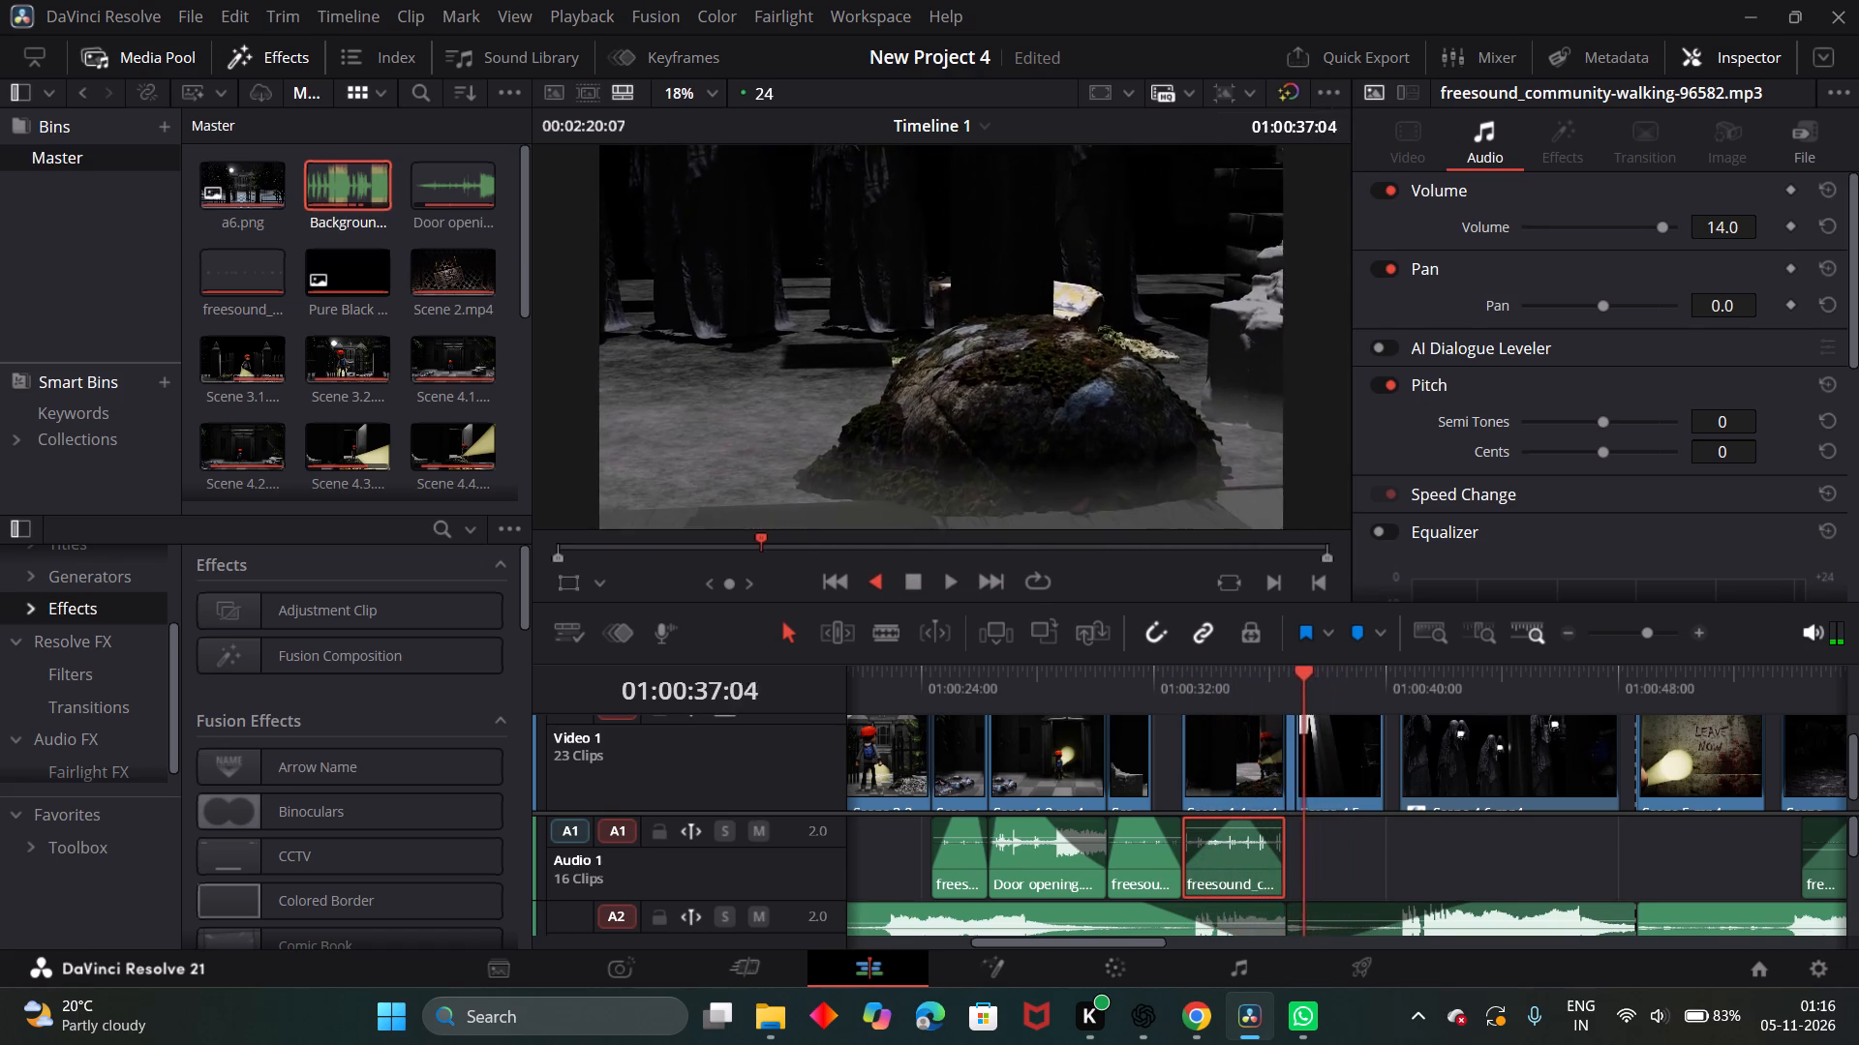
pyautogui.moveTo(1296, 680); pyautogui.dragTo(1144, 685)
pyautogui.click(949, 589)
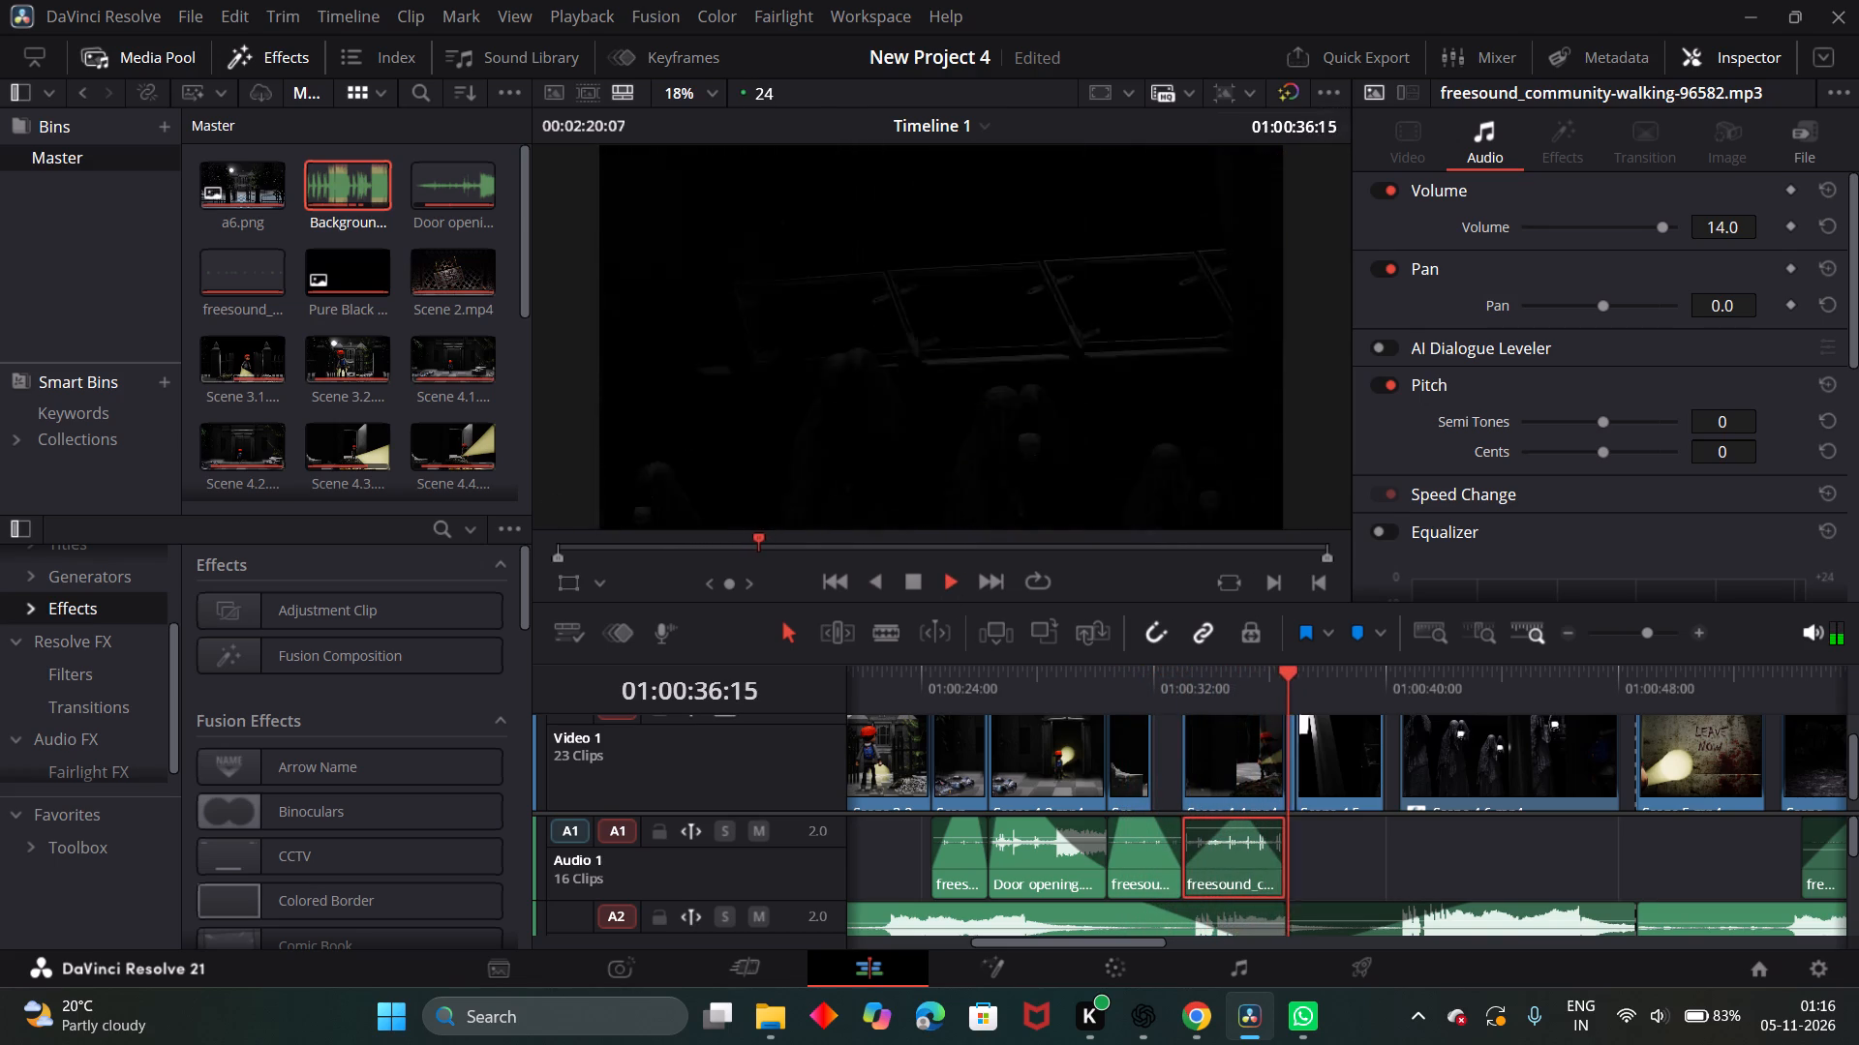
pyautogui.click(906, 582)
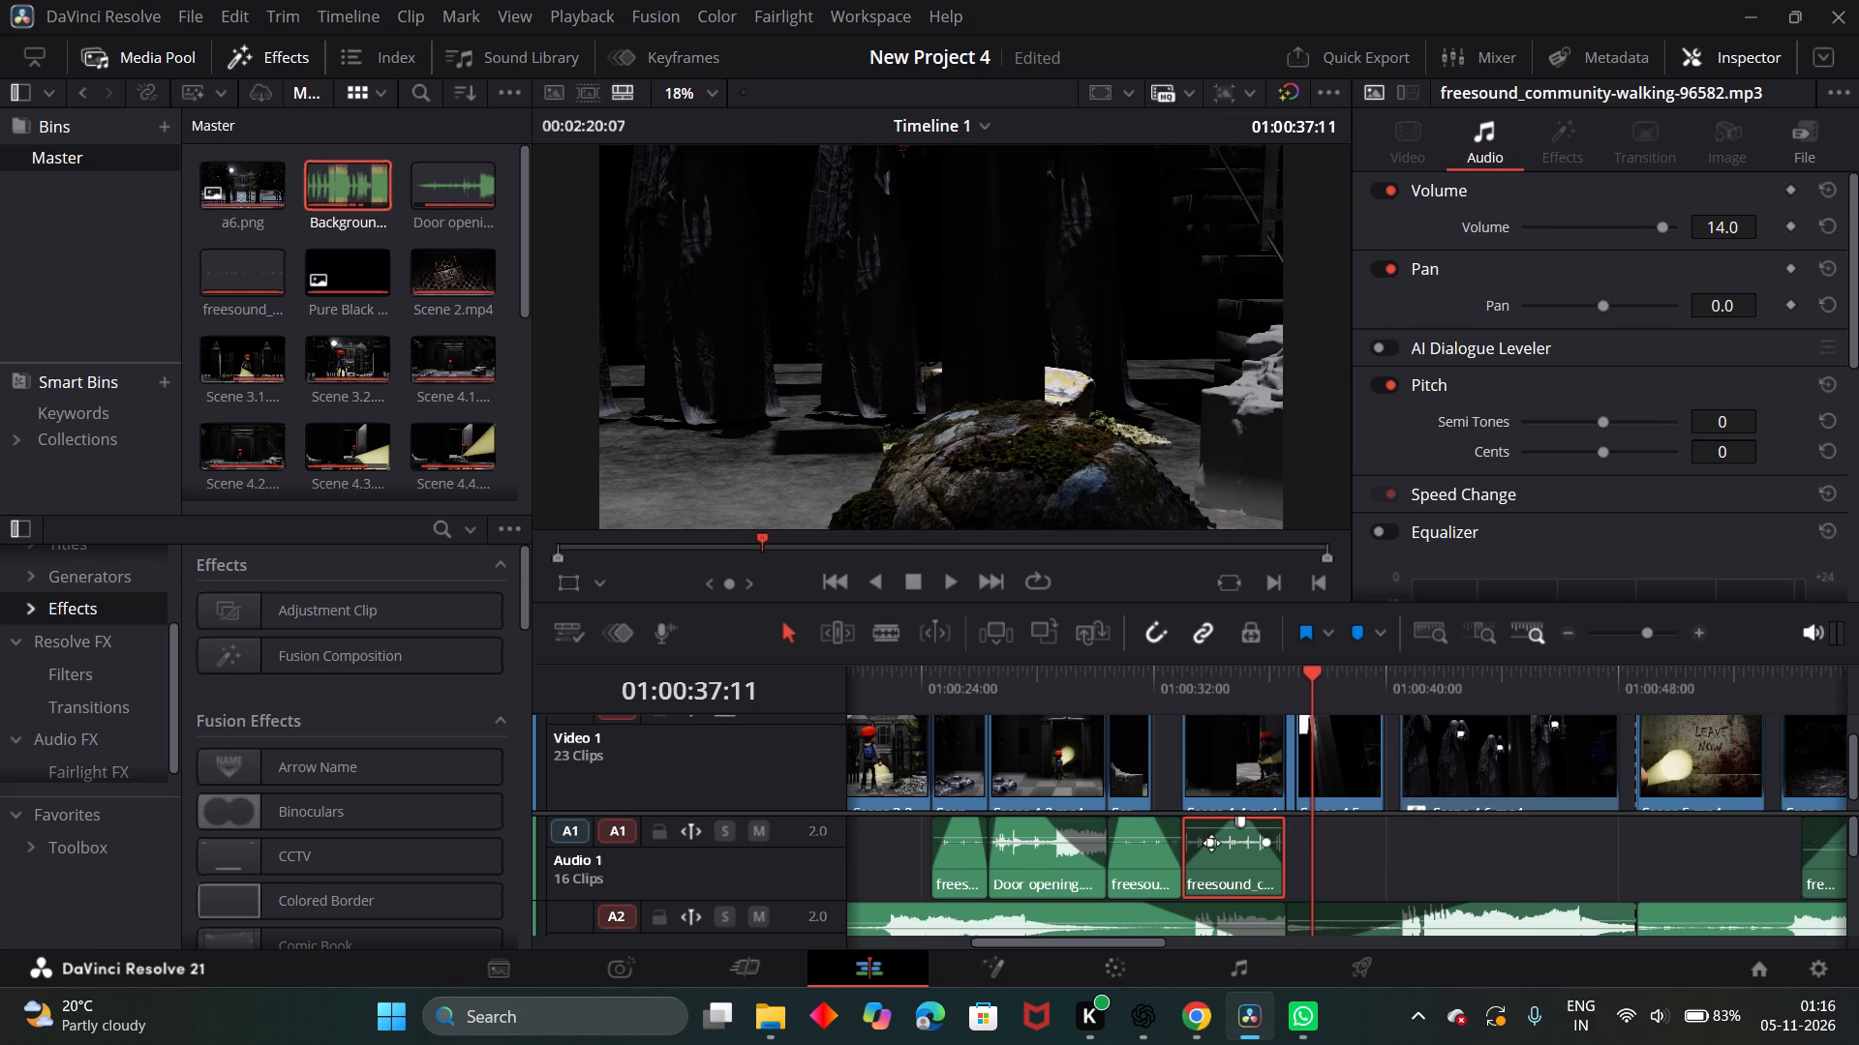
# Adjust the fade-in curve of the walking sound clip under Scene 4.4 on Audio 1.
pyautogui.moveTo(1211, 843); pyautogui.dragTo(1208, 855)
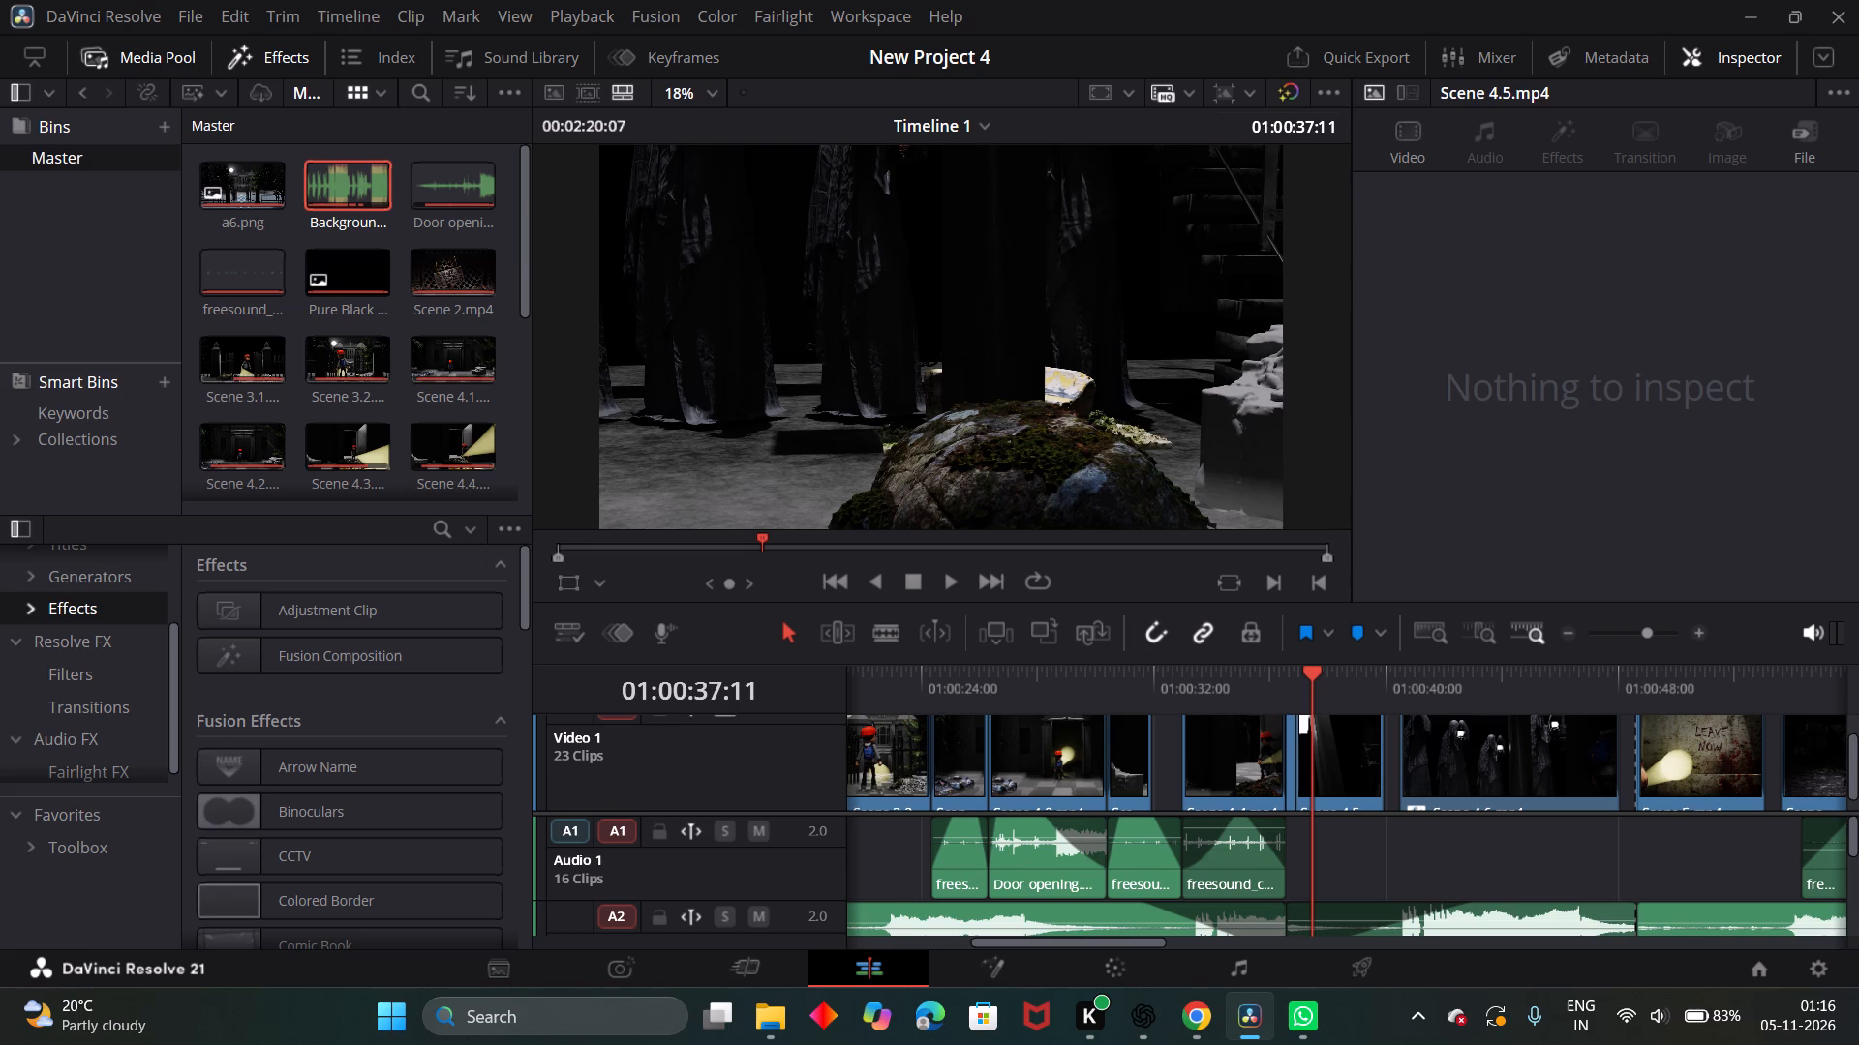
pyautogui.click(1223, 842)
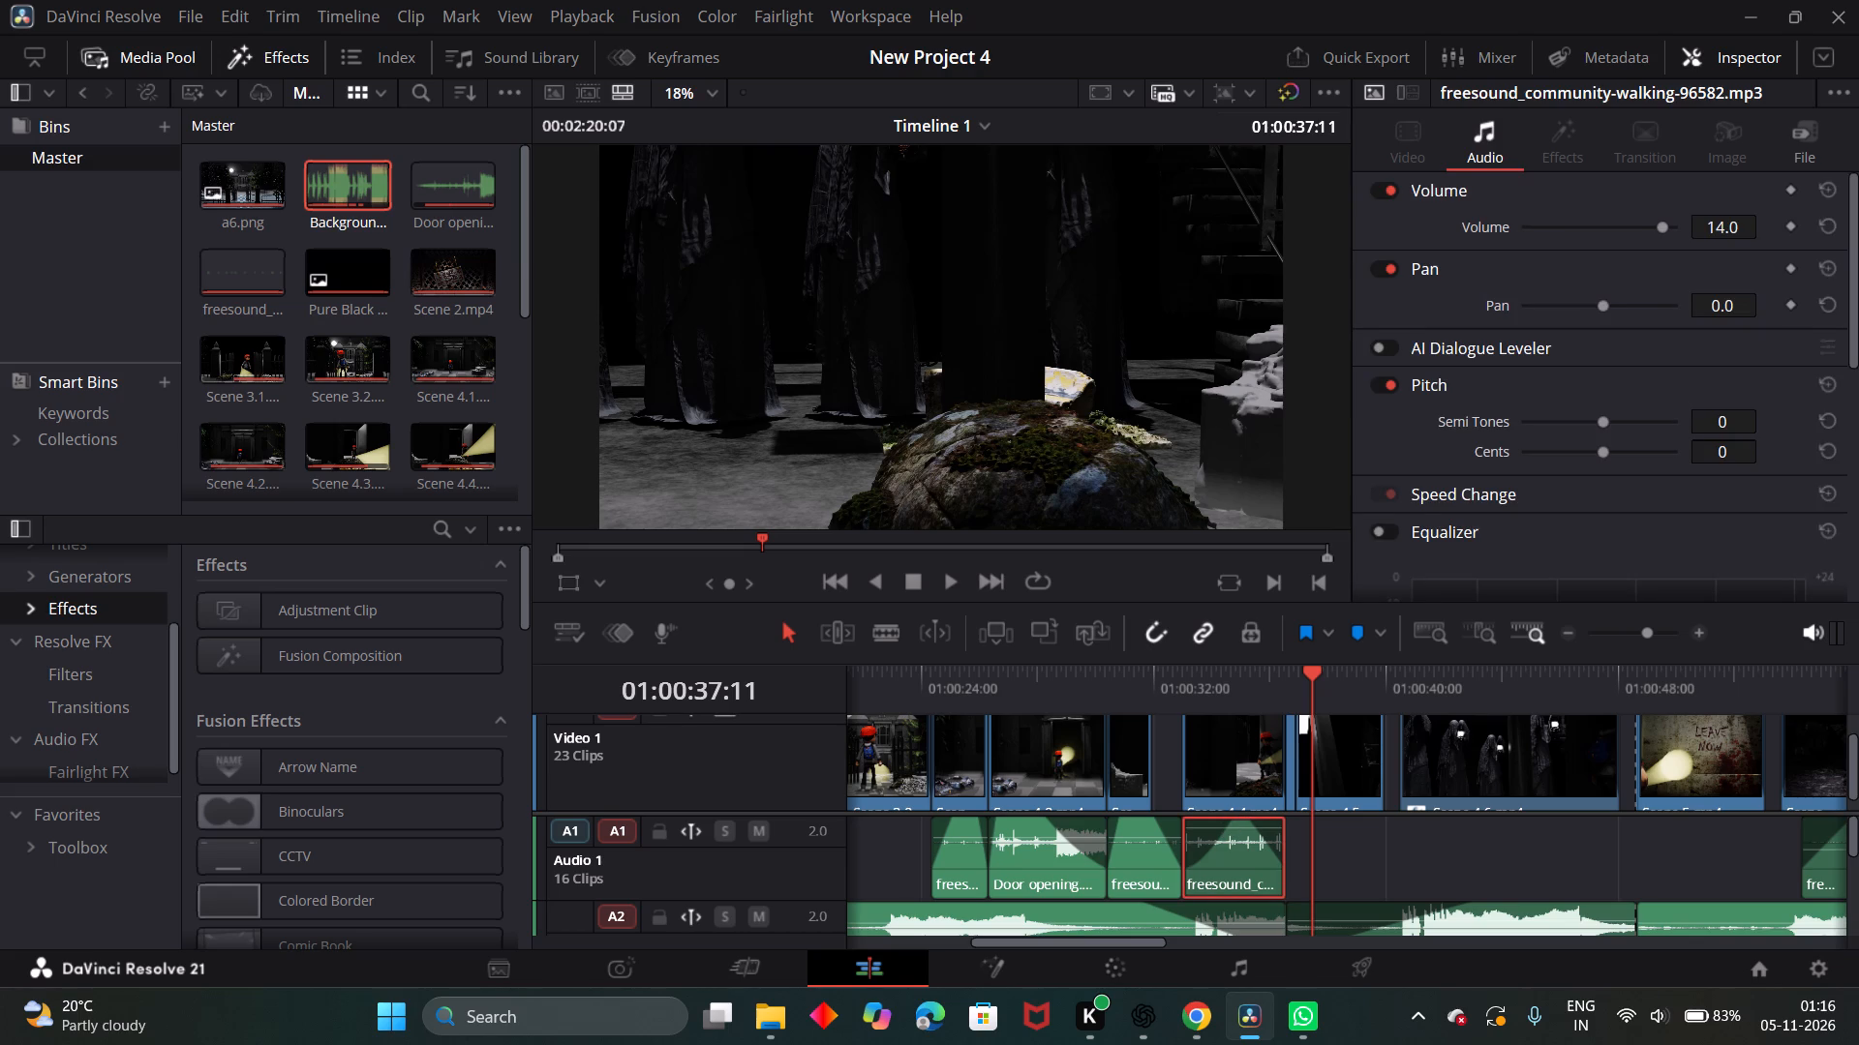
pyautogui.click(1216, 854)
# Set the volume of the walking sound clip under Scene 4.3 on Audio 1 to about 12.2 dB, checking it in playback.
pyautogui.moveTo(1321, 673); pyautogui.dragTo(1048, 720)
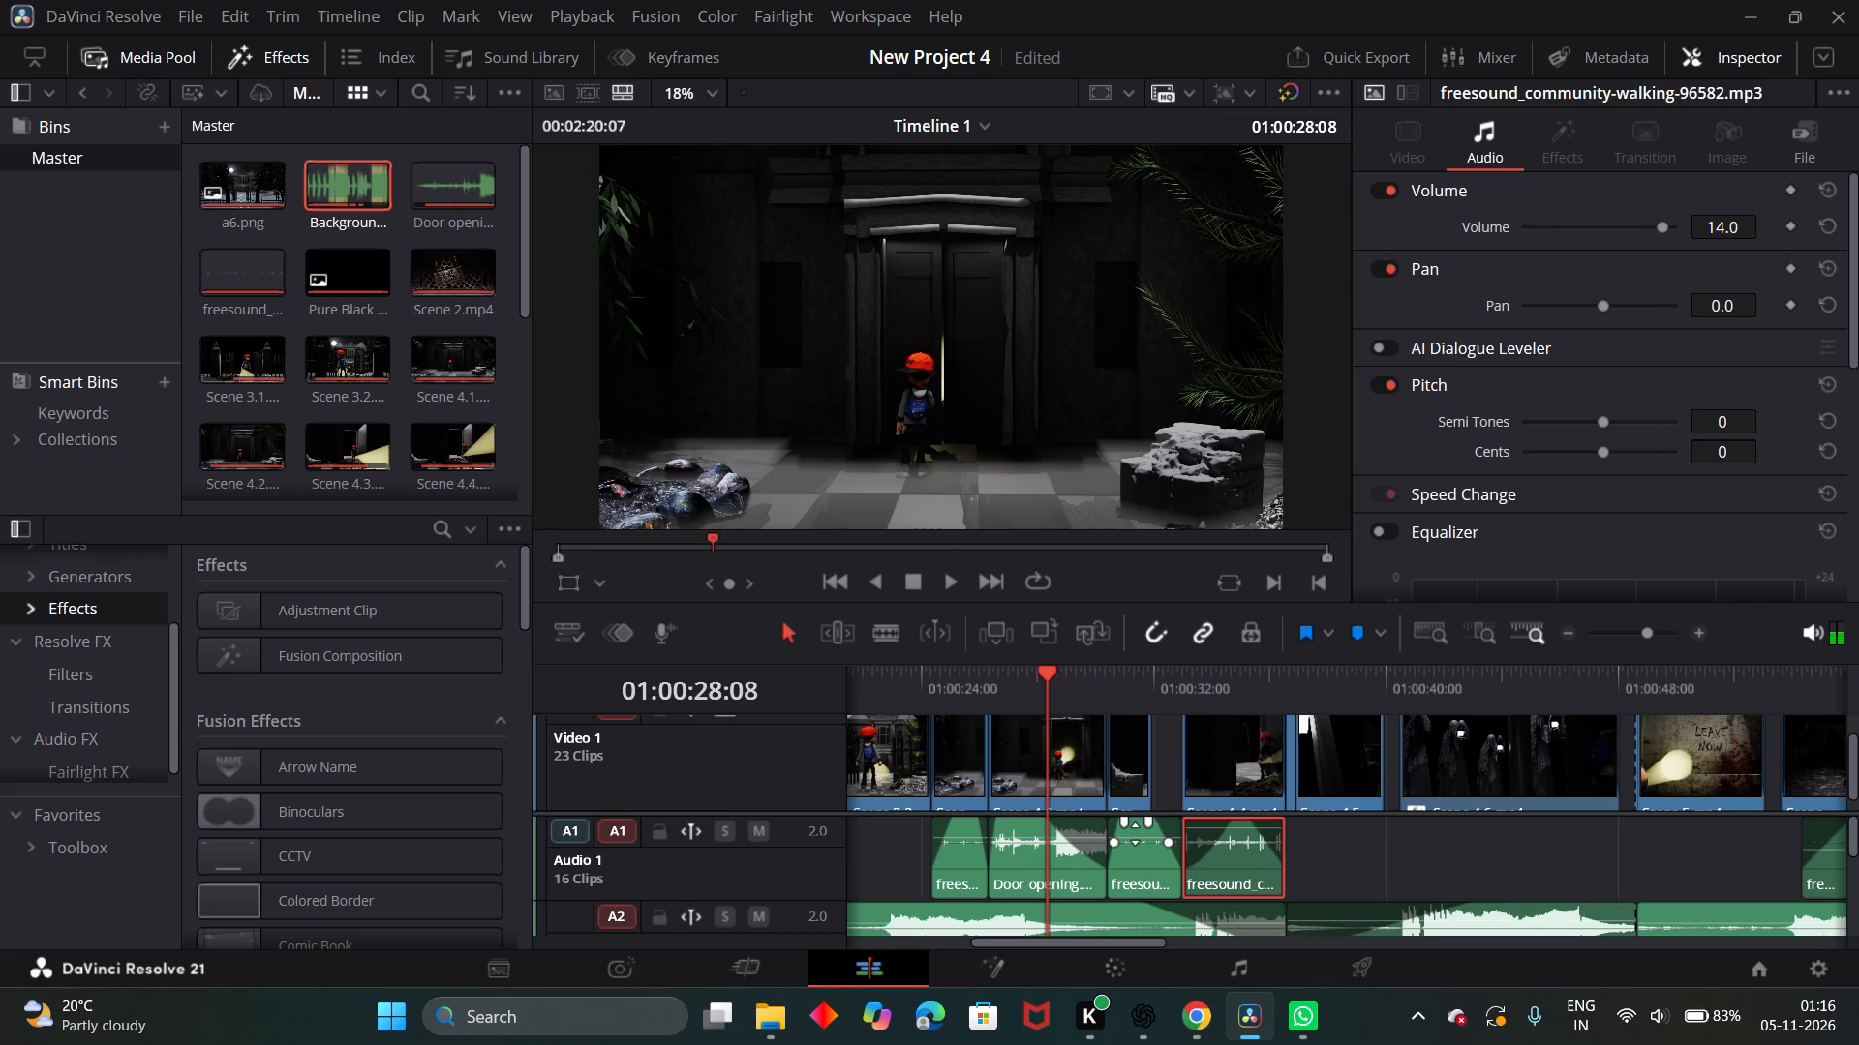
pyautogui.moveTo(1135, 834); pyautogui.dragTo(1135, 821)
pyautogui.click(953, 585)
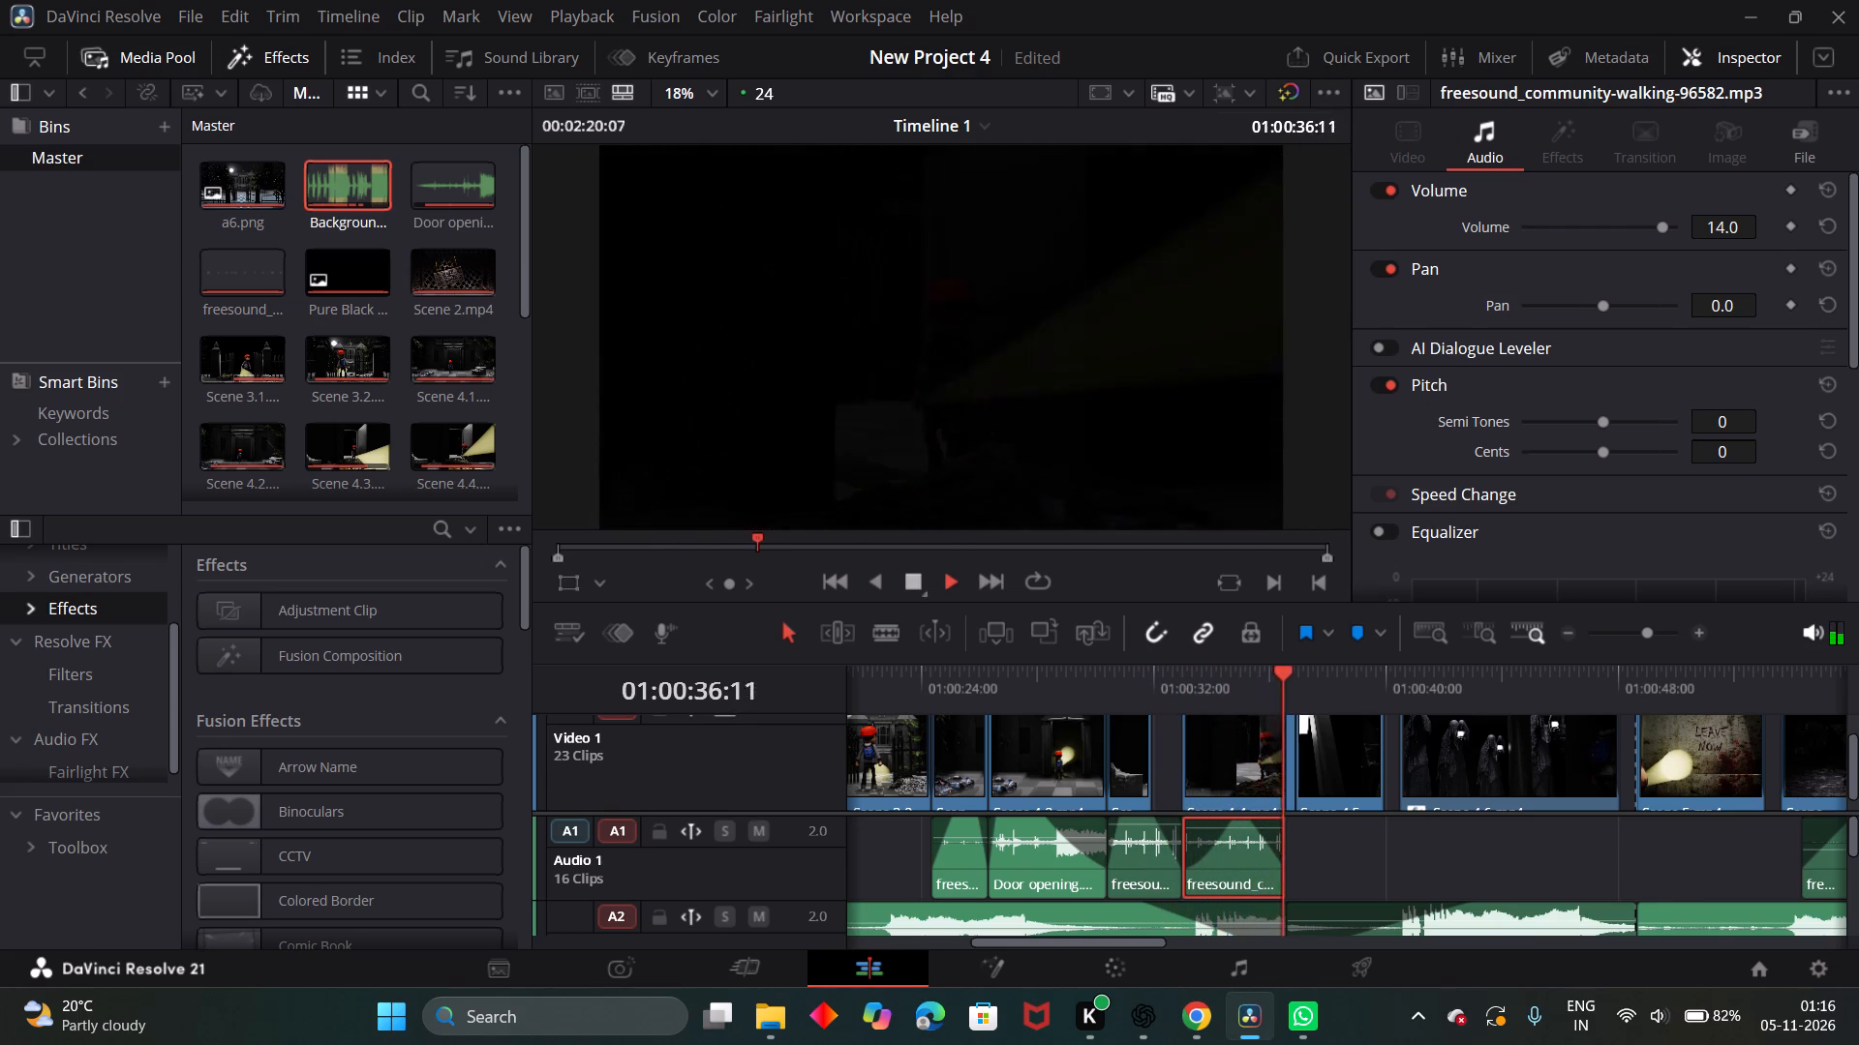
pyautogui.click(922, 581)
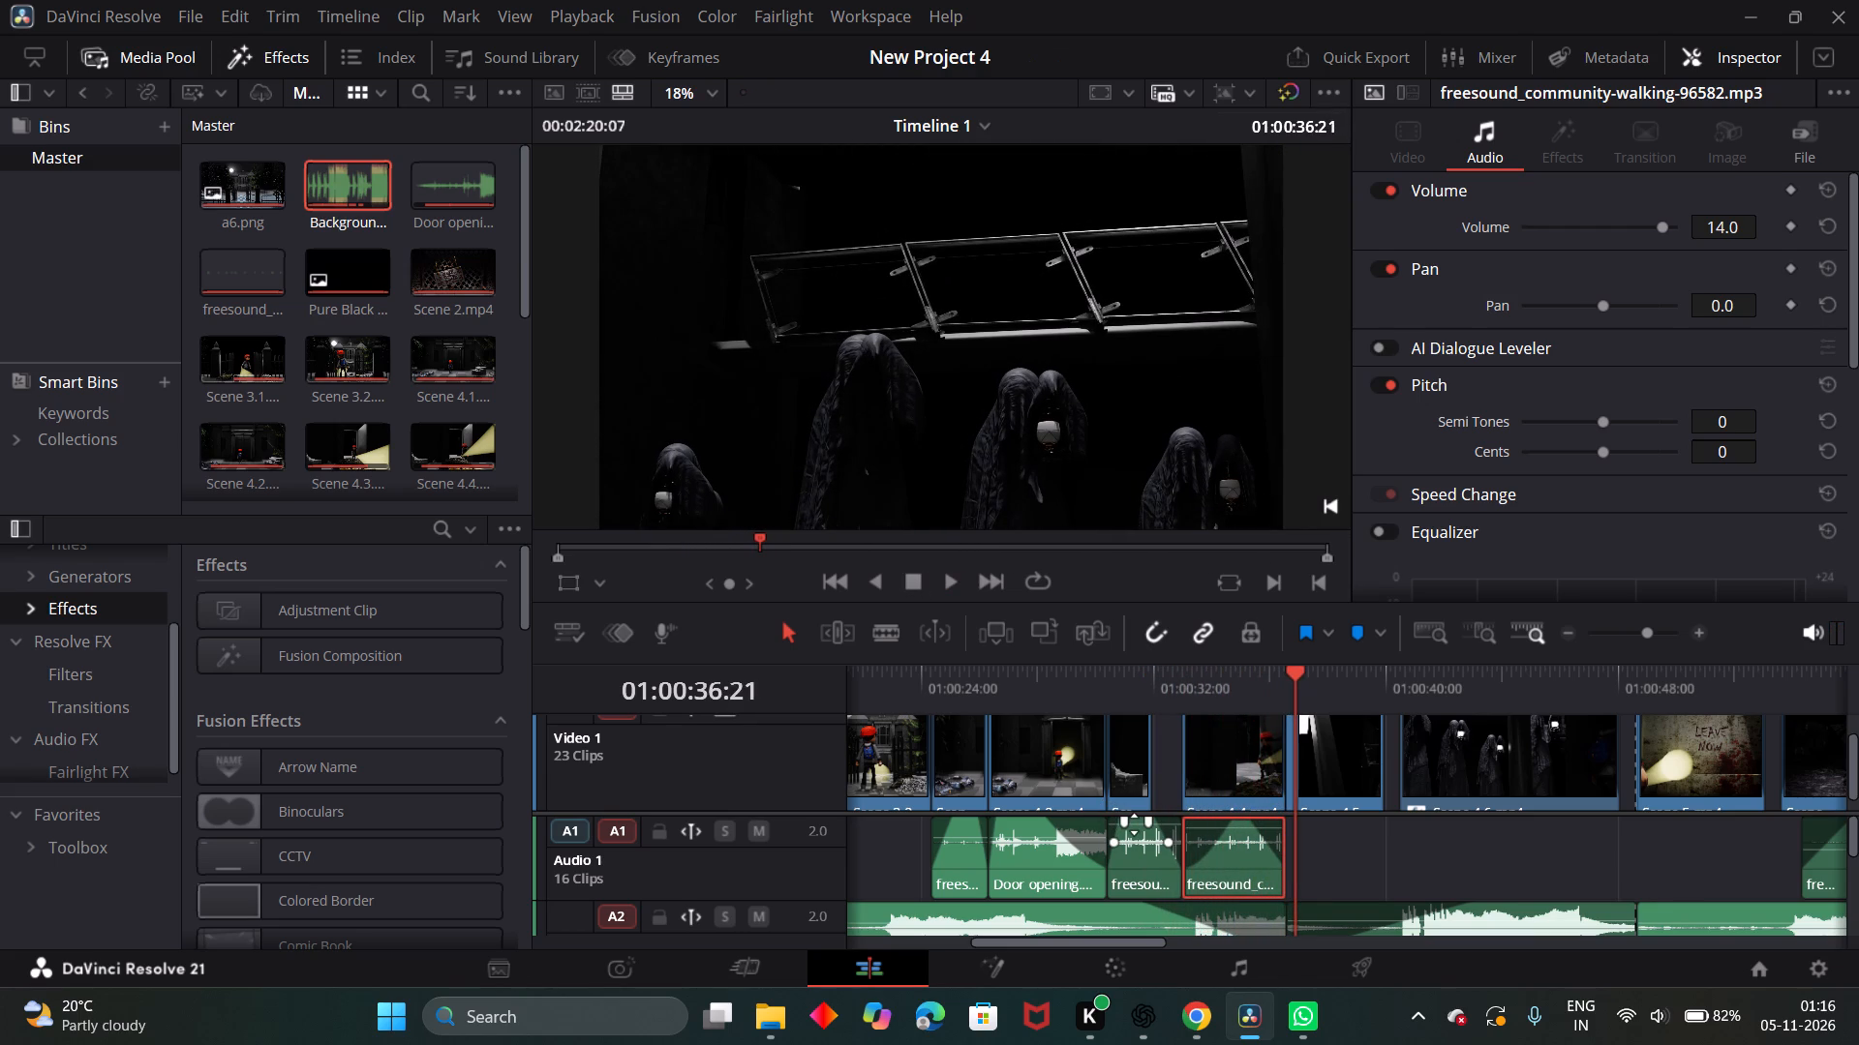
pyautogui.click(1134, 824)
pyautogui.doubleClick(1140, 832)
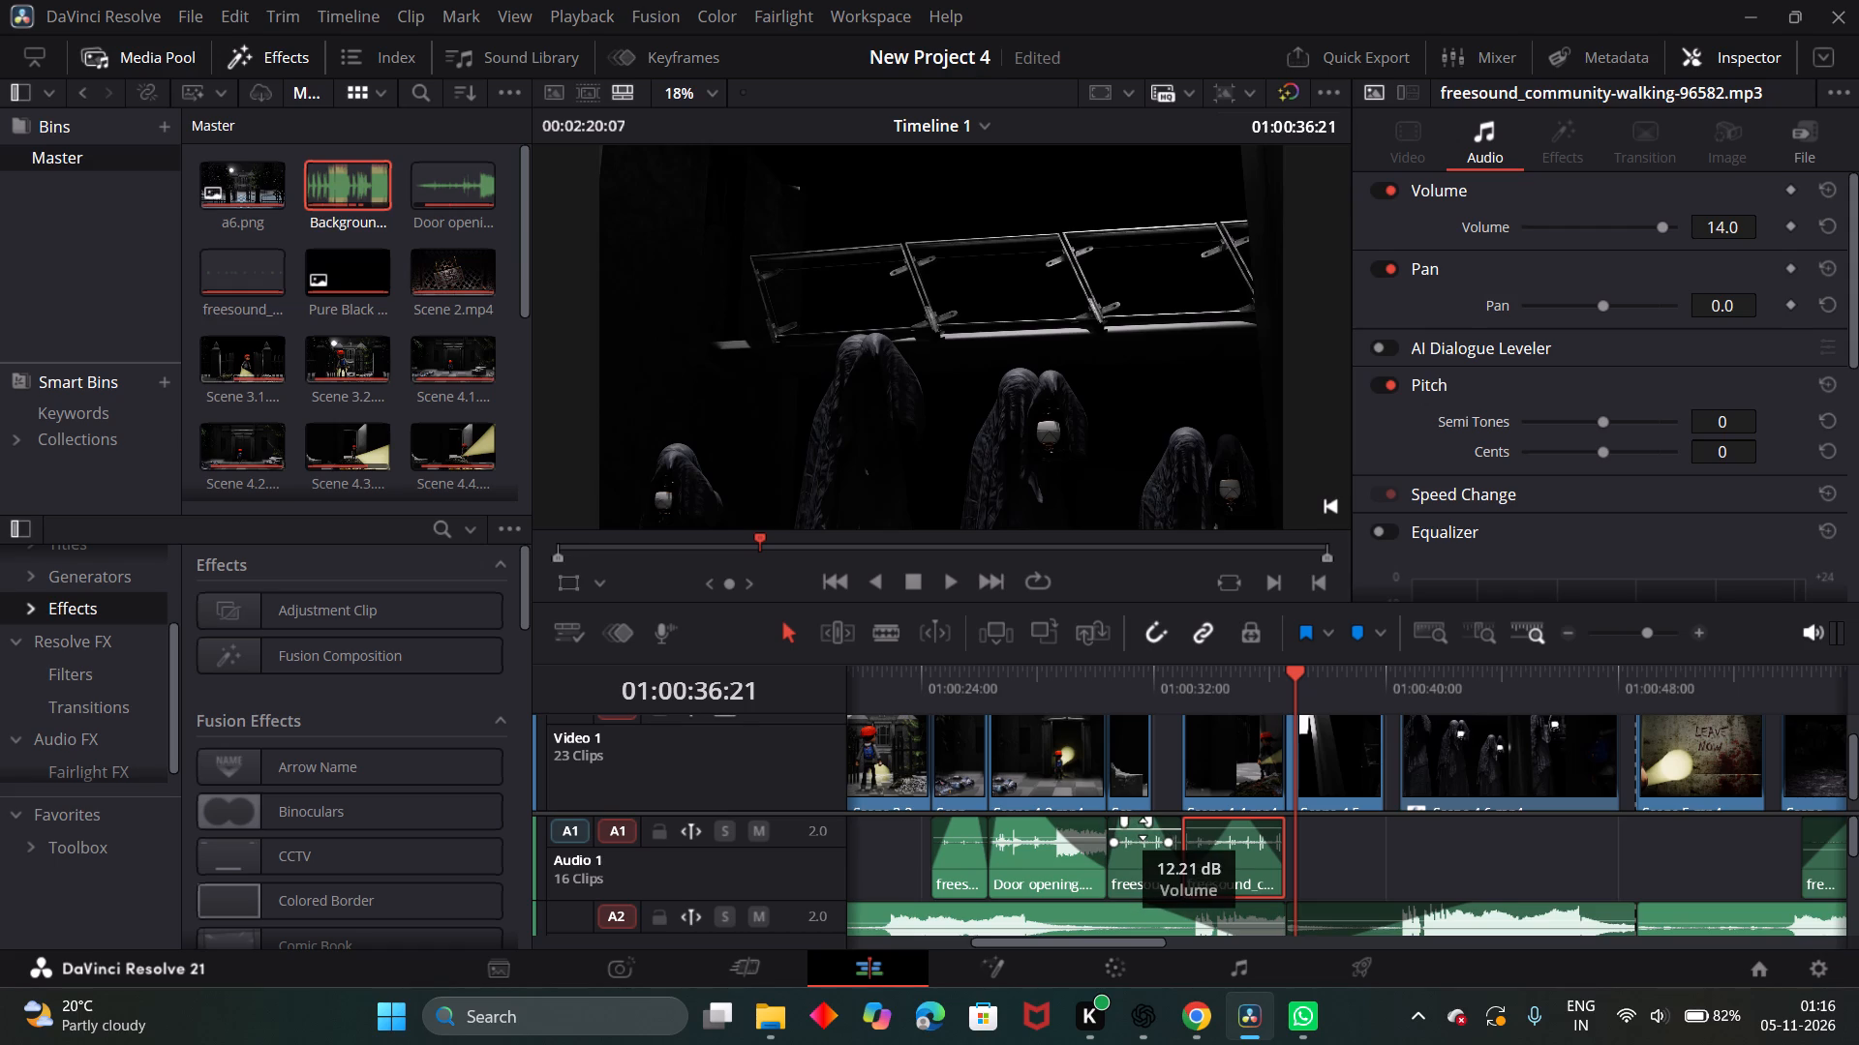
# Replay from about 01:00:29:06 through Scene 4.5 to check the walking sounds against the background music.
pyautogui.moveTo(1291, 678); pyautogui.dragTo(1100, 683)
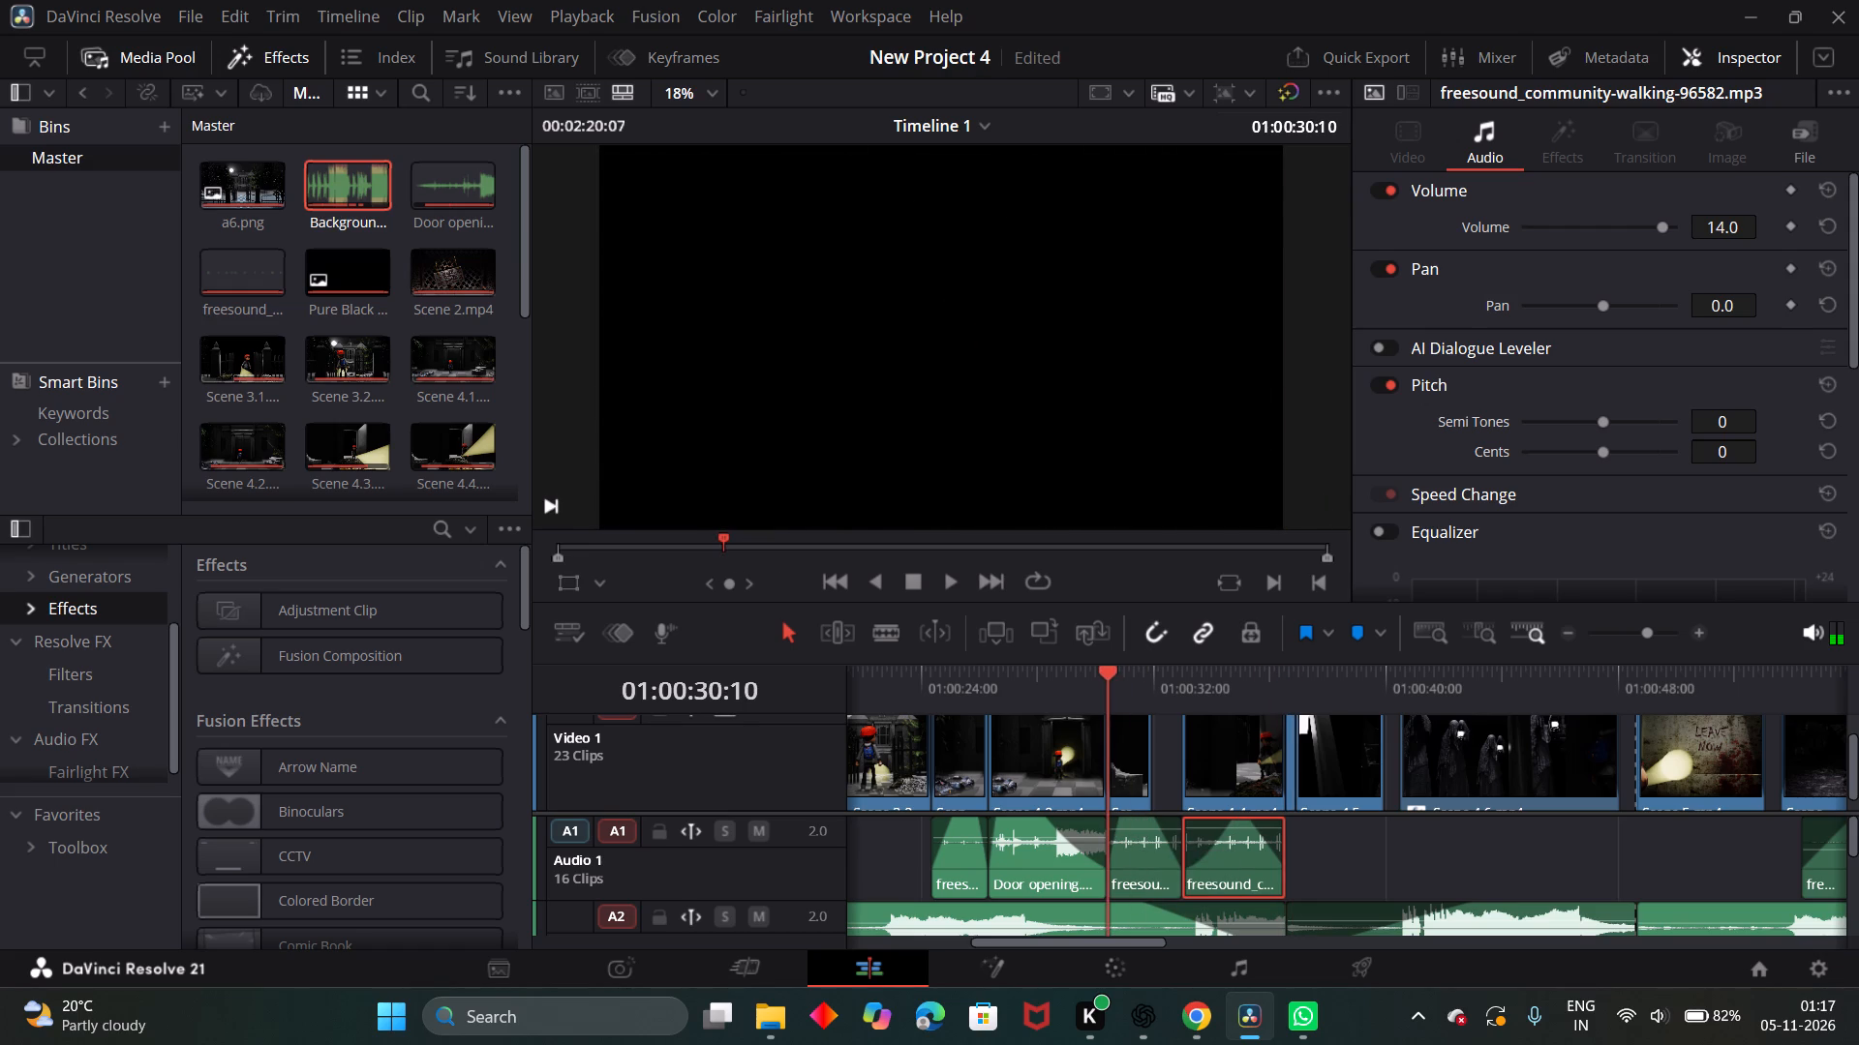
pyautogui.moveTo(1100, 683); pyautogui.dragTo(1100, 684)
pyautogui.moveTo(1106, 679); pyautogui.dragTo(1074, 679)
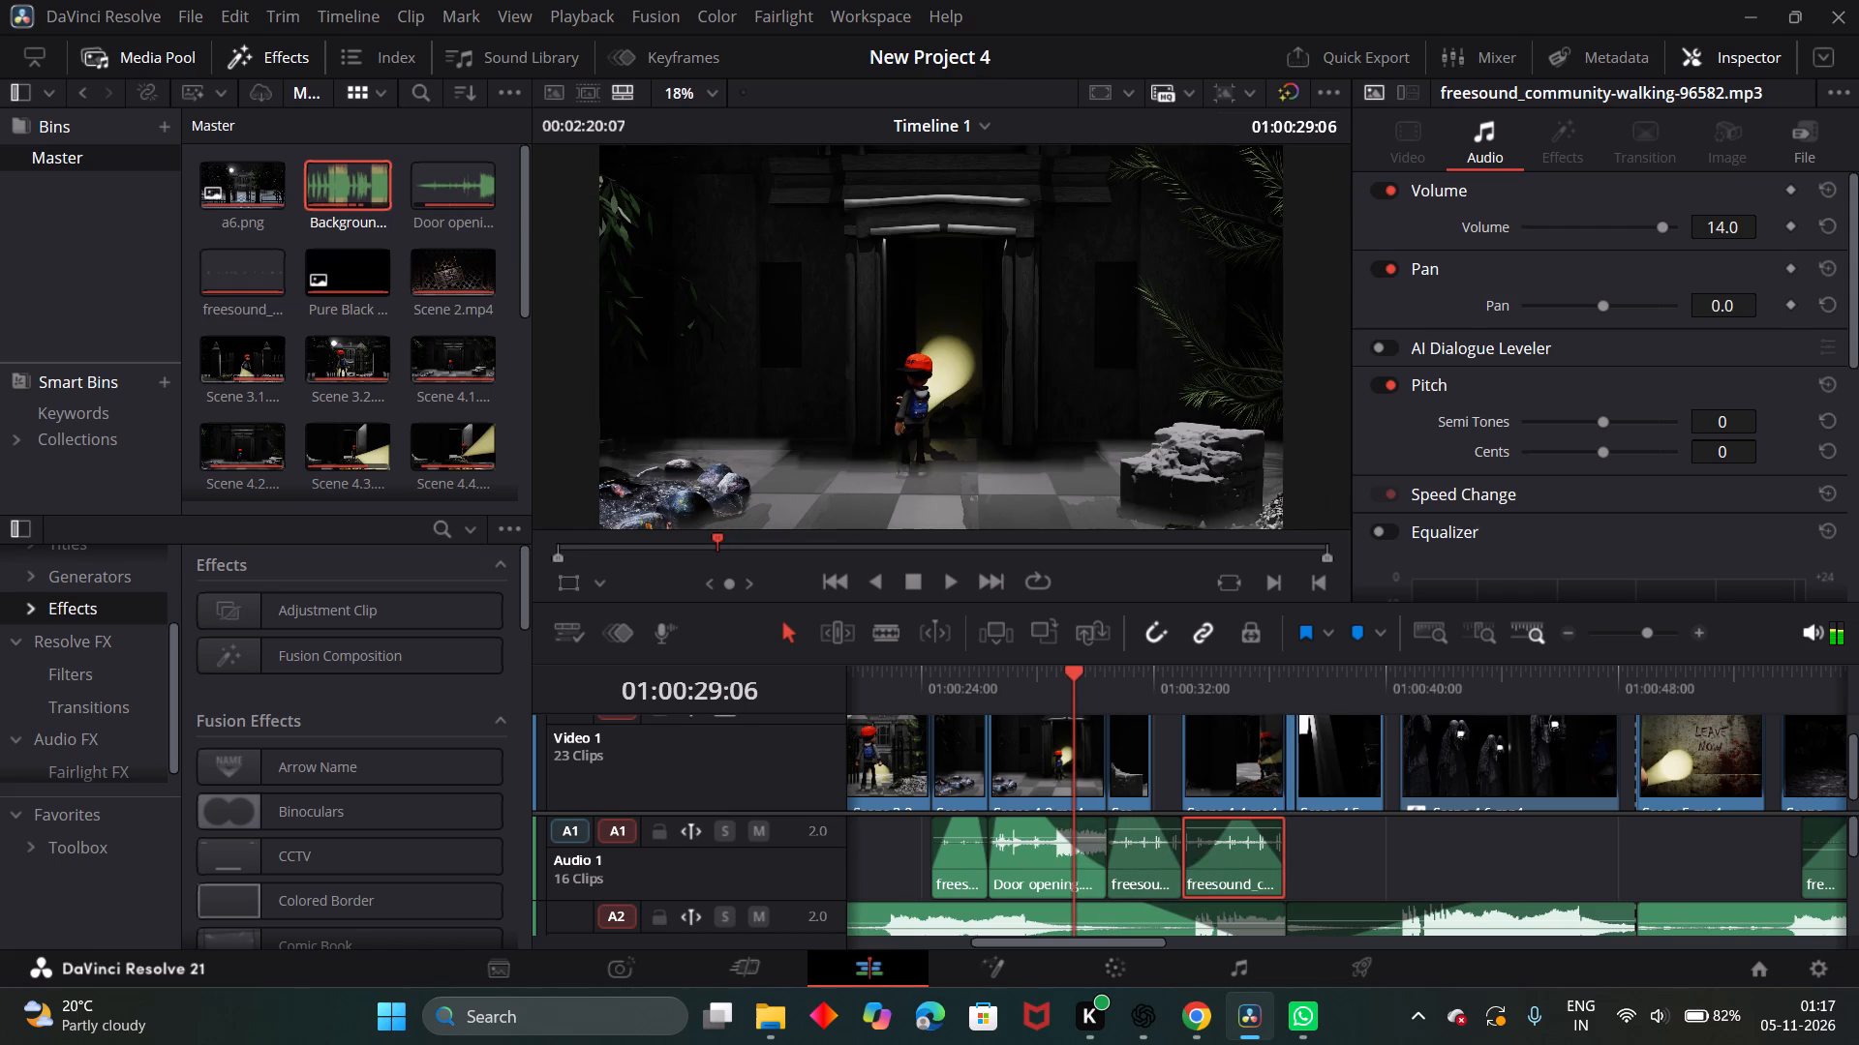
pyautogui.click(954, 592)
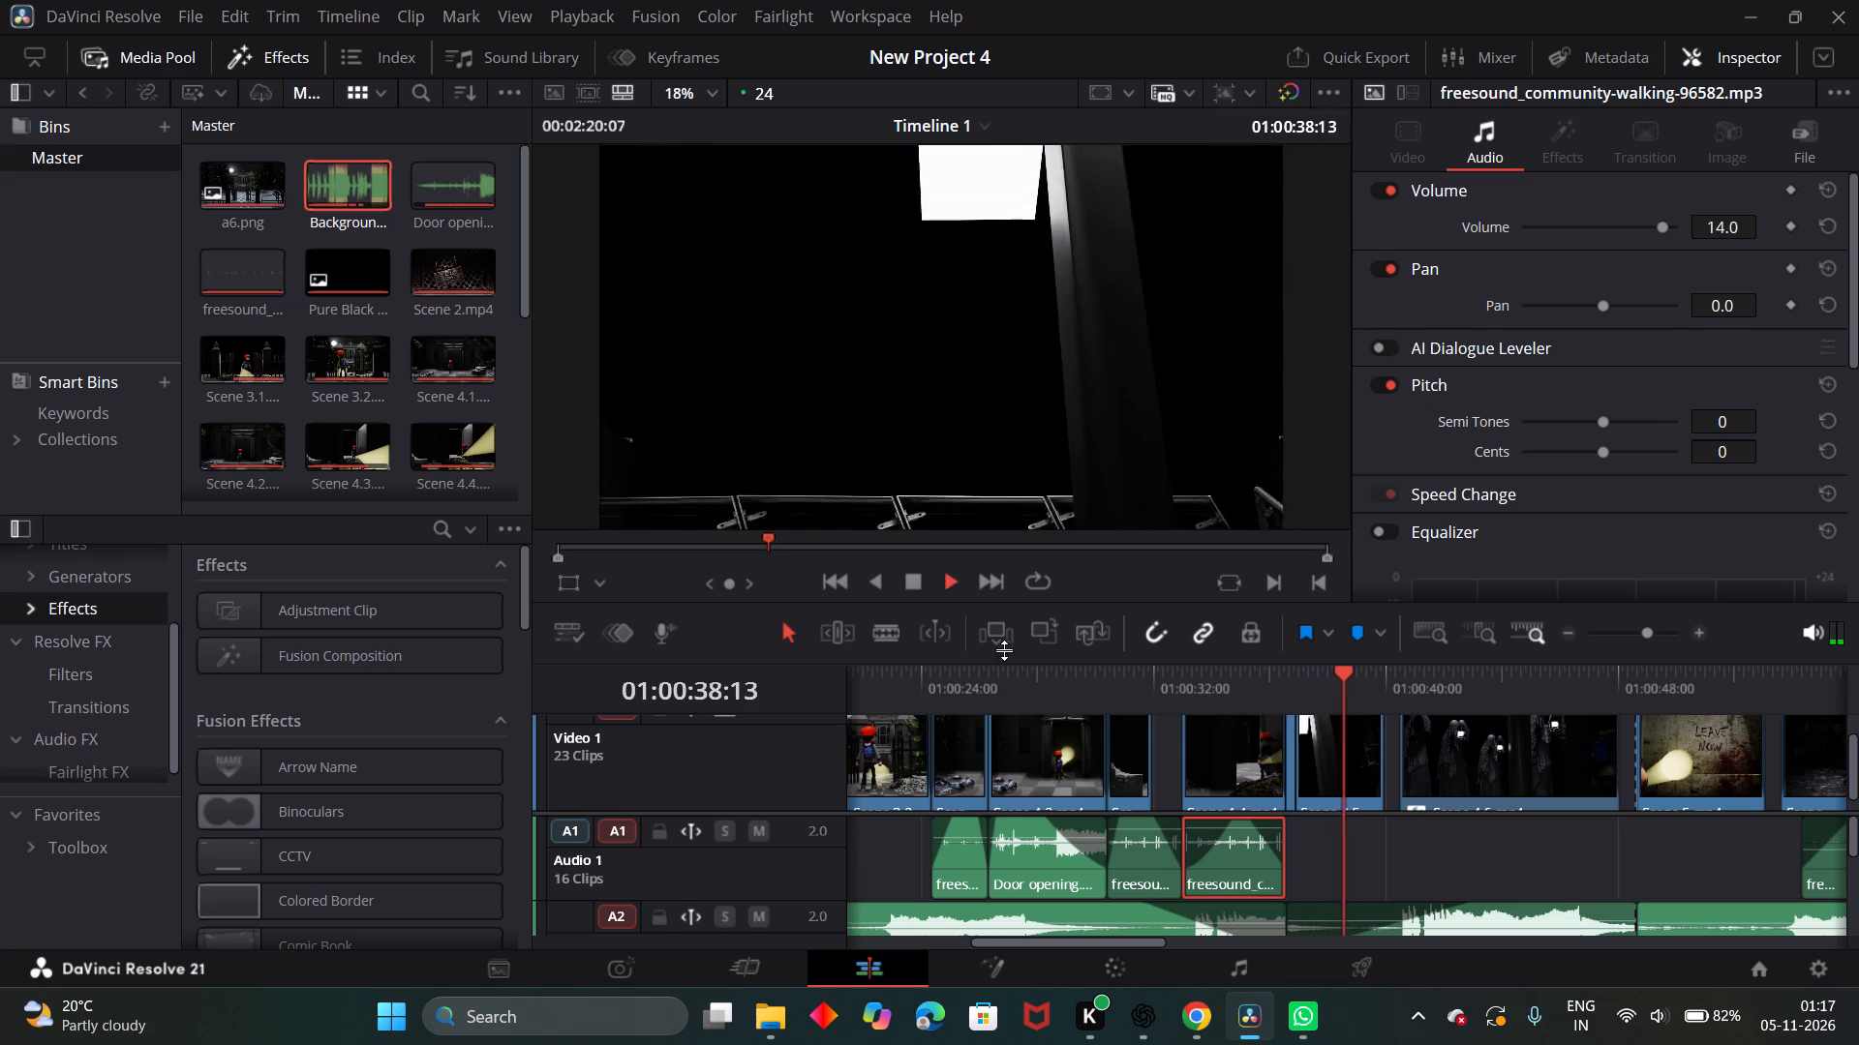
pyautogui.click(917, 588)
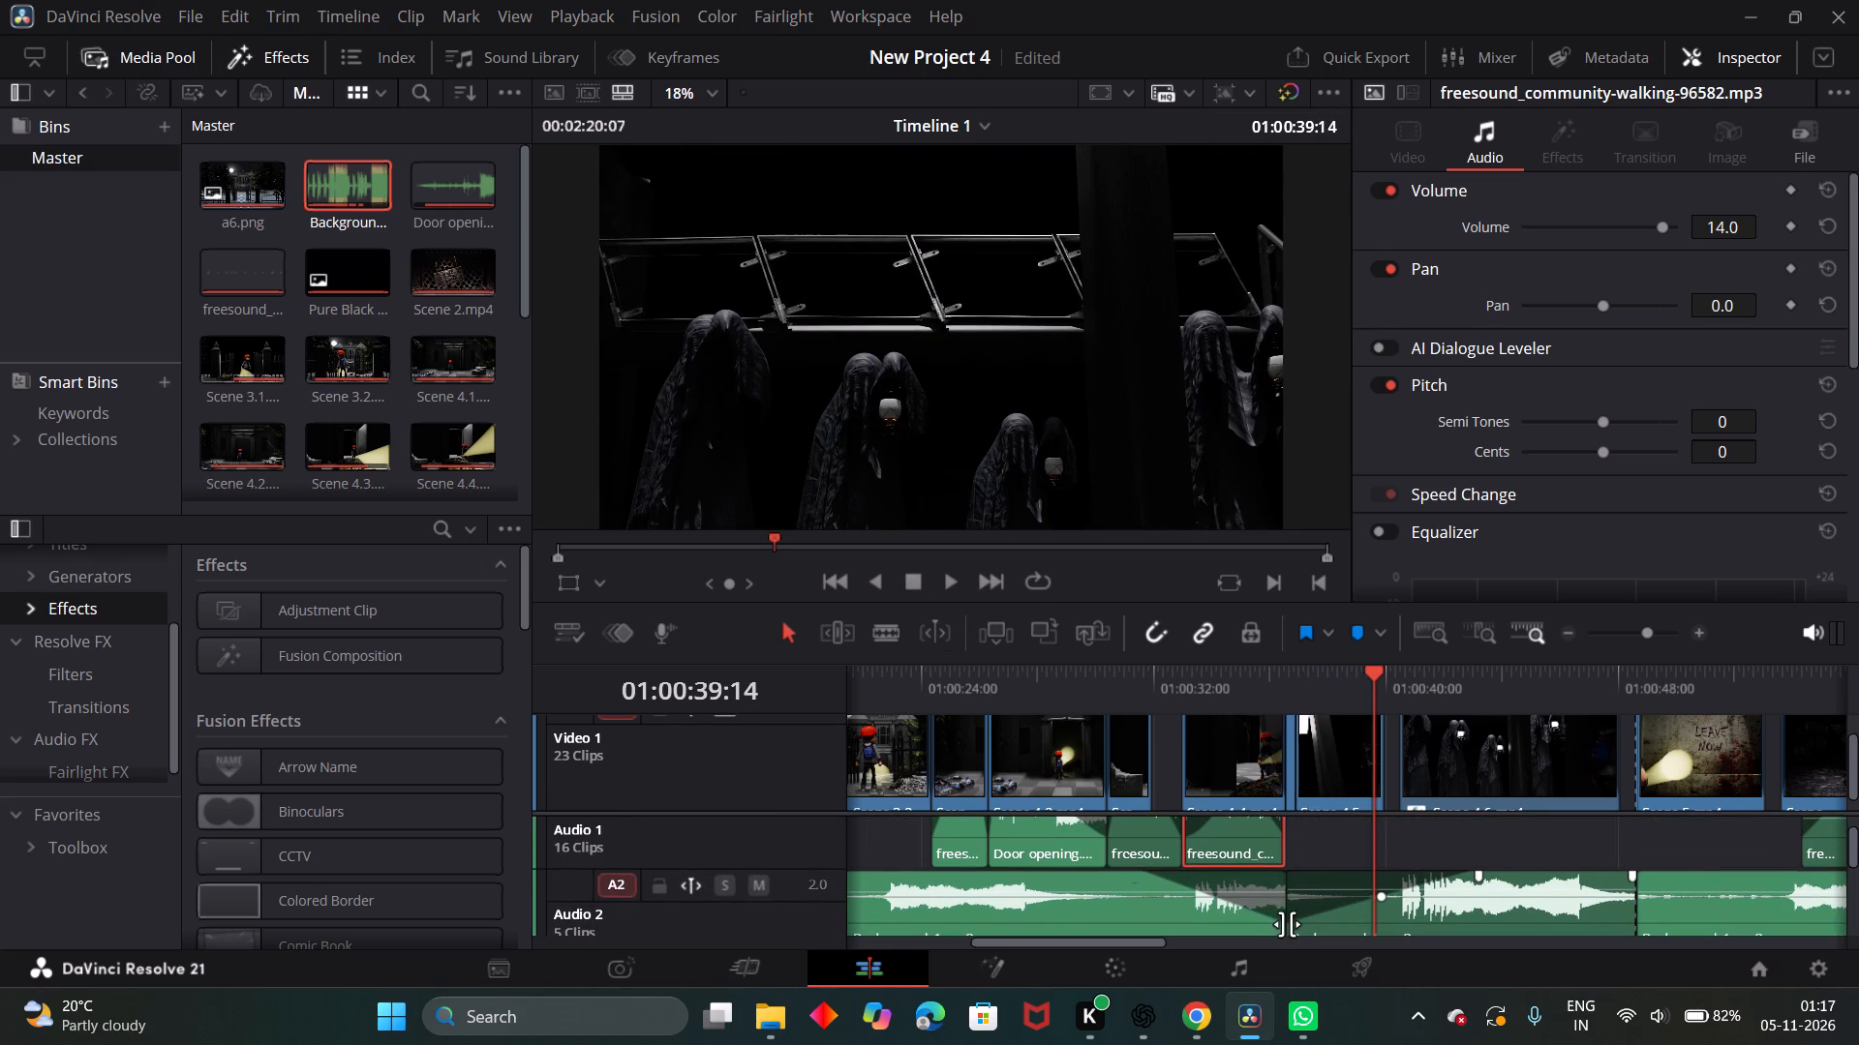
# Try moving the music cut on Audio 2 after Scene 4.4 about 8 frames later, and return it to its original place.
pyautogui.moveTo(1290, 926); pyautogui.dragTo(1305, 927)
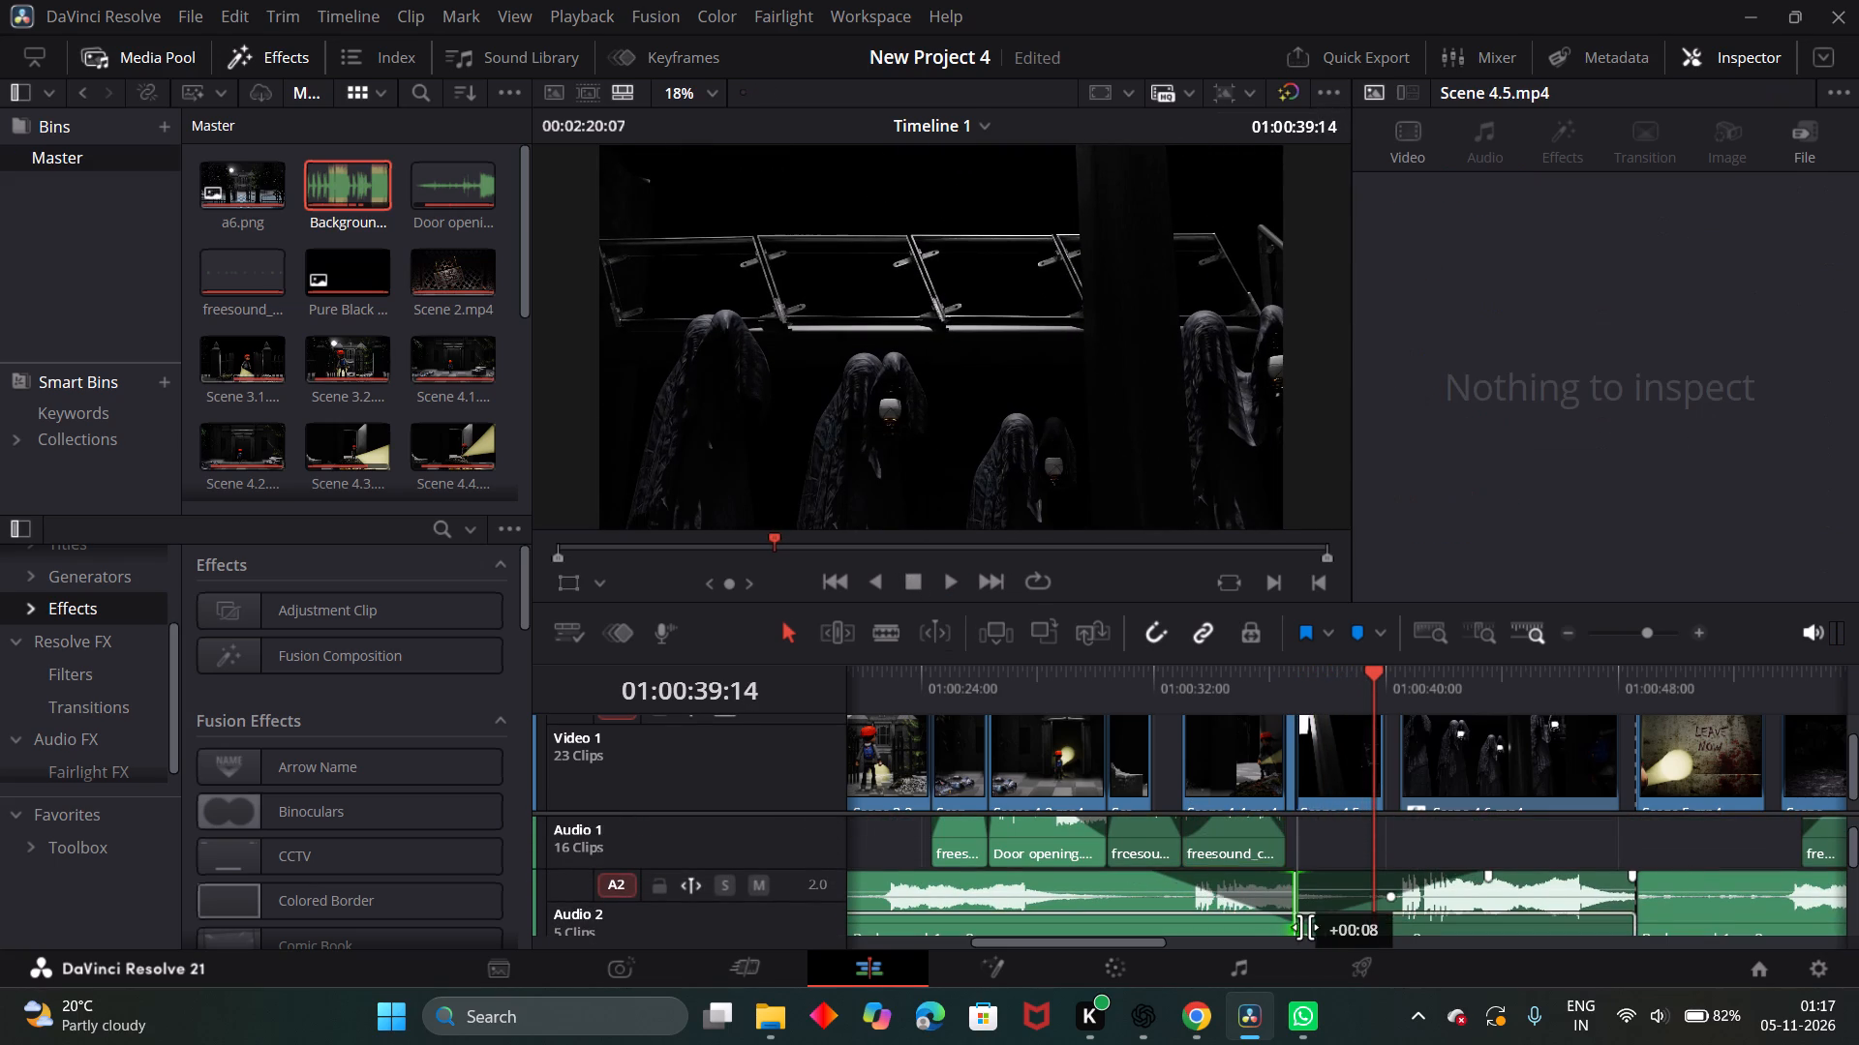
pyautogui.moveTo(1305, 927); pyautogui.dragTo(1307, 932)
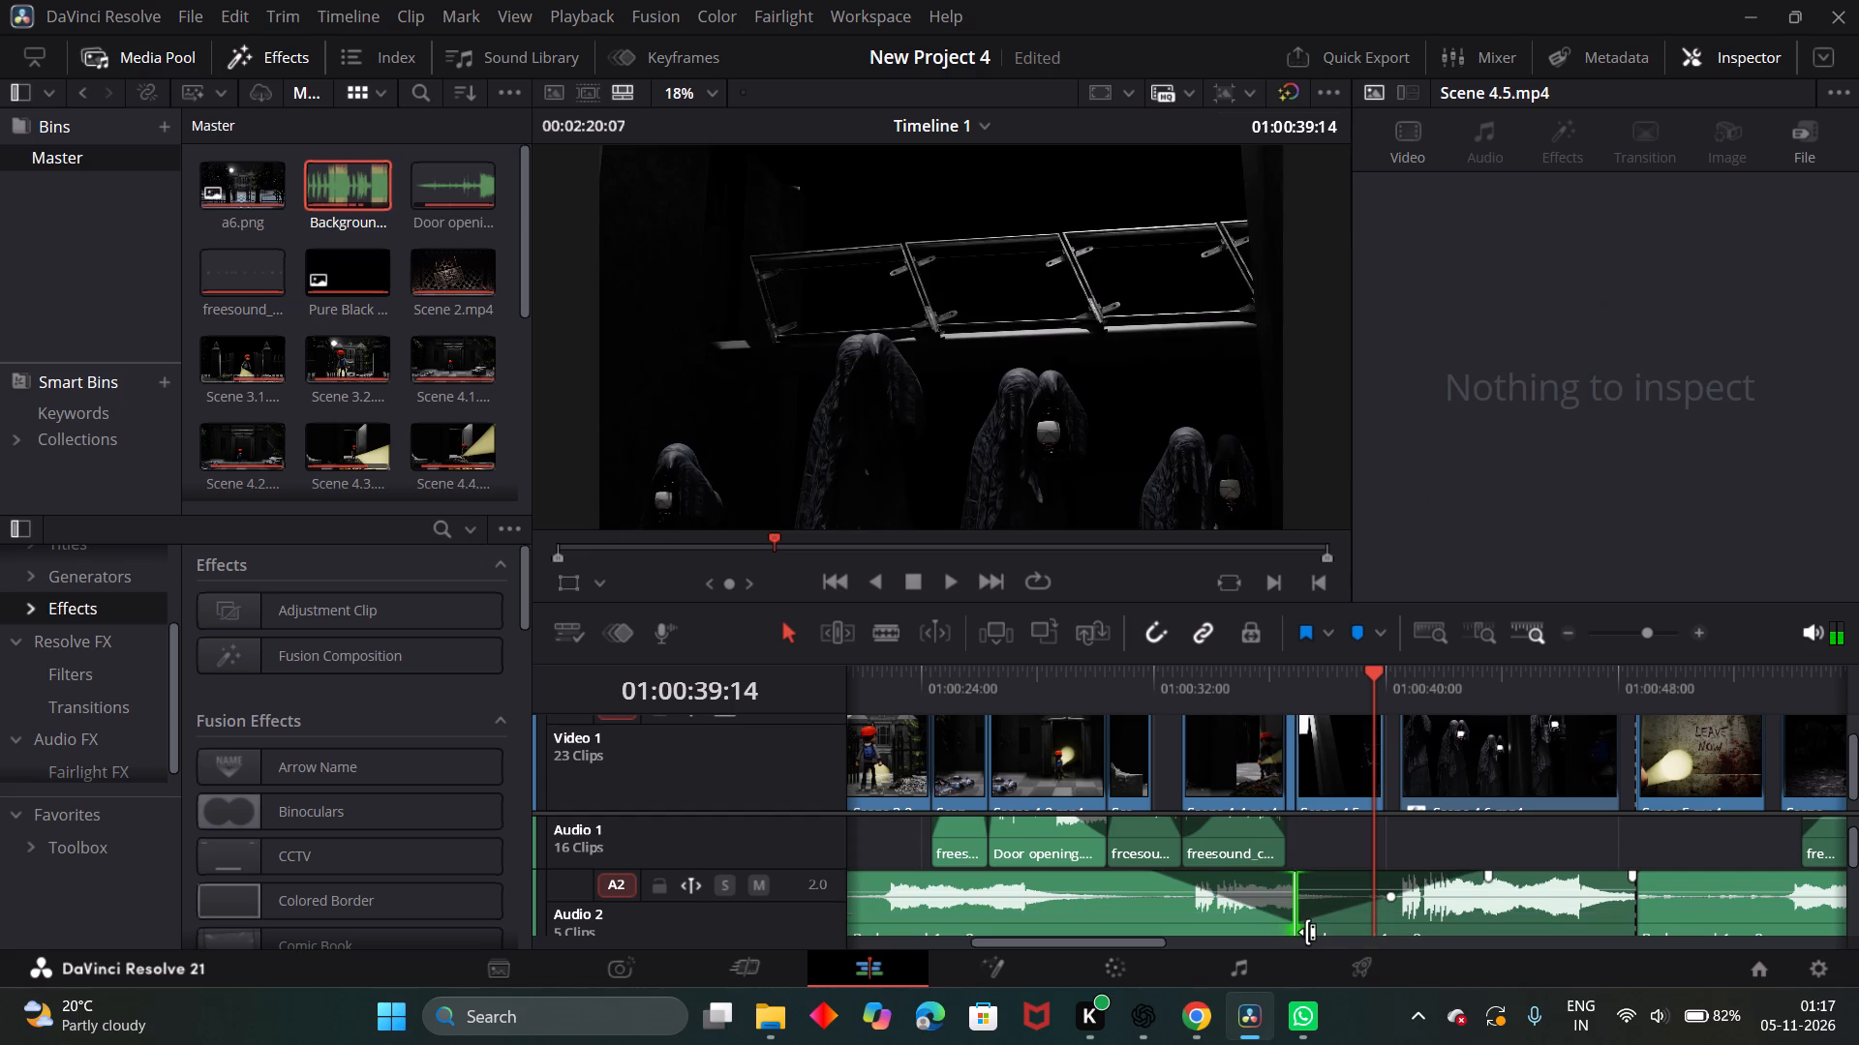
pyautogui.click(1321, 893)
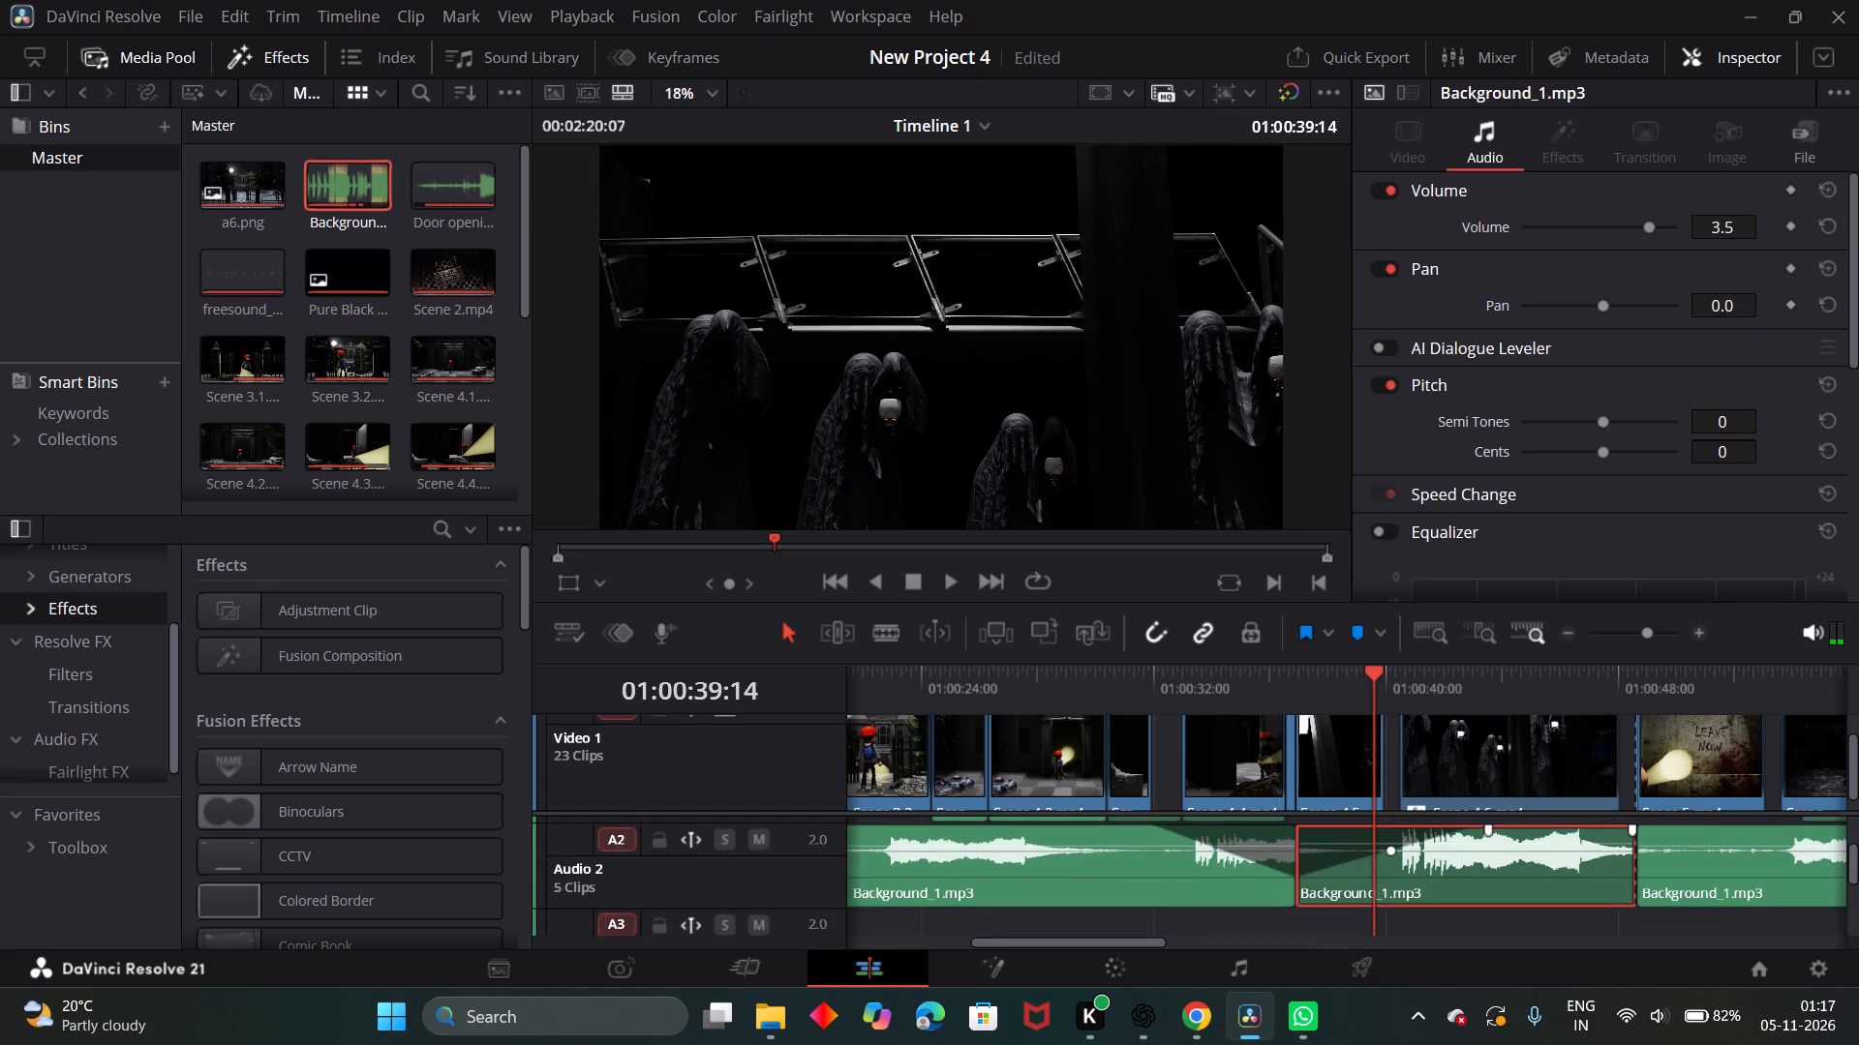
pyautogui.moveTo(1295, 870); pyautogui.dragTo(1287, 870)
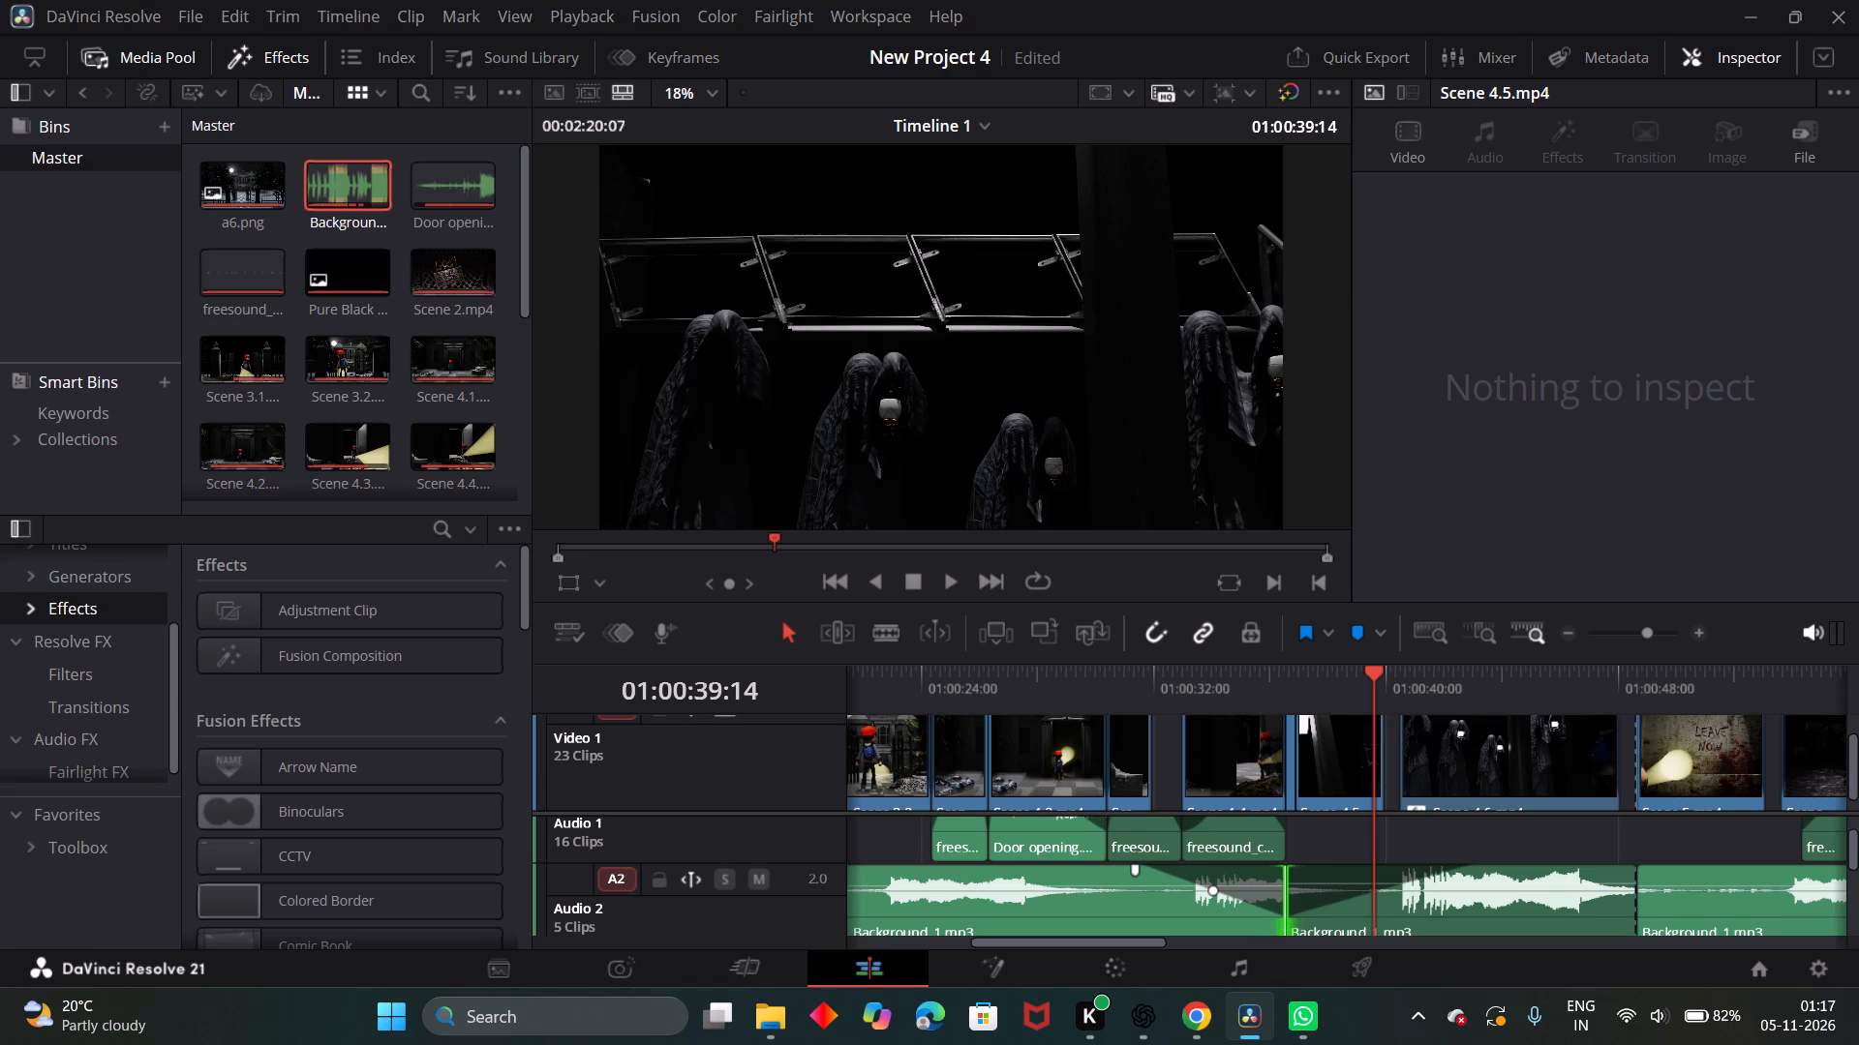
# Reshape the fade-out curve of the background music clip ending under Scene 4.4 on Audio 2 so the music holds slightly longer.
pyautogui.click(1214, 888)
pyautogui.click(1214, 888)
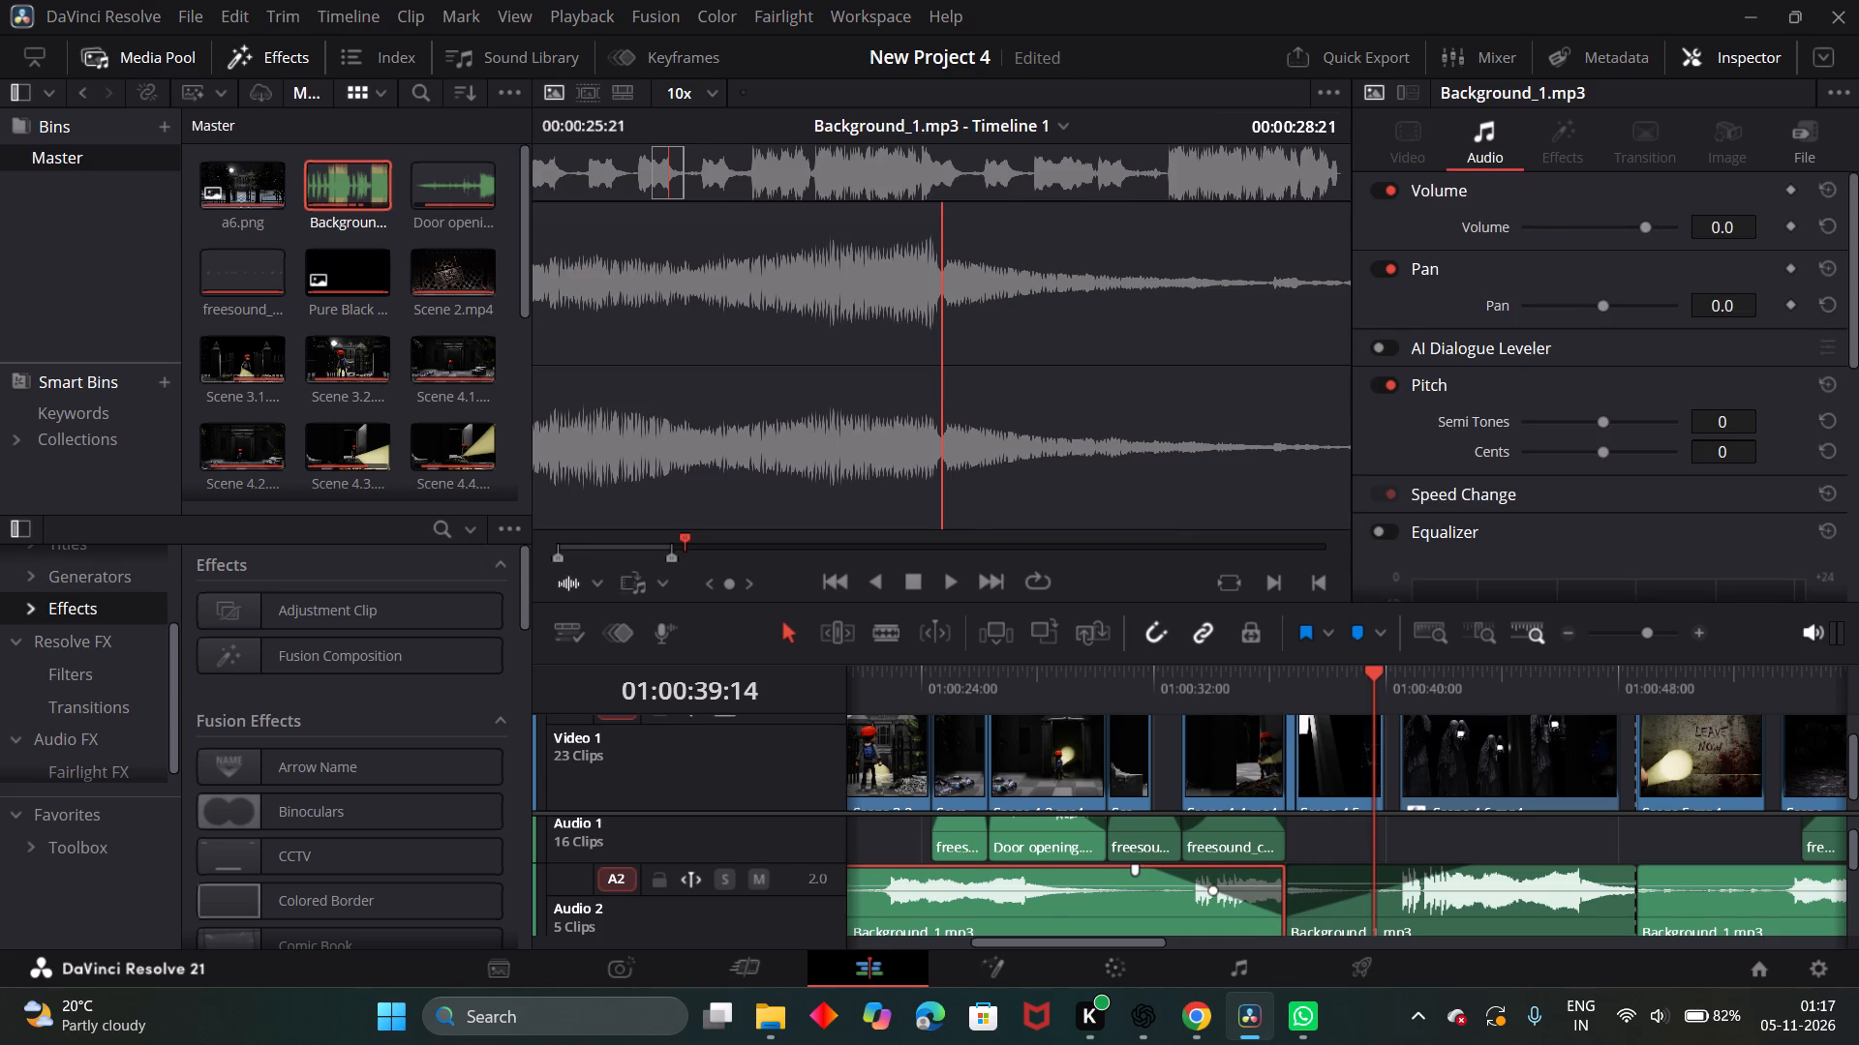
pyautogui.moveTo(1213, 890); pyautogui.dragTo(1252, 863)
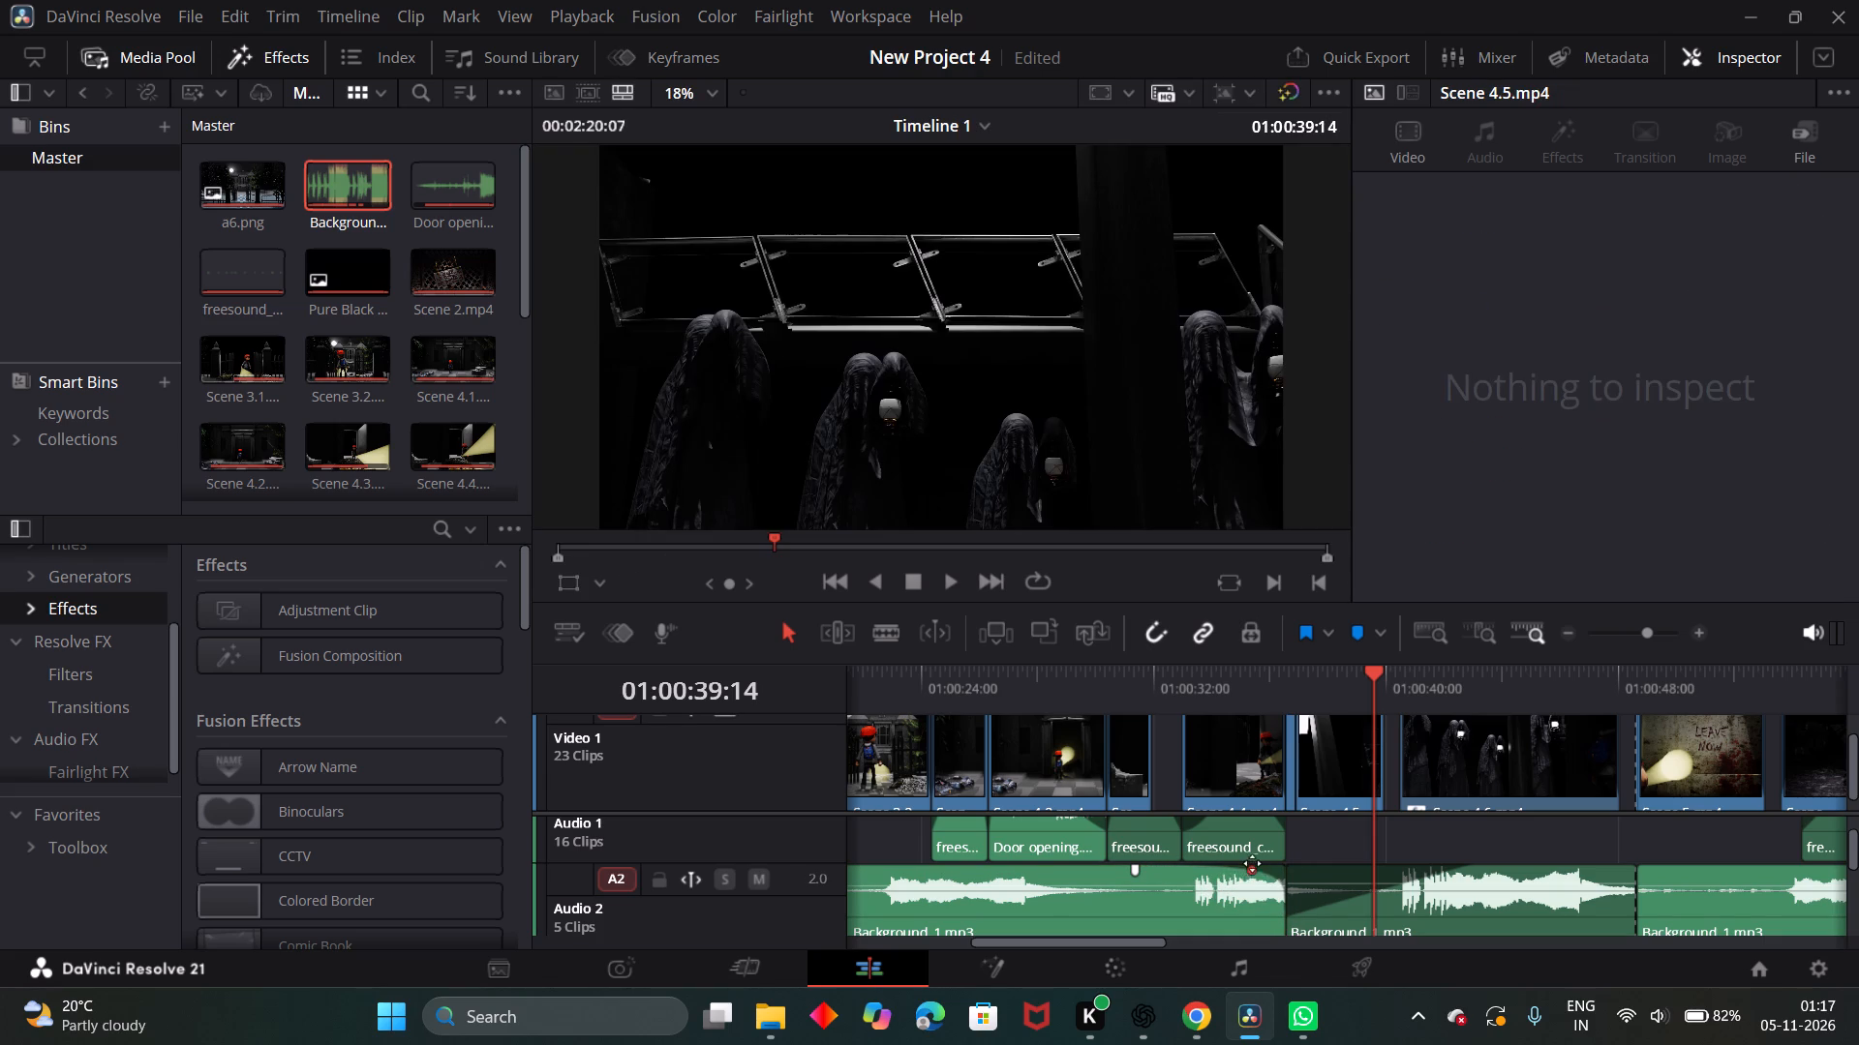
pyautogui.moveTo(1252, 863); pyautogui.dragTo(1223, 883)
# Reshape the fade-in curve of the music clip starting before Scene 4.5 on Audio 2 so it rises sooner.
pyautogui.moveTo(1375, 889); pyautogui.dragTo(1387, 889)
pyautogui.moveTo(1387, 889); pyautogui.dragTo(1350, 887)
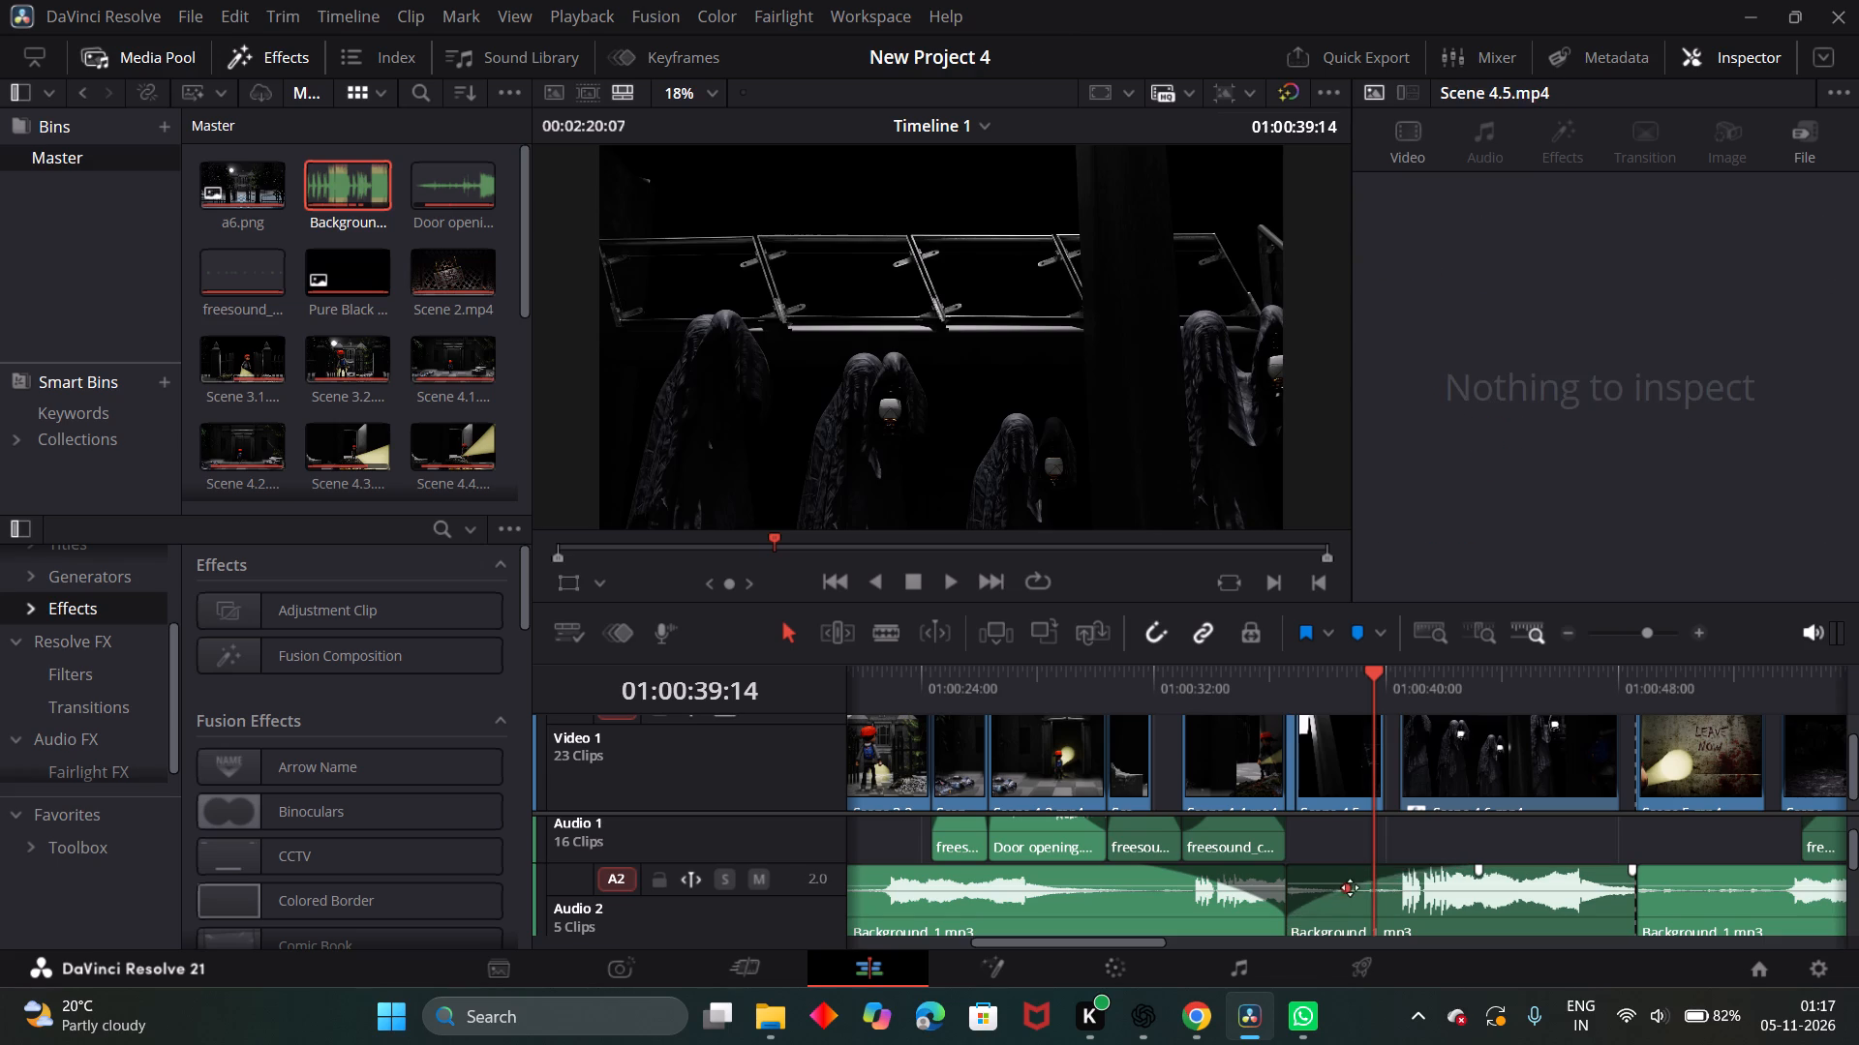
pyautogui.moveTo(1350, 887); pyautogui.dragTo(1282, 877)
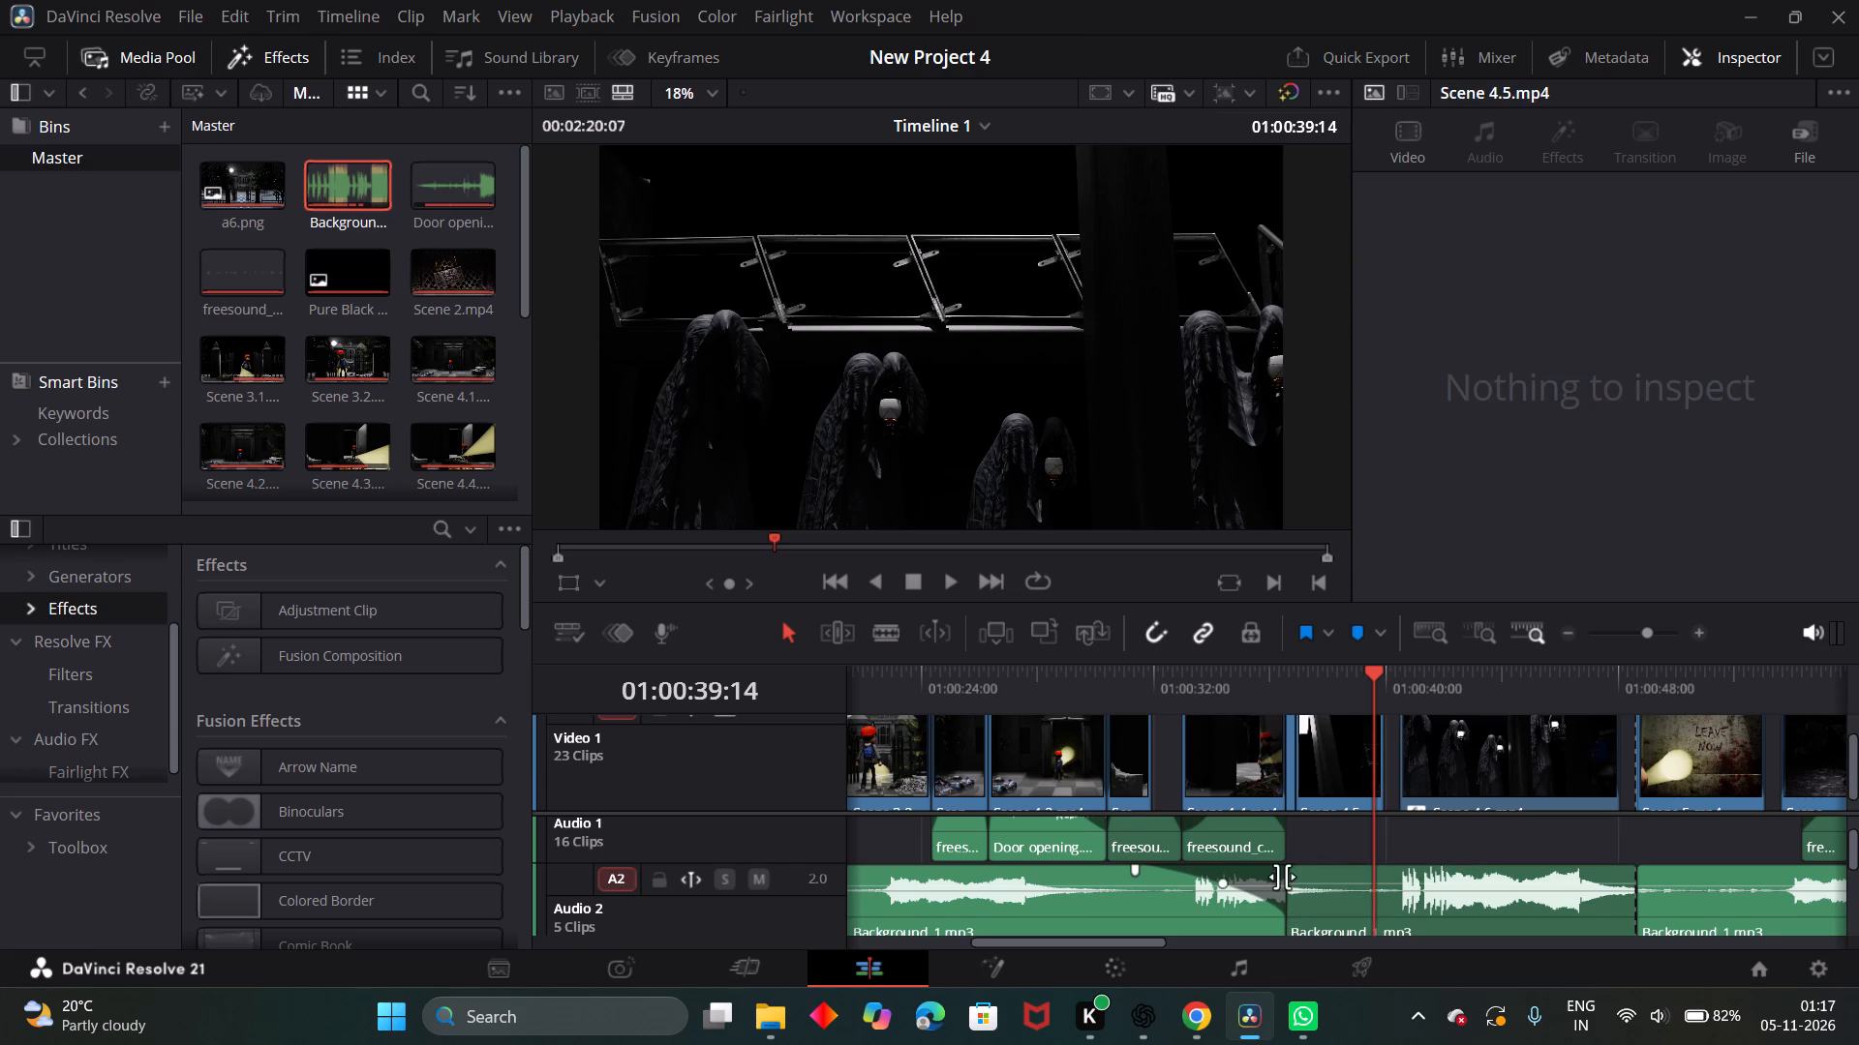
# Audition the reshaped music transition from Scene 4.2 through Scene 4.6, replaying the passage around Scene 4.4.
pyautogui.moveTo(1369, 675); pyautogui.dragTo(1177, 700)
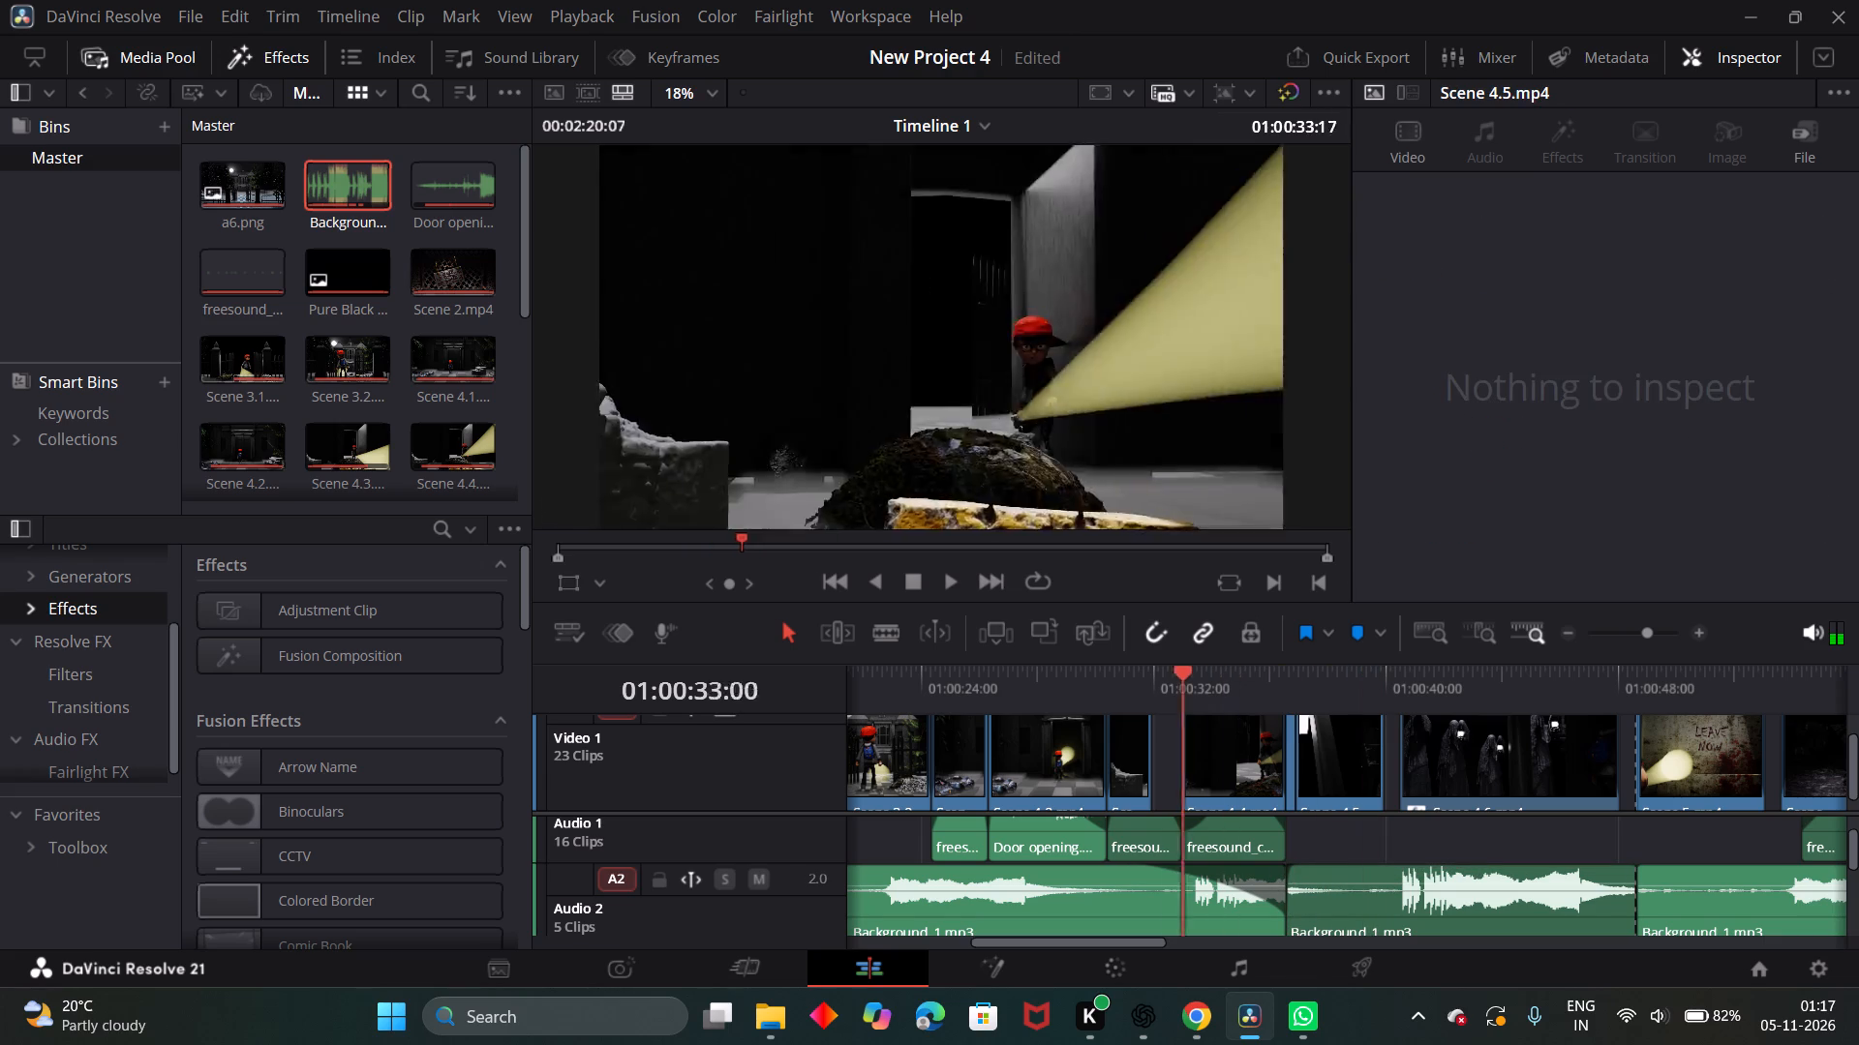
pyautogui.moveTo(1177, 700); pyautogui.dragTo(1165, 701)
pyautogui.click(907, 584)
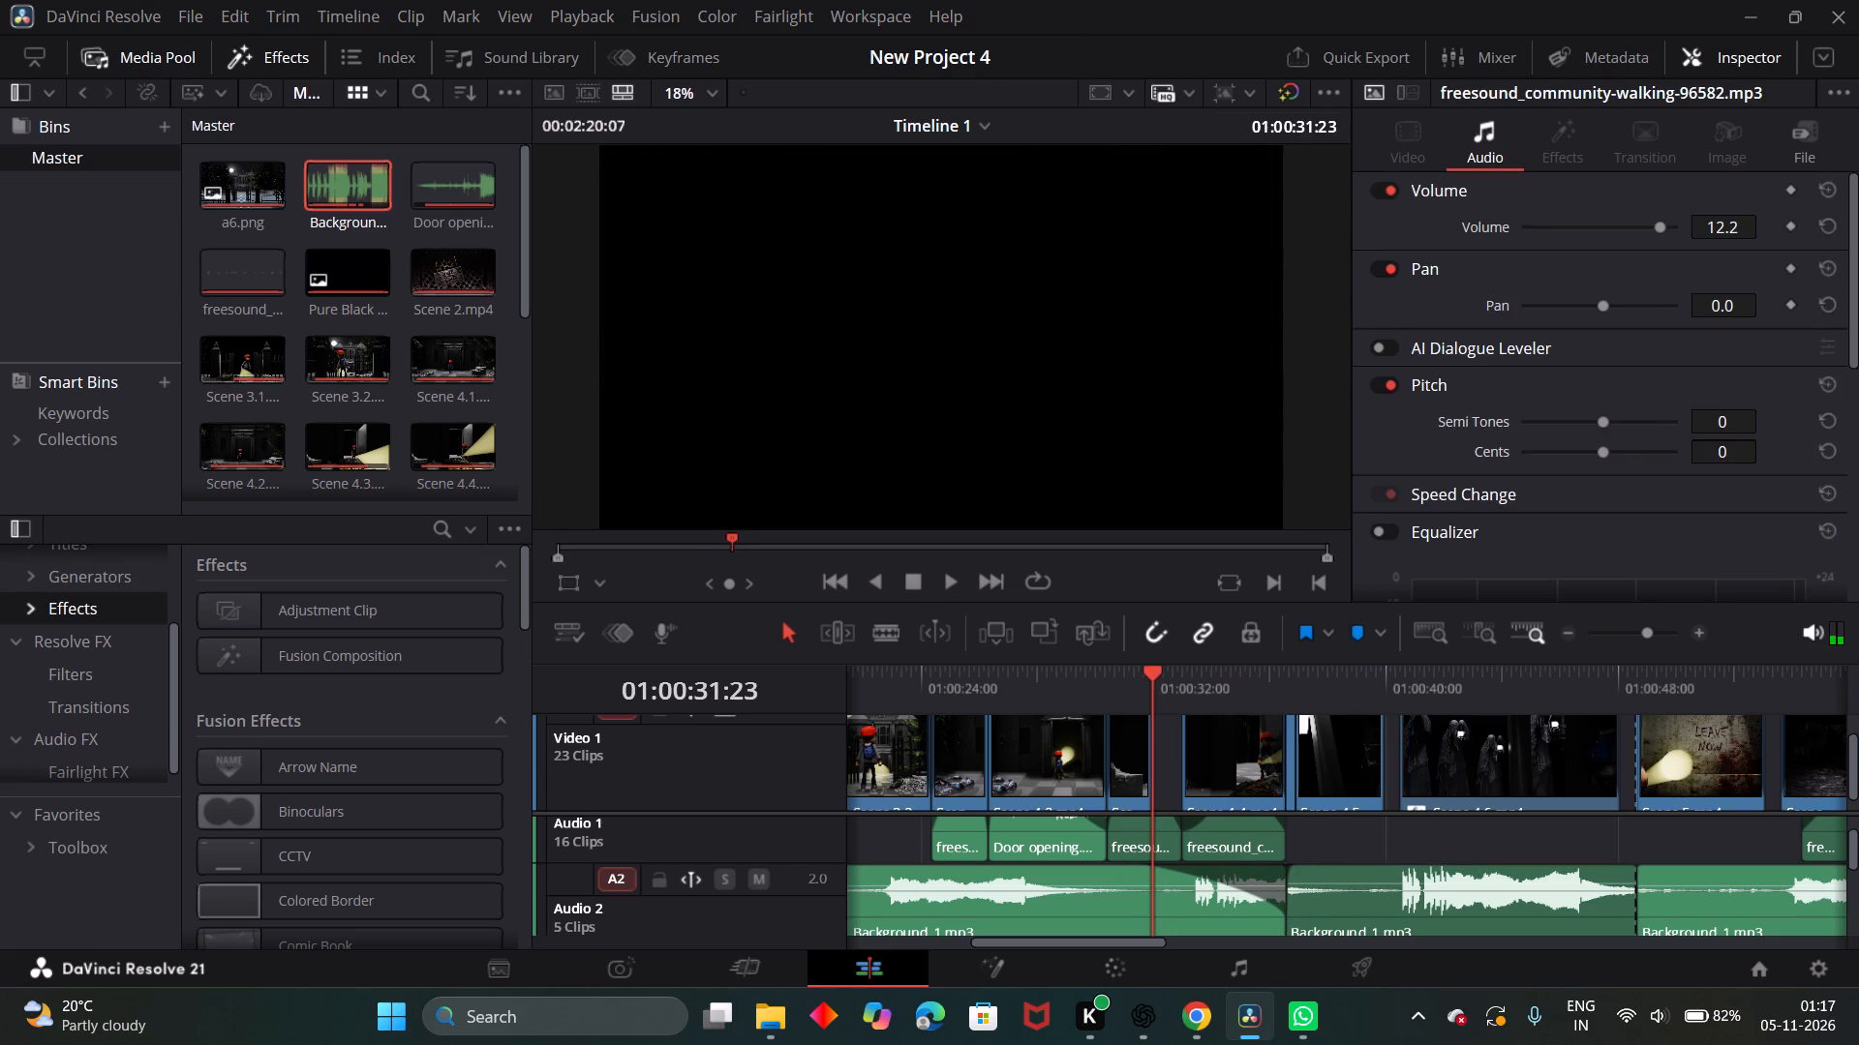
pyautogui.click(940, 584)
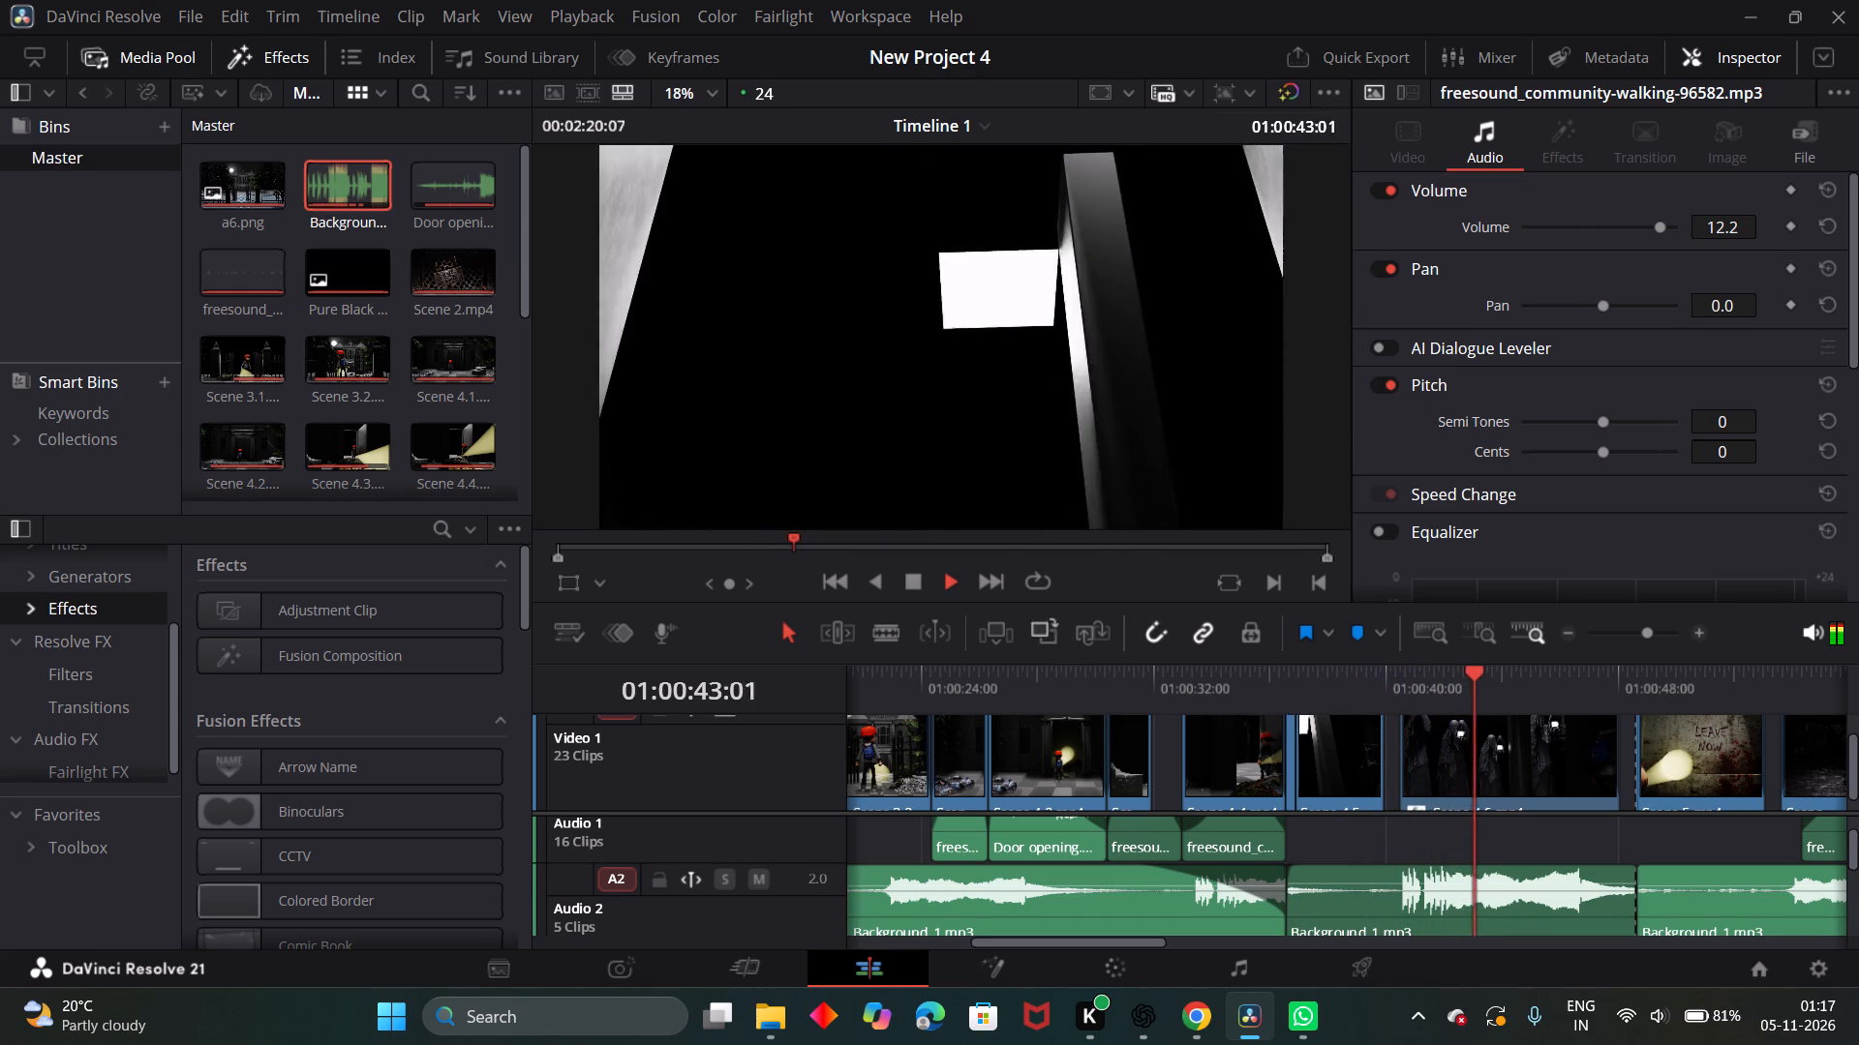
pyautogui.click(910, 575)
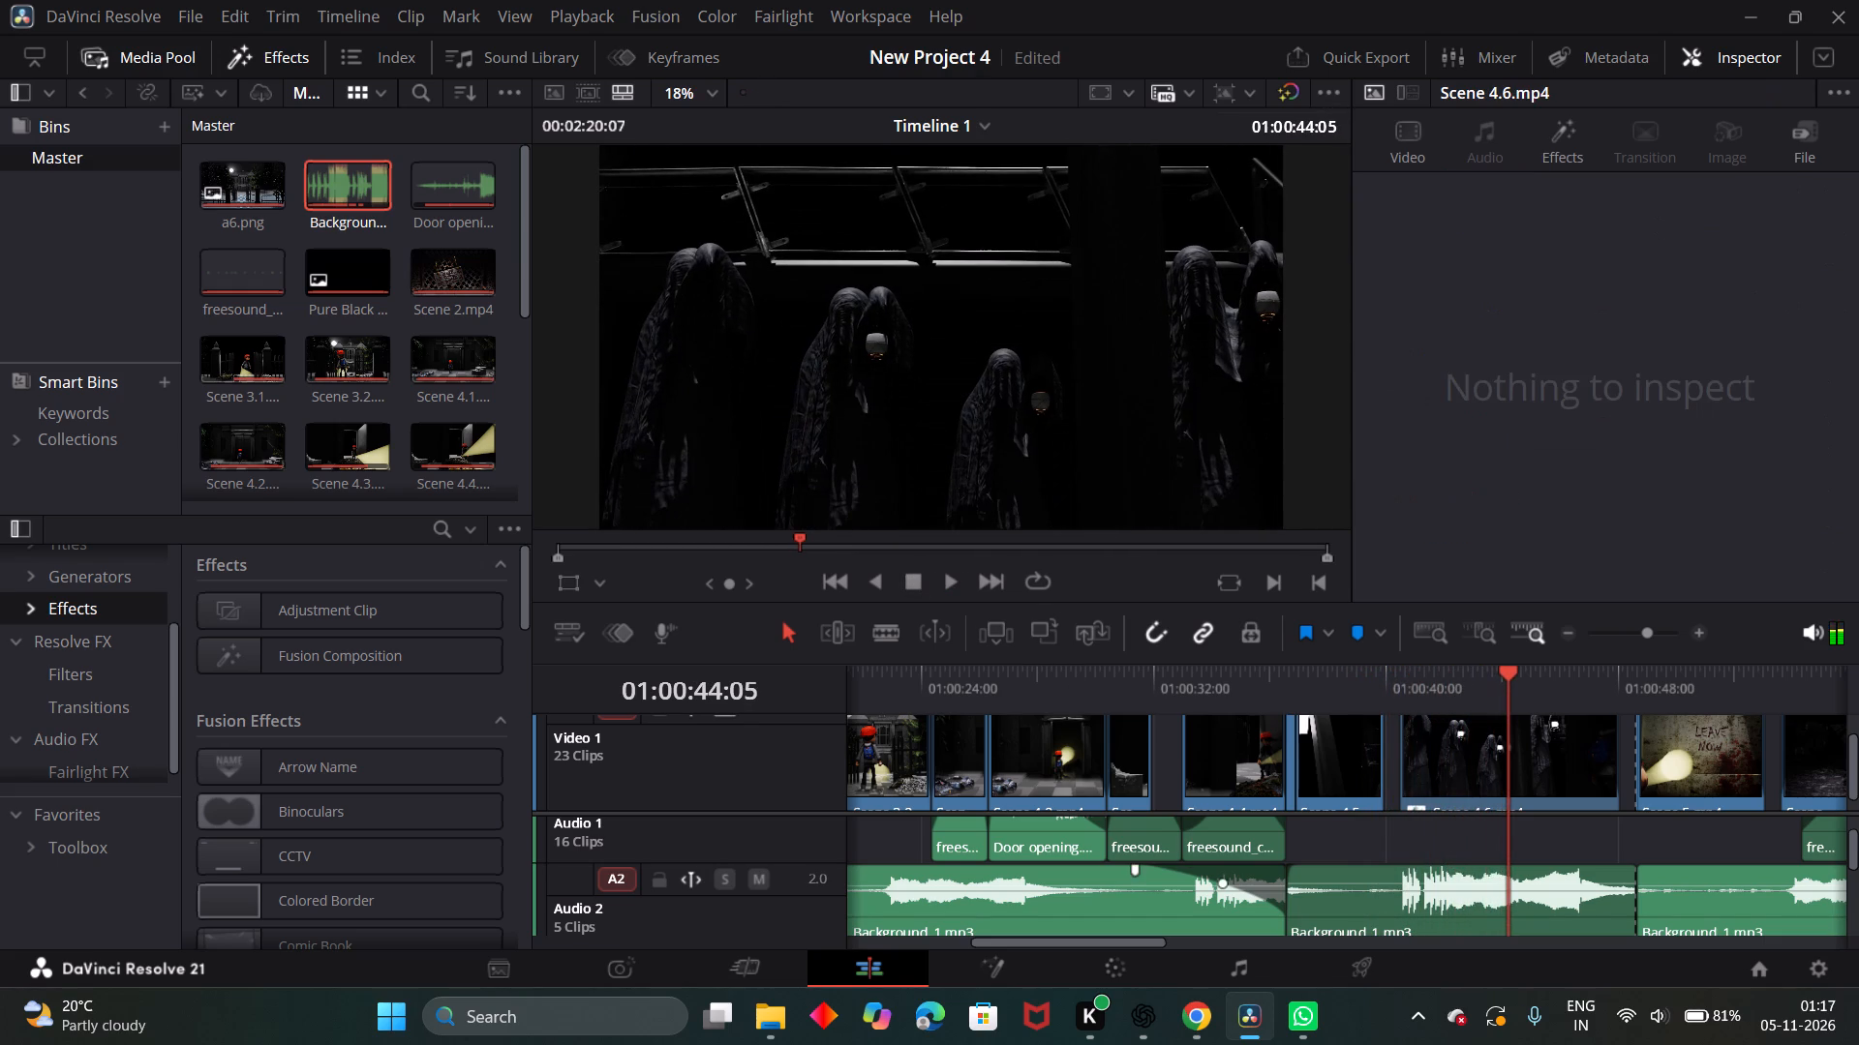
pyautogui.moveTo(1497, 692); pyautogui.dragTo(1068, 740)
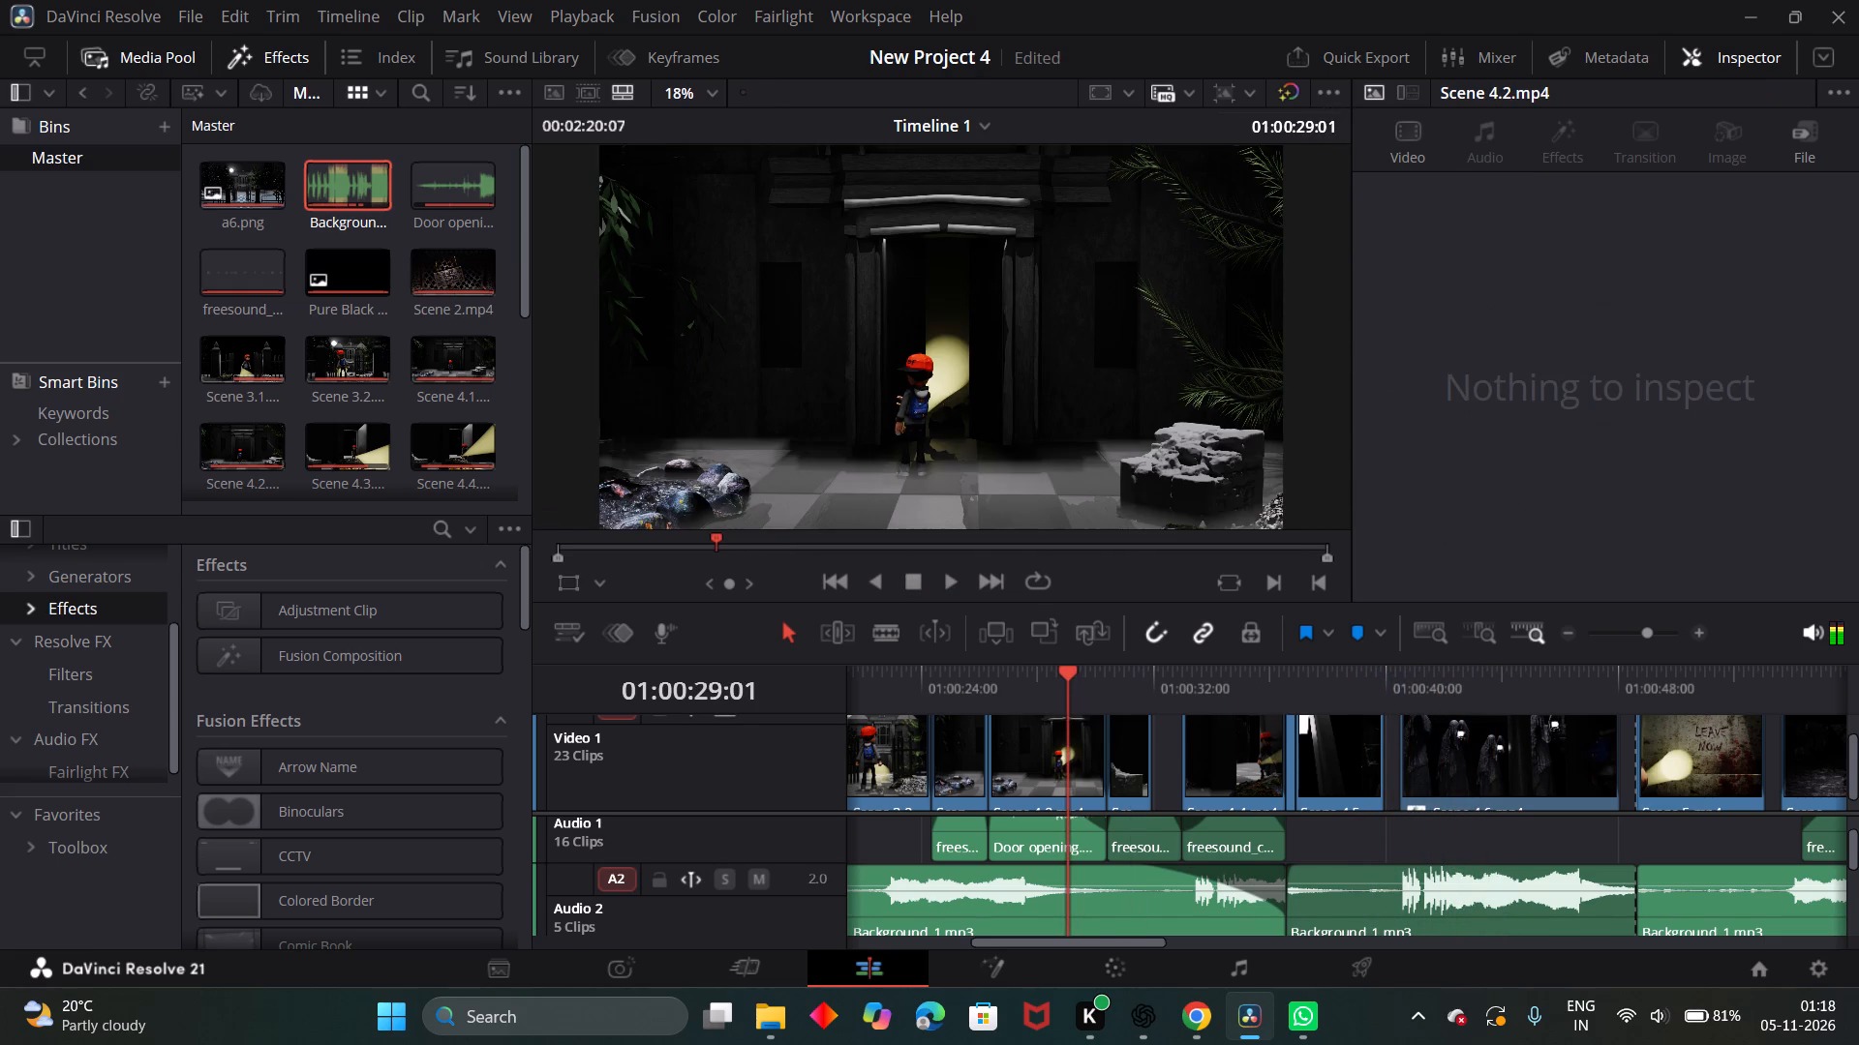
pyautogui.click(951, 590)
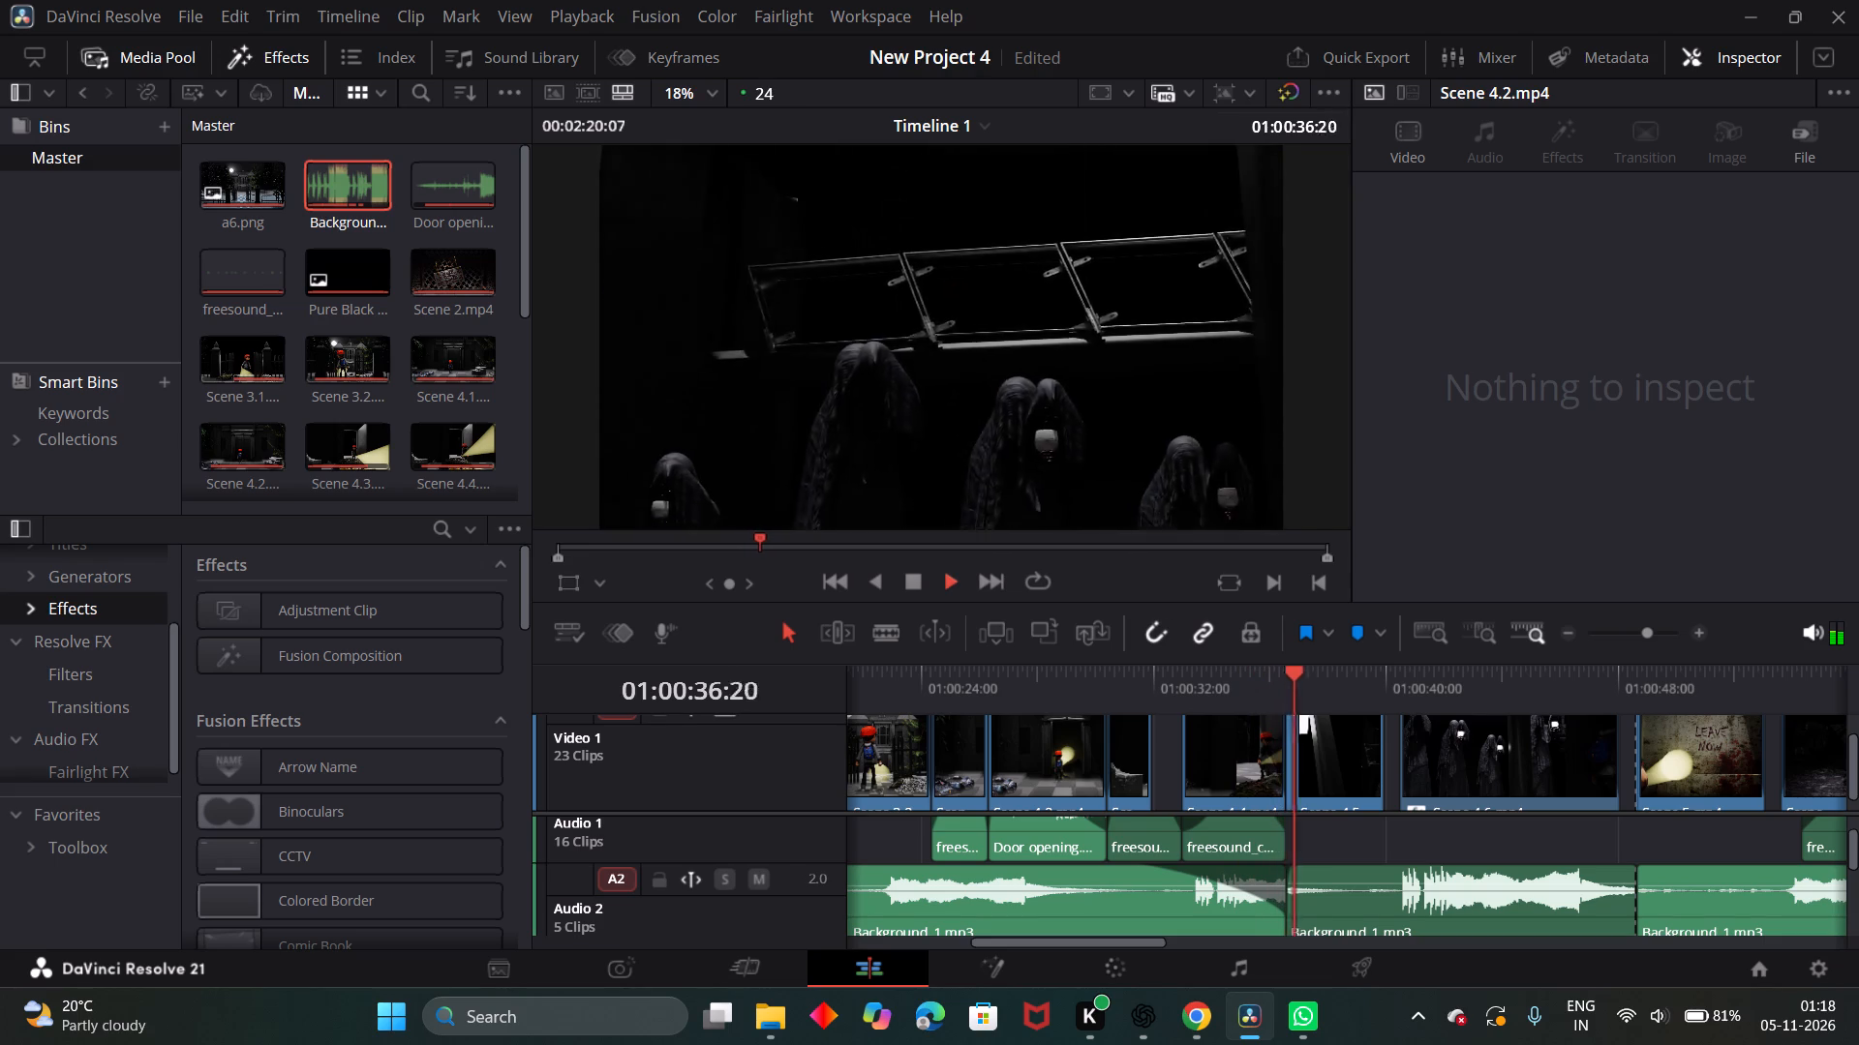
pyautogui.click(1290, 903)
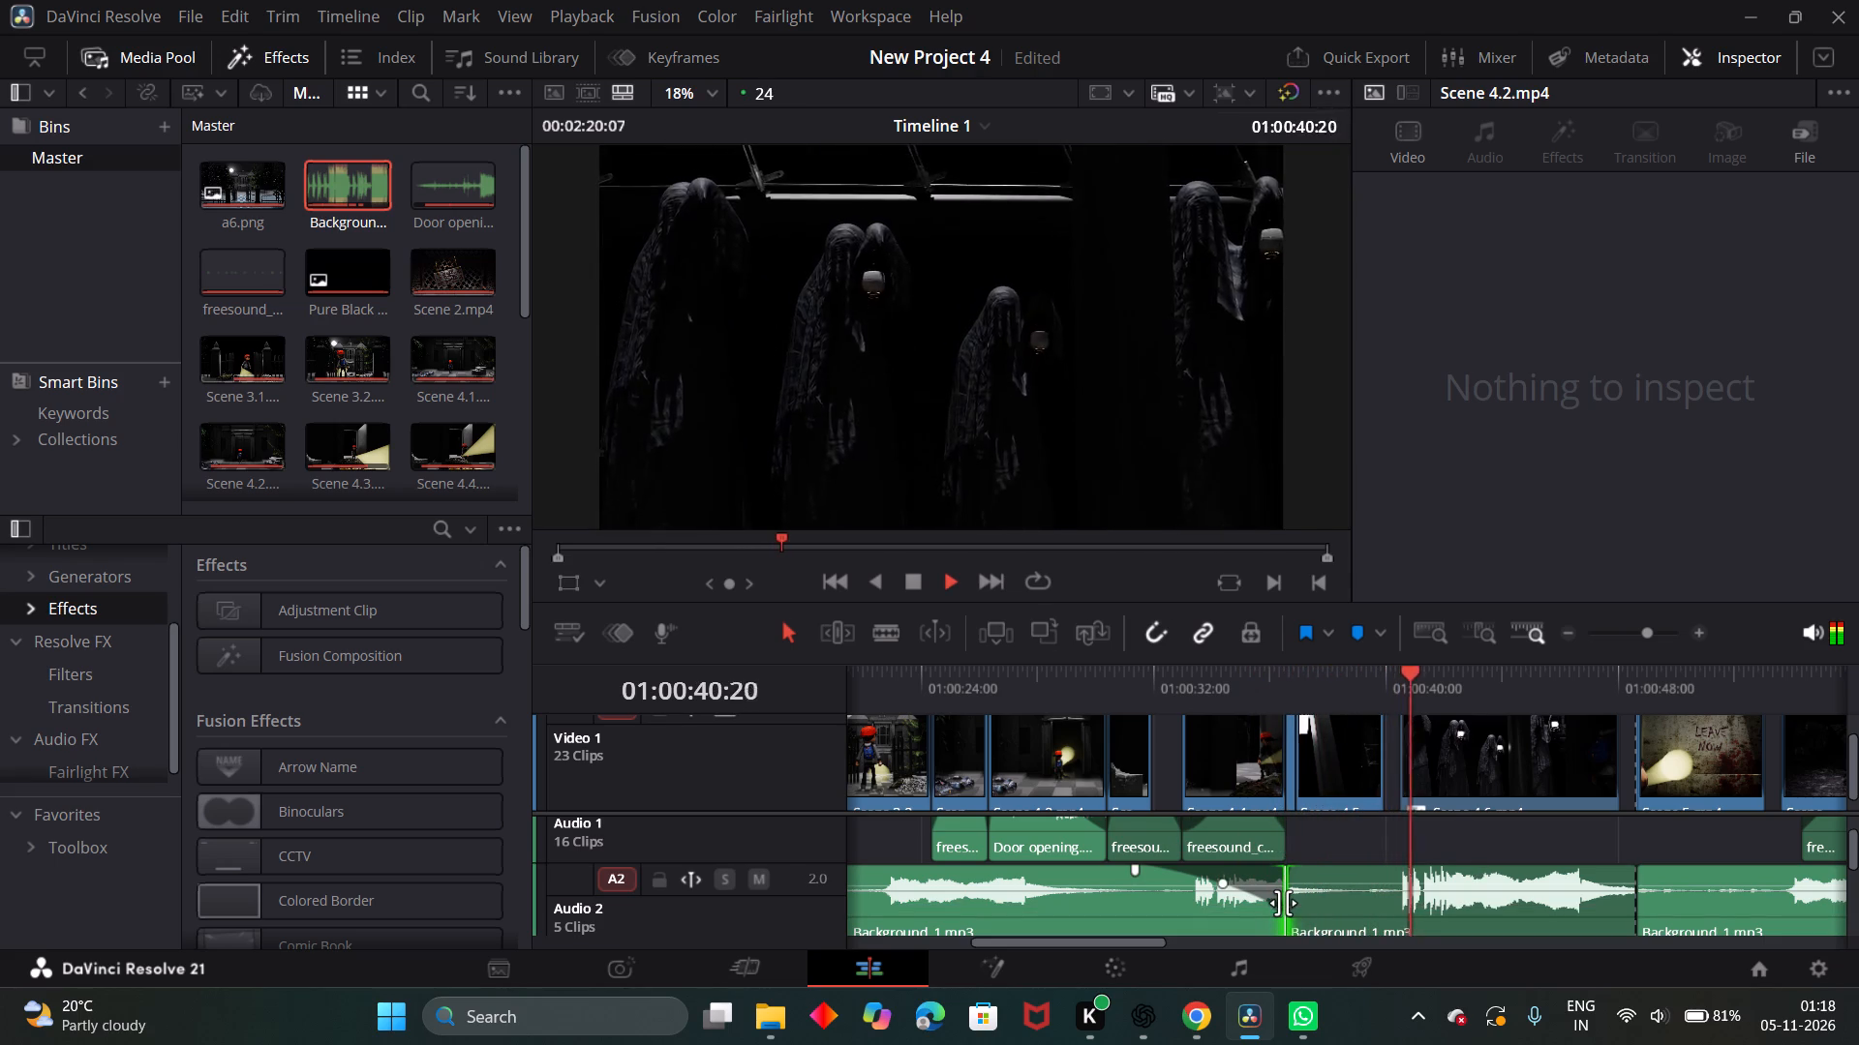
pyautogui.moveTo(1444, 685); pyautogui.dragTo(1191, 730)
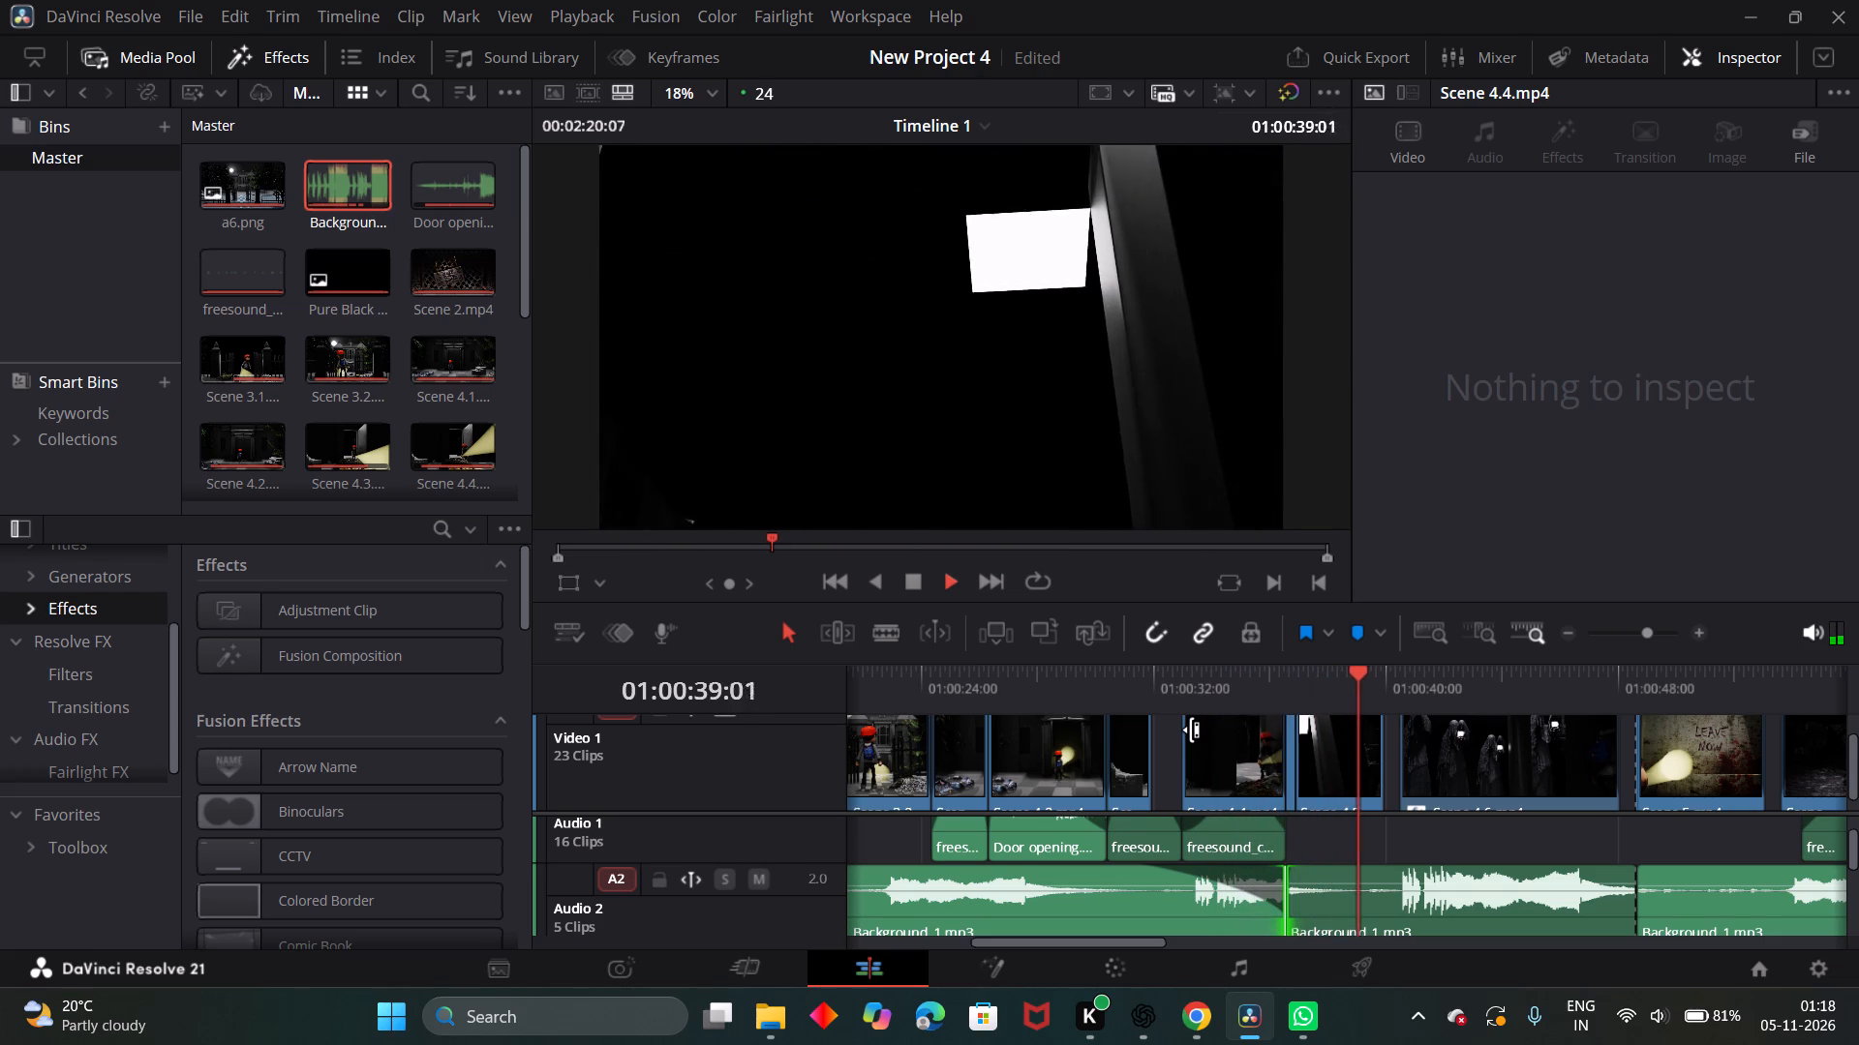
pyautogui.click(920, 577)
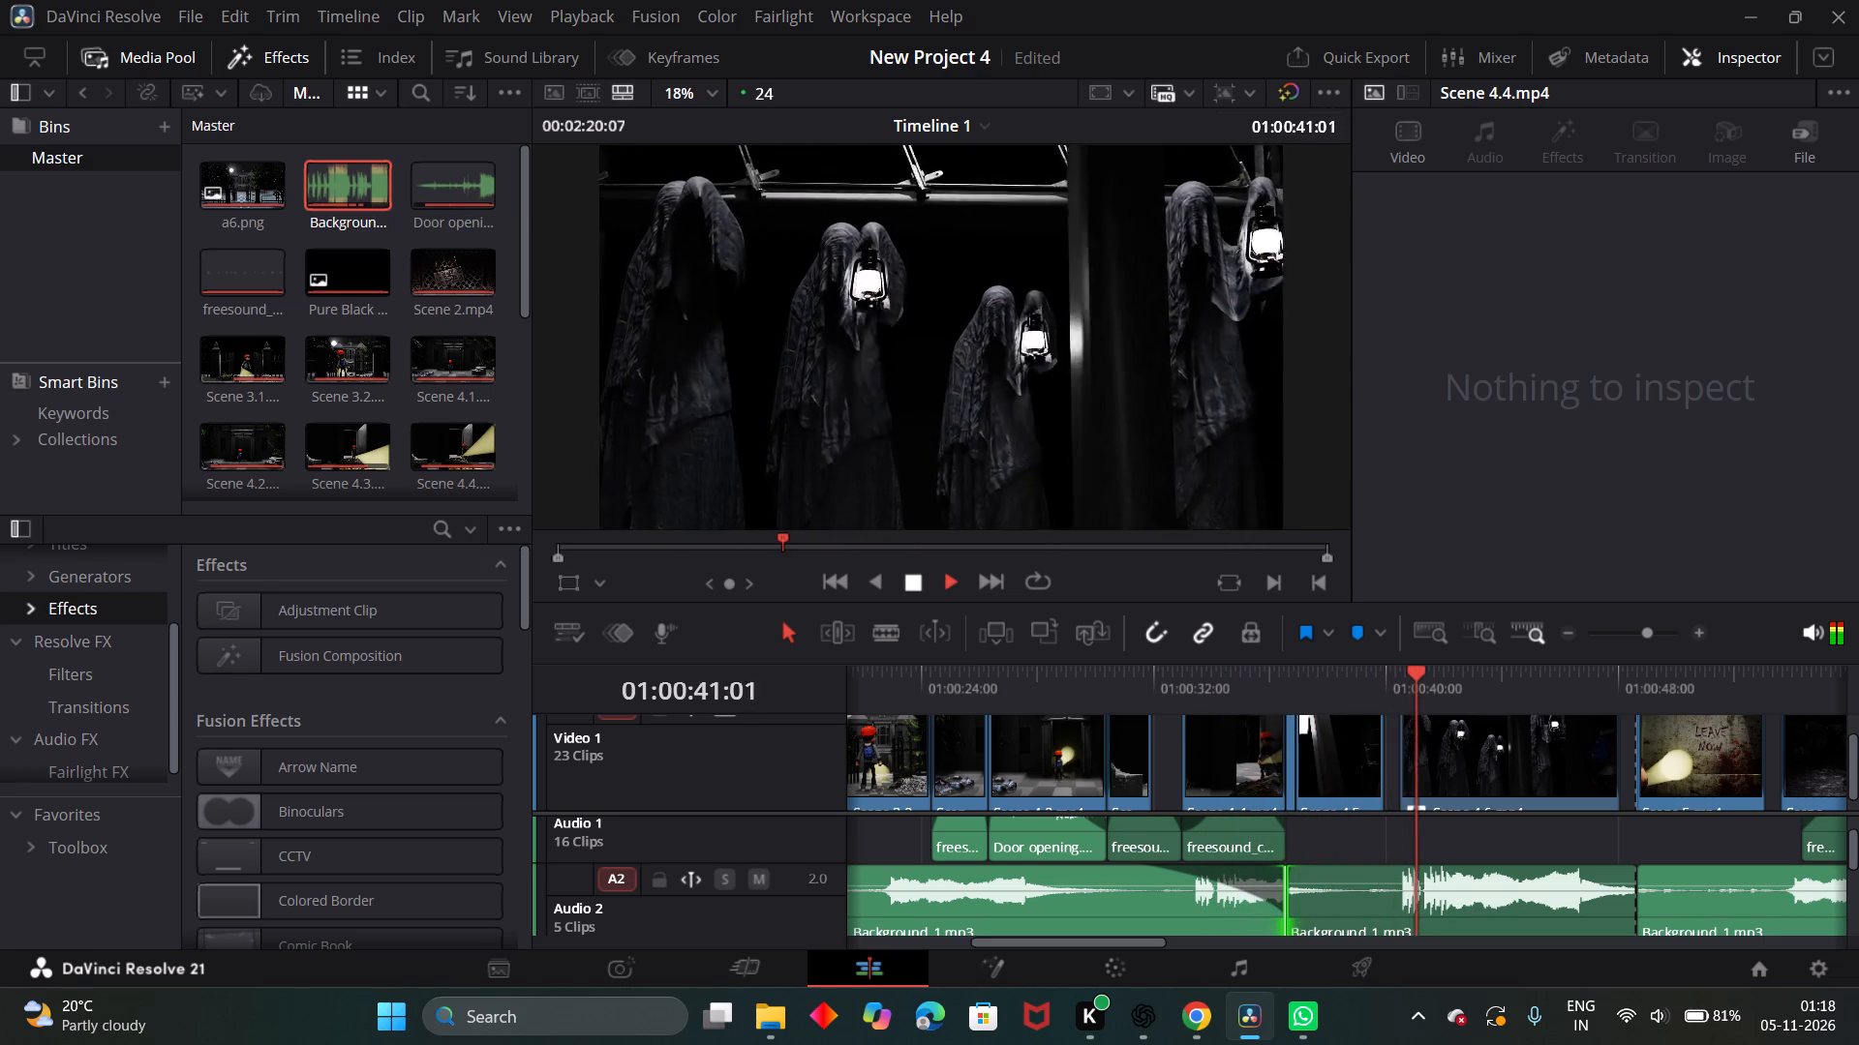
# Extend the end of the walking sound clip under Scene 4.4 on Audio 1 by 8 frames and replay the passage.
pyautogui.moveTo(1288, 843); pyautogui.dragTo(1299, 846)
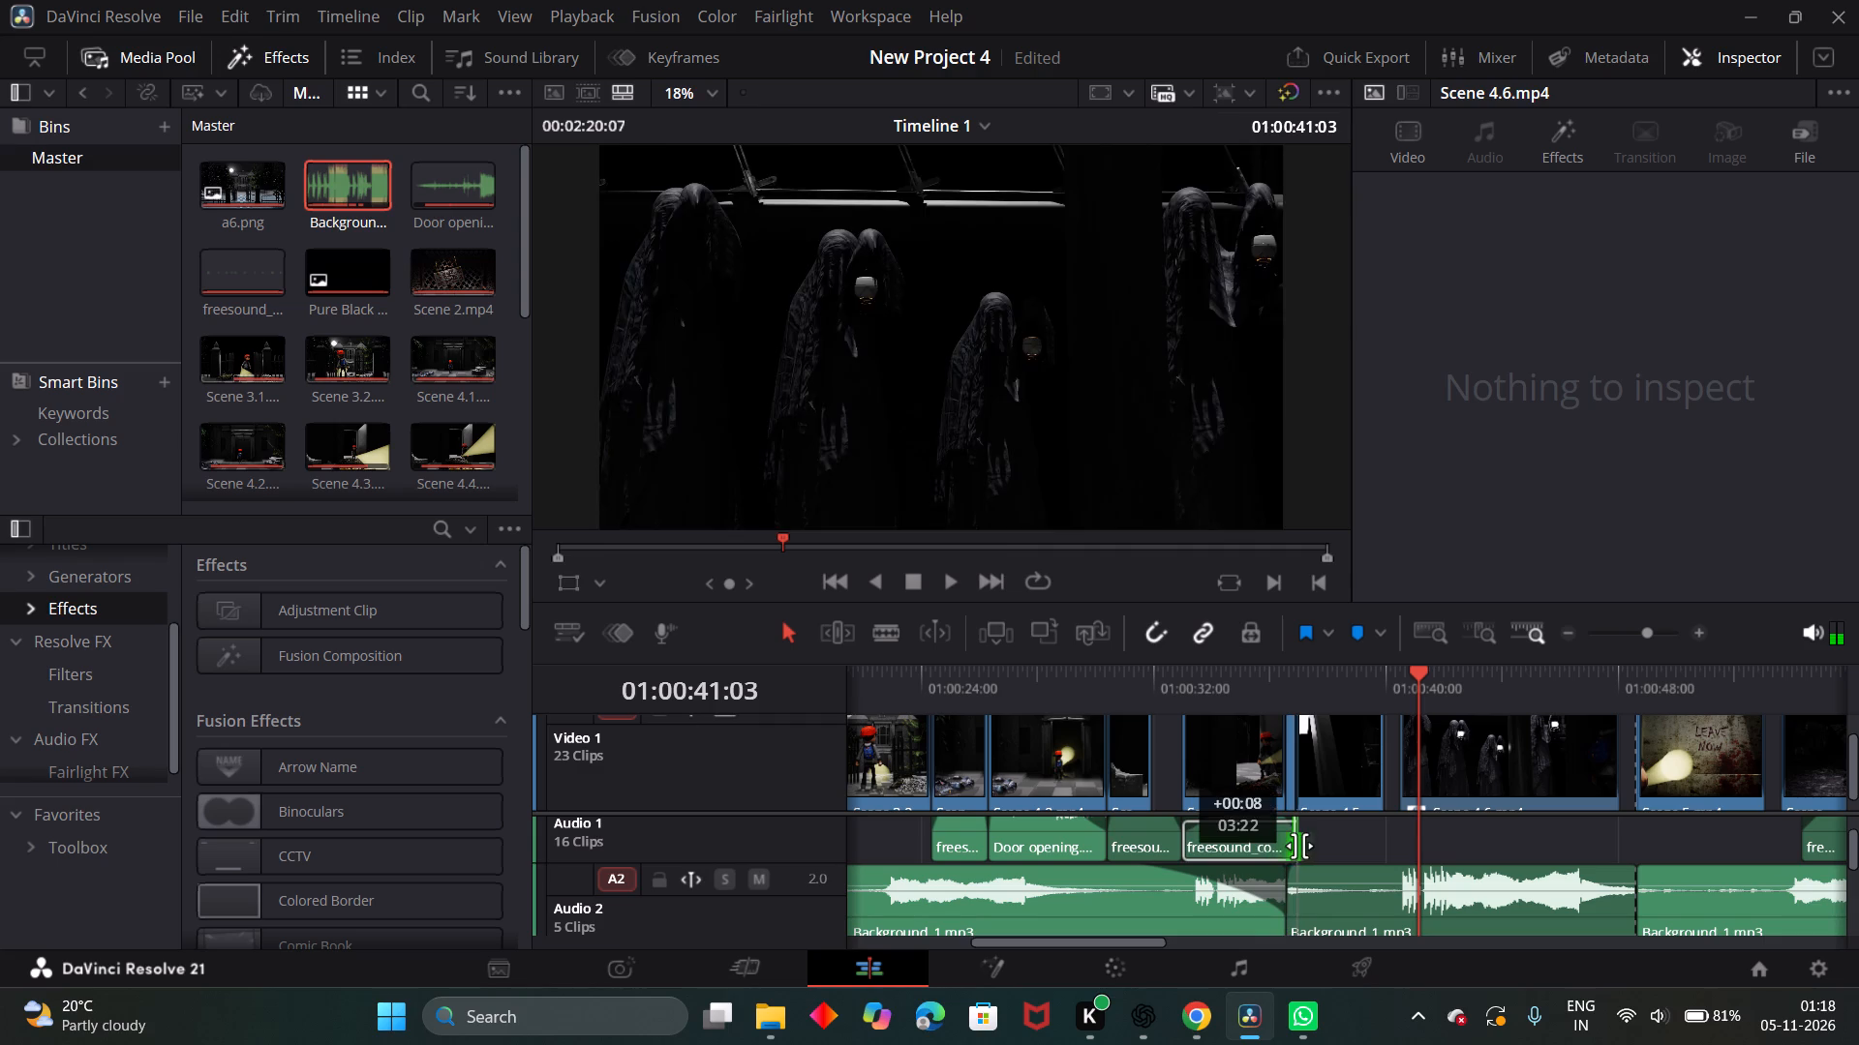
pyautogui.moveTo(1299, 846); pyautogui.dragTo(1302, 848)
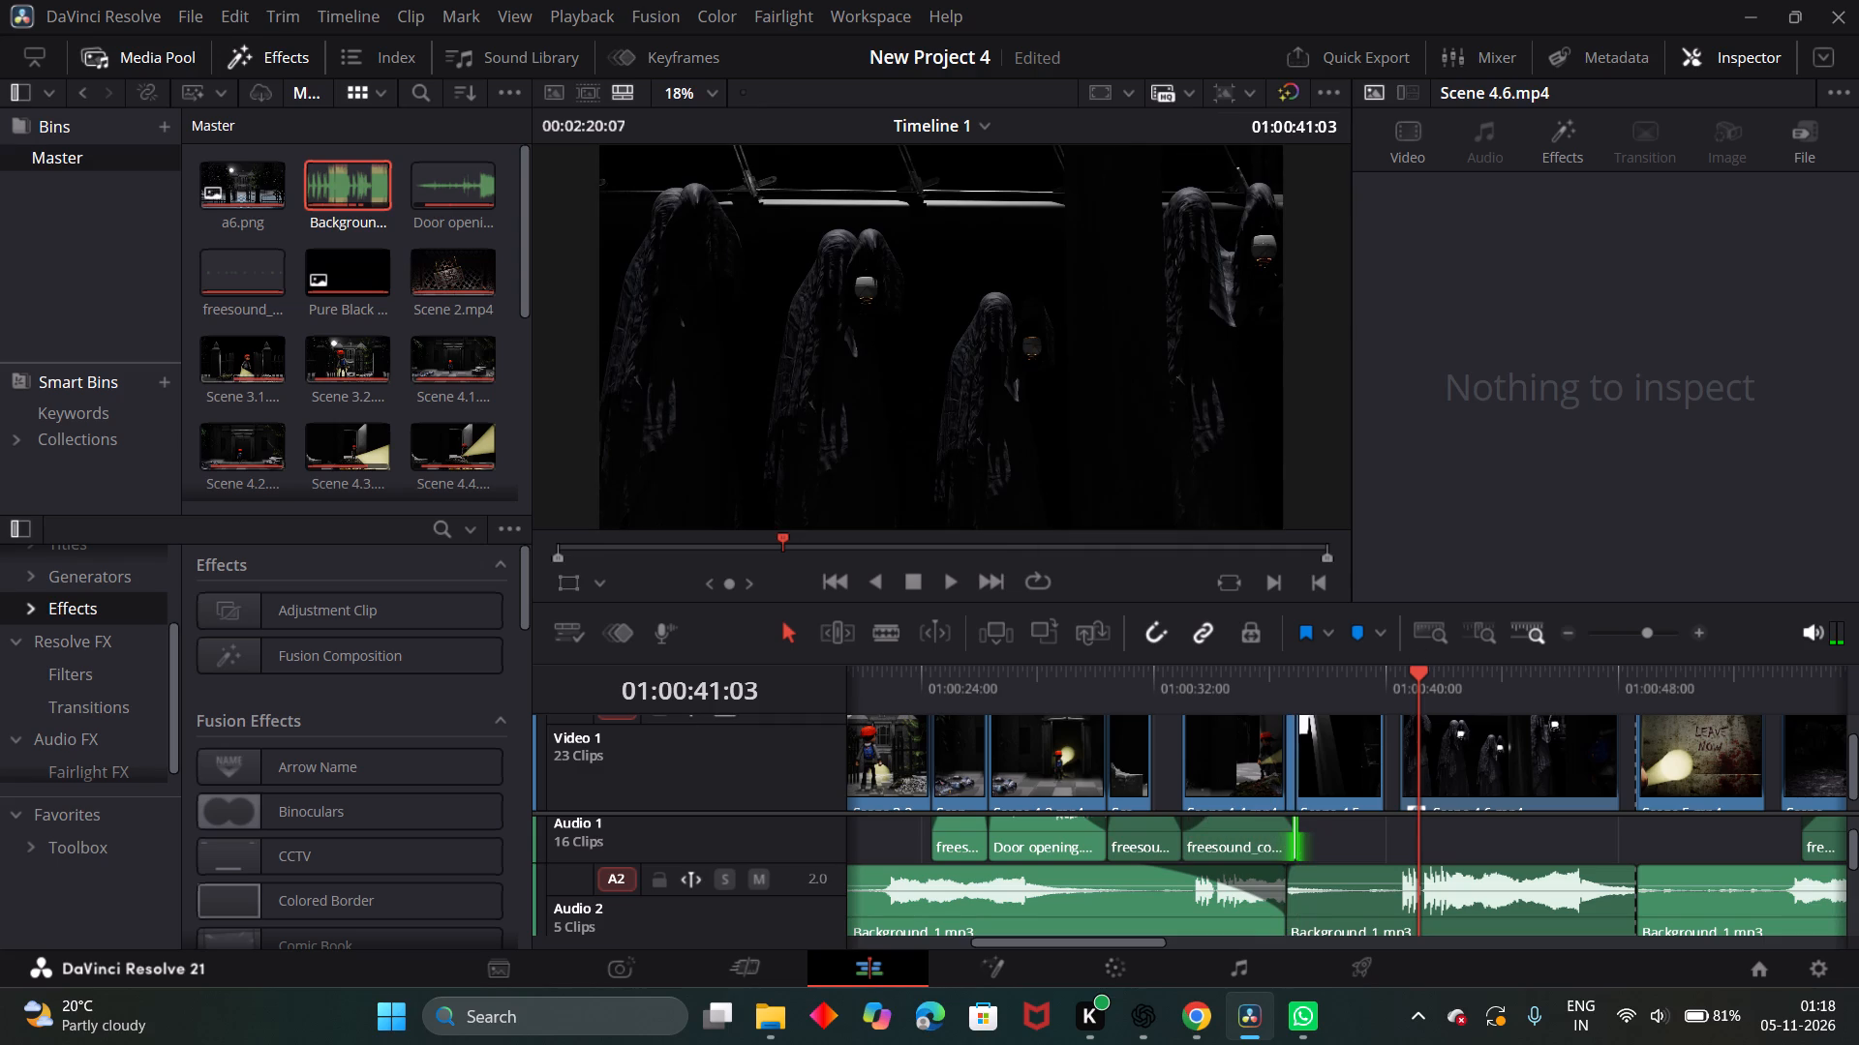
pyautogui.moveTo(1420, 672); pyautogui.dragTo(1234, 679)
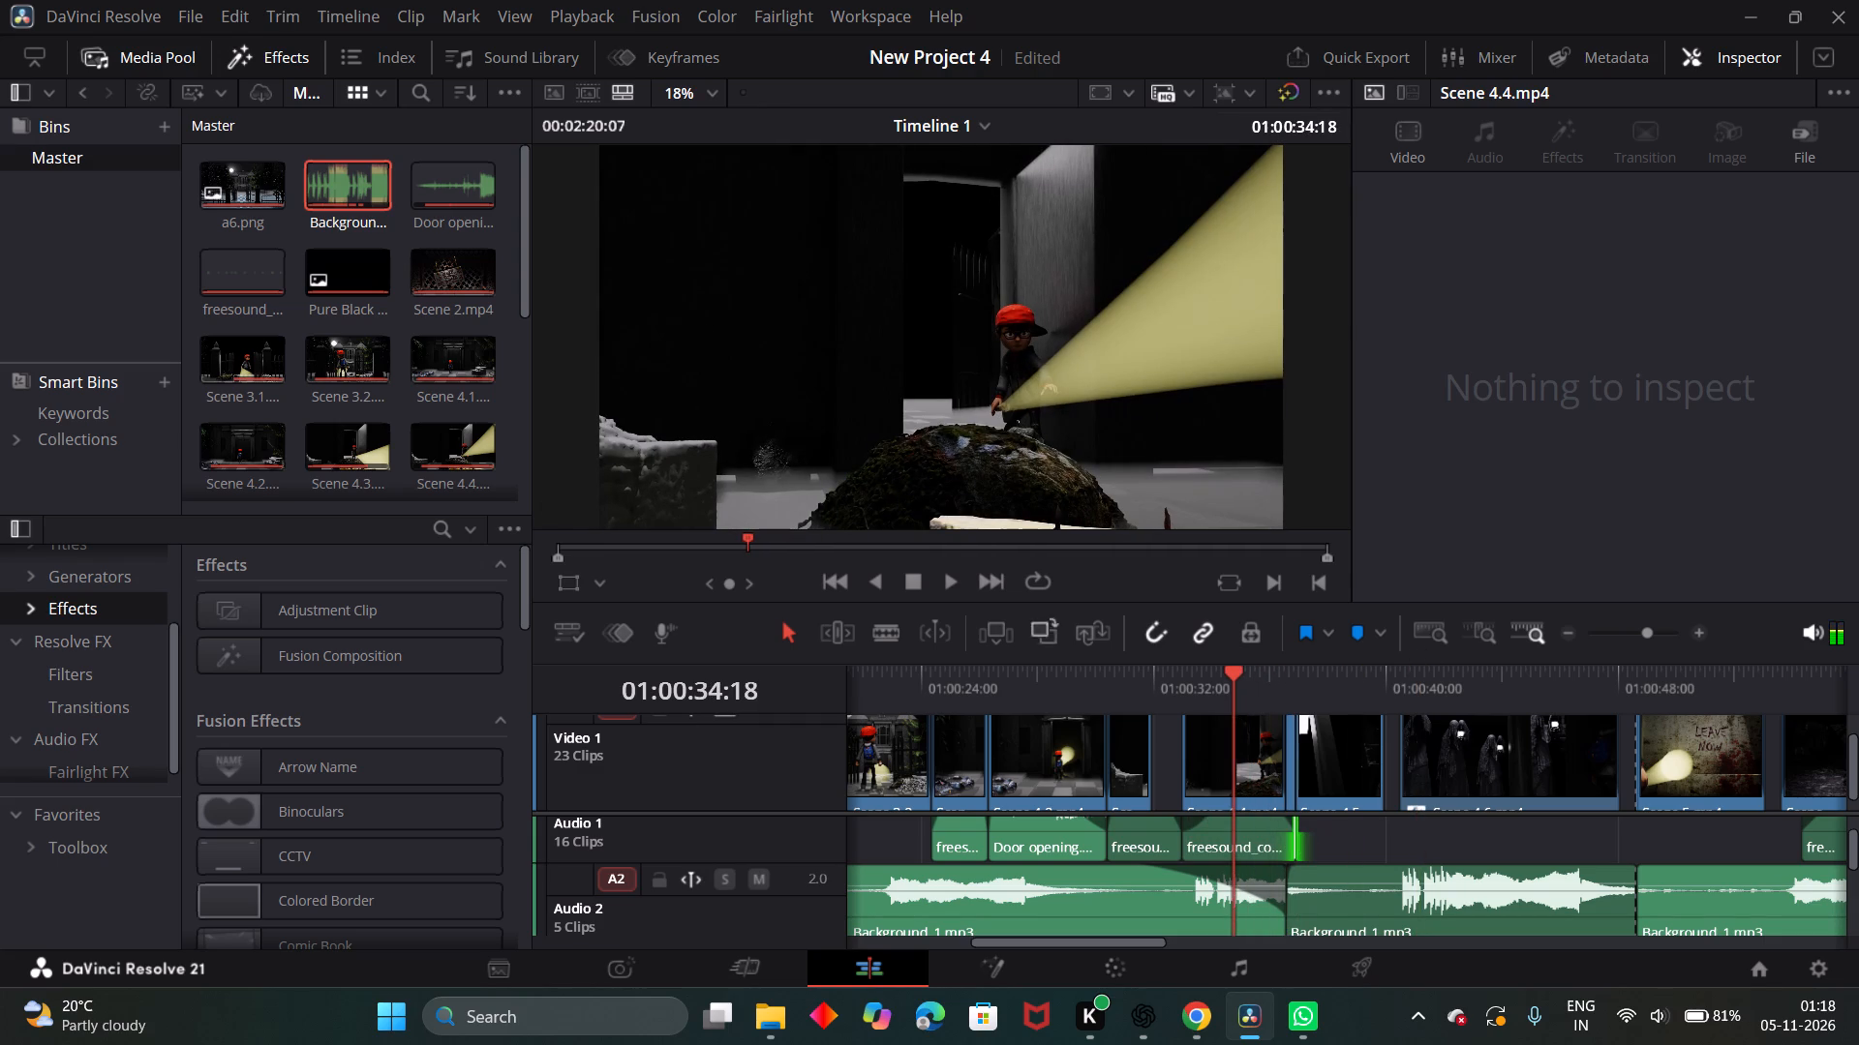
pyautogui.click(953, 582)
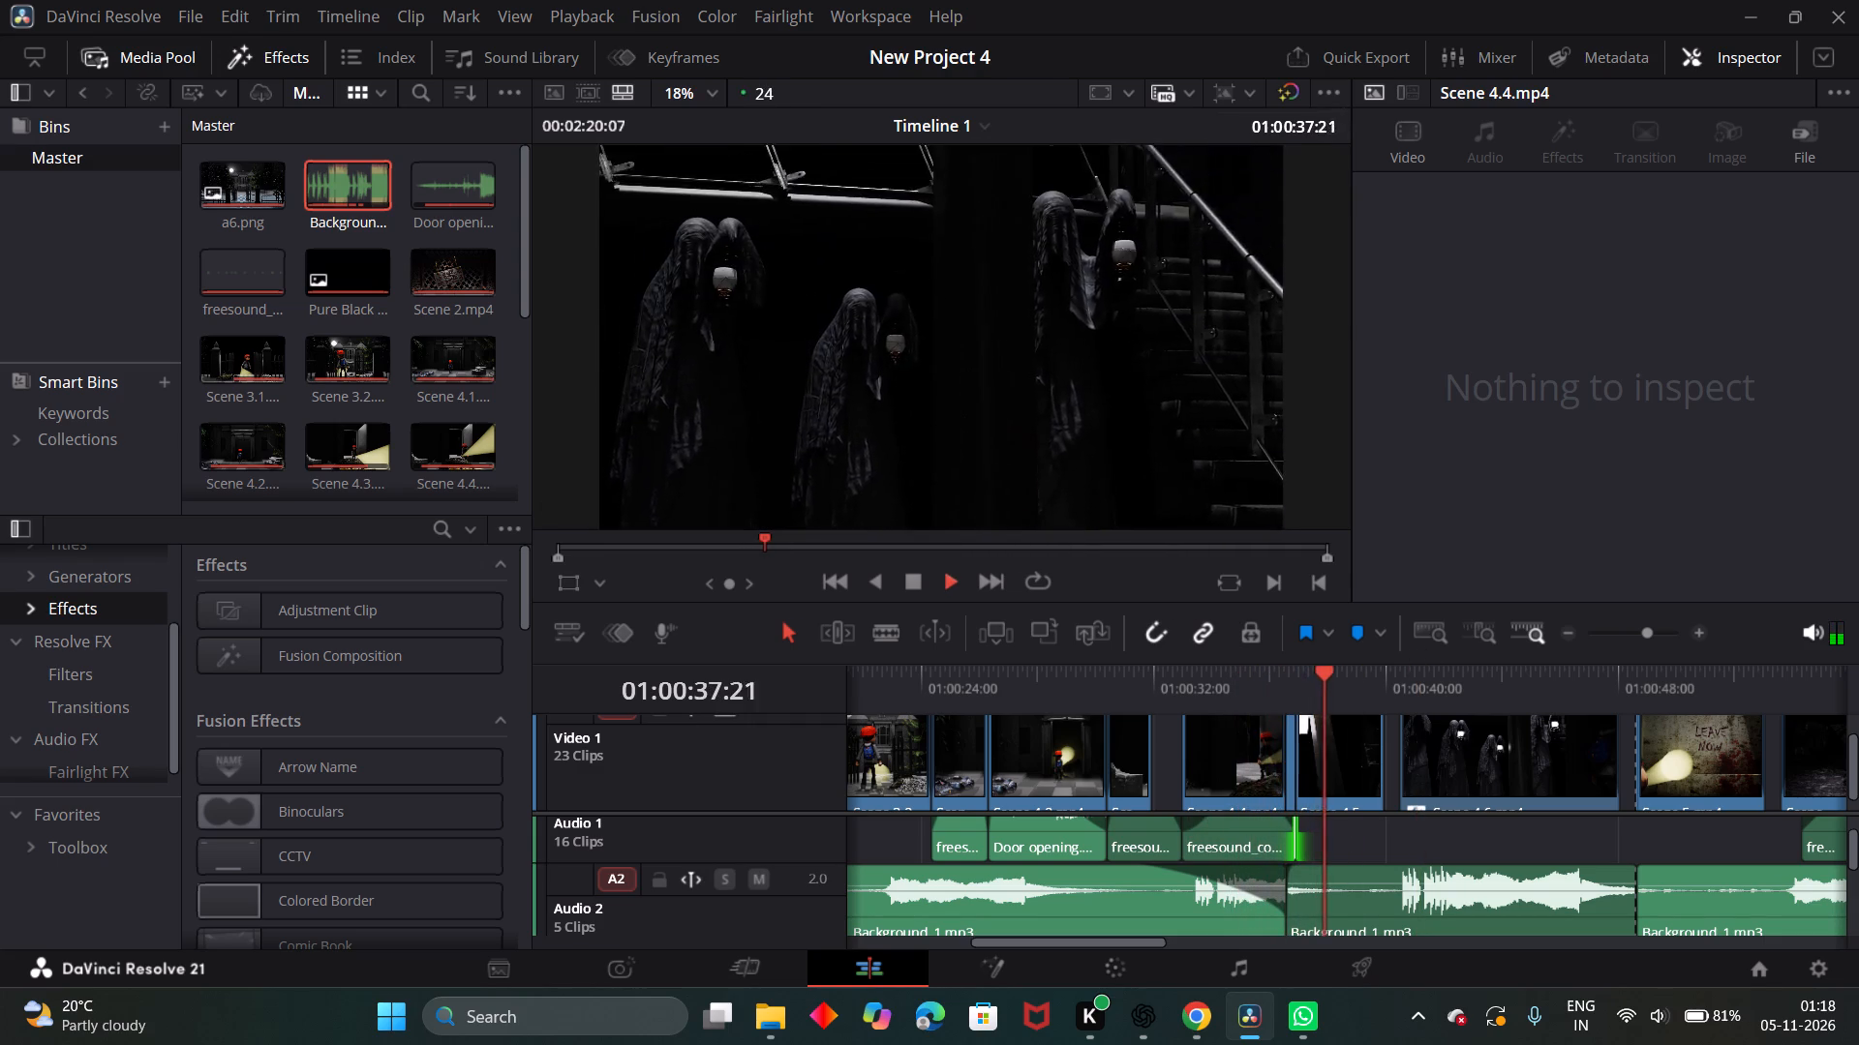
pyautogui.click(912, 579)
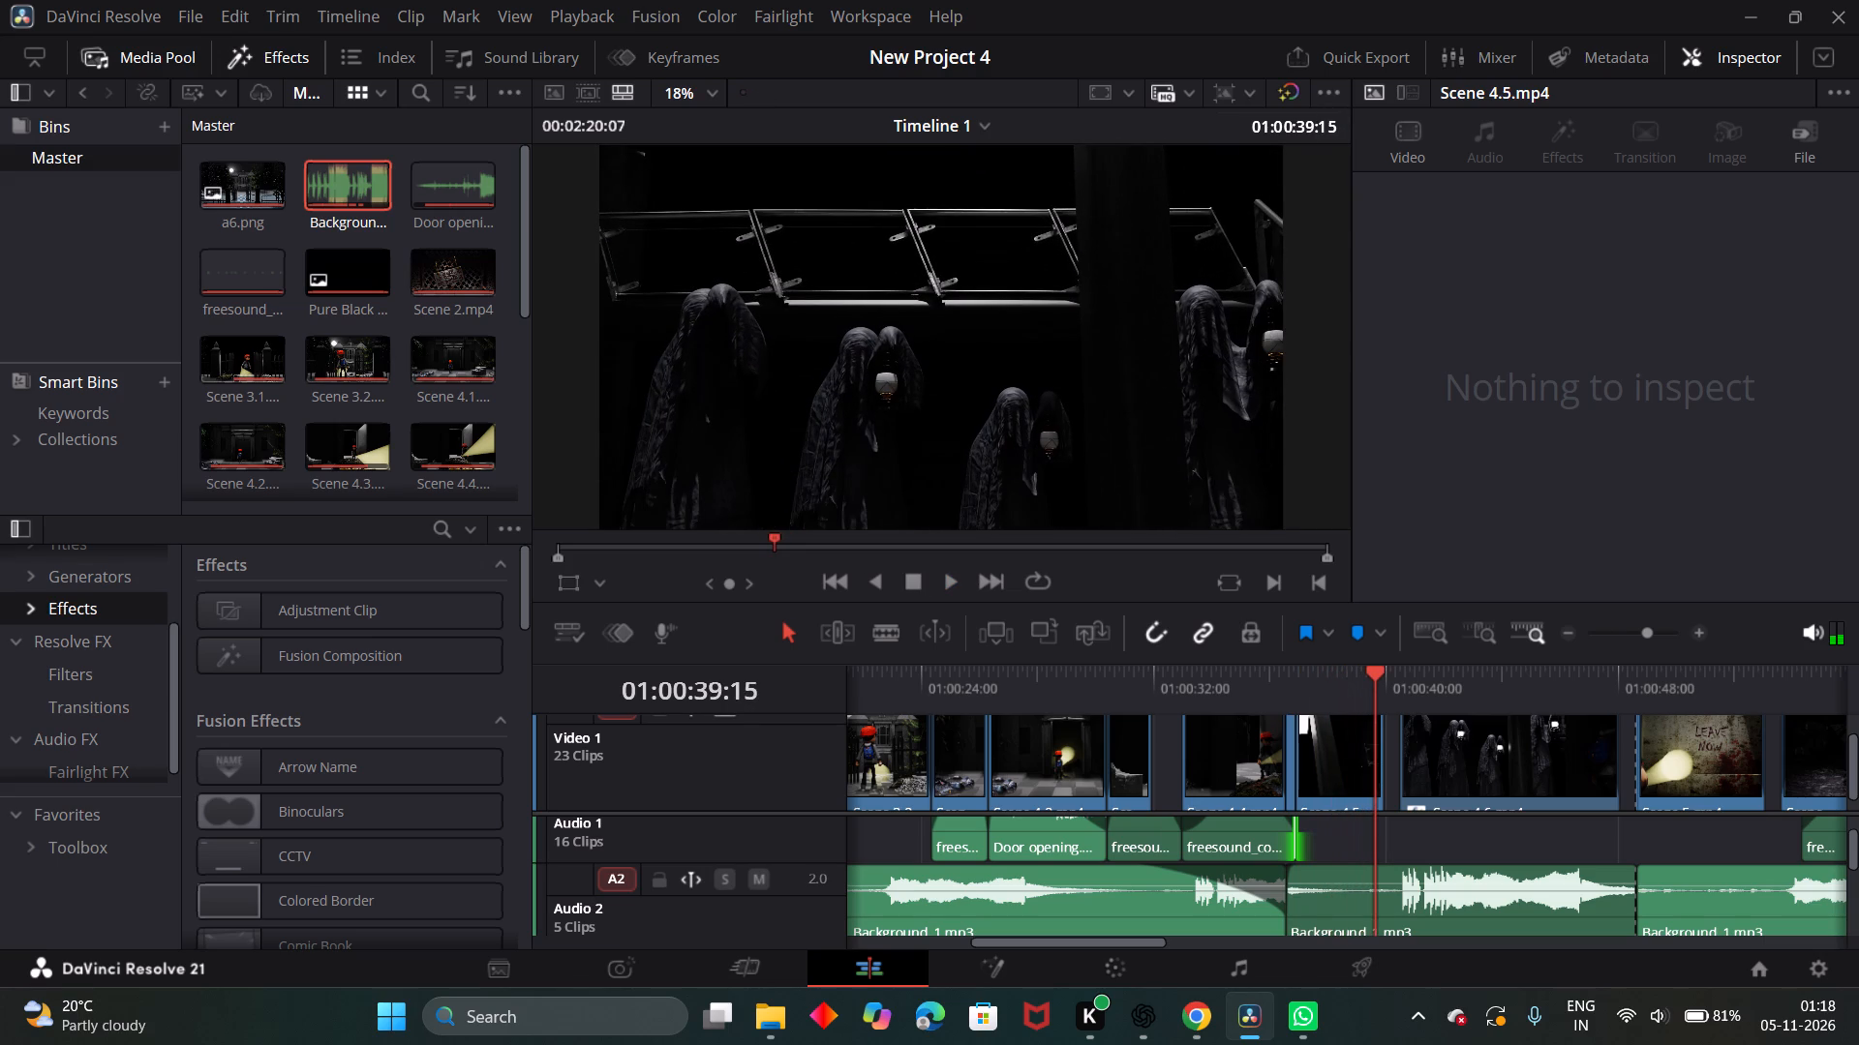
# Save the project and move the playhead to the start of Scene 5 at 01:00:48:16.
pyautogui.hotkey('ctrl', 's')
pyautogui.hscroll(-1, 1279, 876)
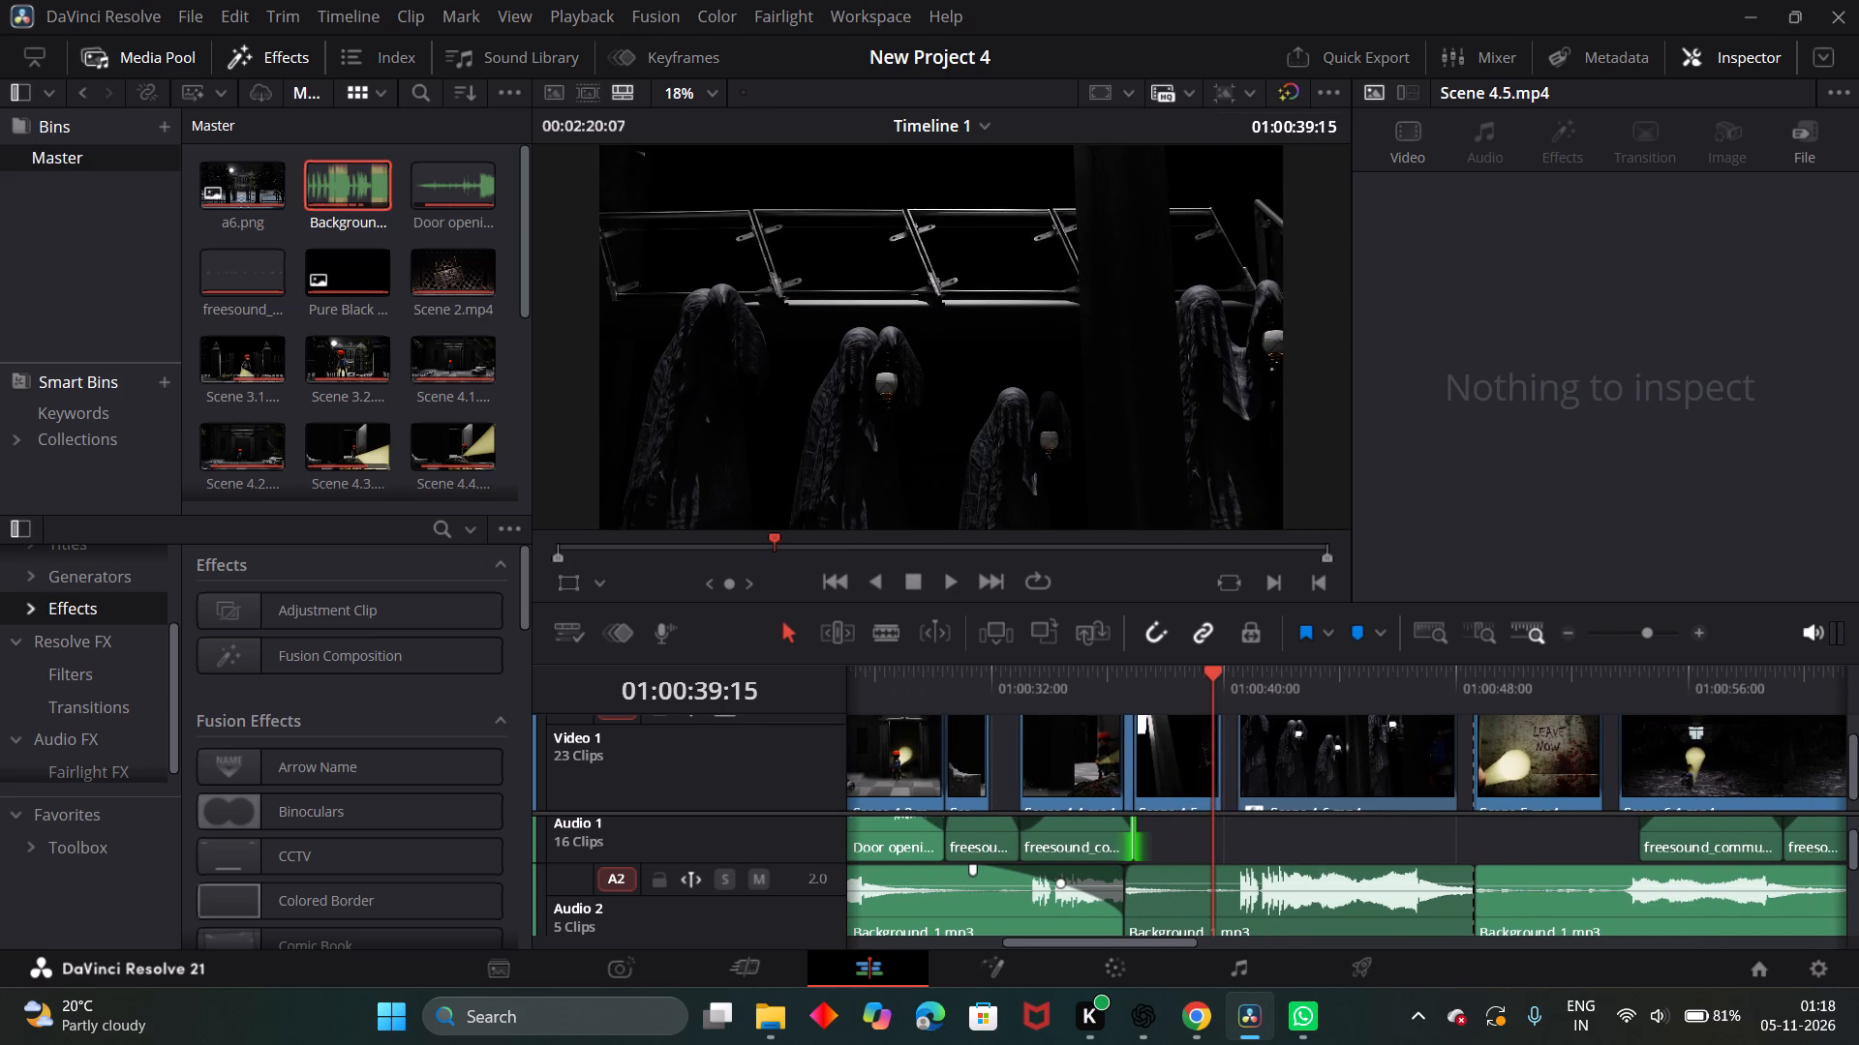
pyautogui.hscroll(-1, 1279, 876)
pyautogui.moveTo(1125, 673); pyautogui.dragTo(1387, 742)
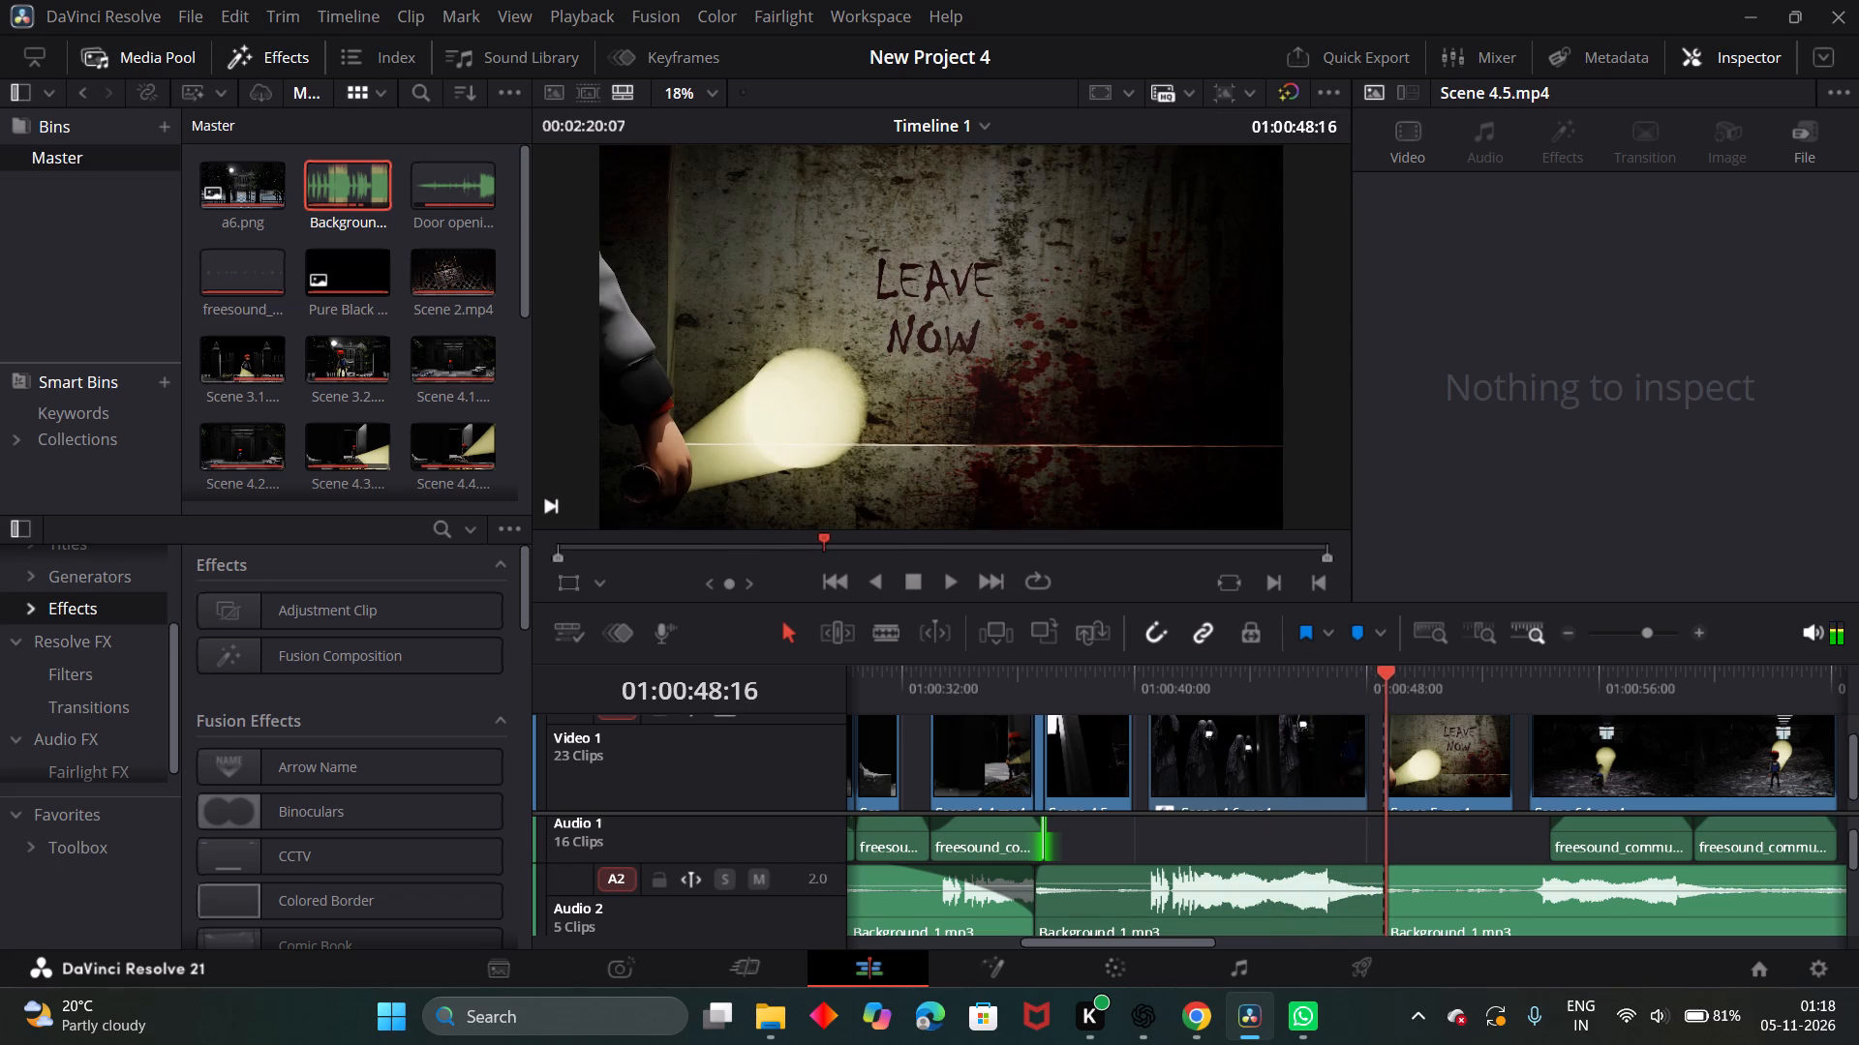
pyautogui.moveTo(1387, 742); pyautogui.dragTo(1388, 742)
pyautogui.hscroll(4, 1160, 791)
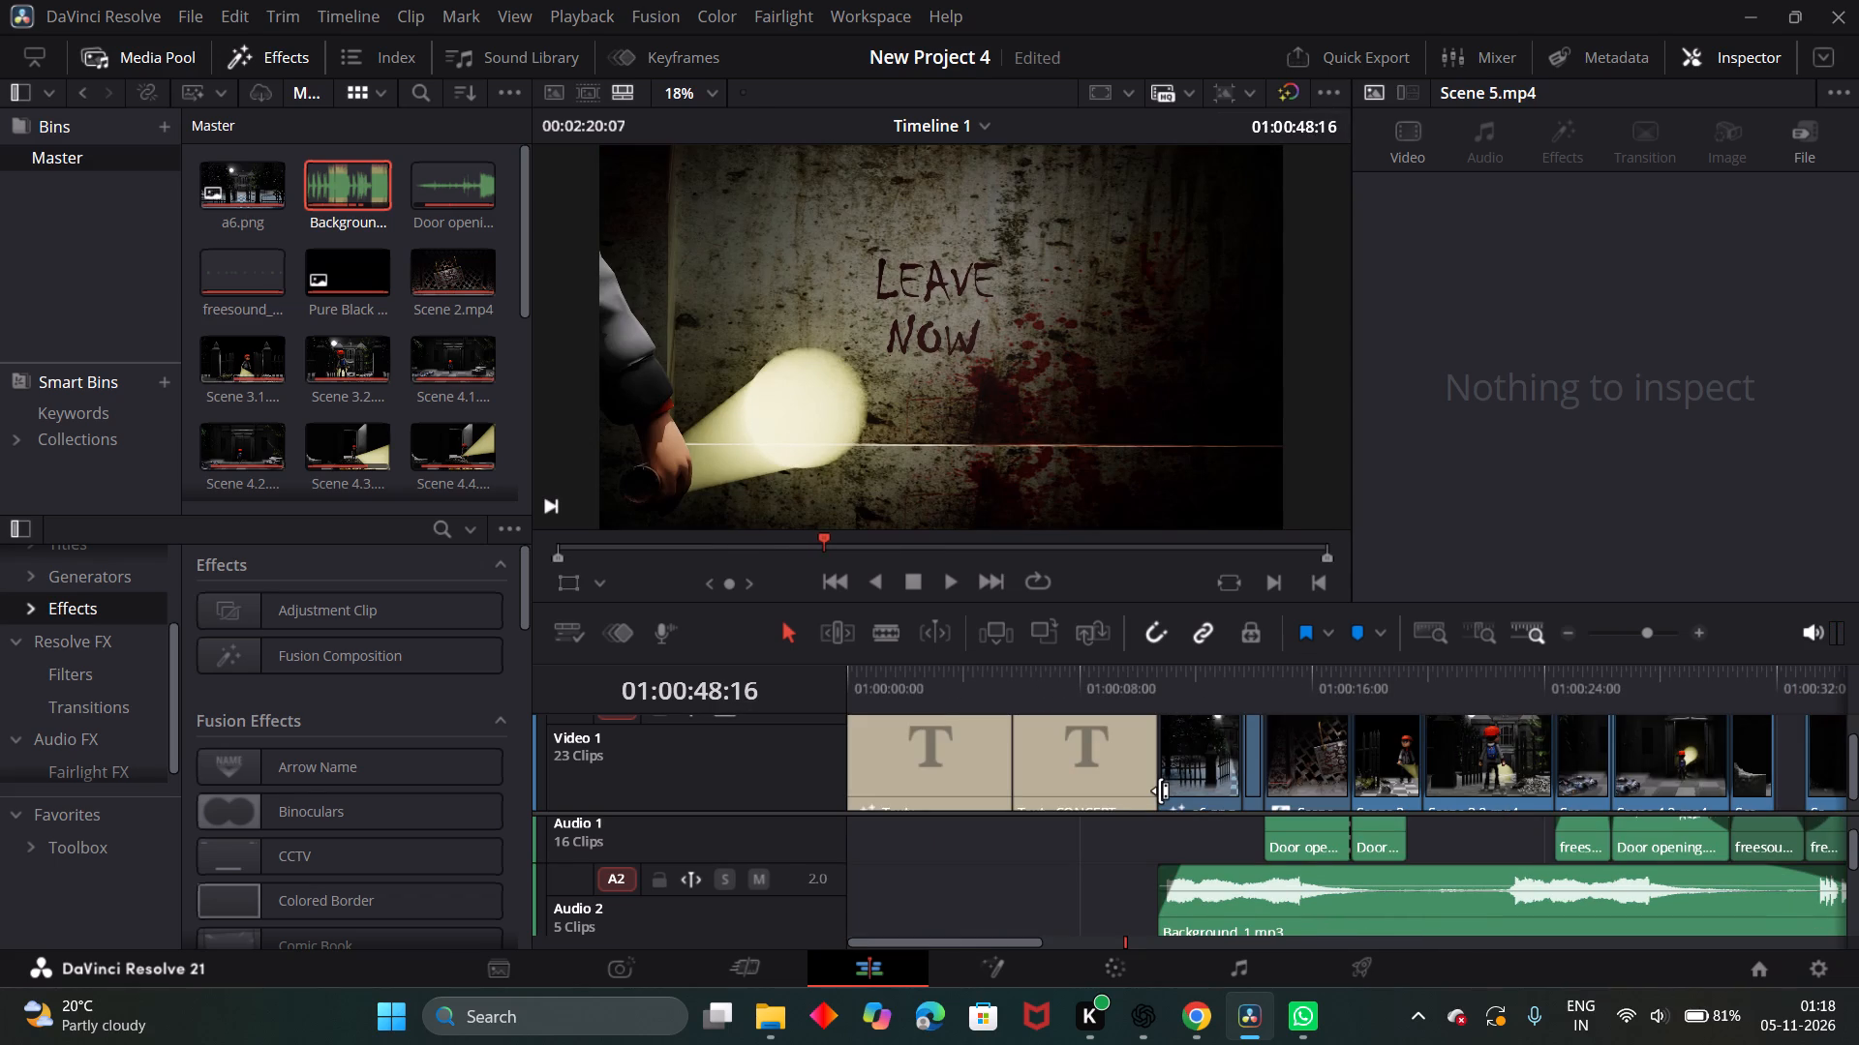
pyautogui.hotkey('ctrl', 's')
# Switch to Chrome with the HappyScribe Video to MP3 Converter page.
pyautogui.click(1199, 1007)
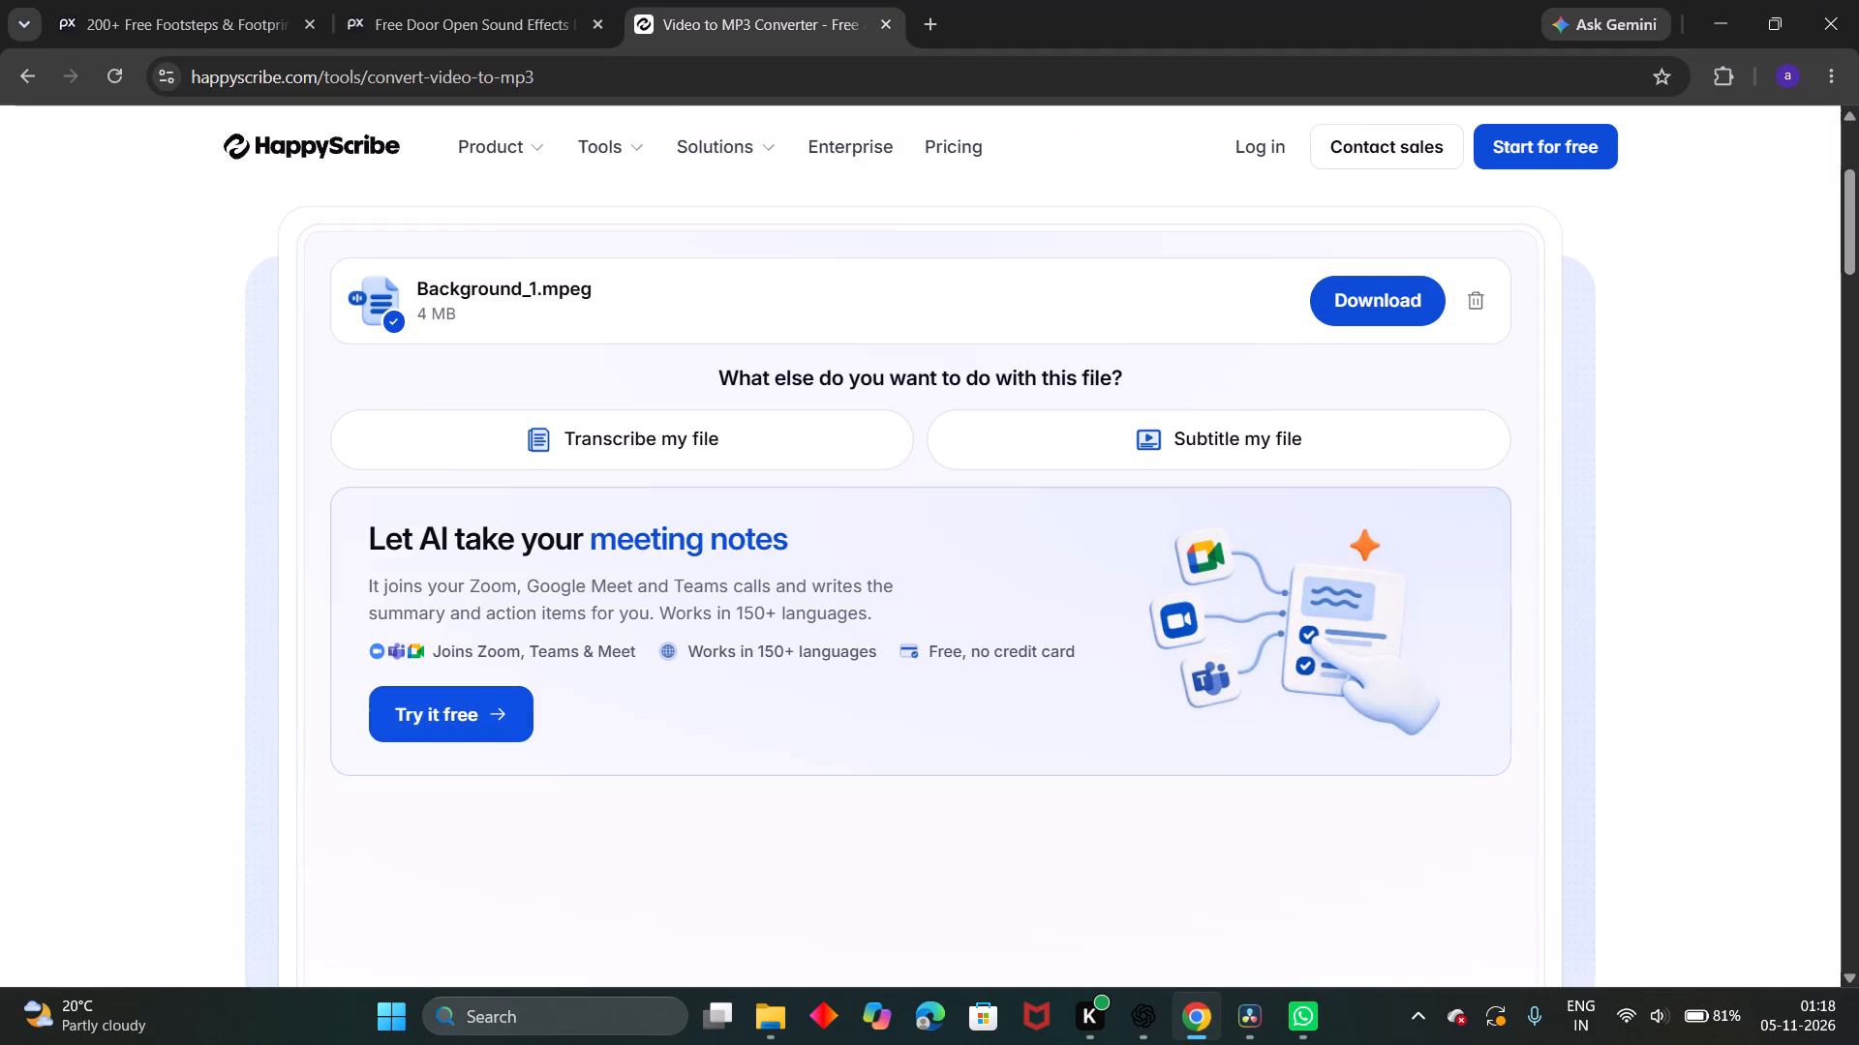
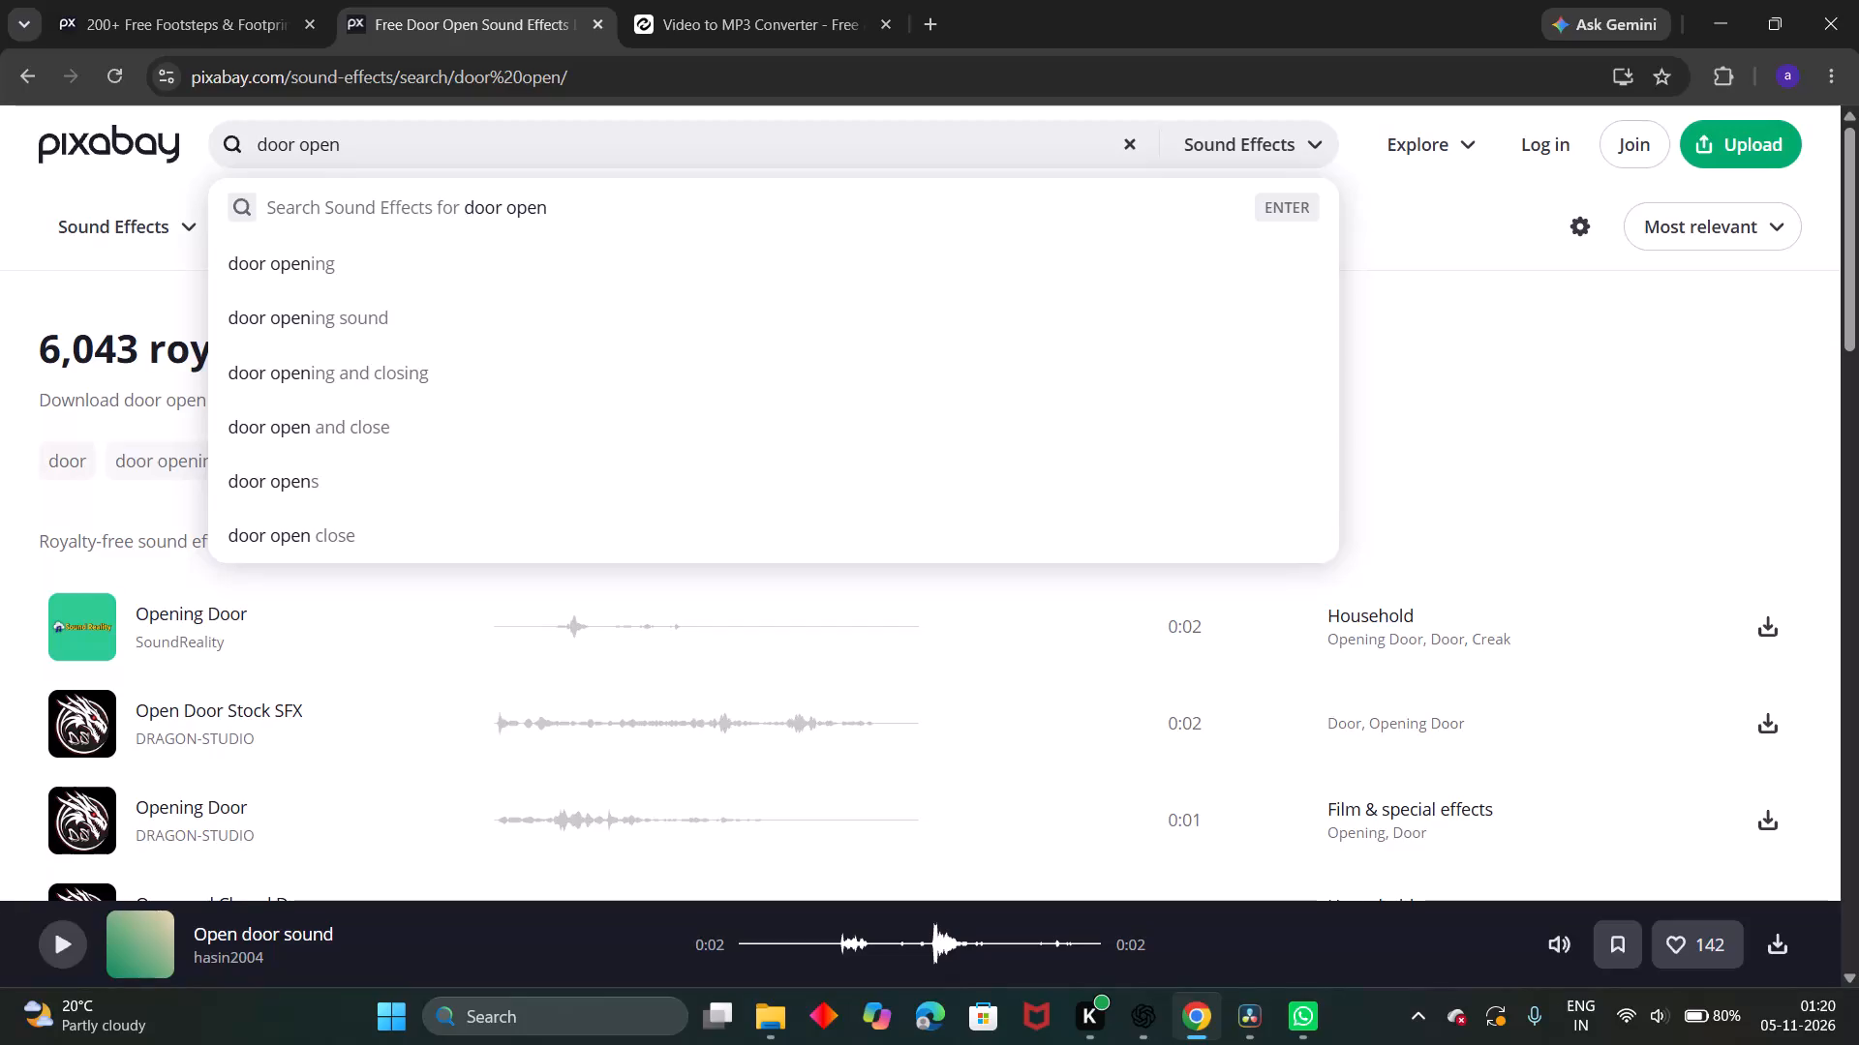
# Replace the door open query and search Pixabay's sound effects for "typewriter sound".
pyautogui.press('BackSpace')
pyautogui.press('BackSpace')
pyautogui.press('BackSpace')
pyautogui.press('BackSpace')
pyautogui.press('BackSpace')
pyautogui.press('BackSpace')
pyautogui.press('BackSpace')
pyautogui.press('BackSpace')
pyautogui.press('BackSpace')
pyautogui.press('BackSpace')
pyautogui.press('BackSpace')
pyautogui.press('BackSpace')
pyautogui.press('BackSpace')
pyautogui.press('BackSpace')
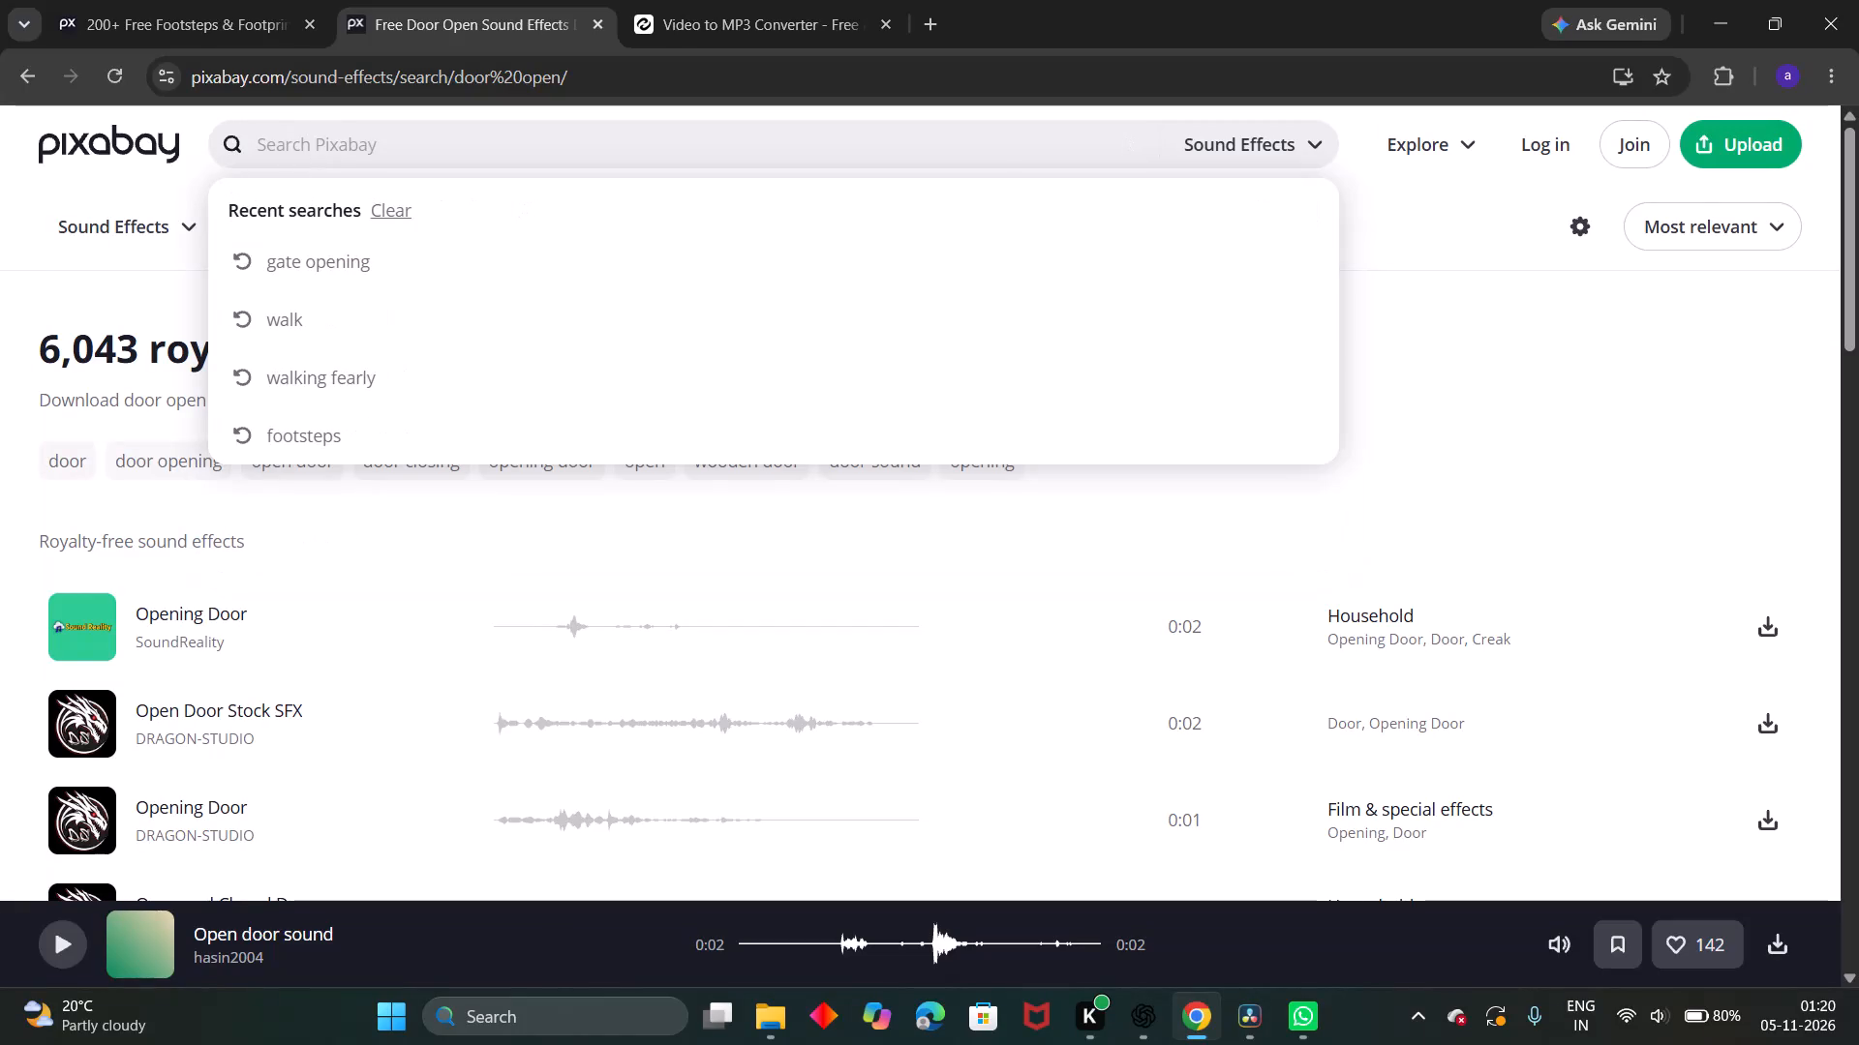
pyautogui.write('type')
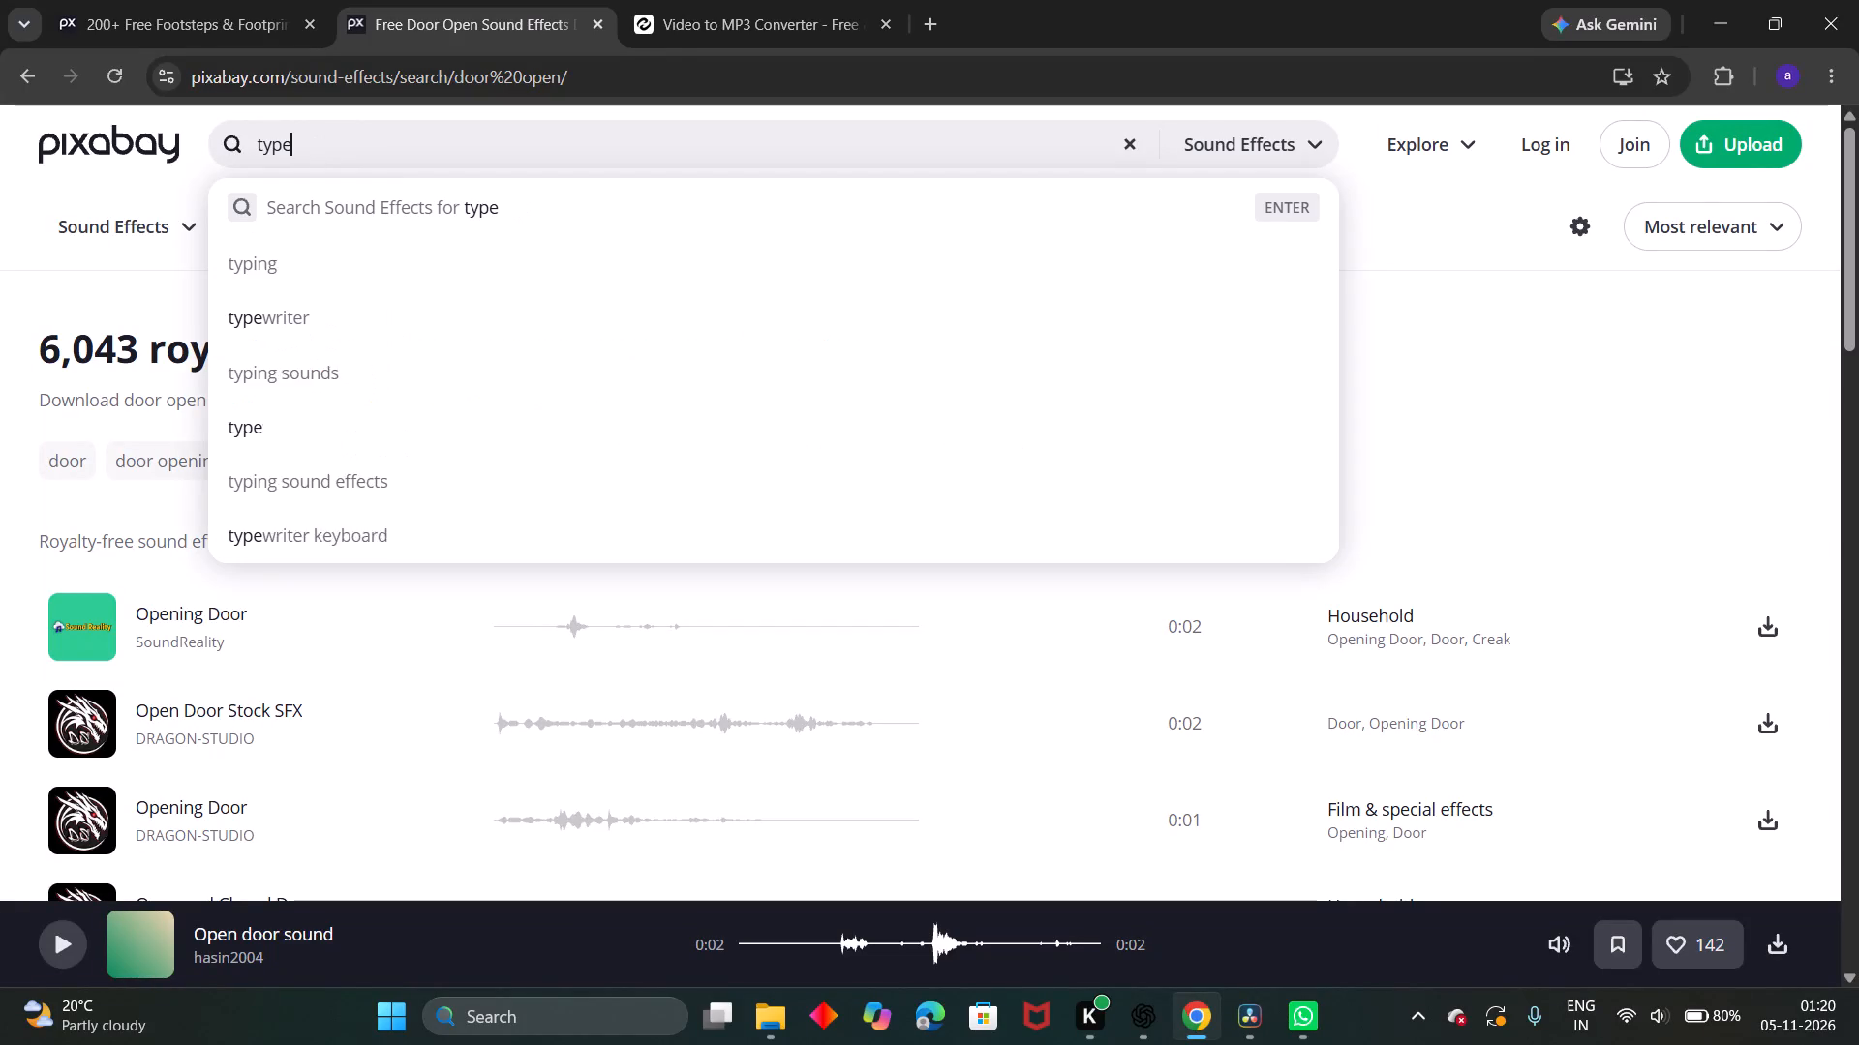
pyautogui.write('we')
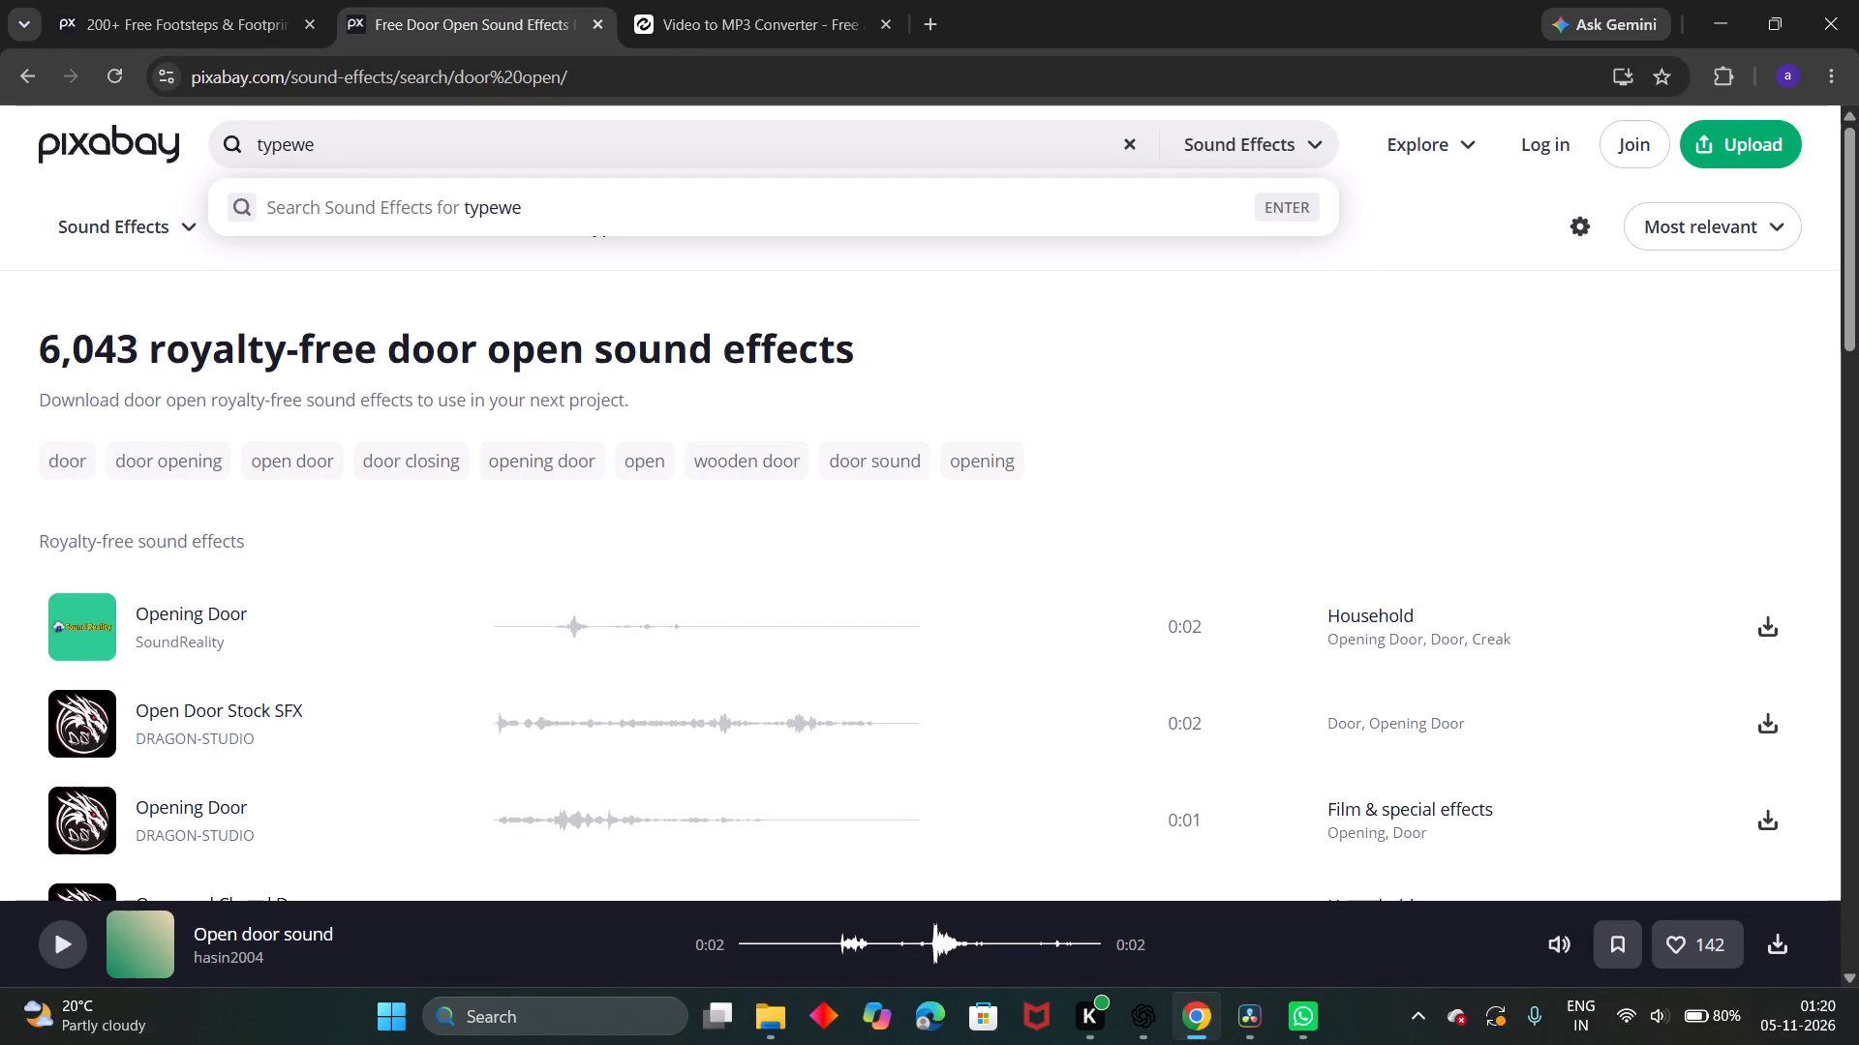
pyautogui.press('BackSpace')
pyautogui.write('riter')
pyautogui.press('space')
pyautogui.write('sound')
pyautogui.press('Return')
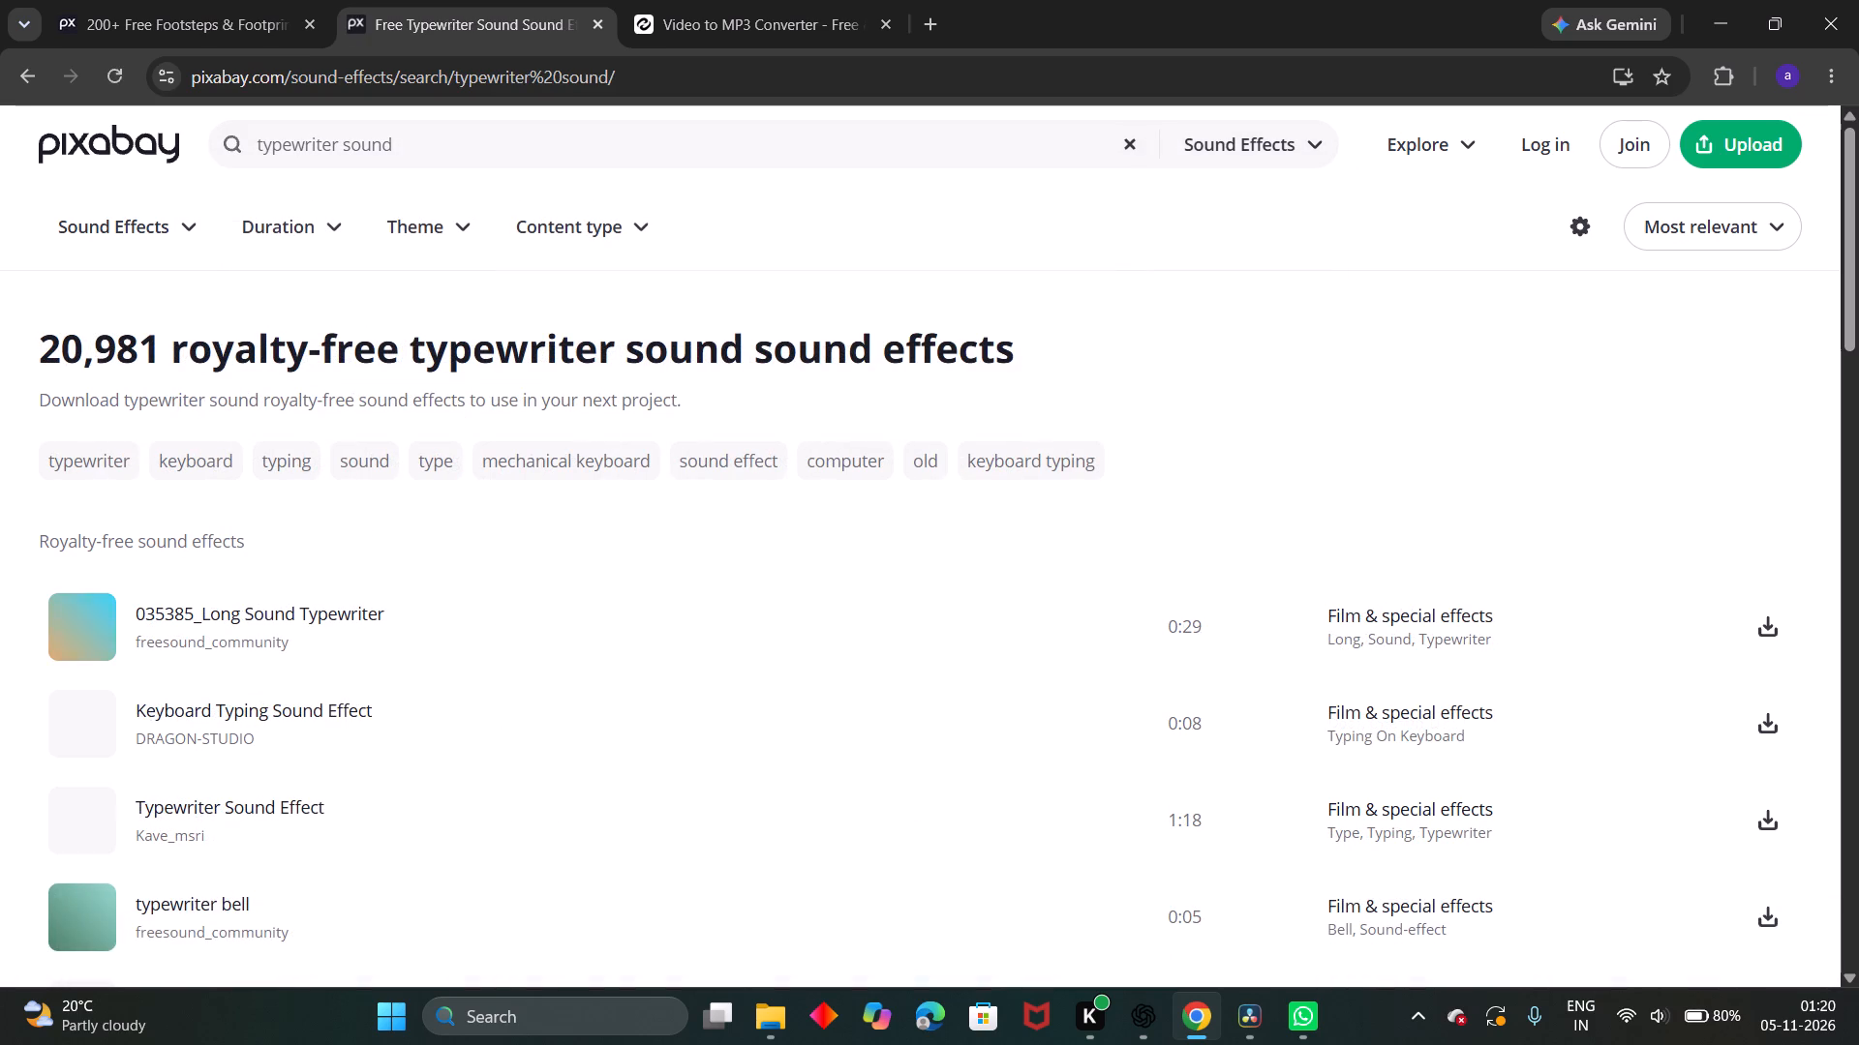
# Audition the typewriter results in order from 035385_Long Sound Typewriter through Typing Keyboard Sound.
pyautogui.click(89, 612)
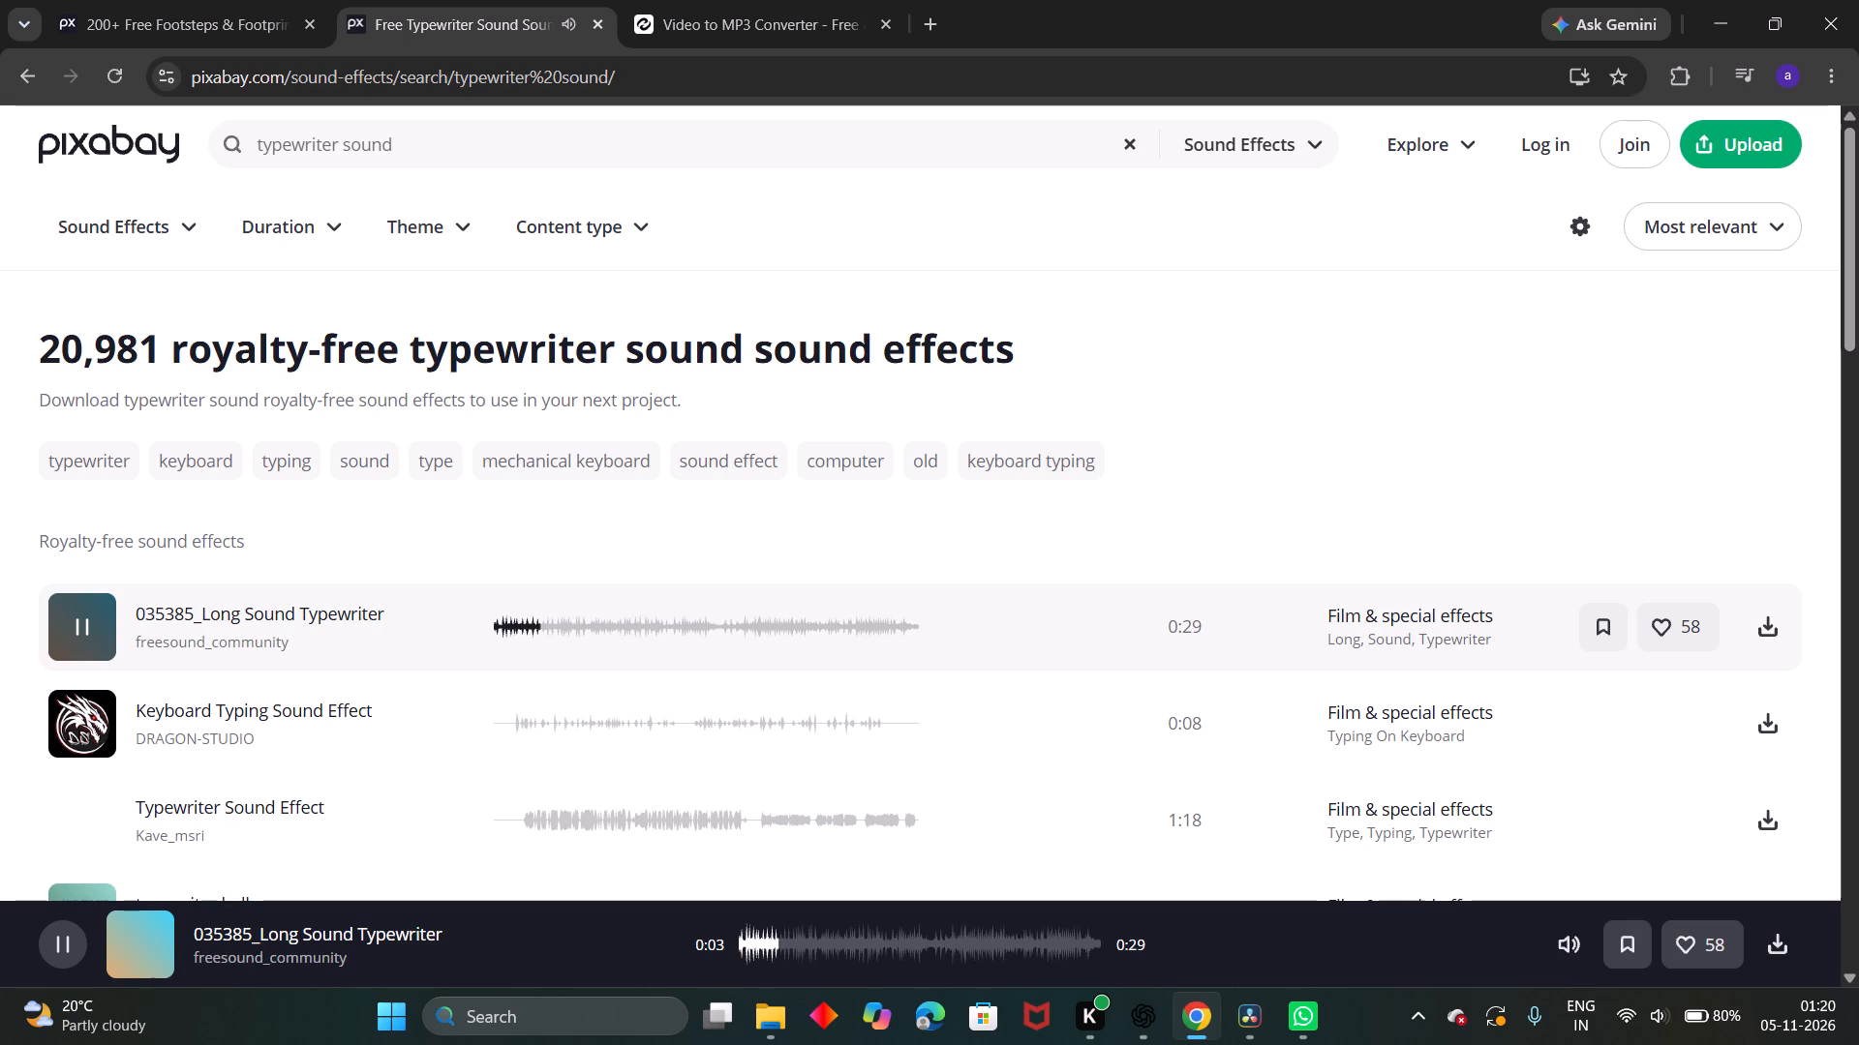
pyautogui.click(96, 714)
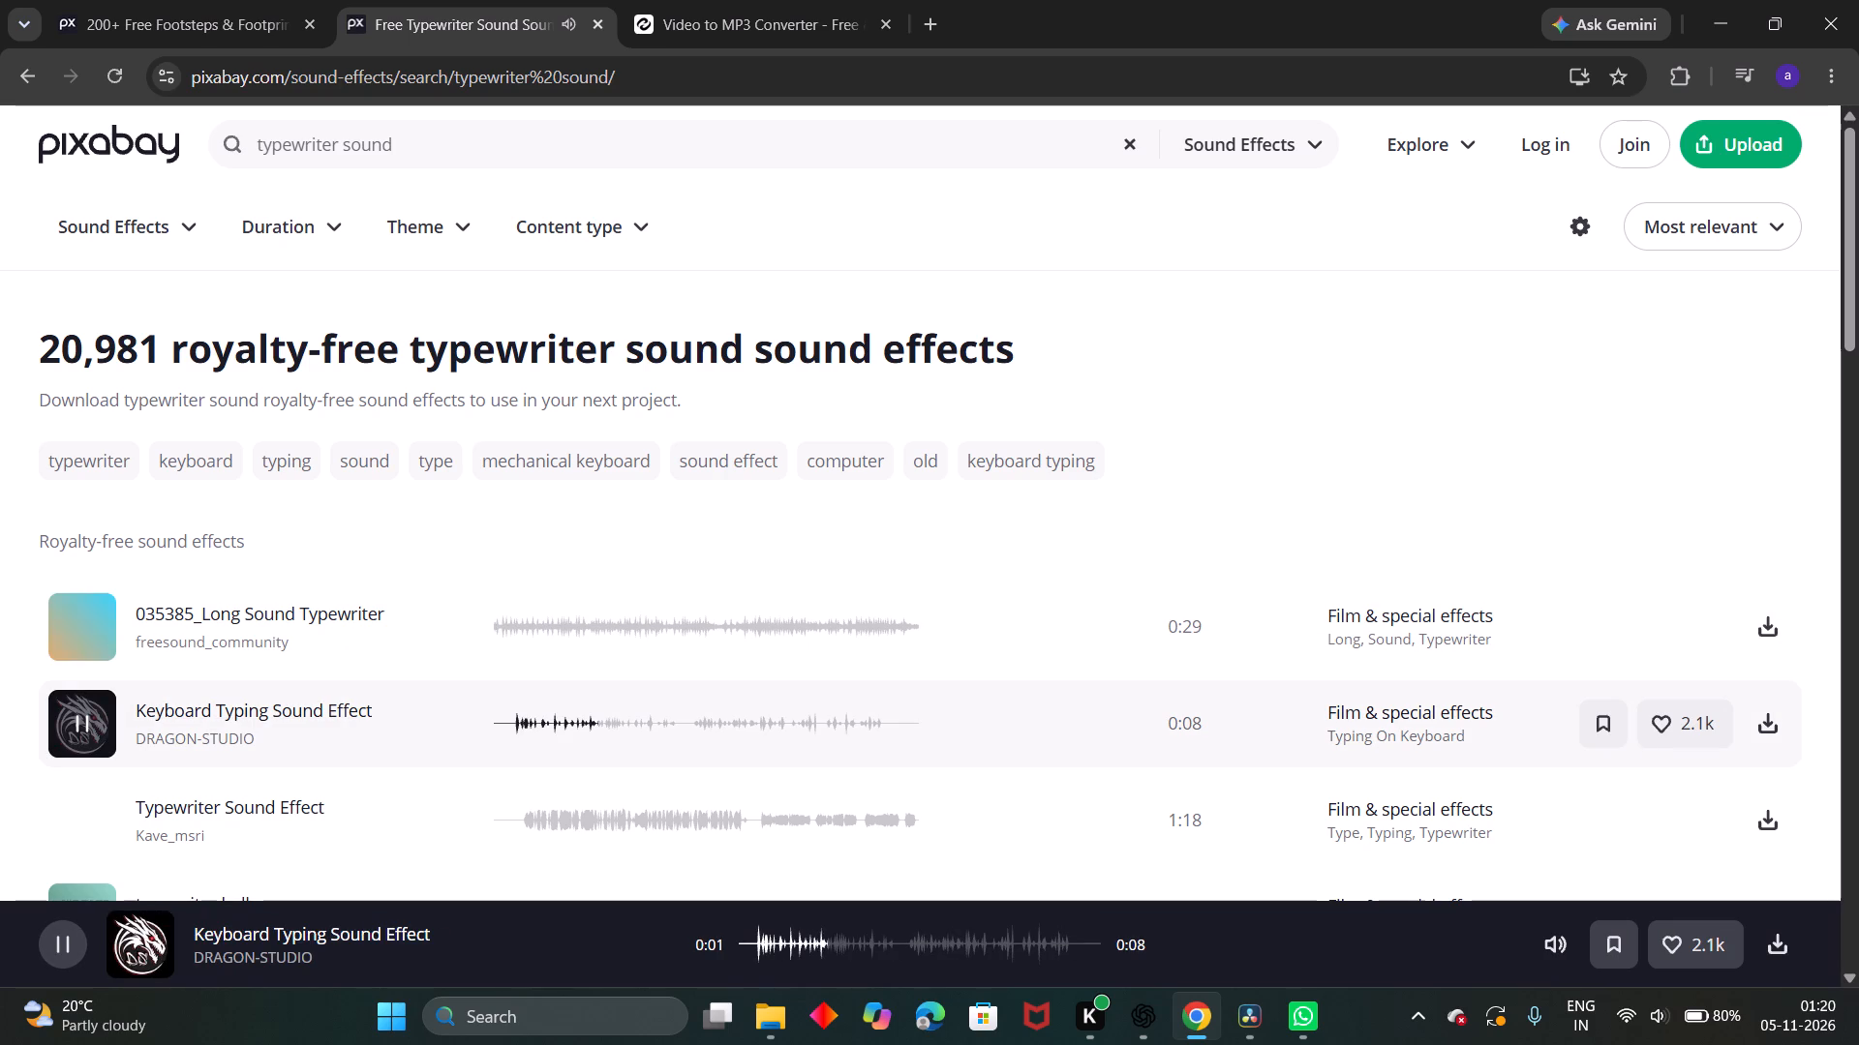
pyautogui.scroll(-1, 96, 714)
pyautogui.click(96, 714)
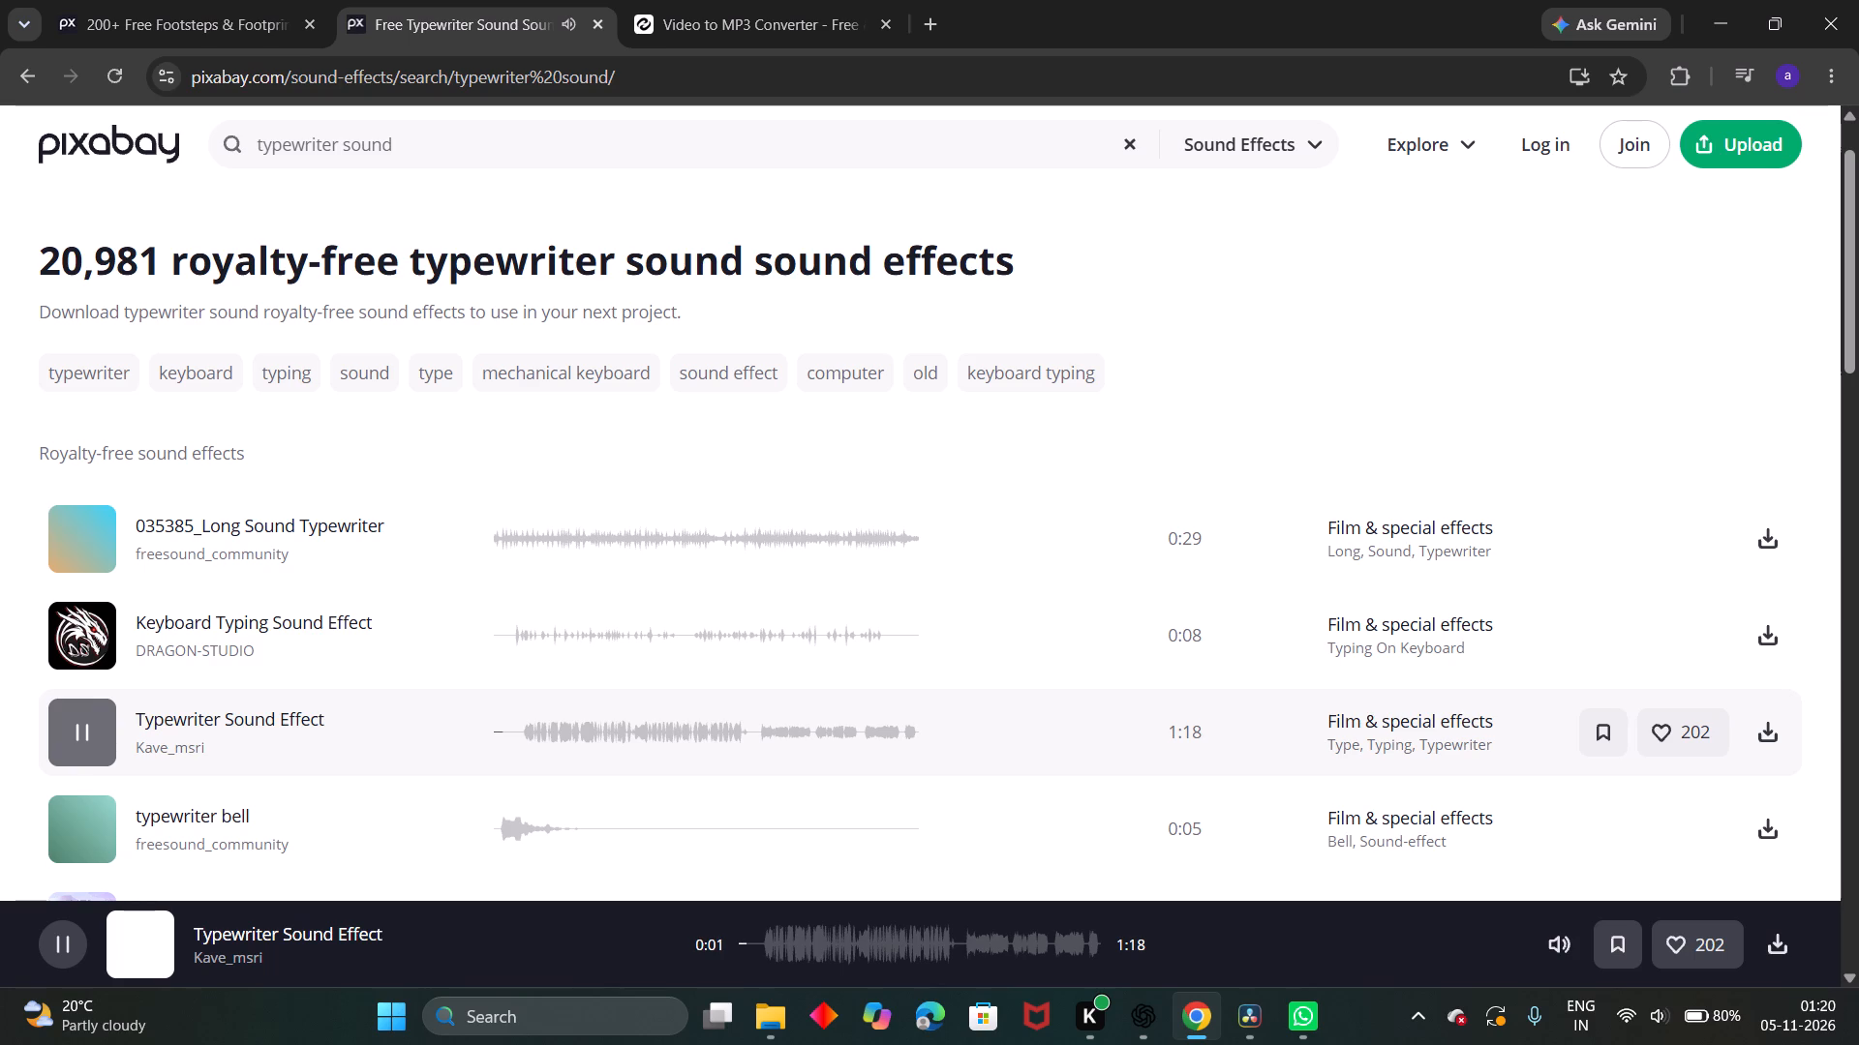
pyautogui.scroll(-1, 305, 759)
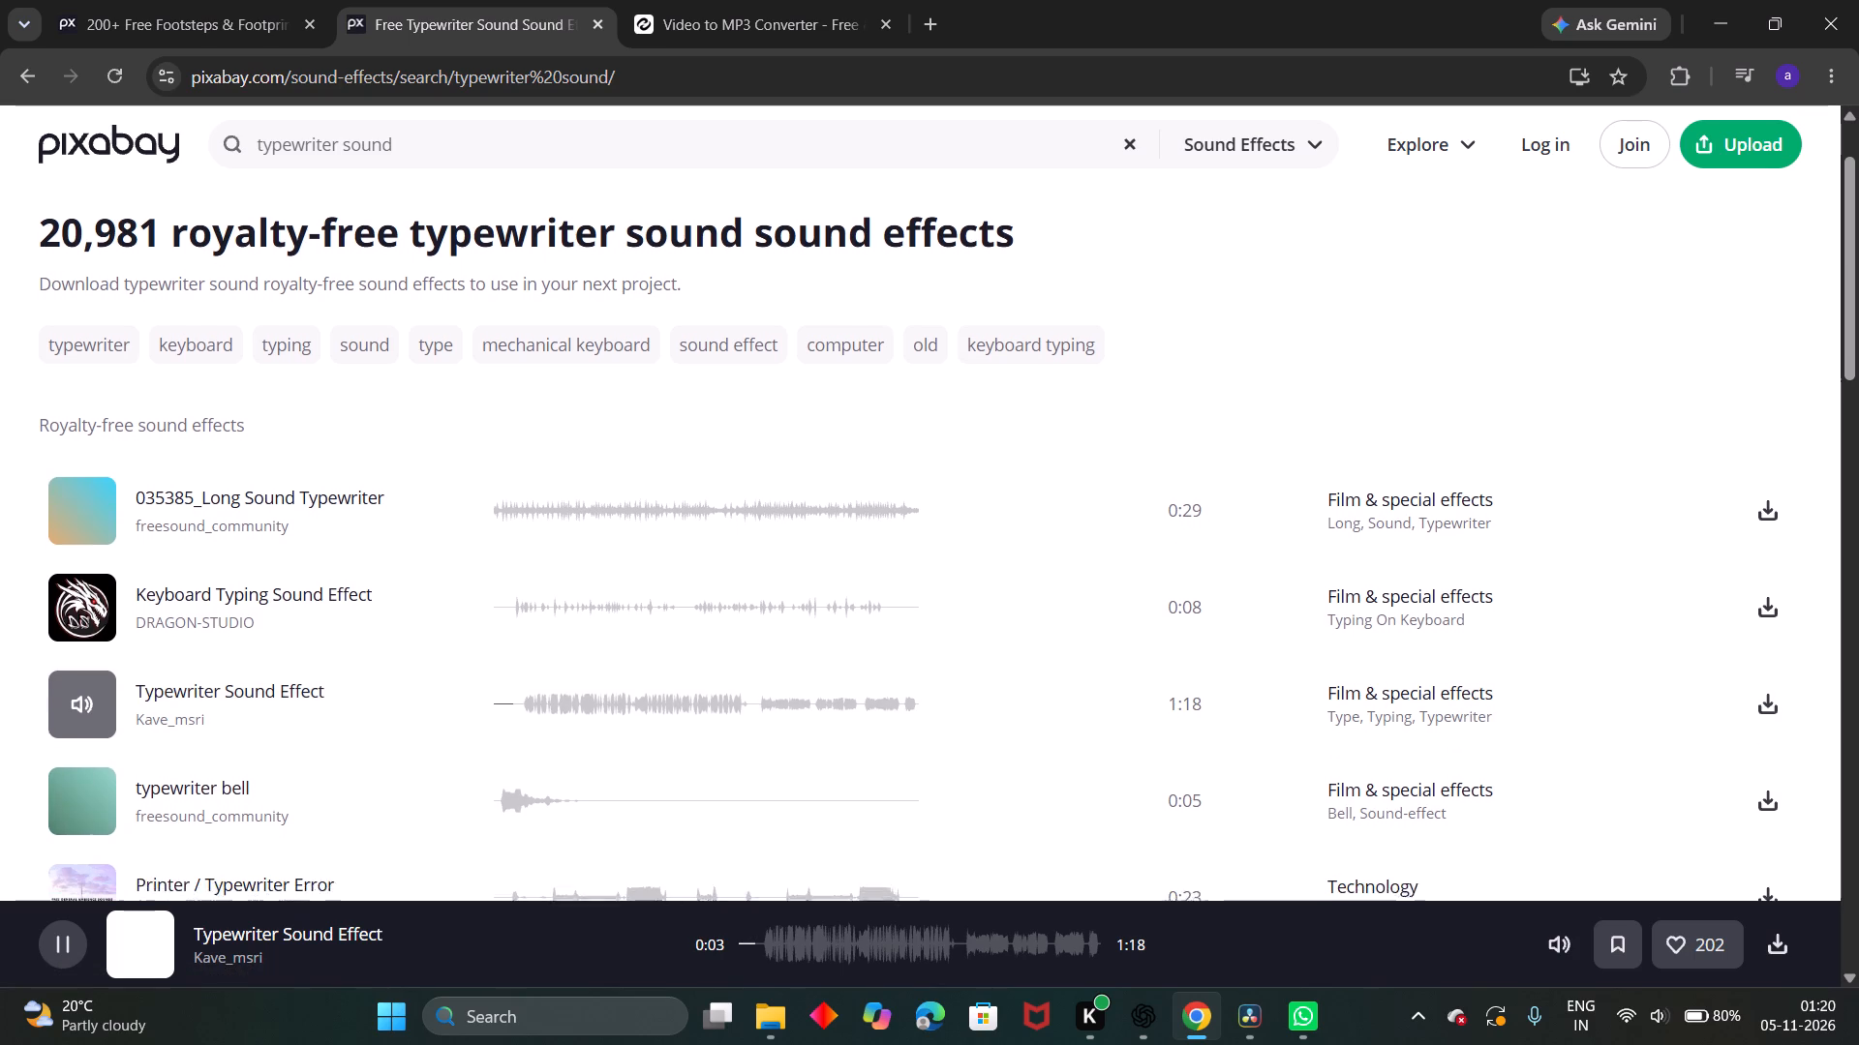
pyautogui.scroll(-1, 305, 759)
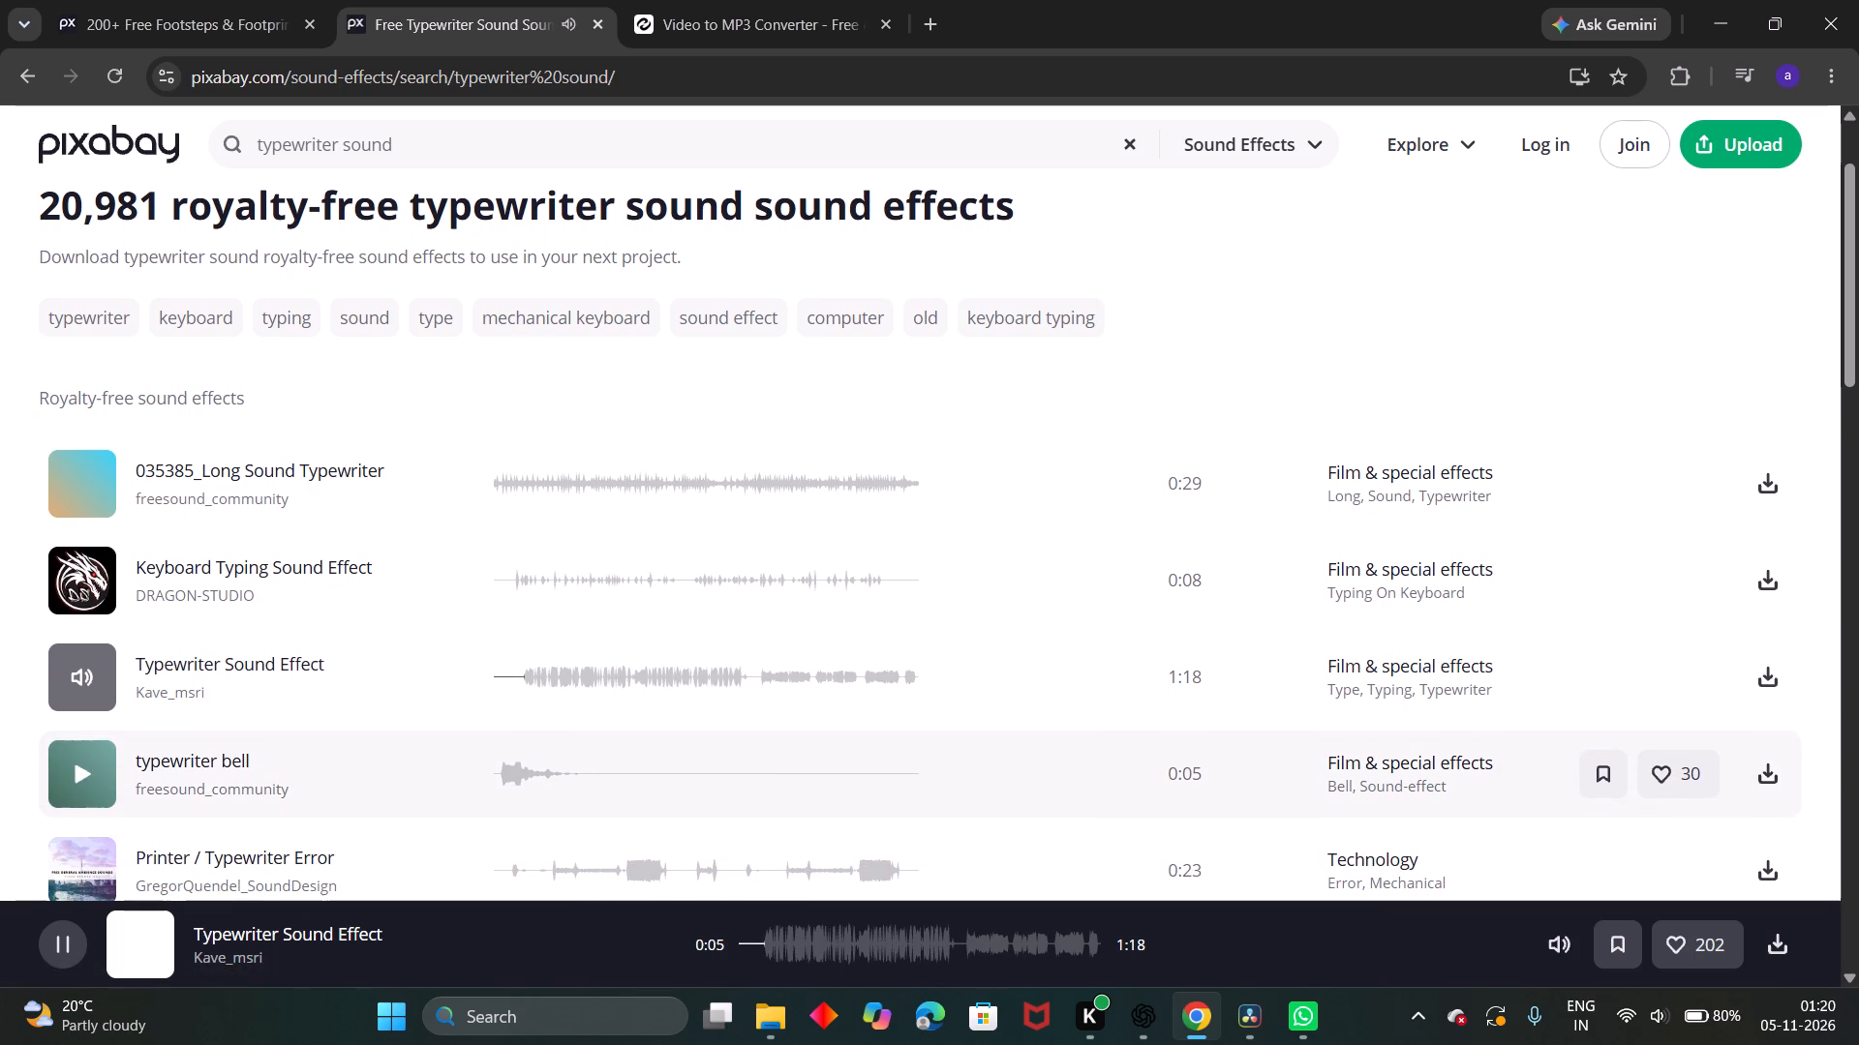
pyautogui.click(73, 758)
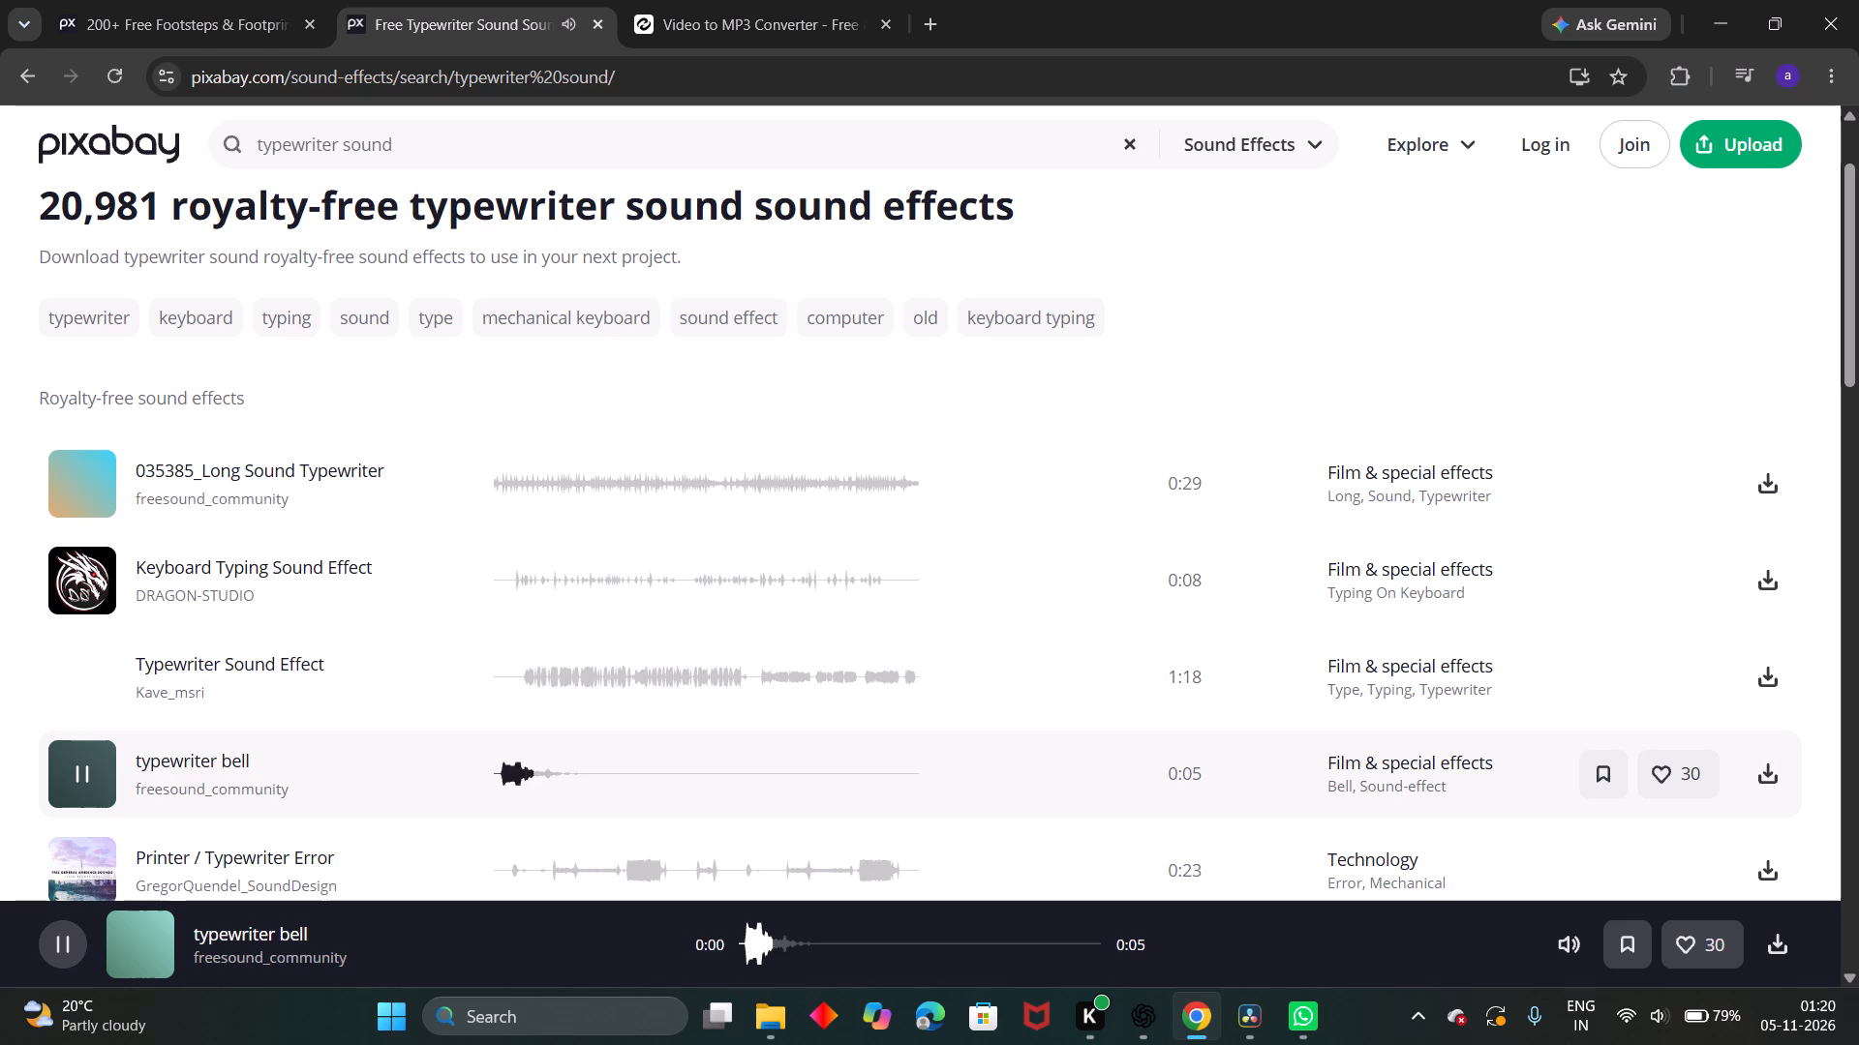
pyautogui.scroll(-1, 73, 758)
pyautogui.click(74, 795)
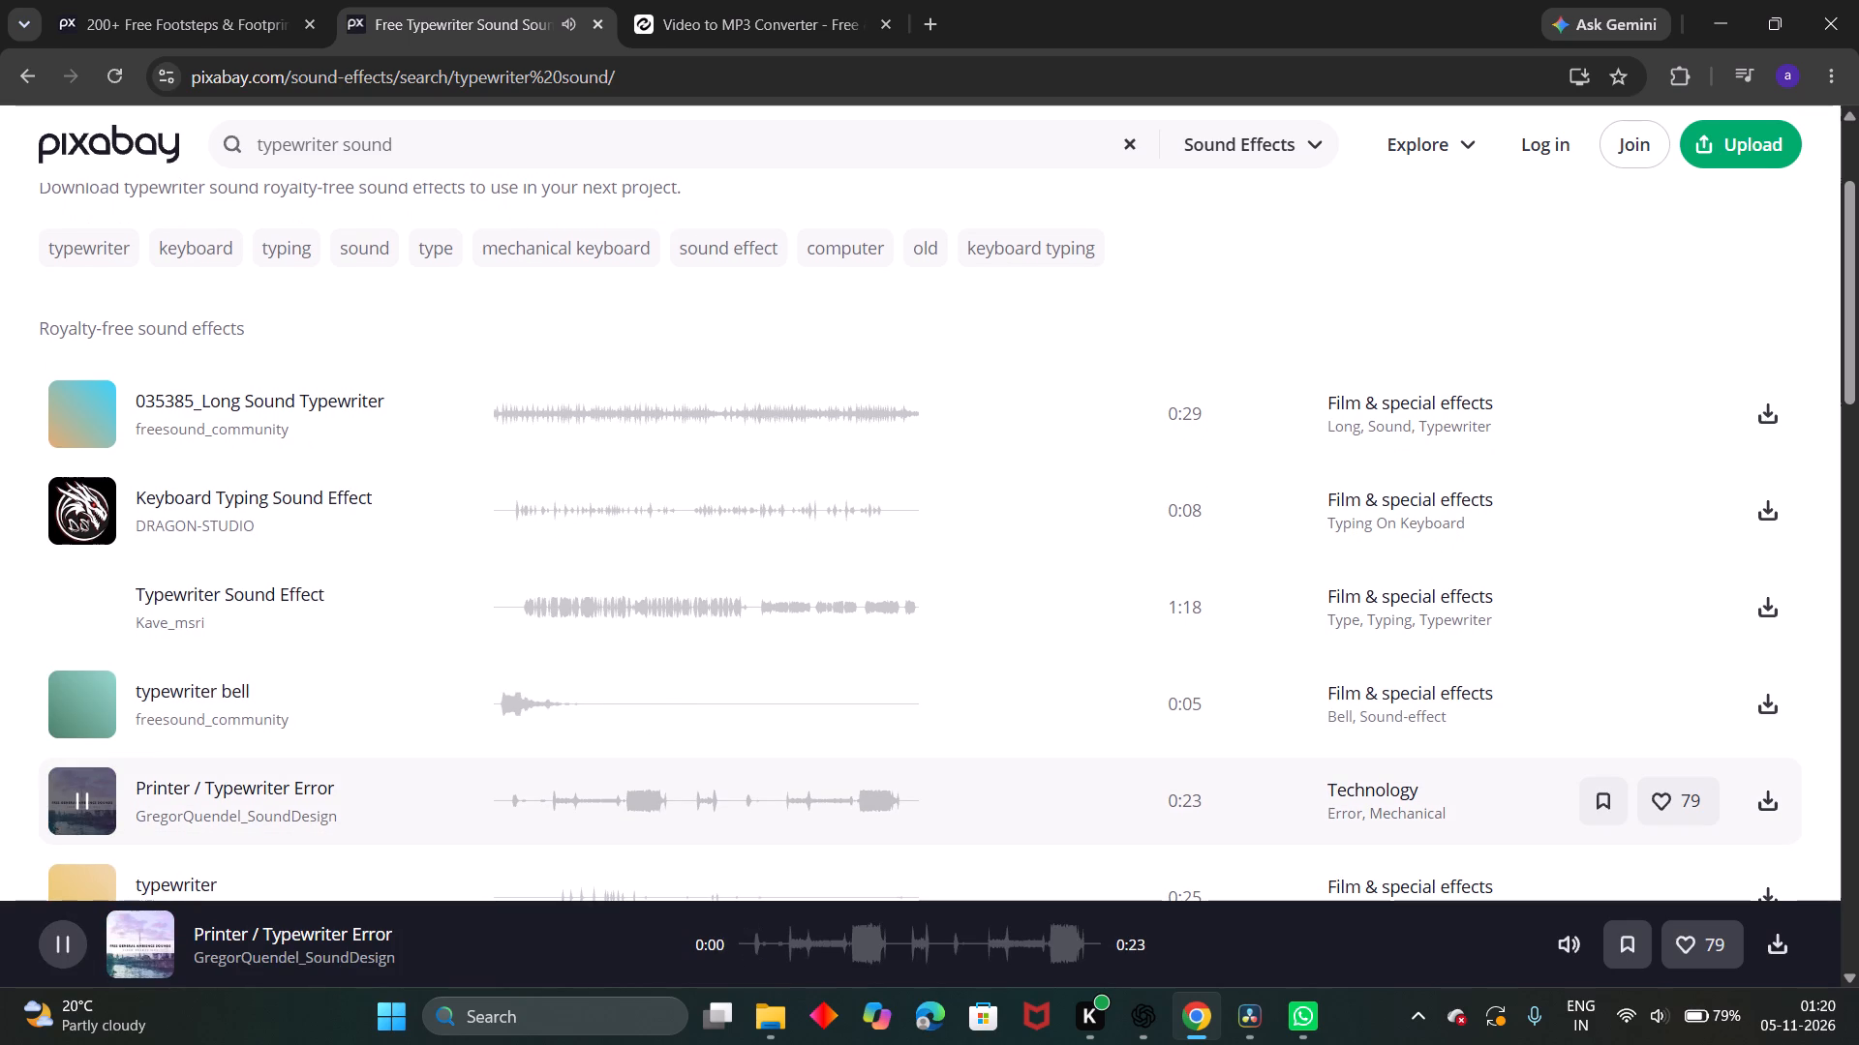
pyautogui.scroll(-1, 74, 795)
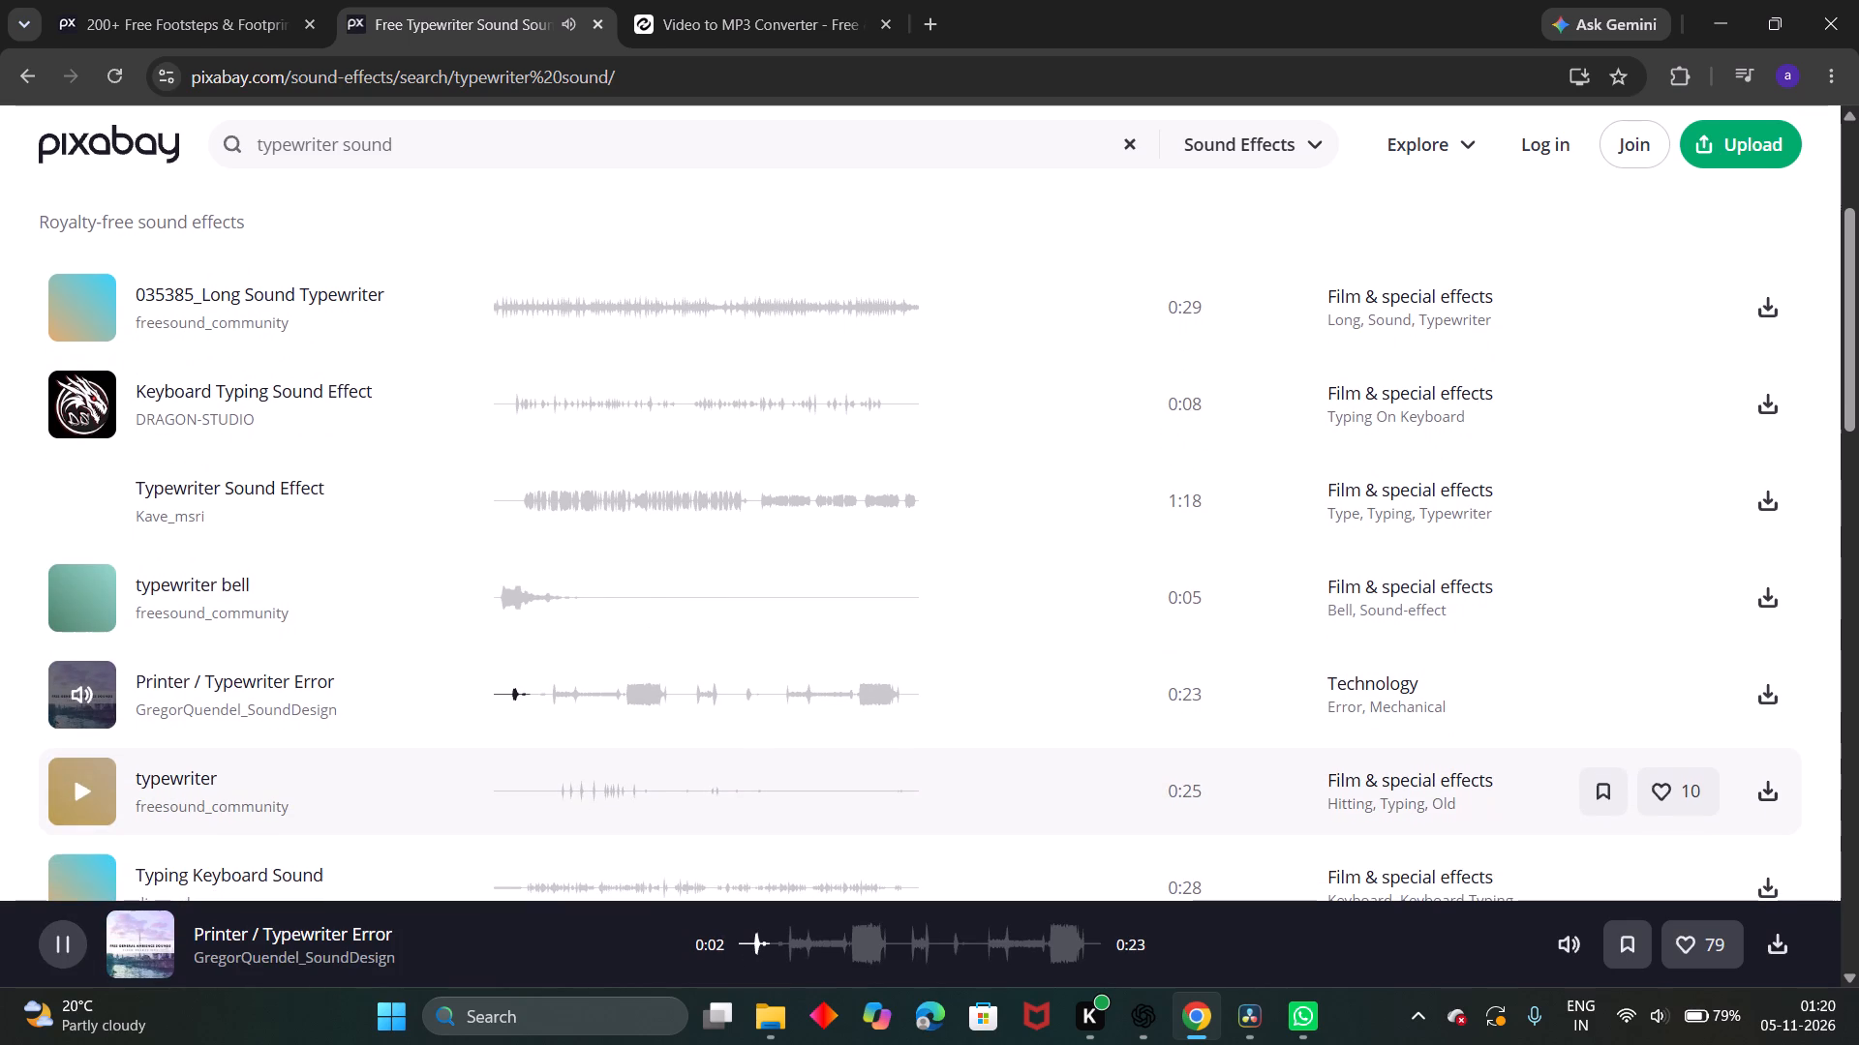
pyautogui.click(74, 795)
pyautogui.scroll(-1, 74, 795)
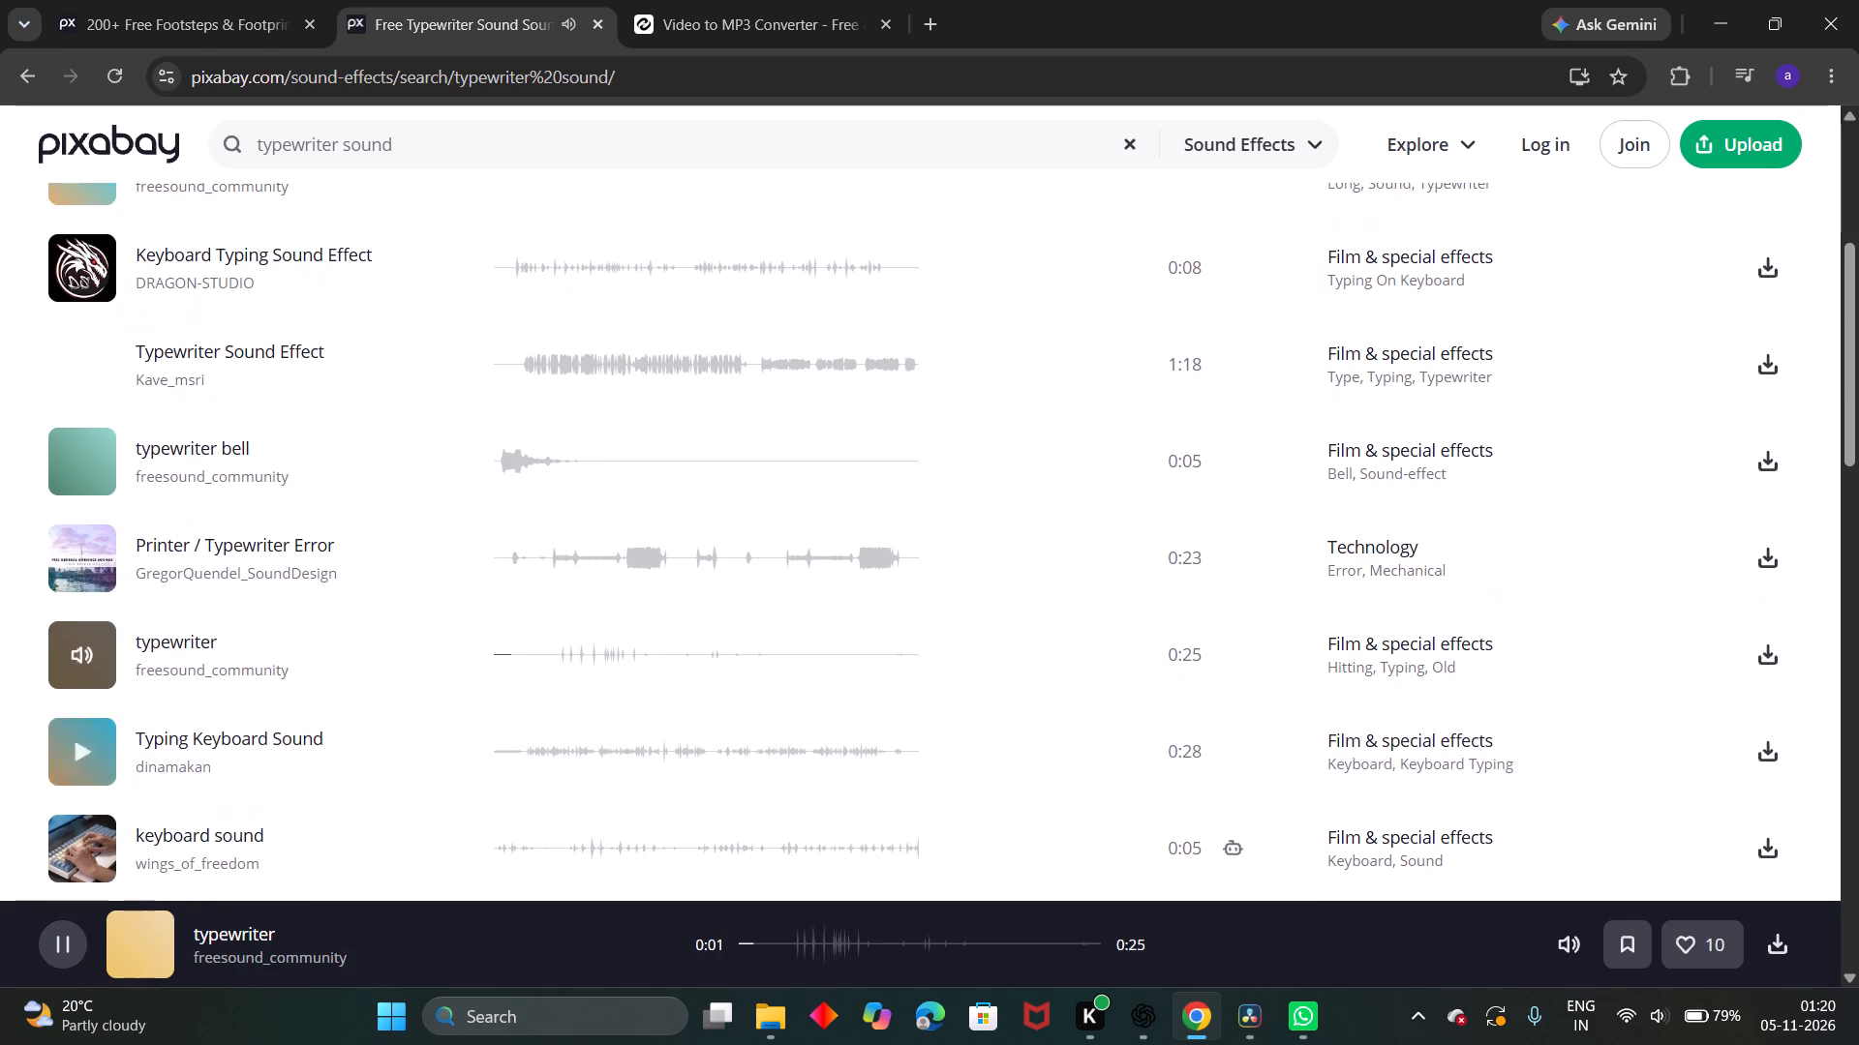
pyautogui.scroll(-1, 74, 795)
pyautogui.click(76, 783)
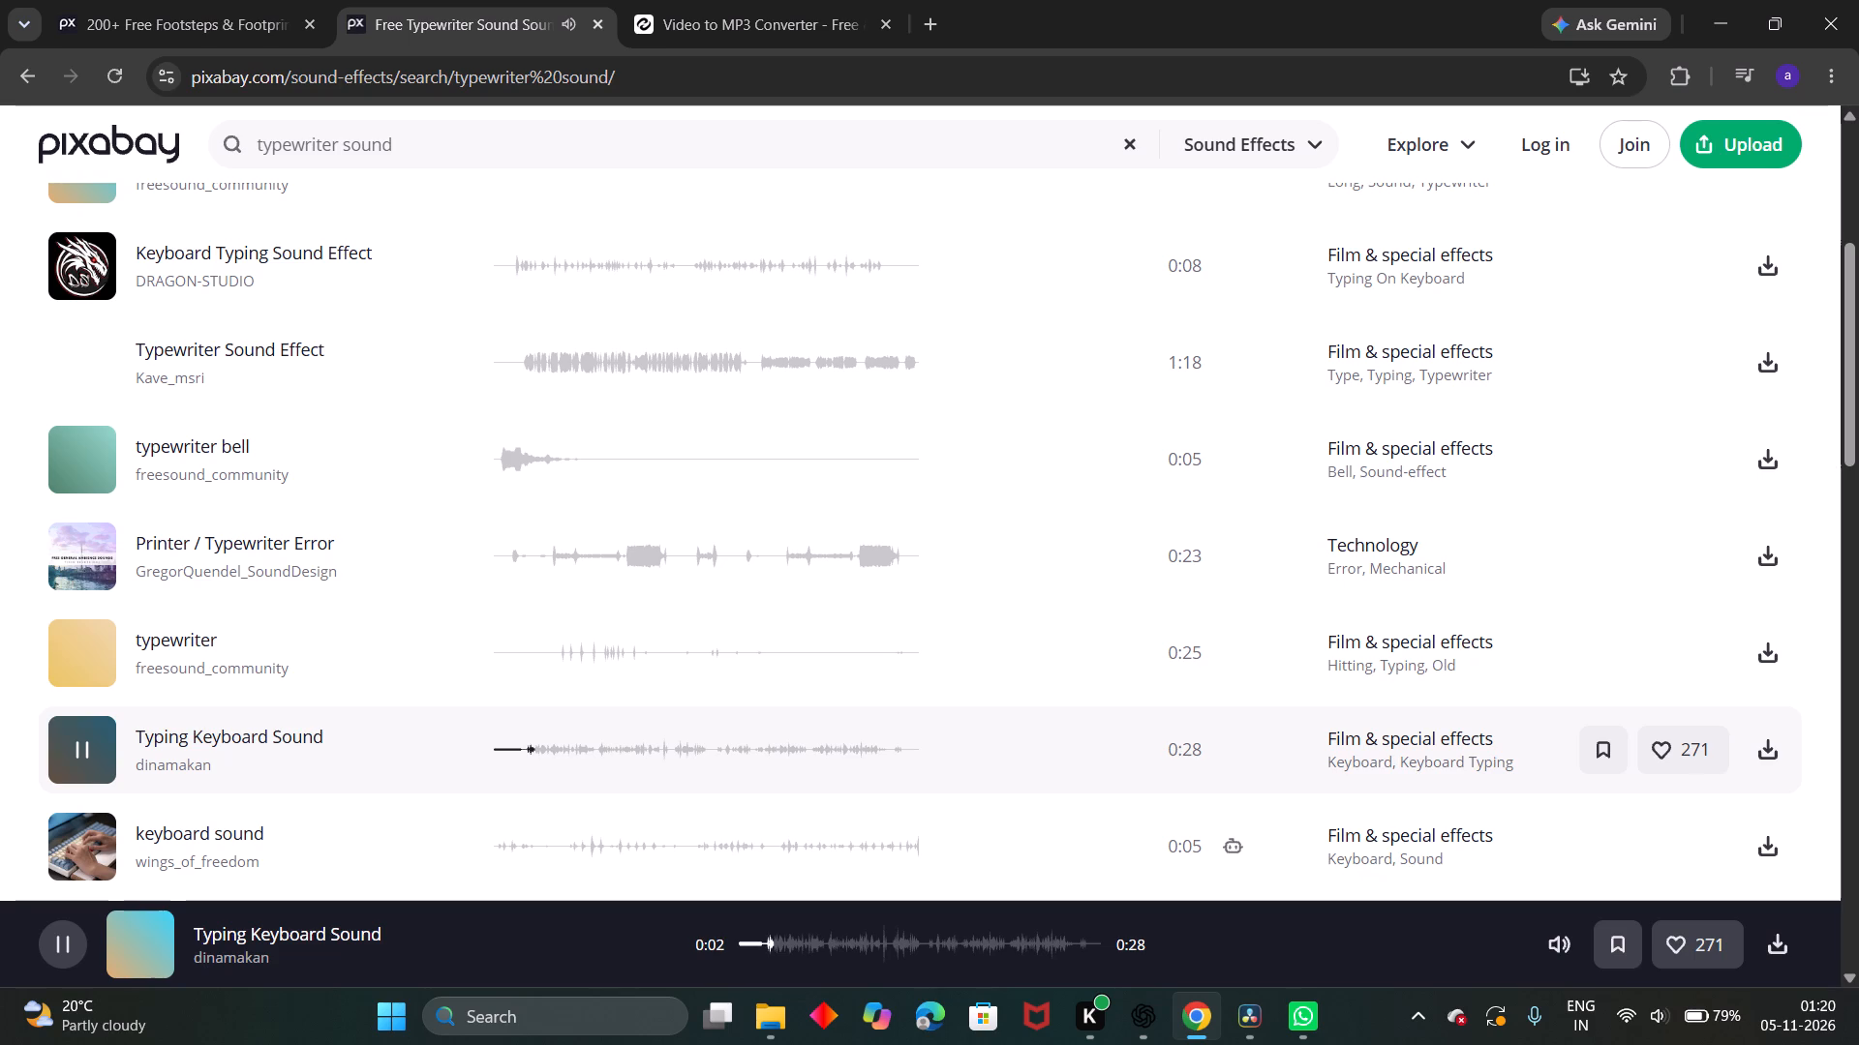
# Audition the following results from keyboard sound through Mechanical Keyboard Typing Sound ASMR.
pyautogui.scroll(-1, 76, 783)
pyautogui.click(82, 747)
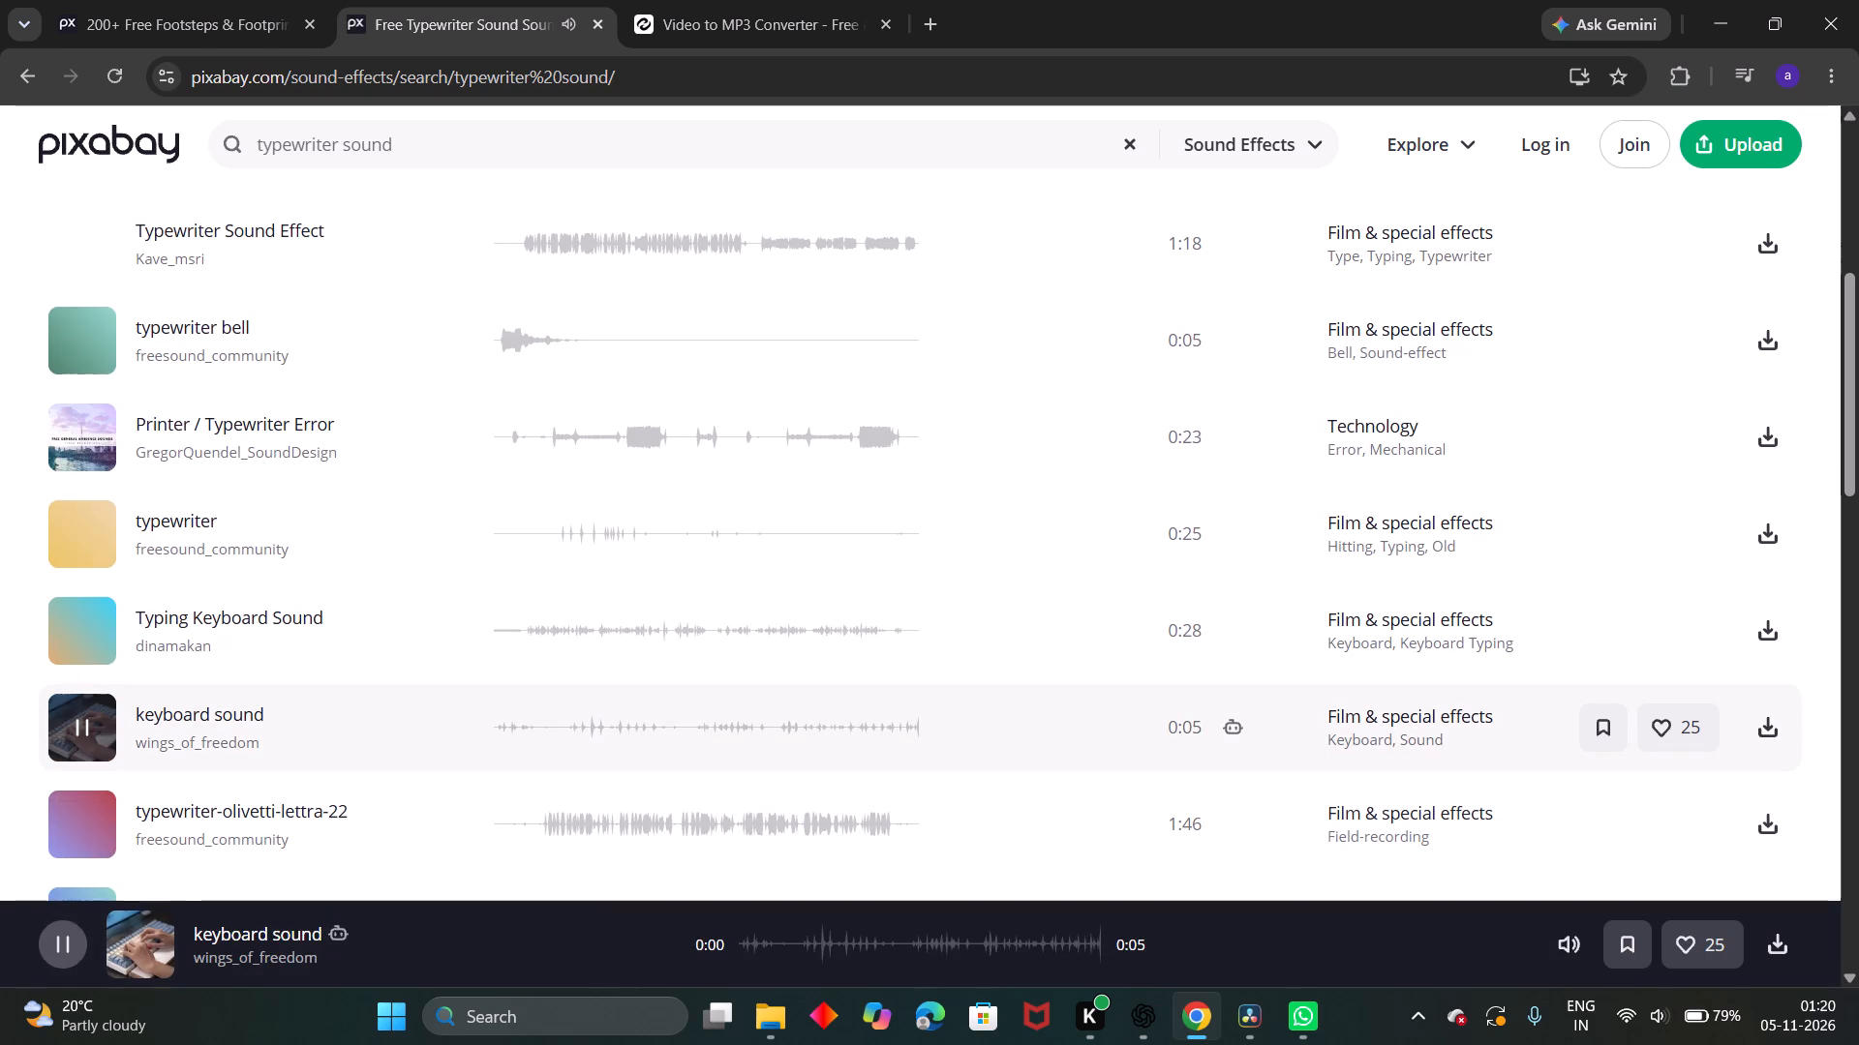
pyautogui.scroll(-1, 82, 747)
pyautogui.click(82, 747)
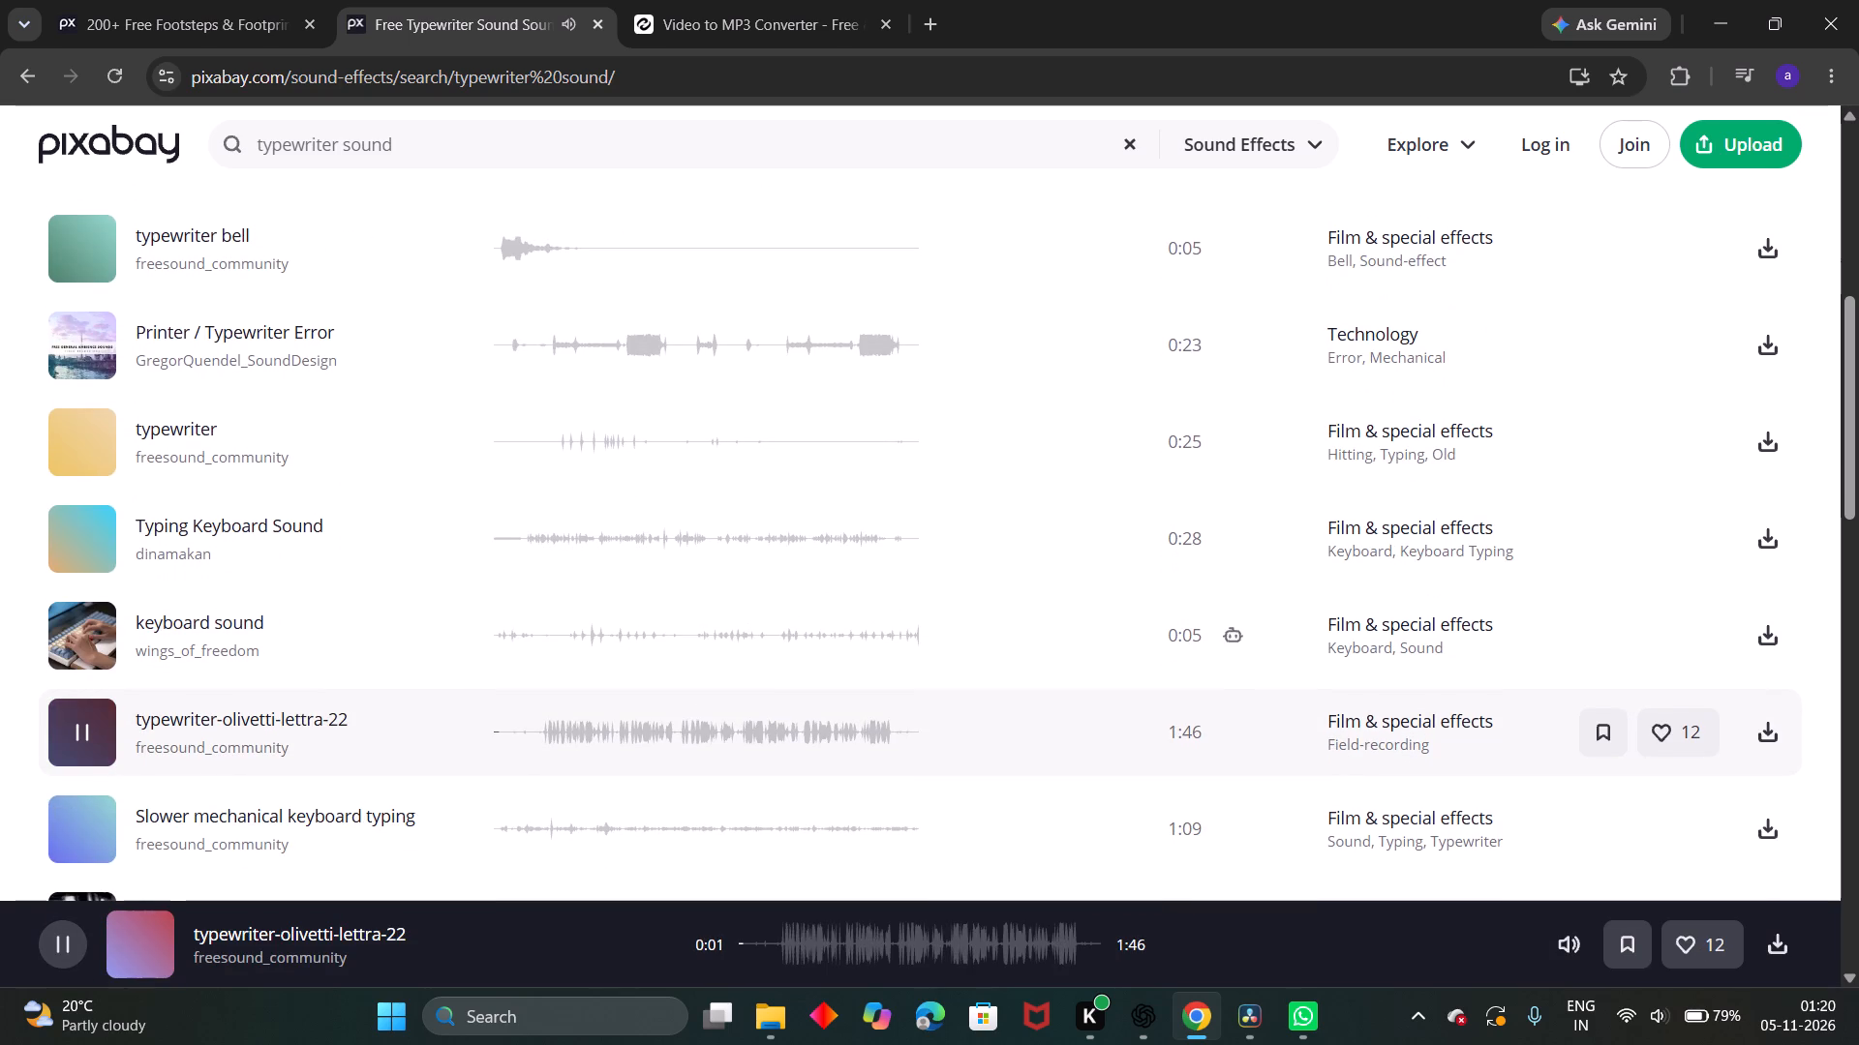
pyautogui.scroll(-1, 82, 747)
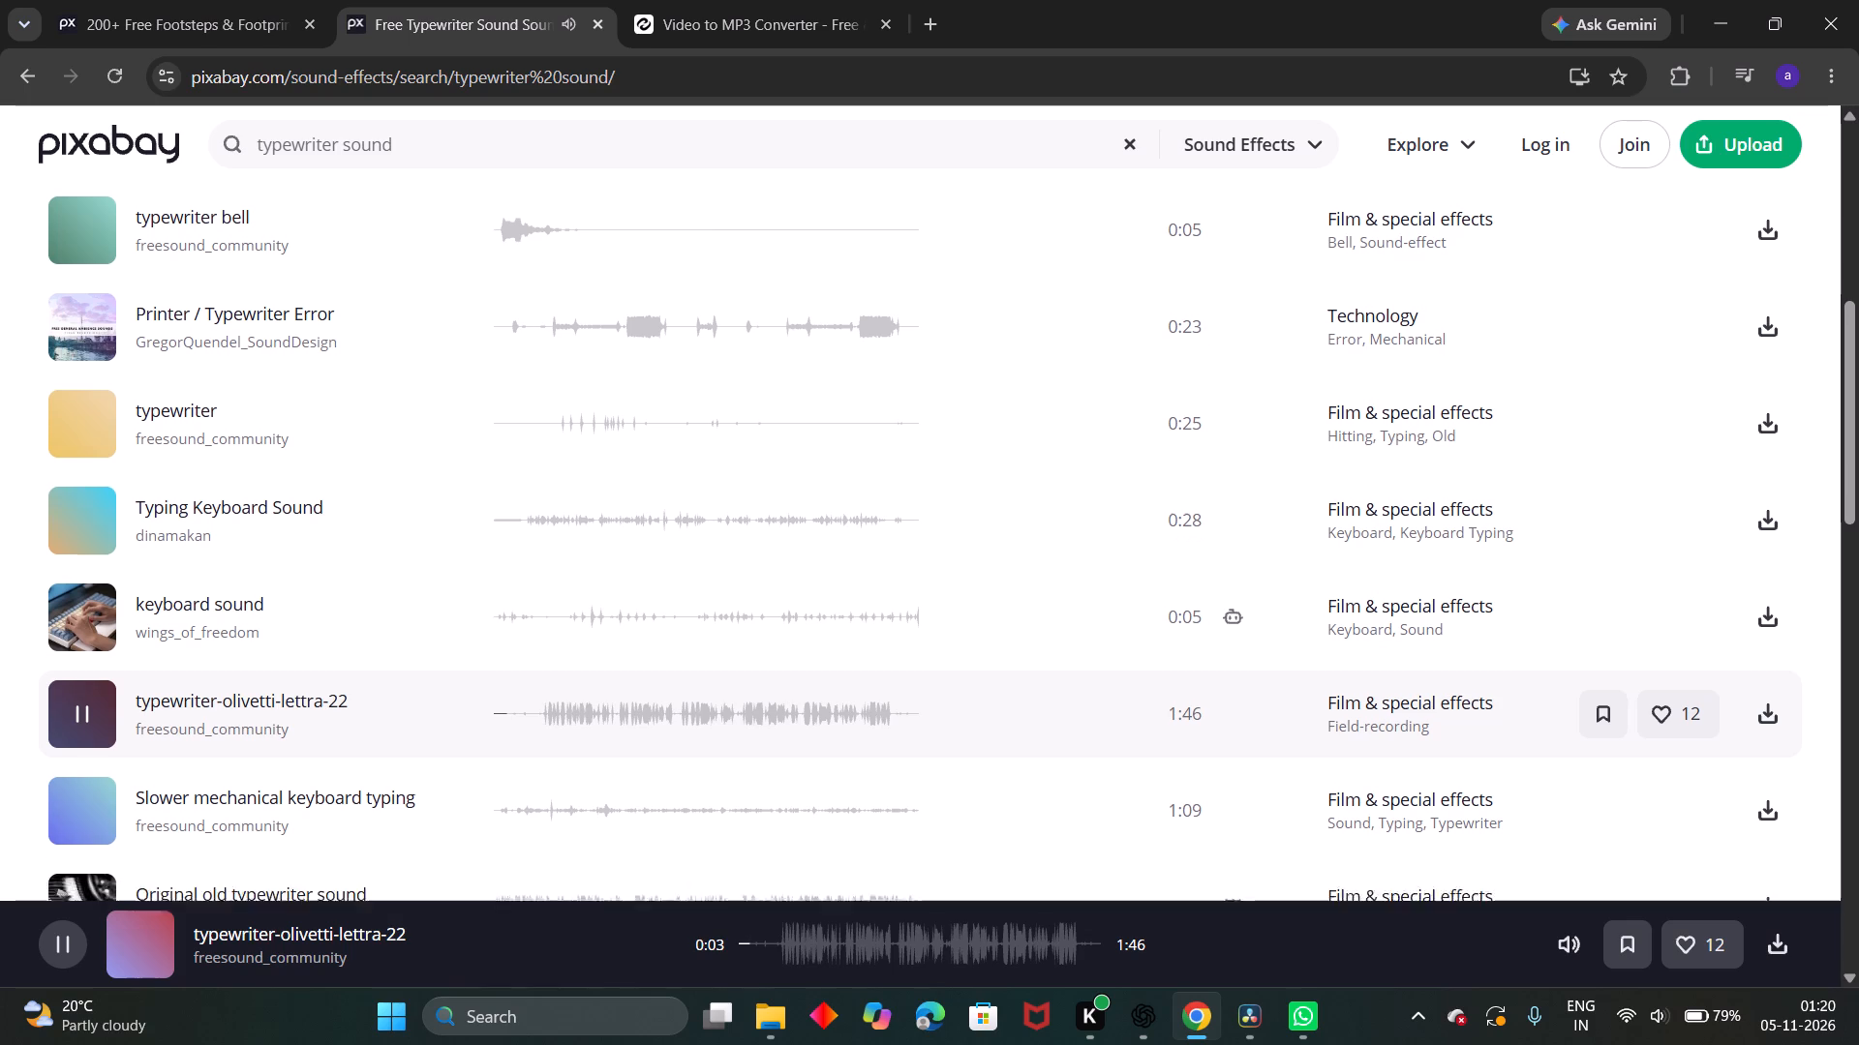
pyautogui.scroll(-1, 82, 747)
pyautogui.click(84, 742)
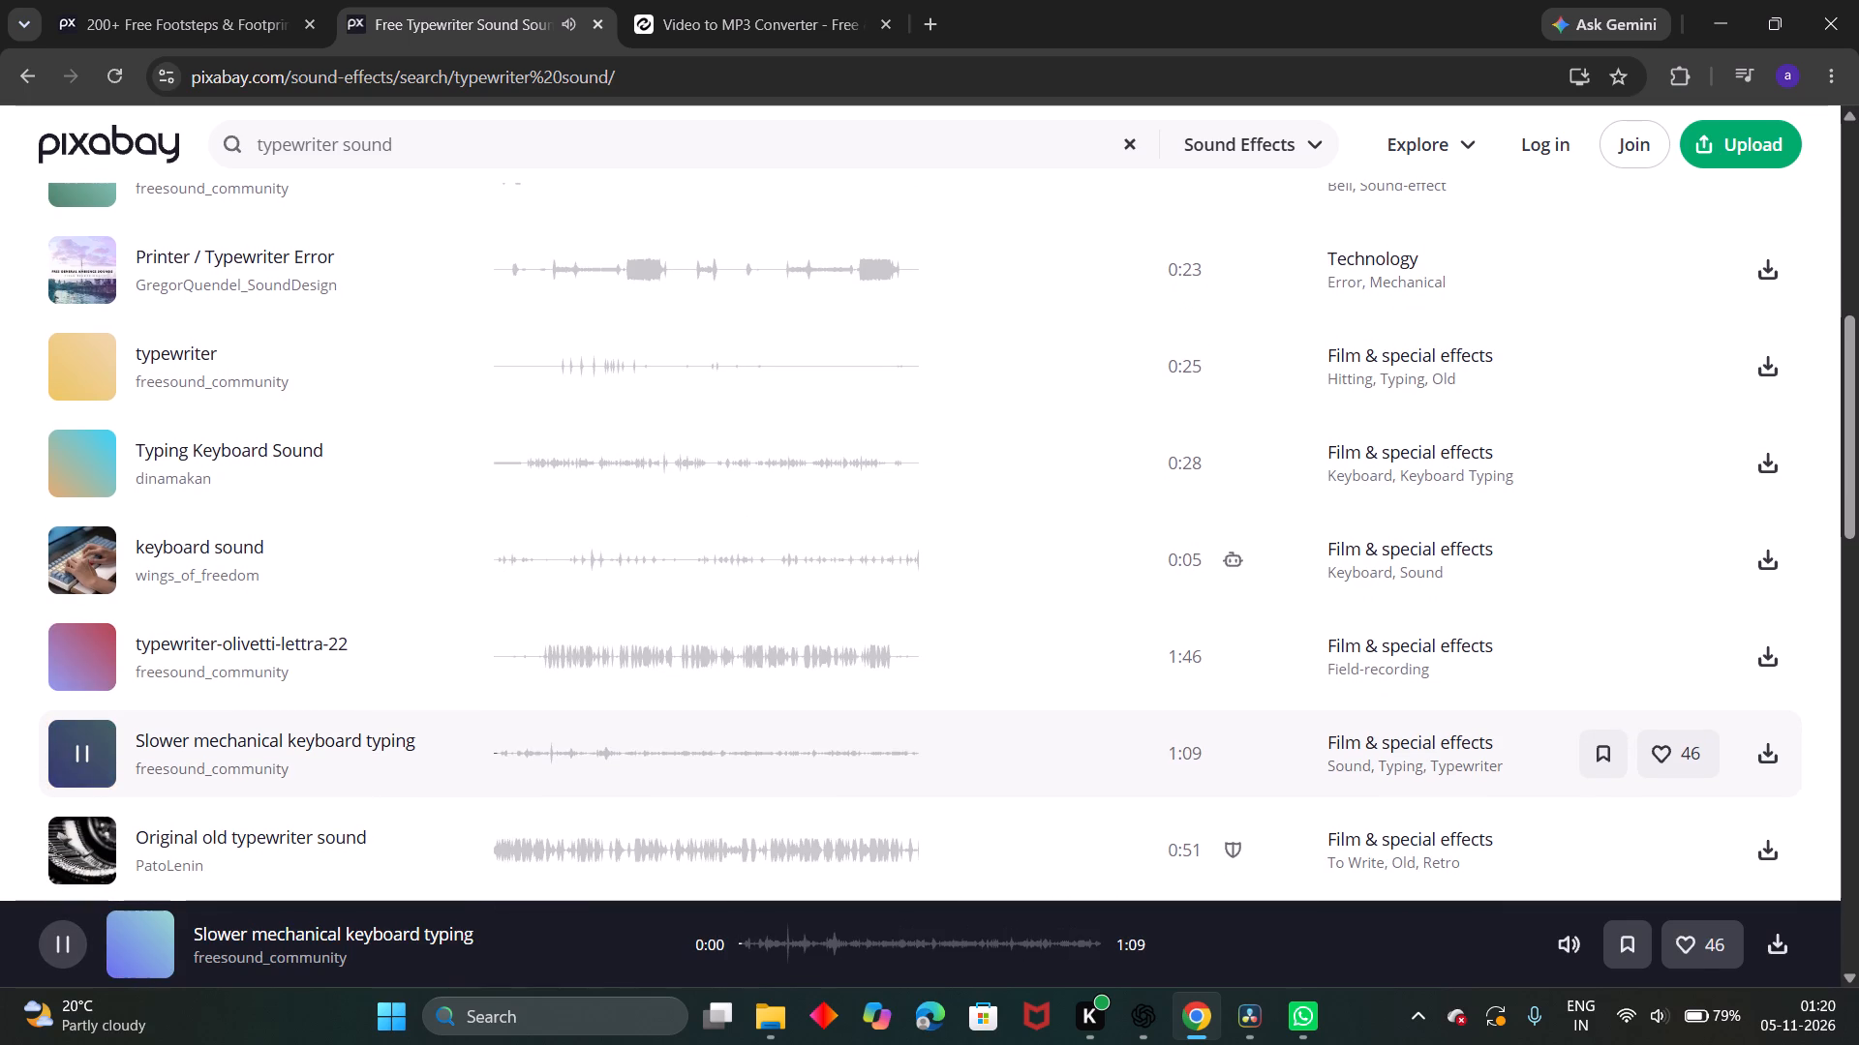
pyautogui.scroll(-1, 84, 742)
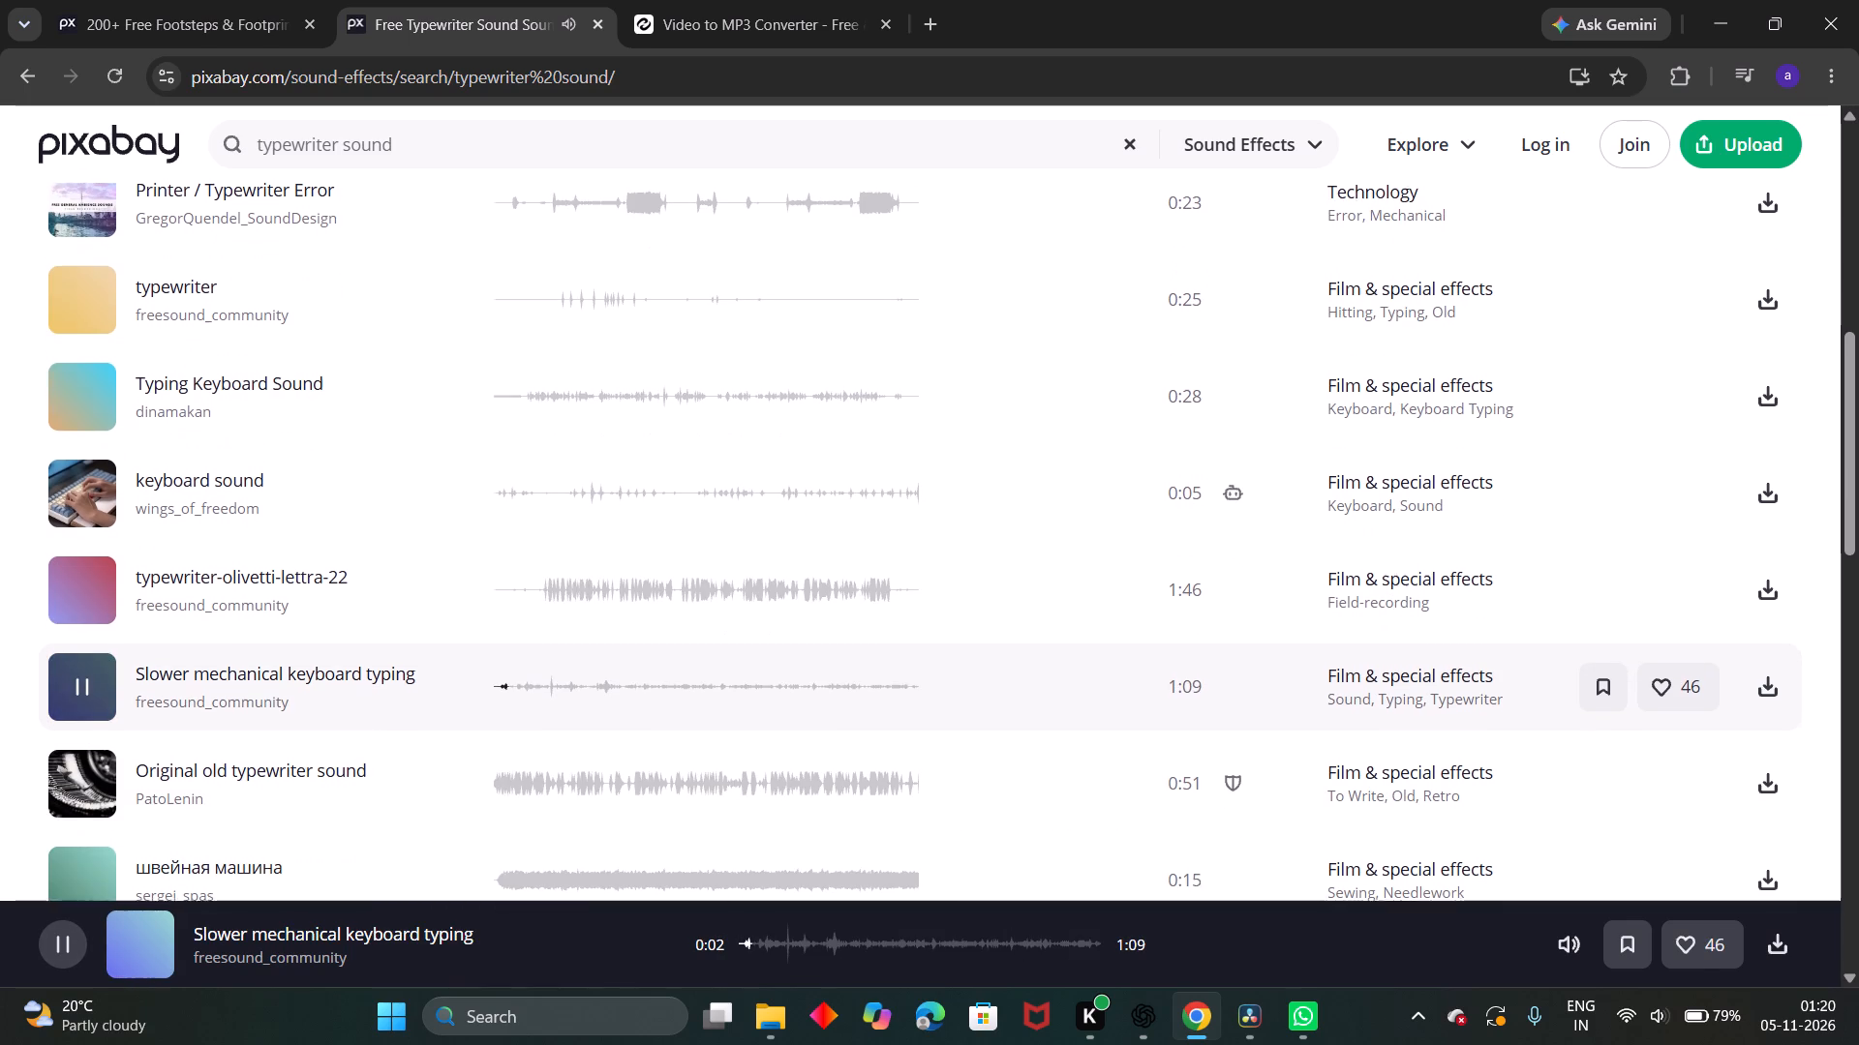
pyautogui.scroll(-1, 84, 742)
pyautogui.click(84, 742)
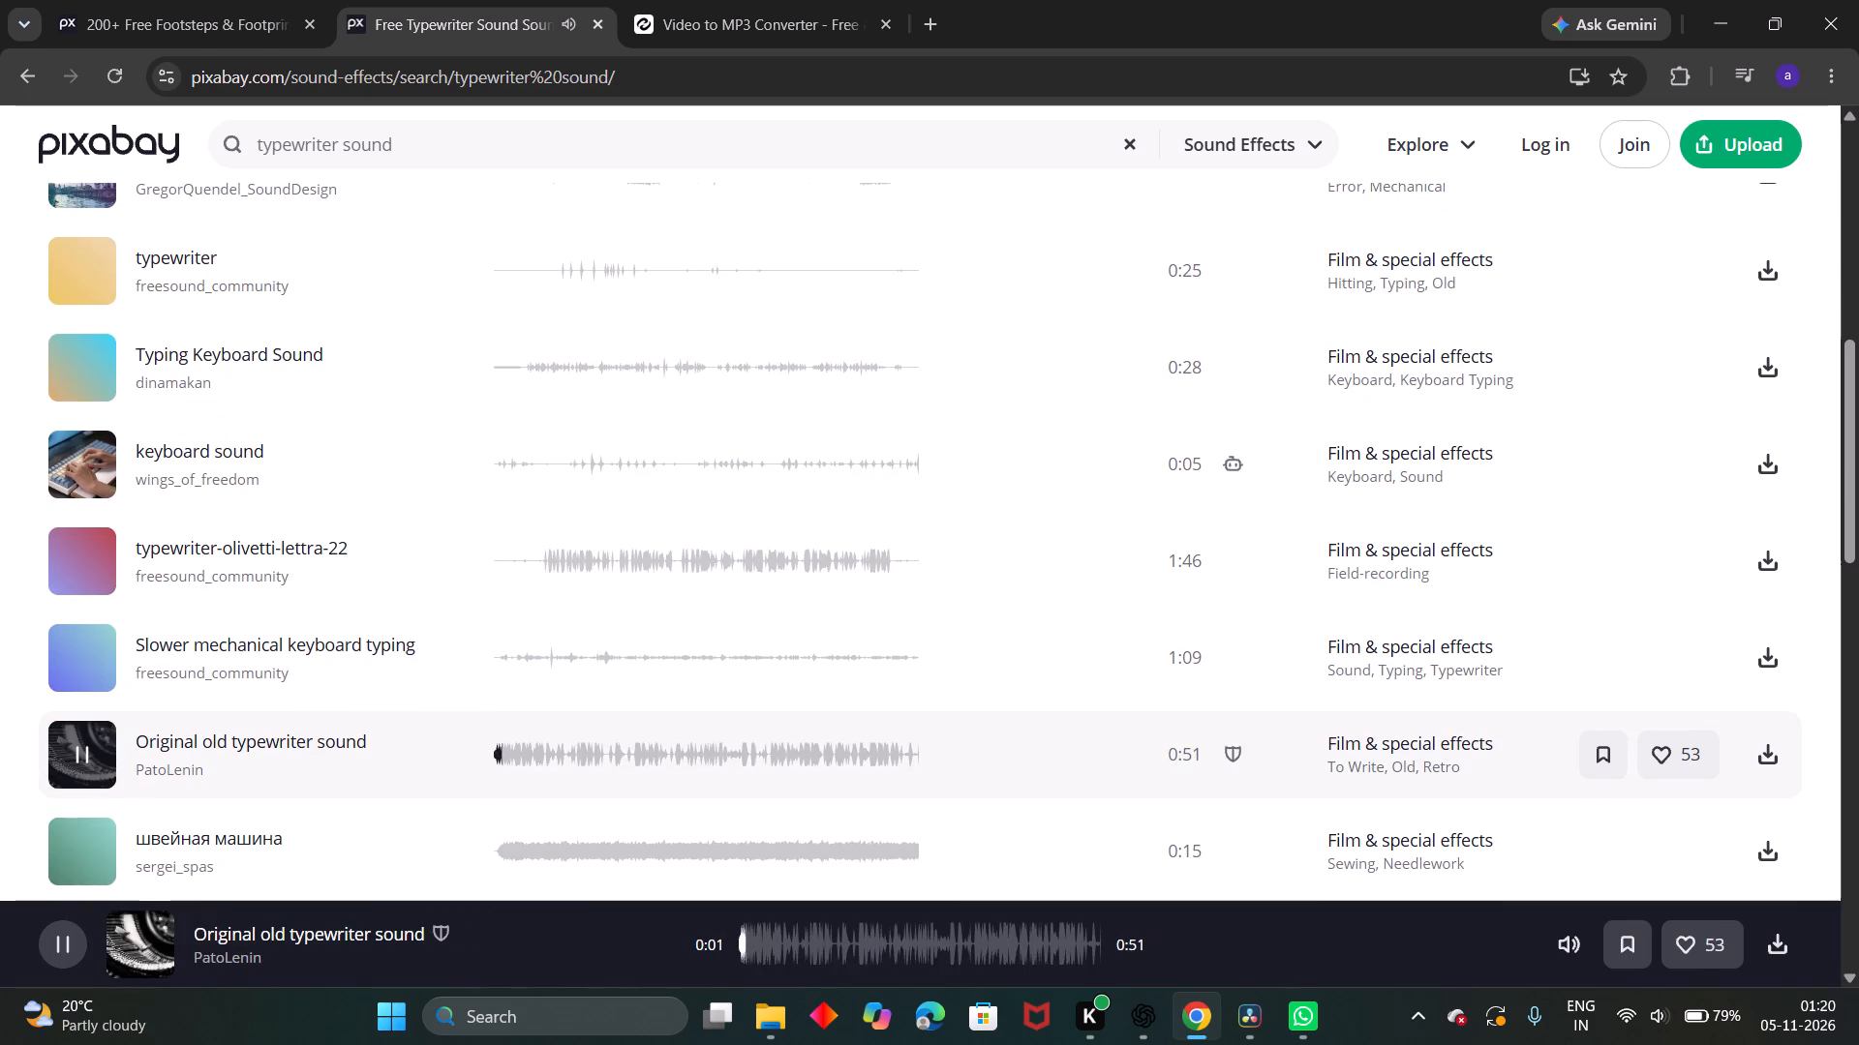
pyautogui.scroll(-1, 84, 742)
pyautogui.click(84, 742)
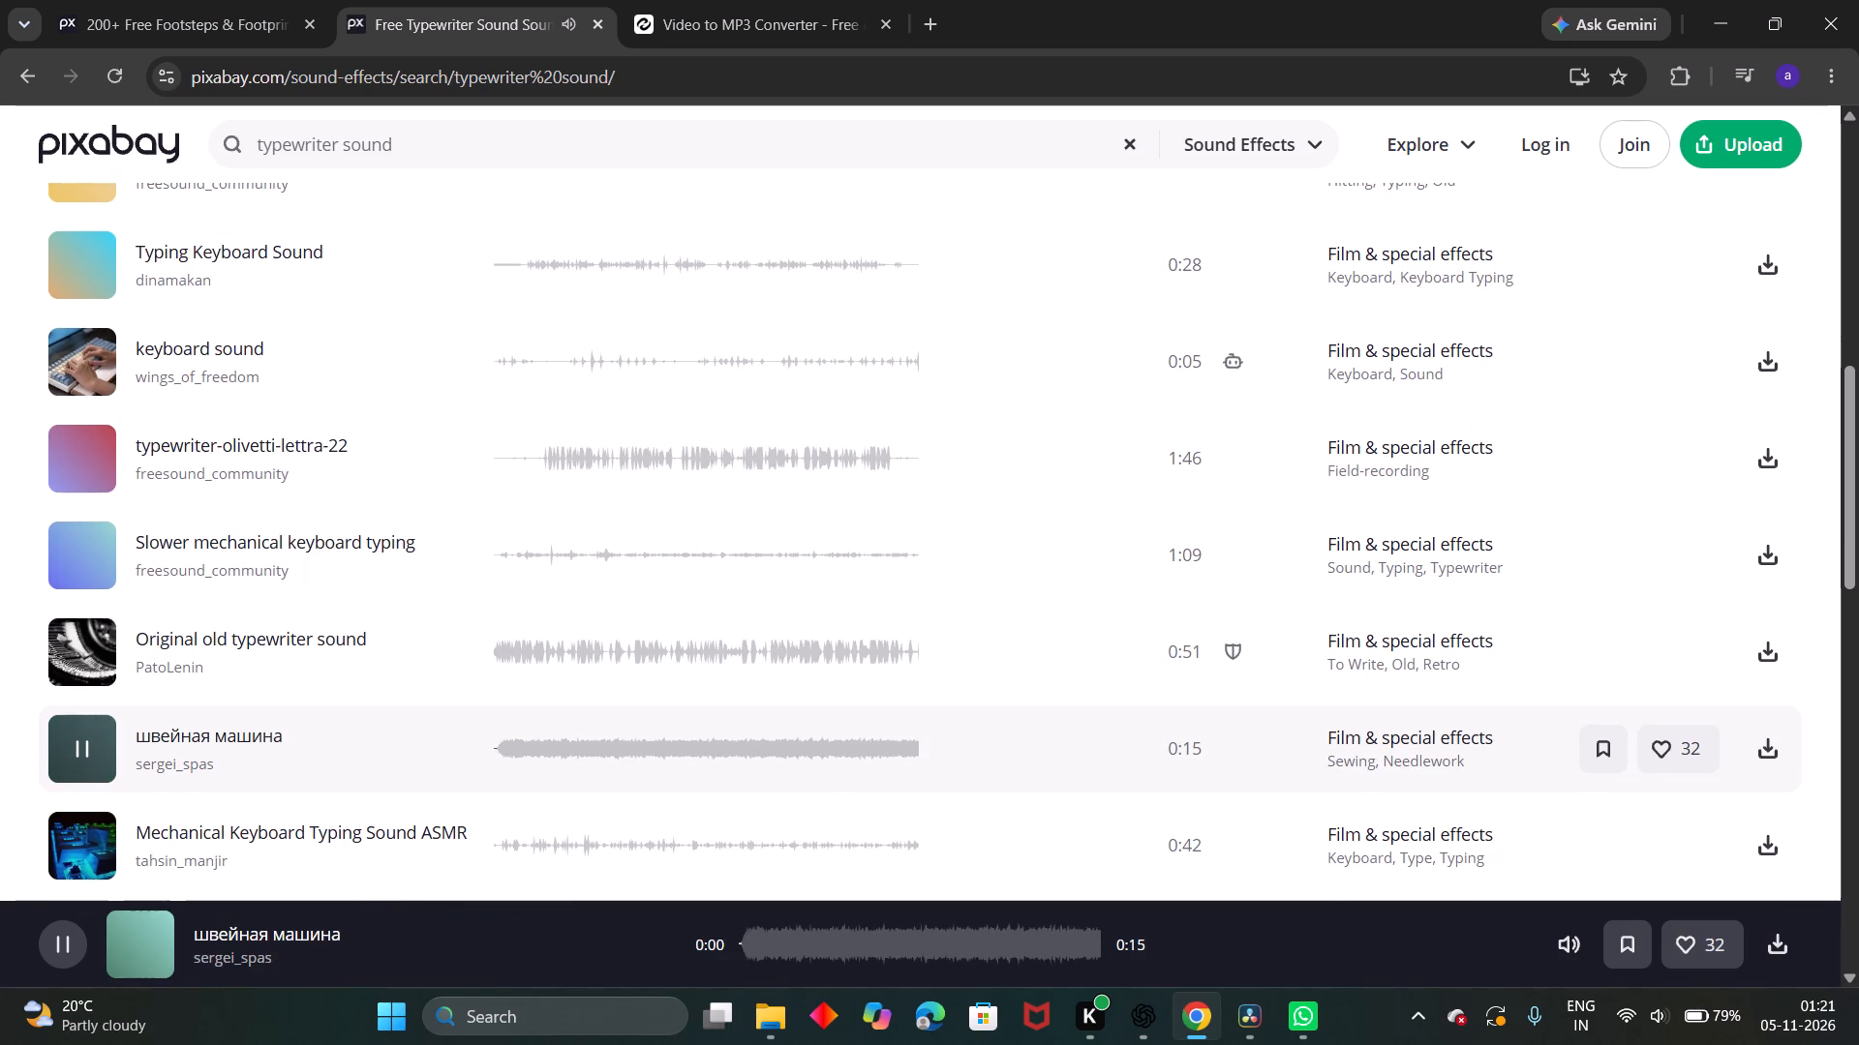
pyautogui.scroll(-1, 84, 742)
pyautogui.click(84, 742)
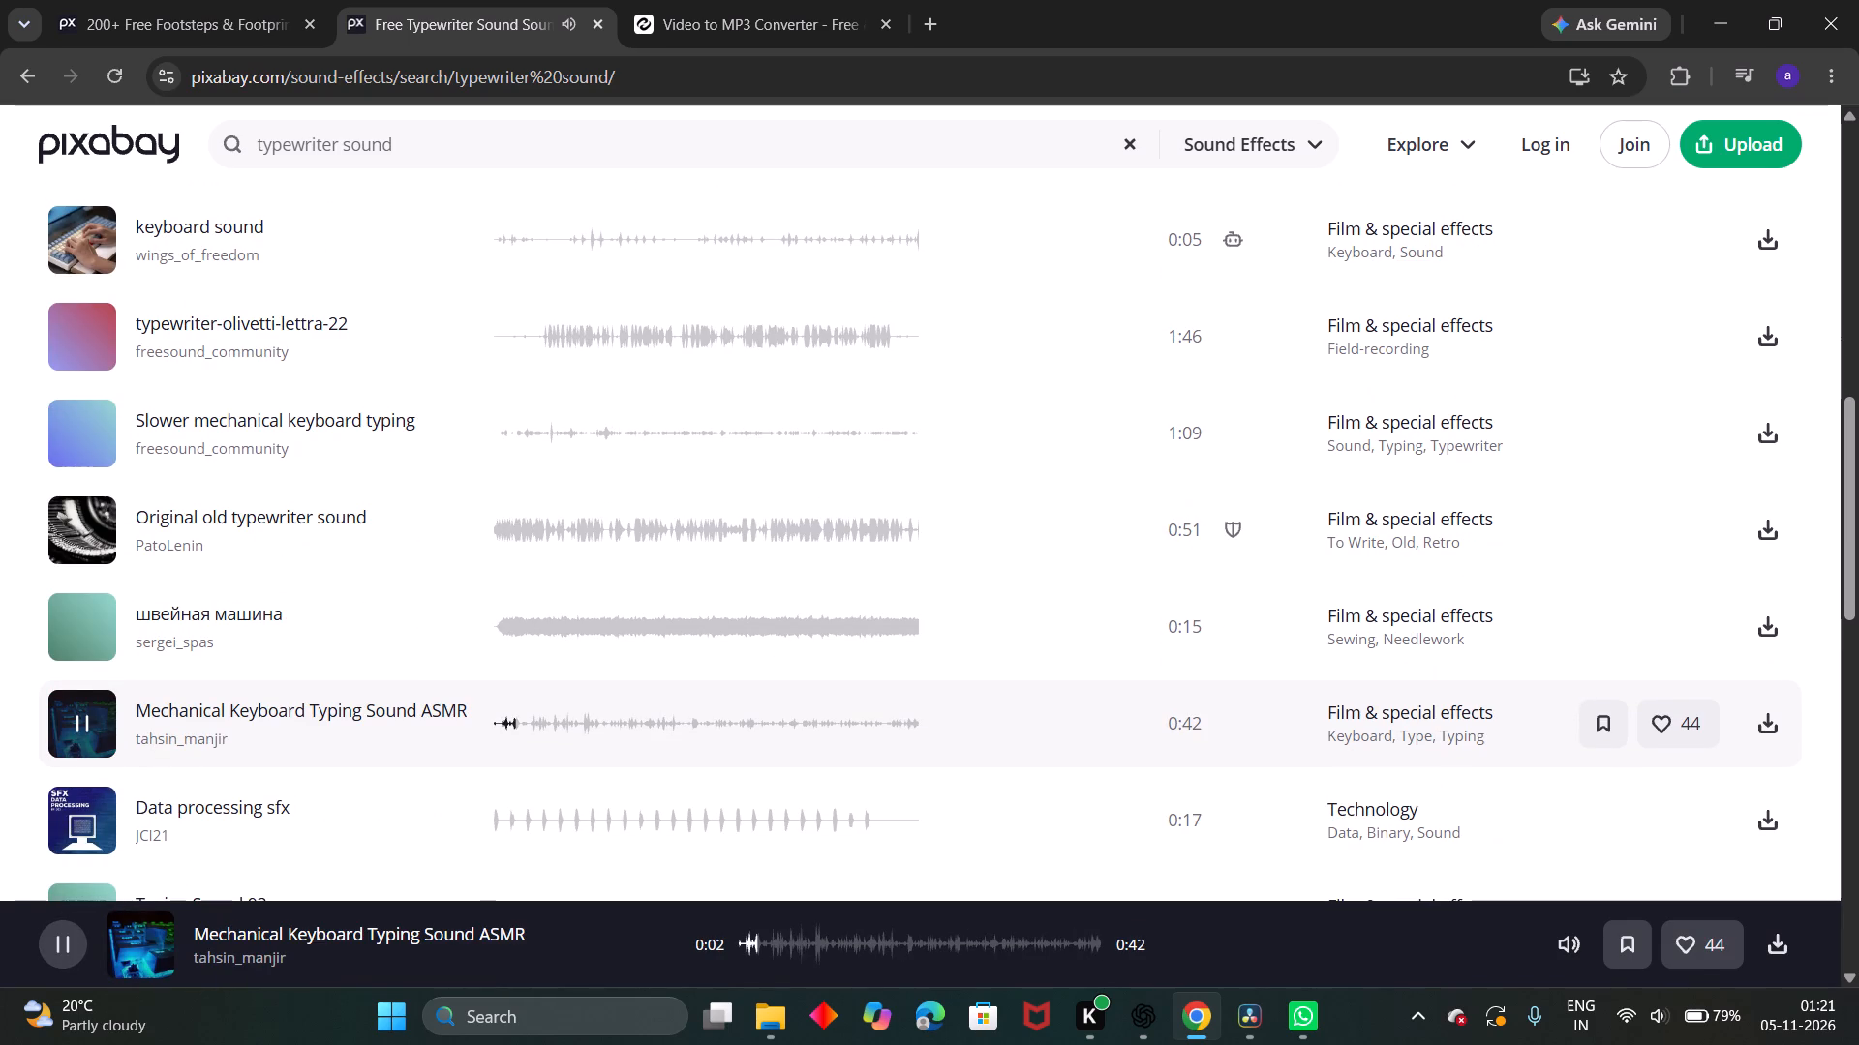
# Audition the remaining results on the first page, from Data processing sfx through Type Writer.
pyautogui.scroll(-1, 84, 742)
pyautogui.click(83, 779)
pyautogui.scroll(-1, 83, 779)
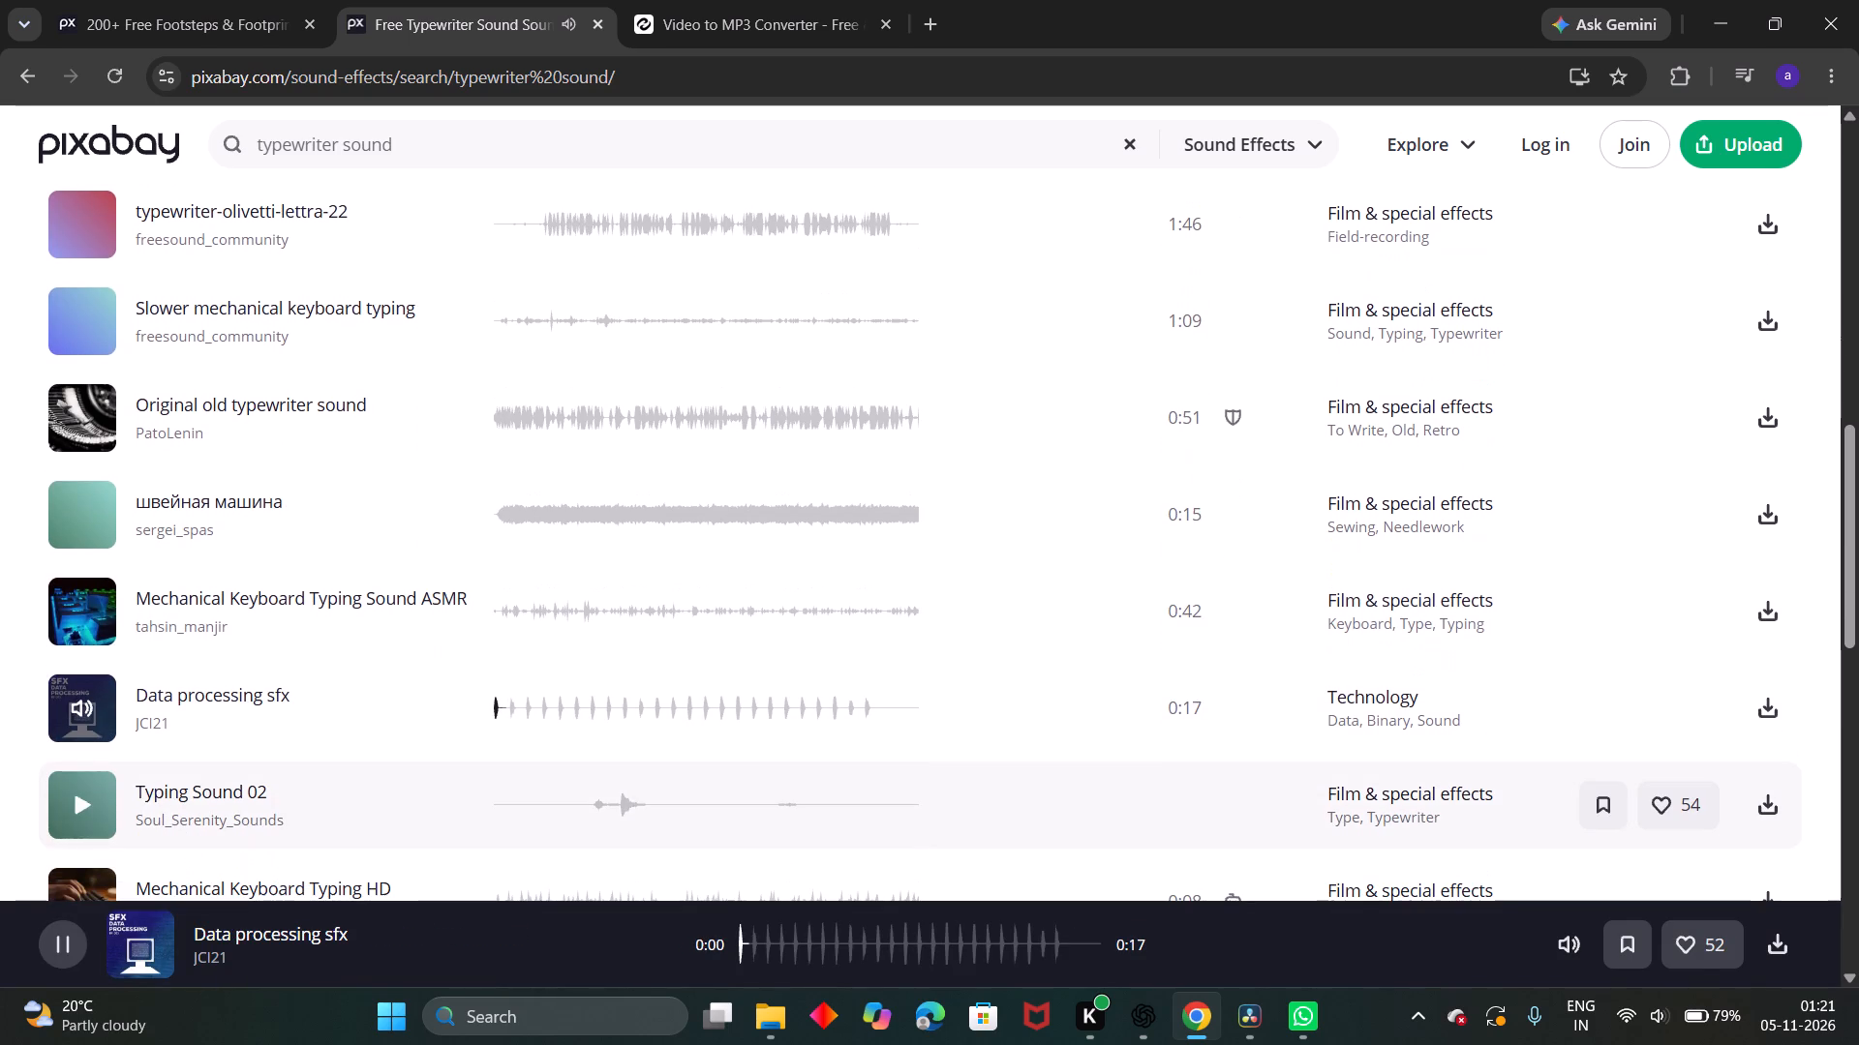
pyautogui.click(83, 779)
pyautogui.scroll(-1, 83, 779)
pyautogui.click(83, 779)
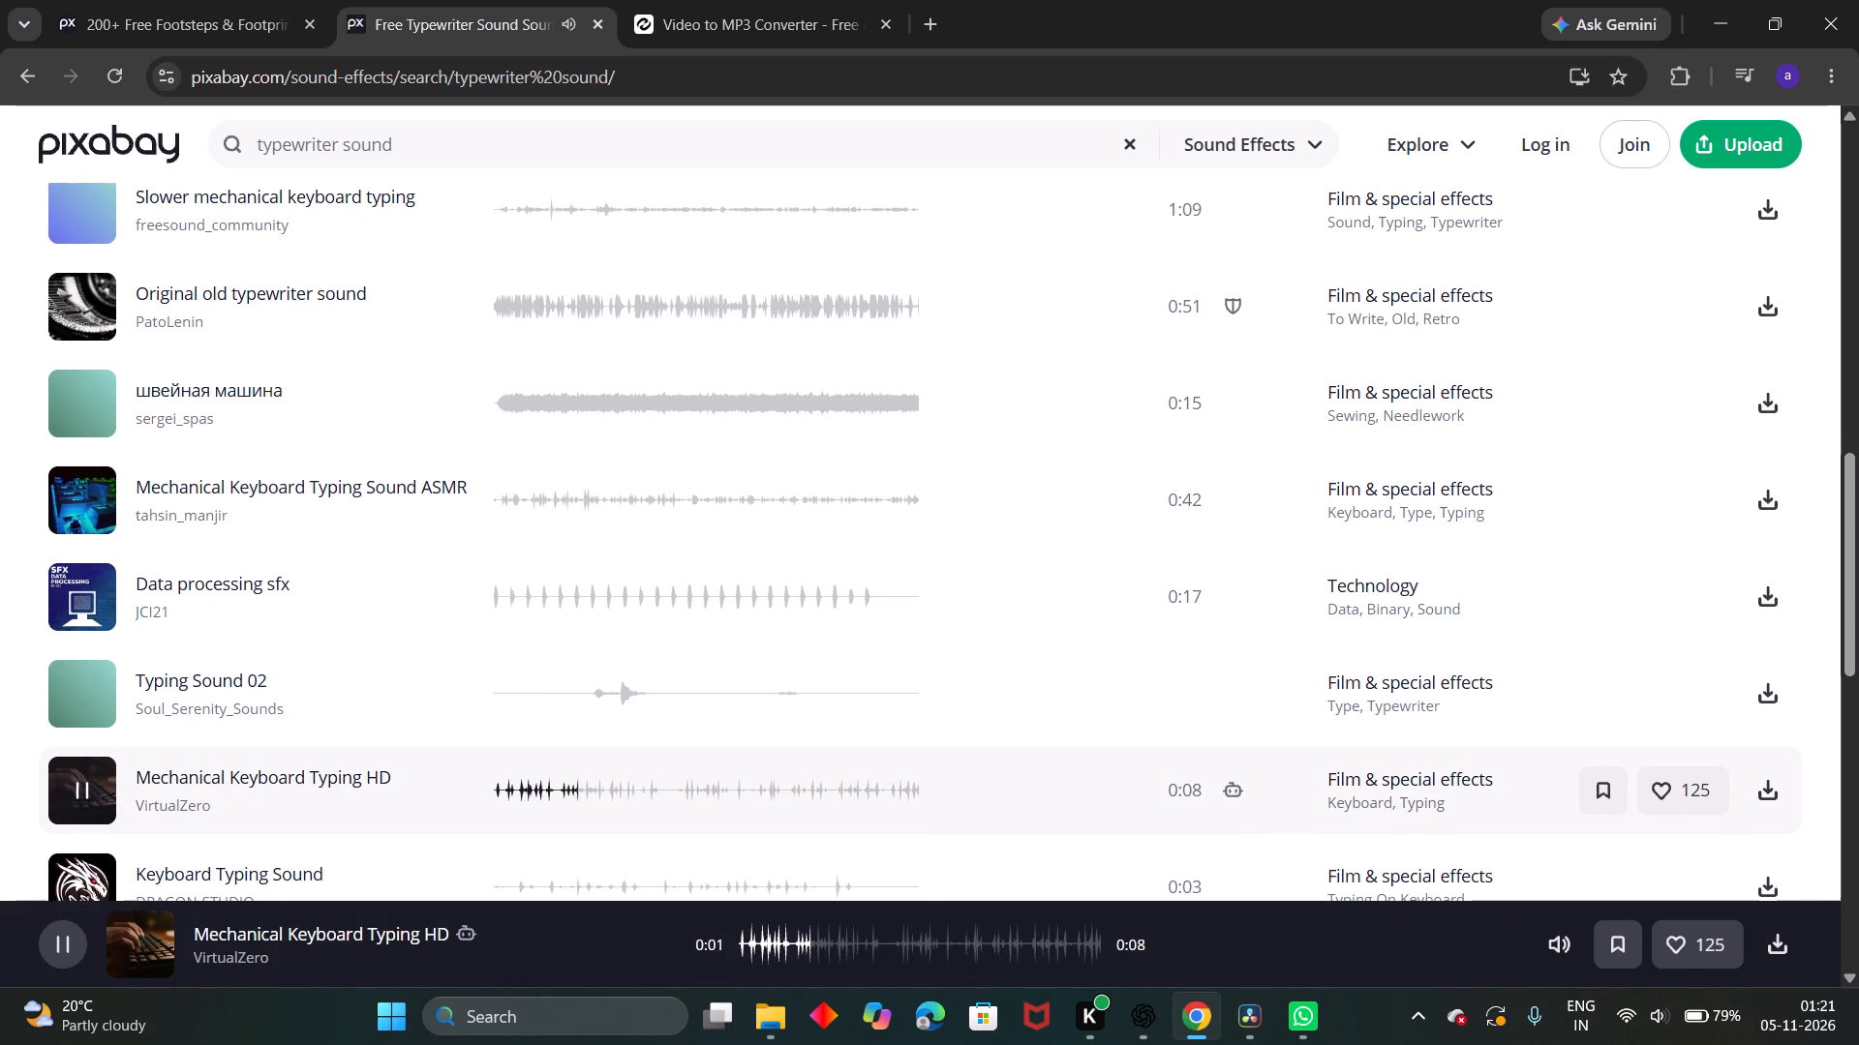
pyautogui.scroll(-1, 83, 779)
pyautogui.click(83, 779)
pyautogui.scroll(-1, 83, 779)
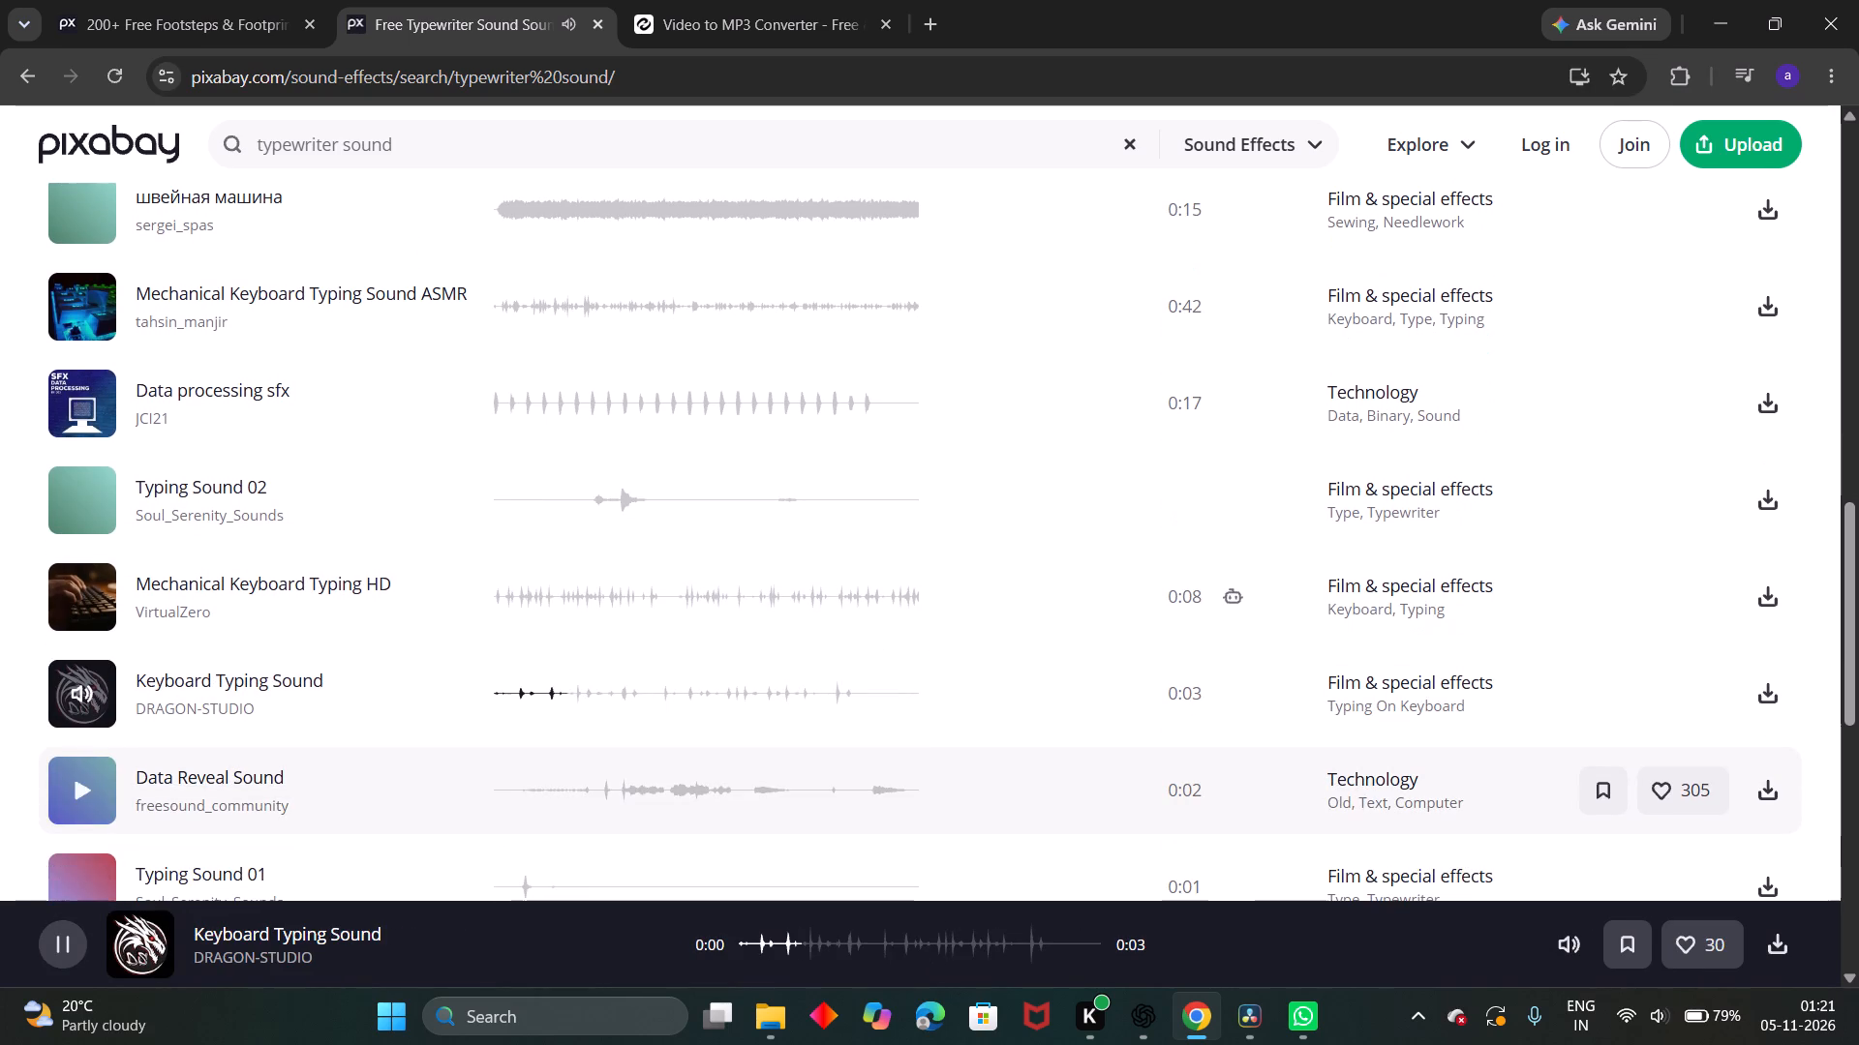
pyautogui.click(83, 784)
pyautogui.scroll(-1, 83, 784)
pyautogui.click(83, 784)
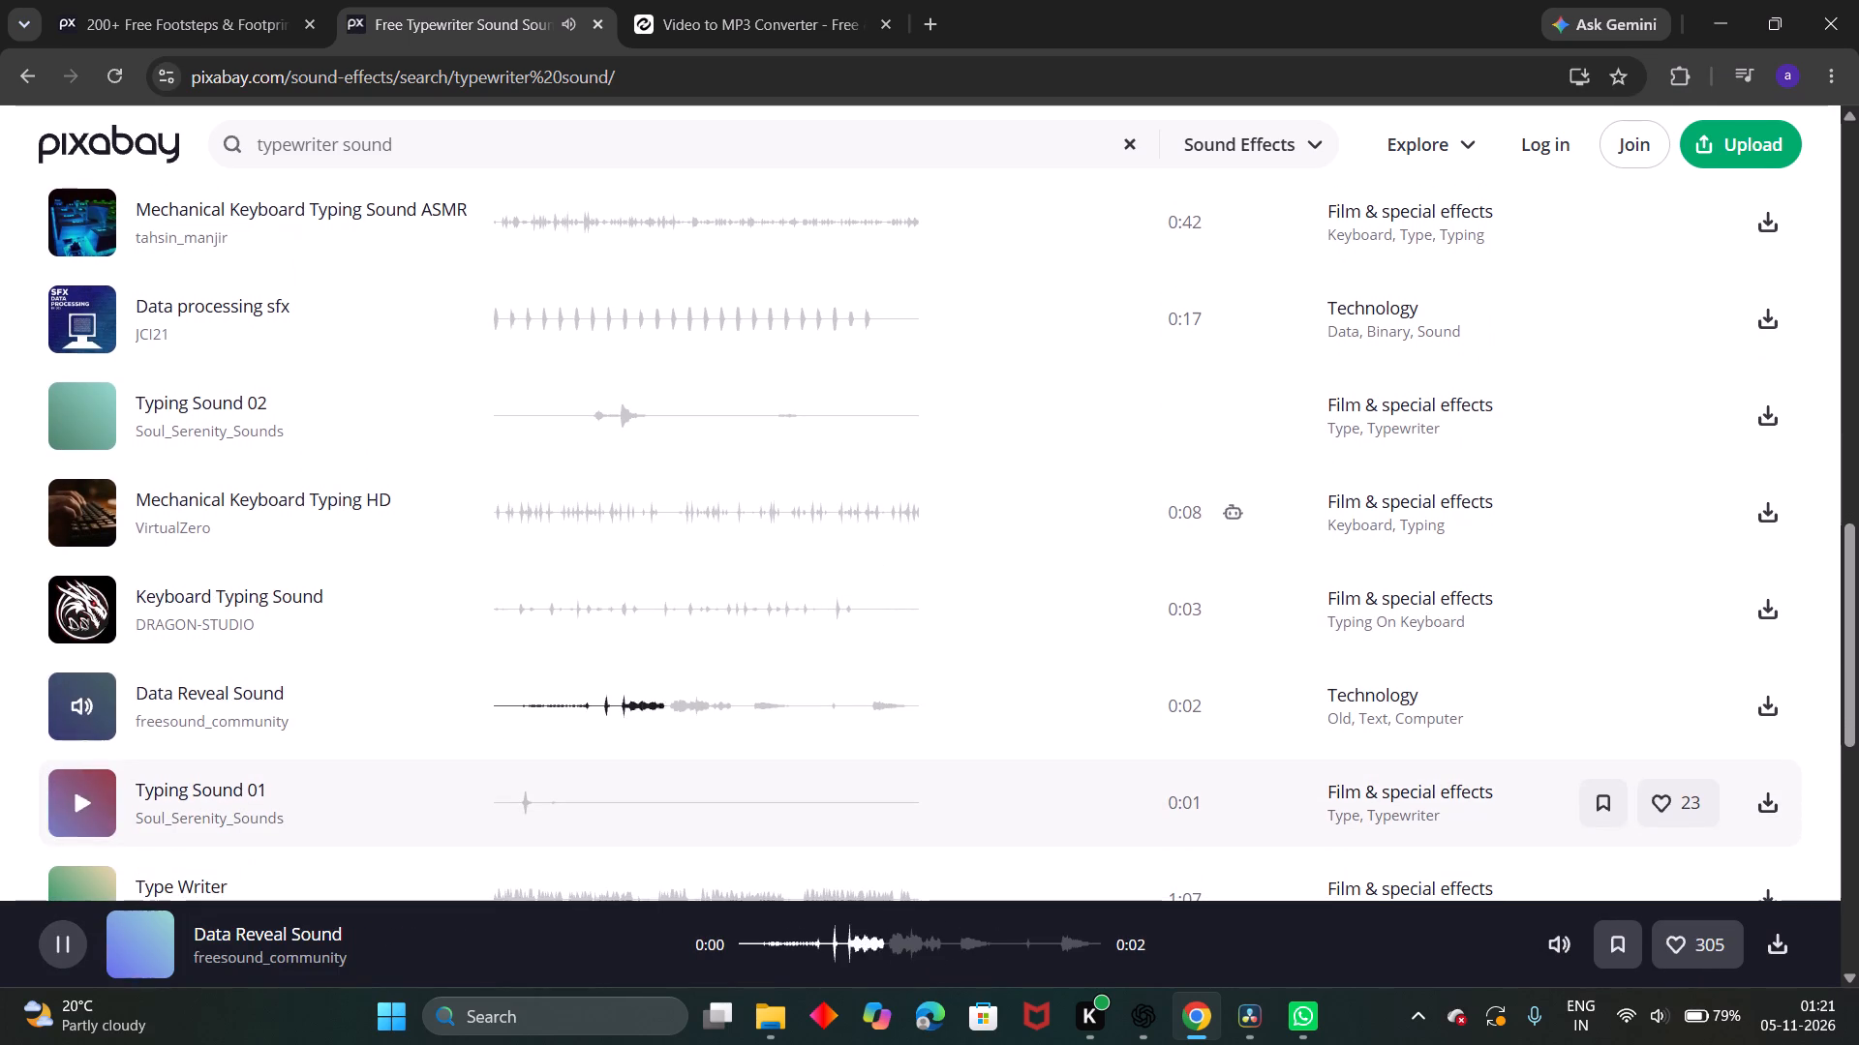
pyautogui.scroll(-1, 83, 784)
pyautogui.click(83, 784)
pyautogui.click(81, 732)
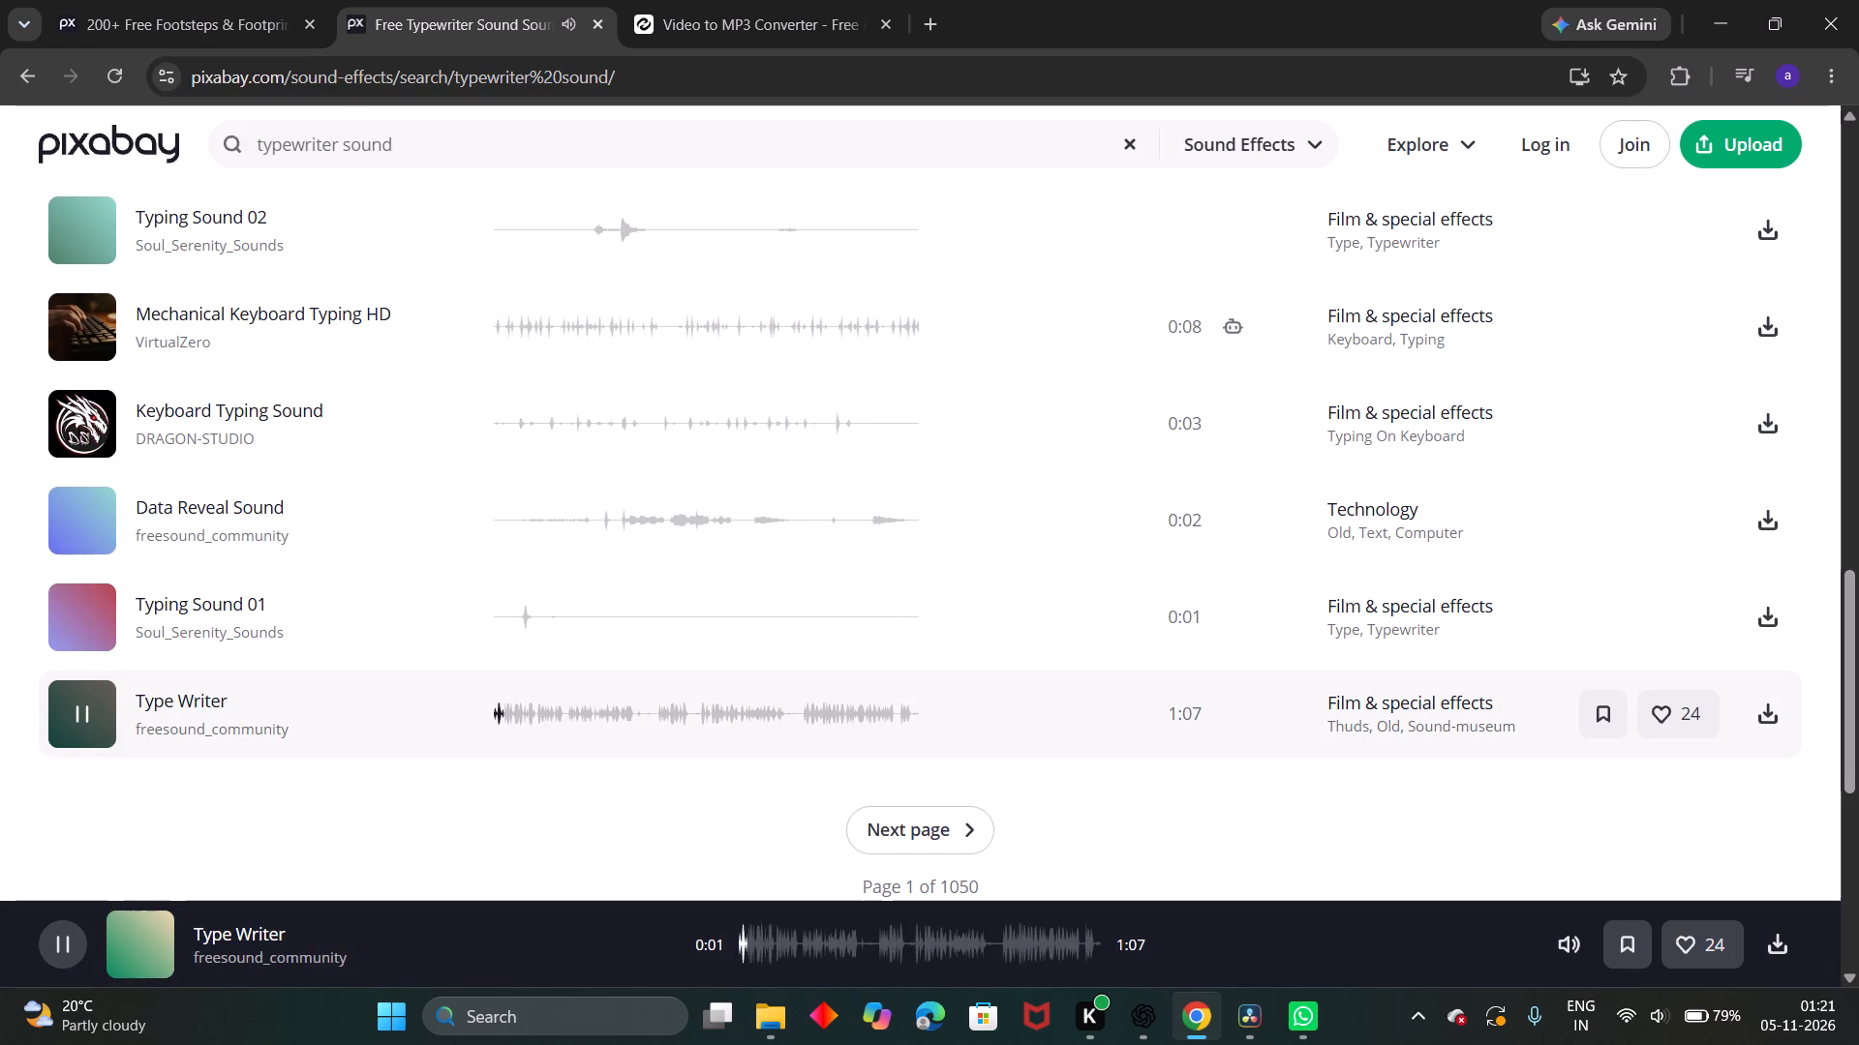
# Replay the first three results for comparison: 035385_Long Sound Typewriter, Keyboard Typing Sound Effect and Typewriter Sound Effect.
pyautogui.scroll(4, 163, 541)
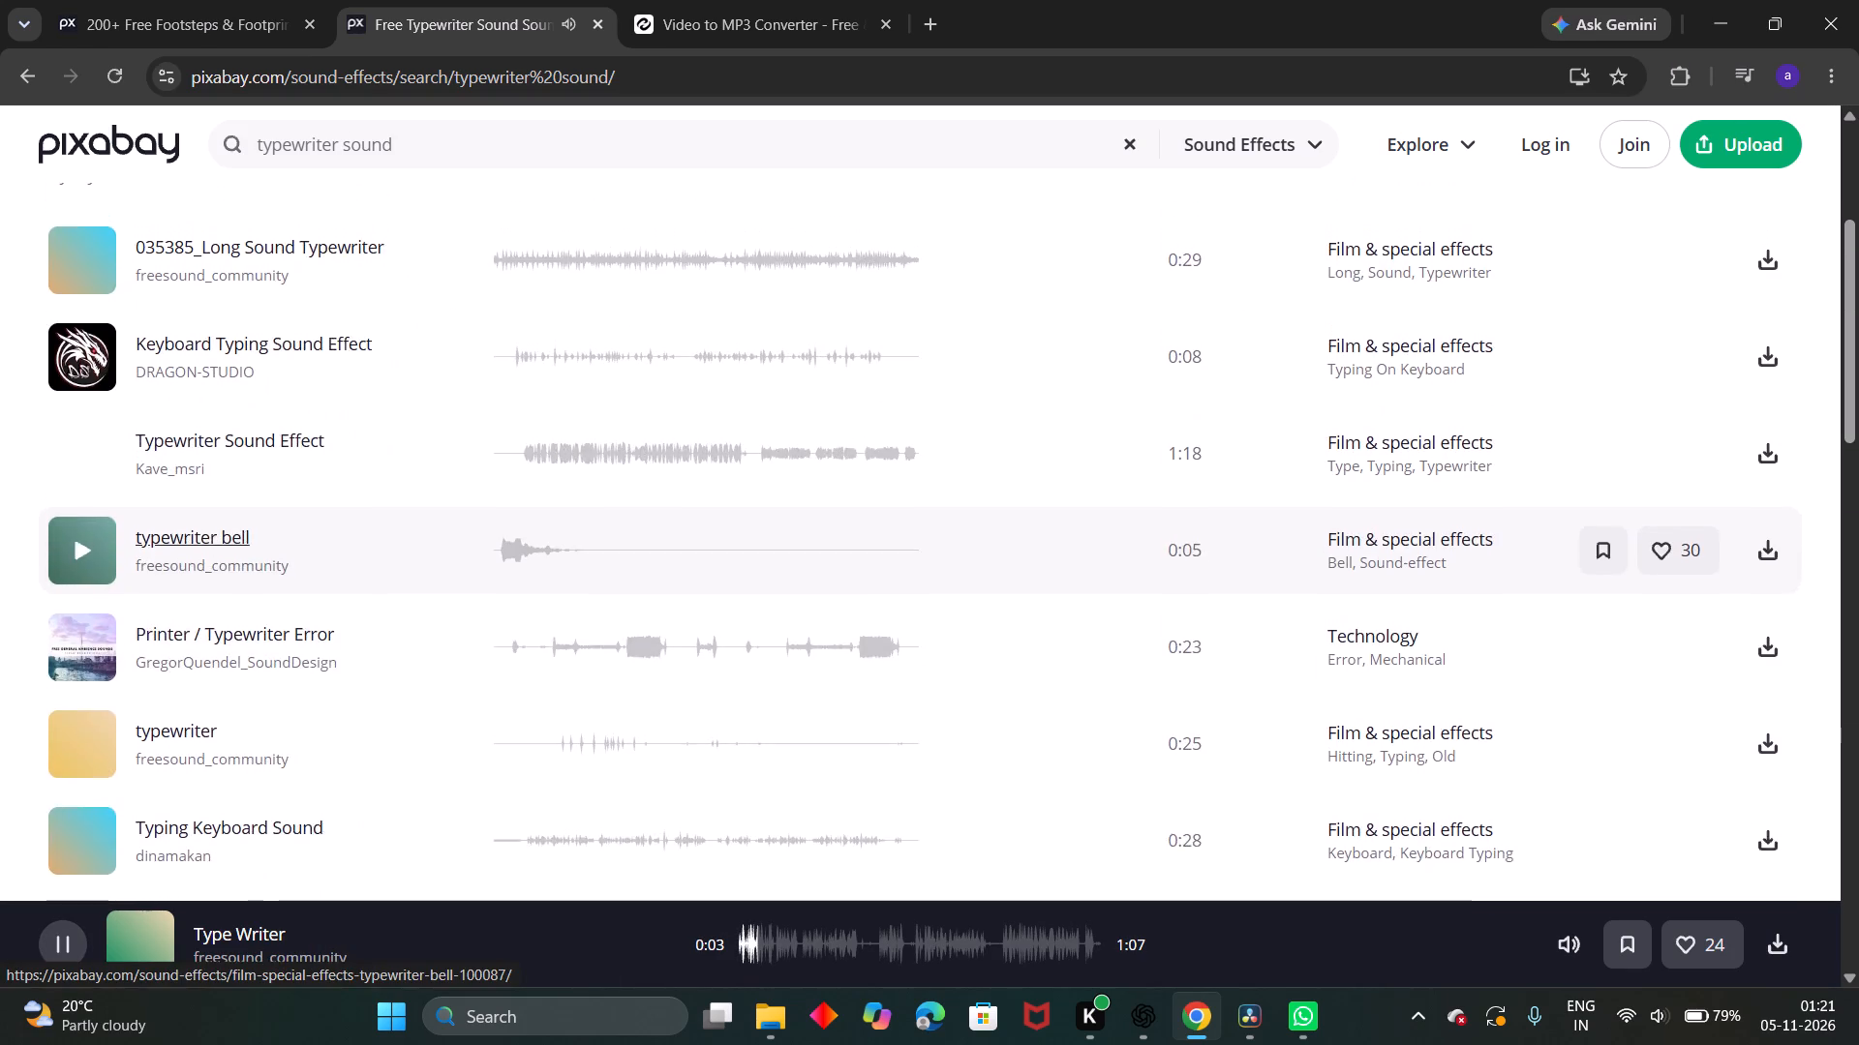
pyautogui.scroll(1, 163, 541)
pyautogui.click(75, 633)
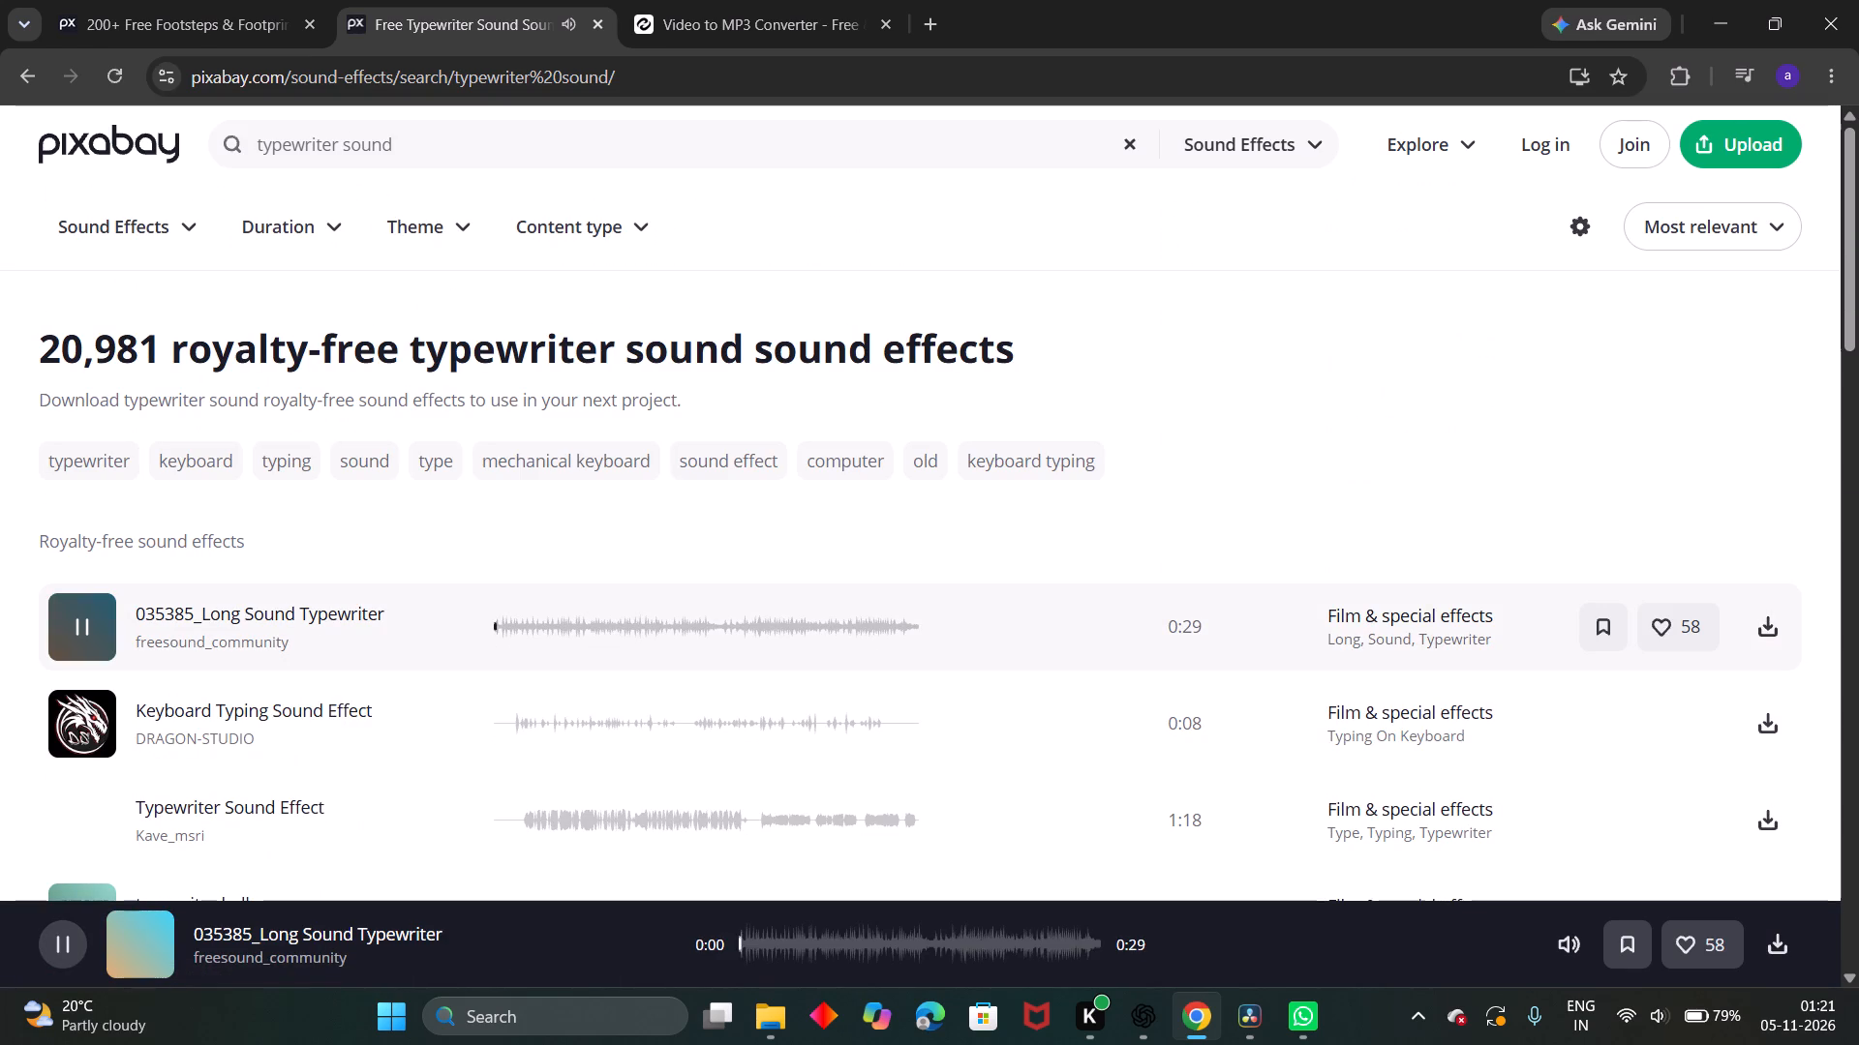
pyautogui.click(64, 717)
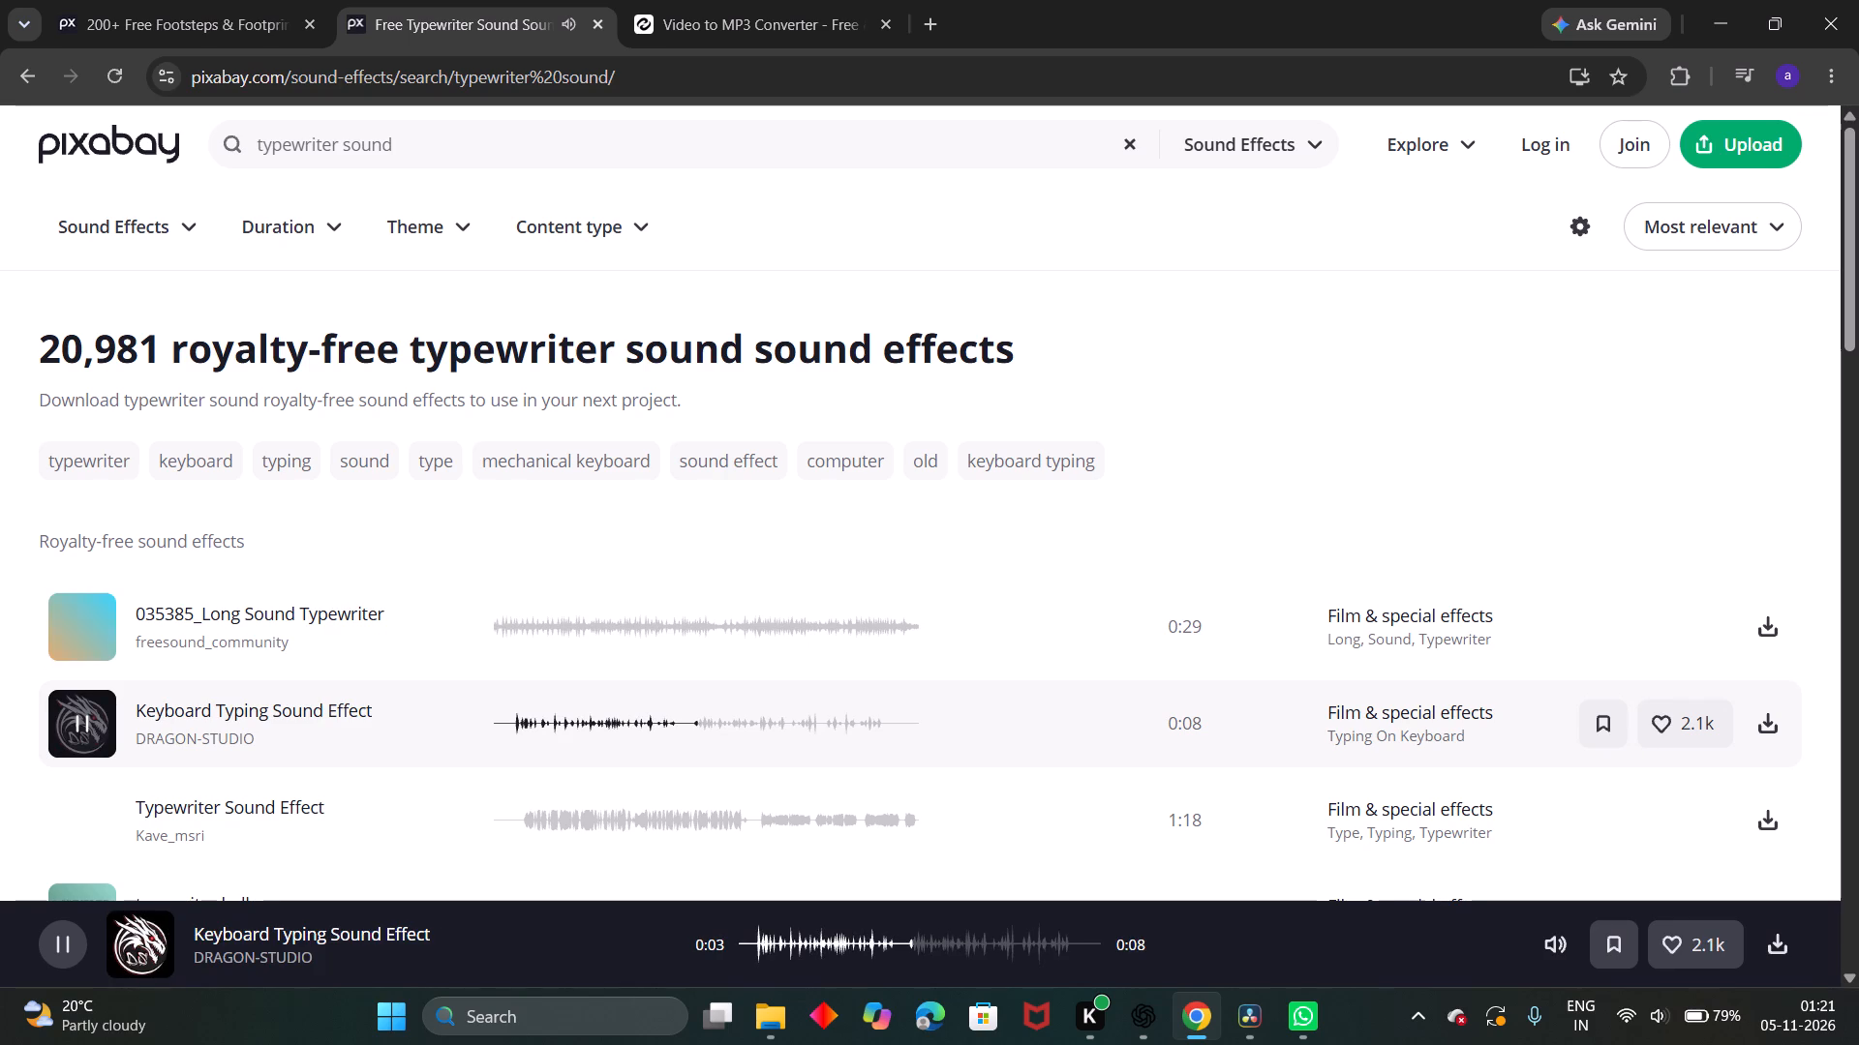
pyautogui.click(78, 811)
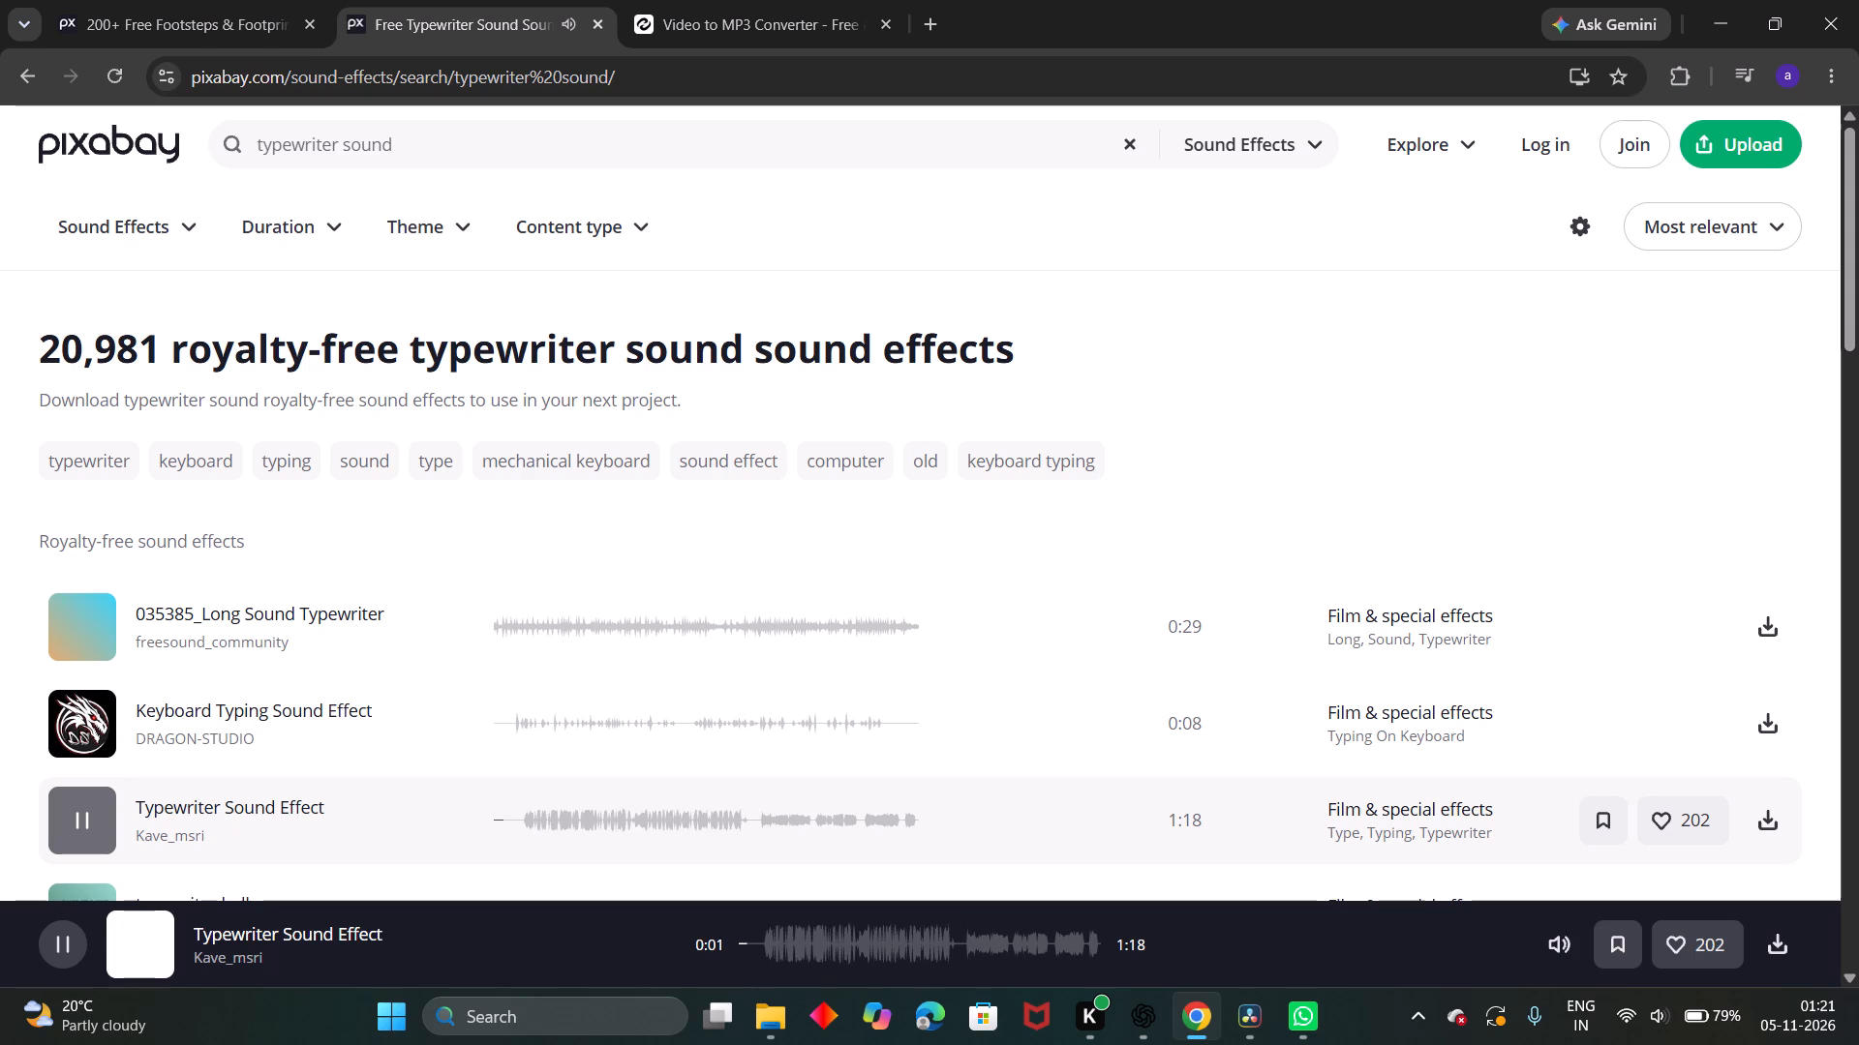
pyautogui.scroll(-2, 78, 811)
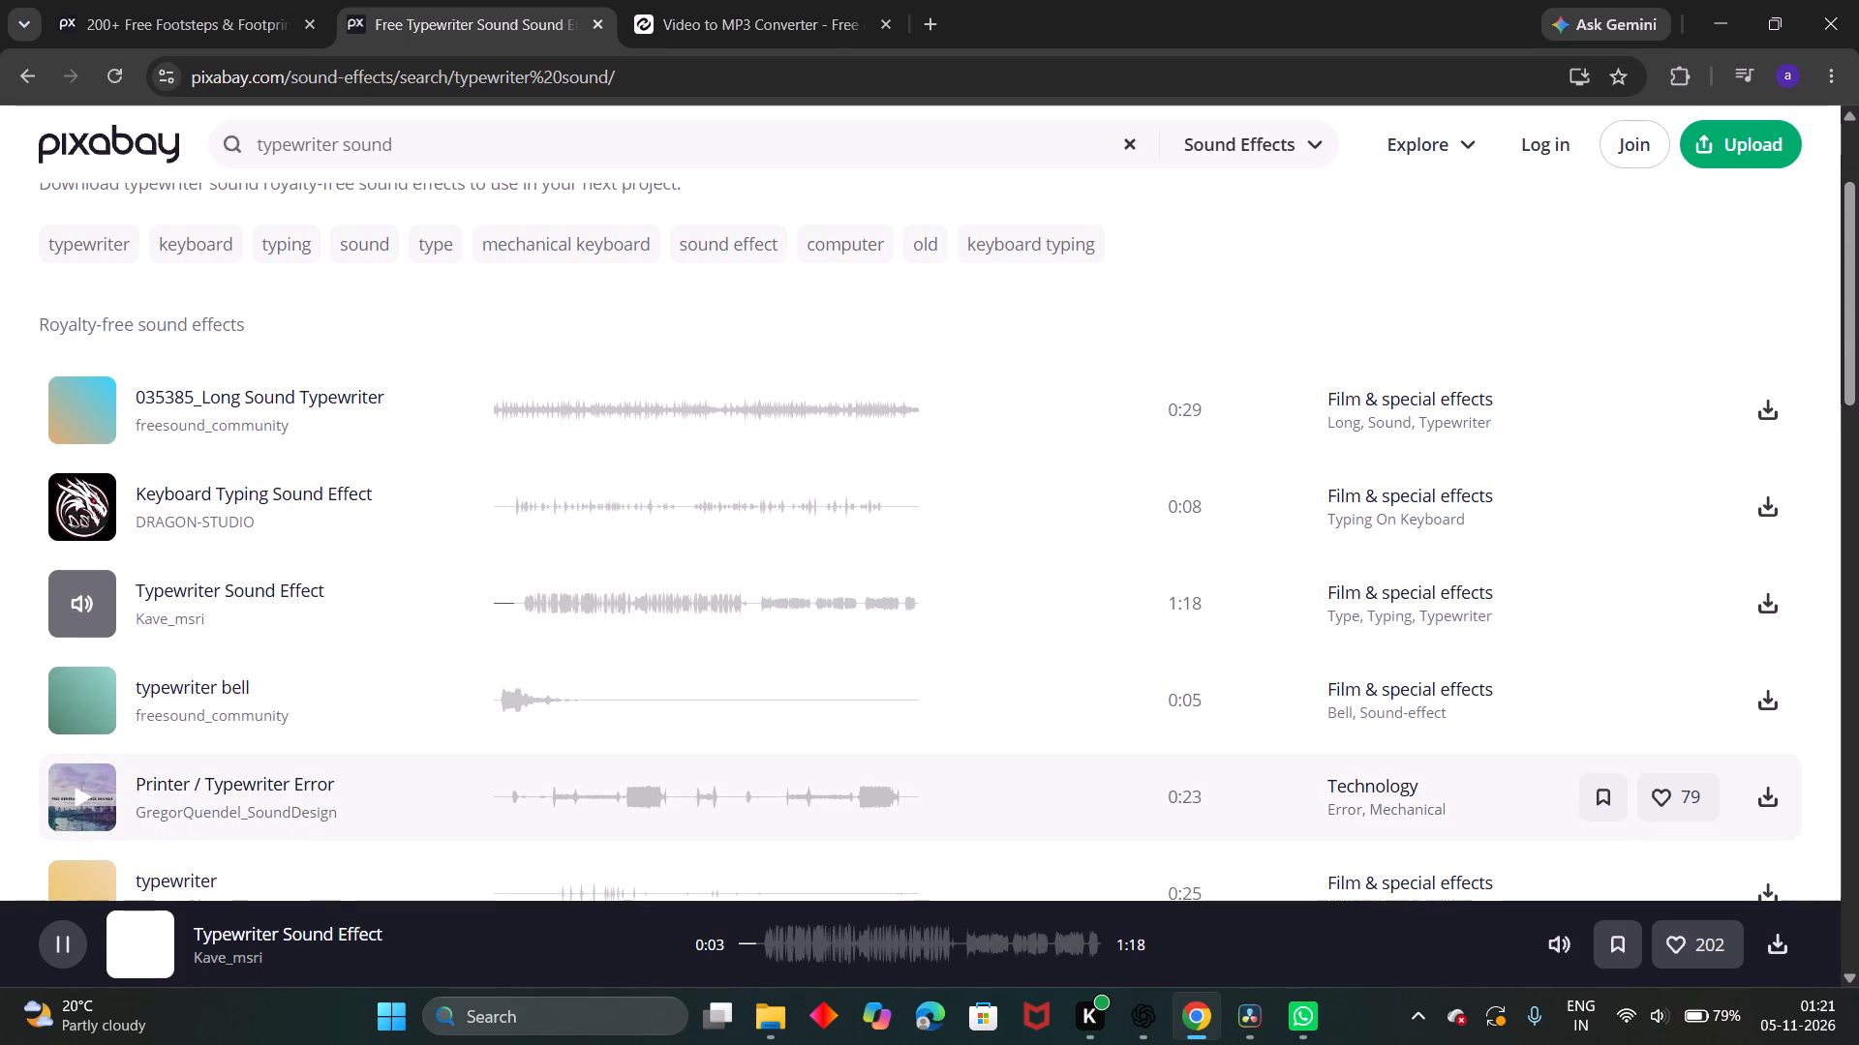
pyautogui.scroll(-1, 78, 811)
pyautogui.hscroll(2, 78, 811)
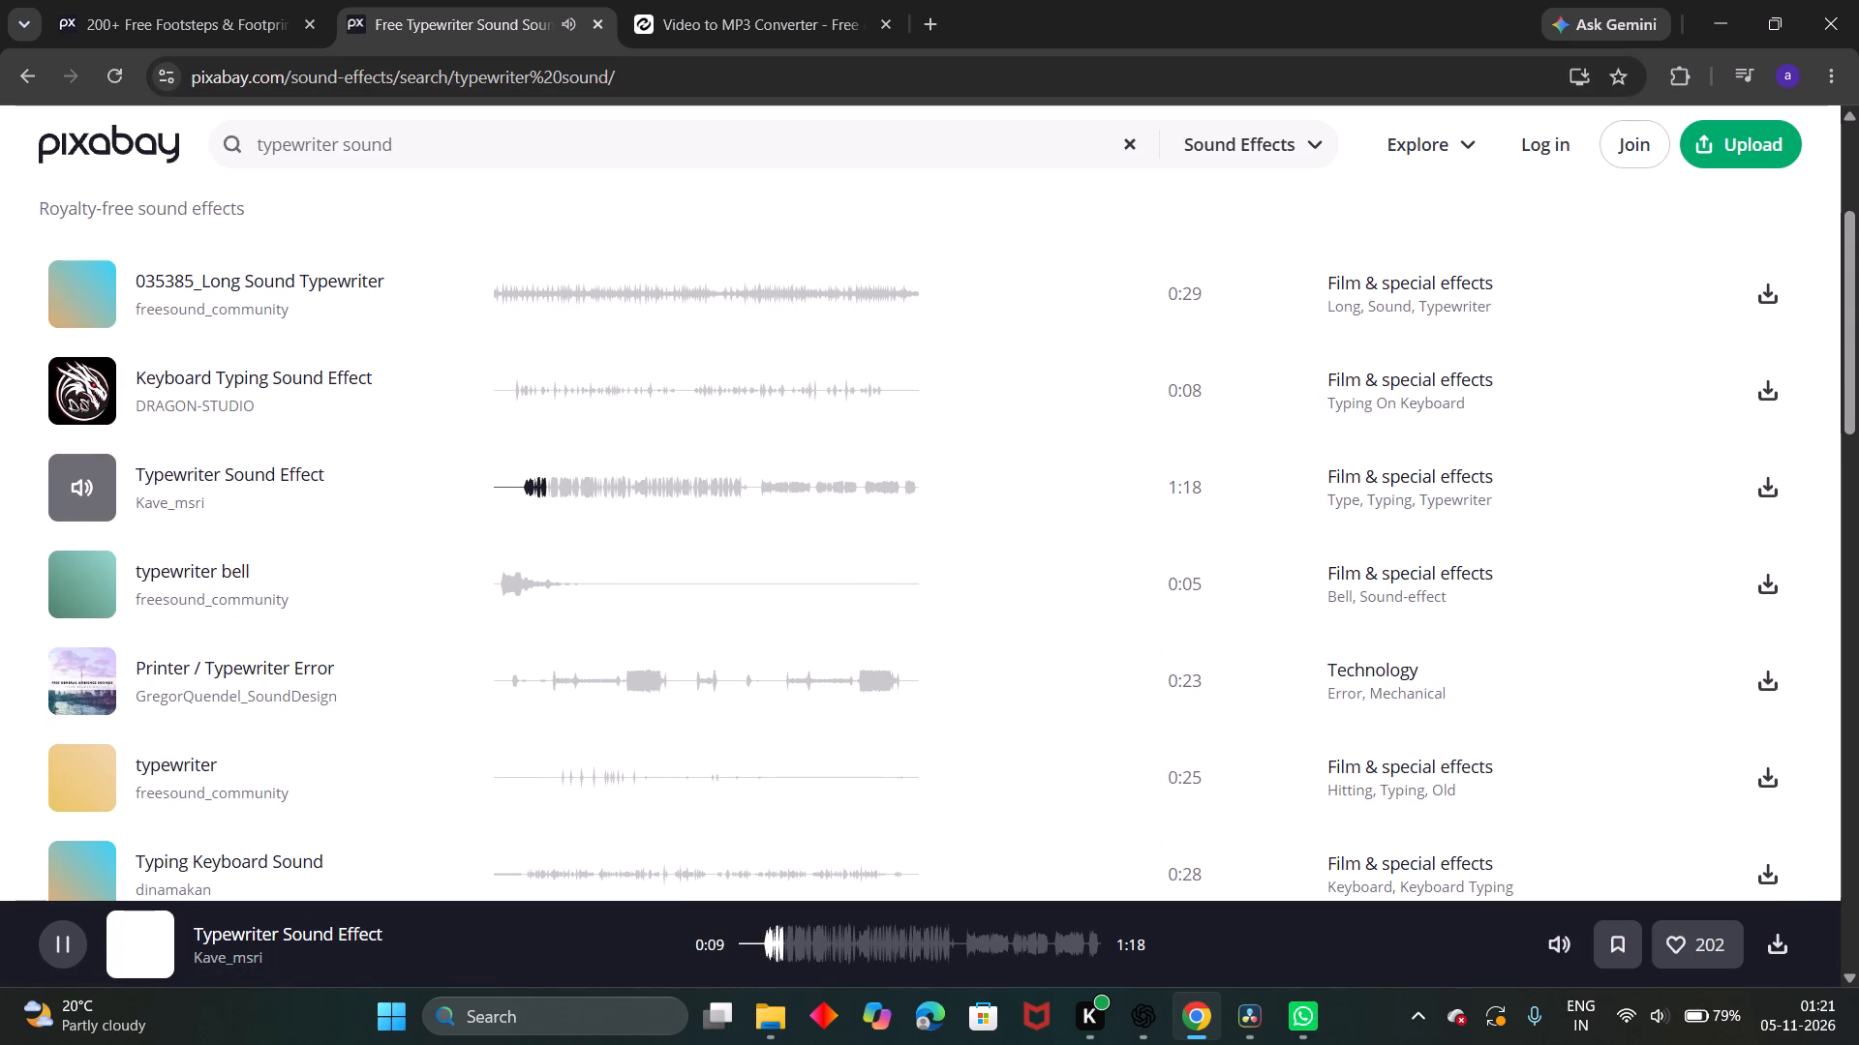
pyautogui.scroll(2, 411, 204)
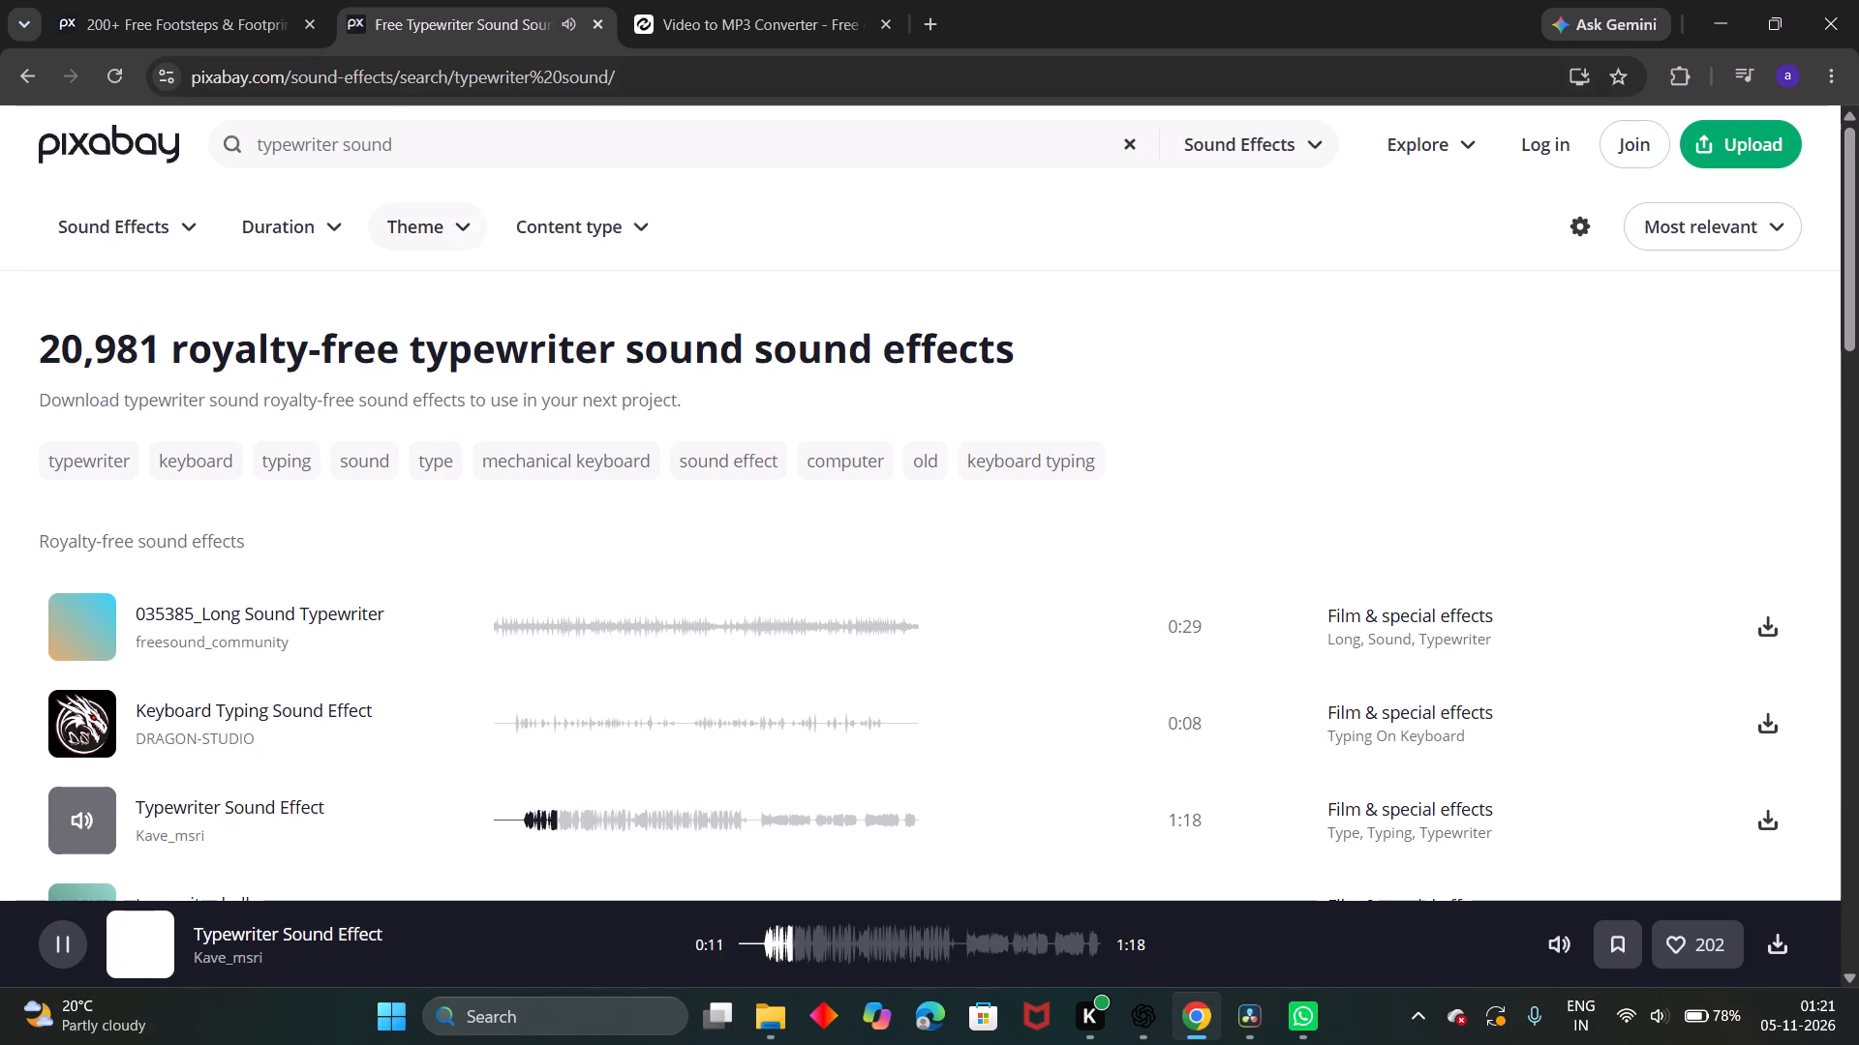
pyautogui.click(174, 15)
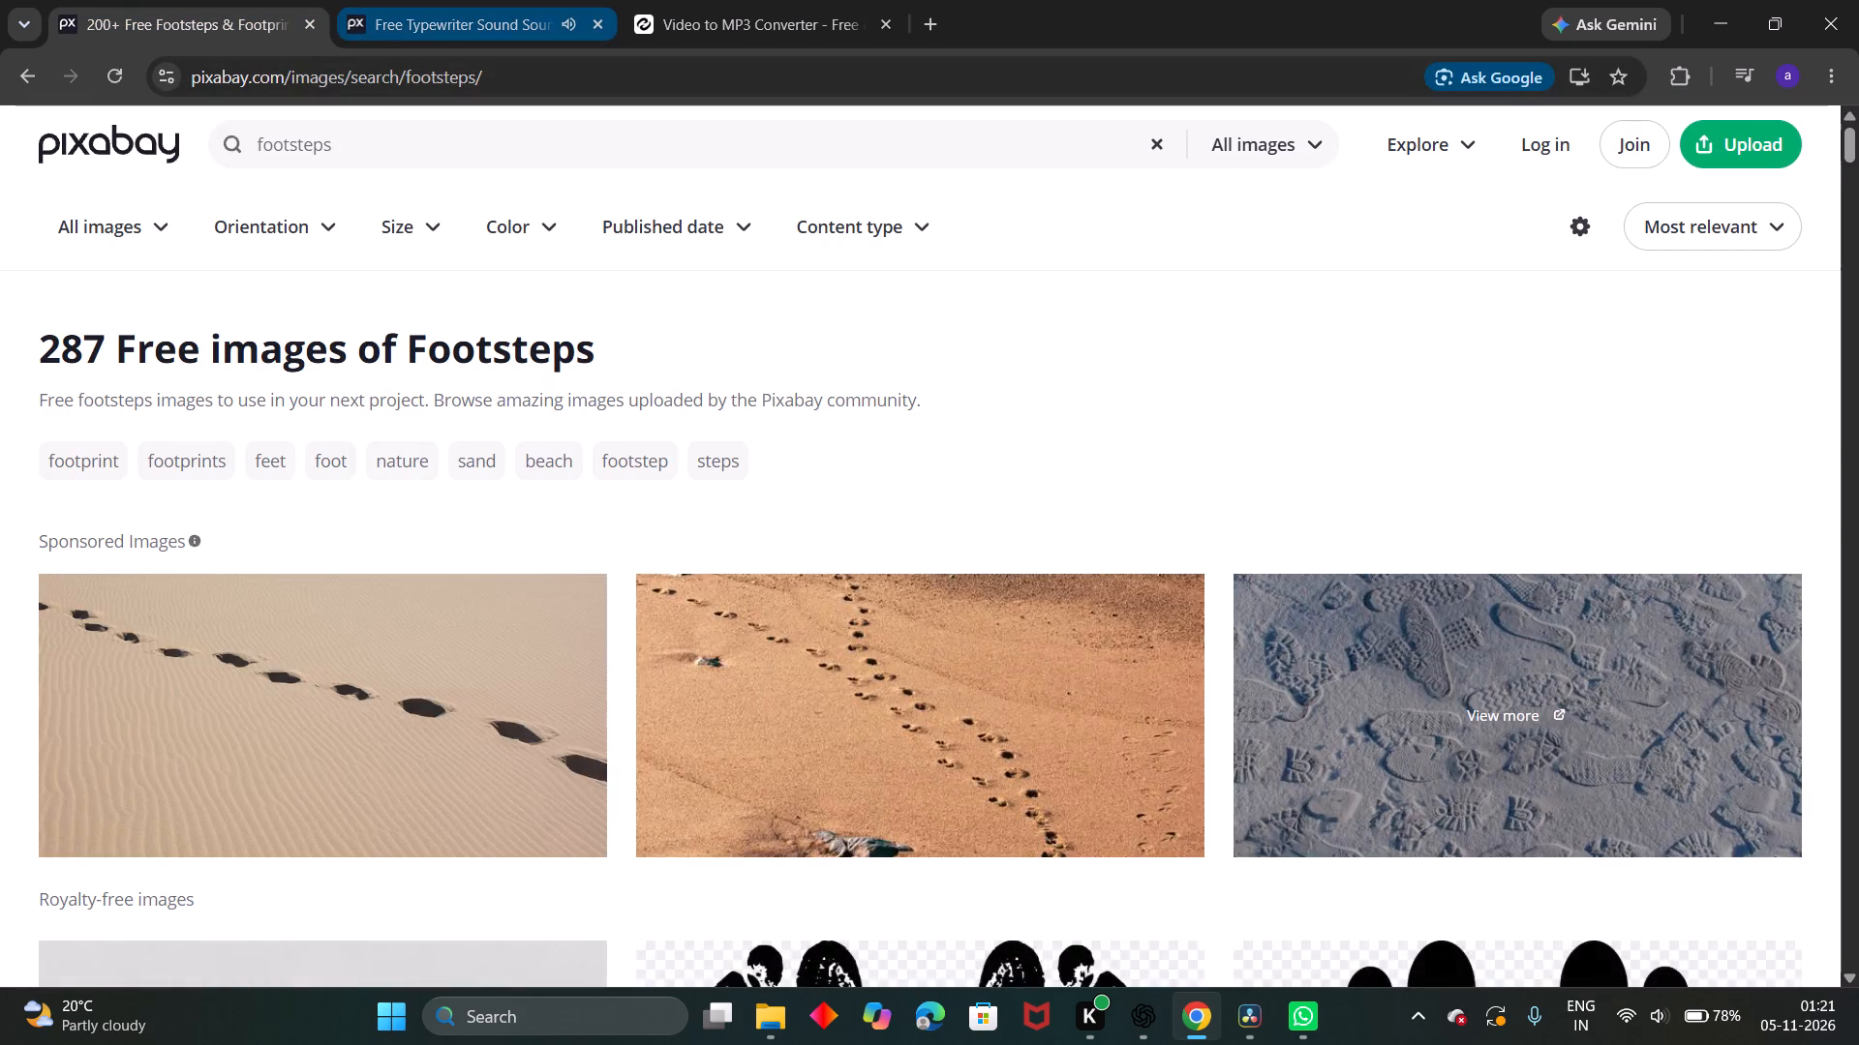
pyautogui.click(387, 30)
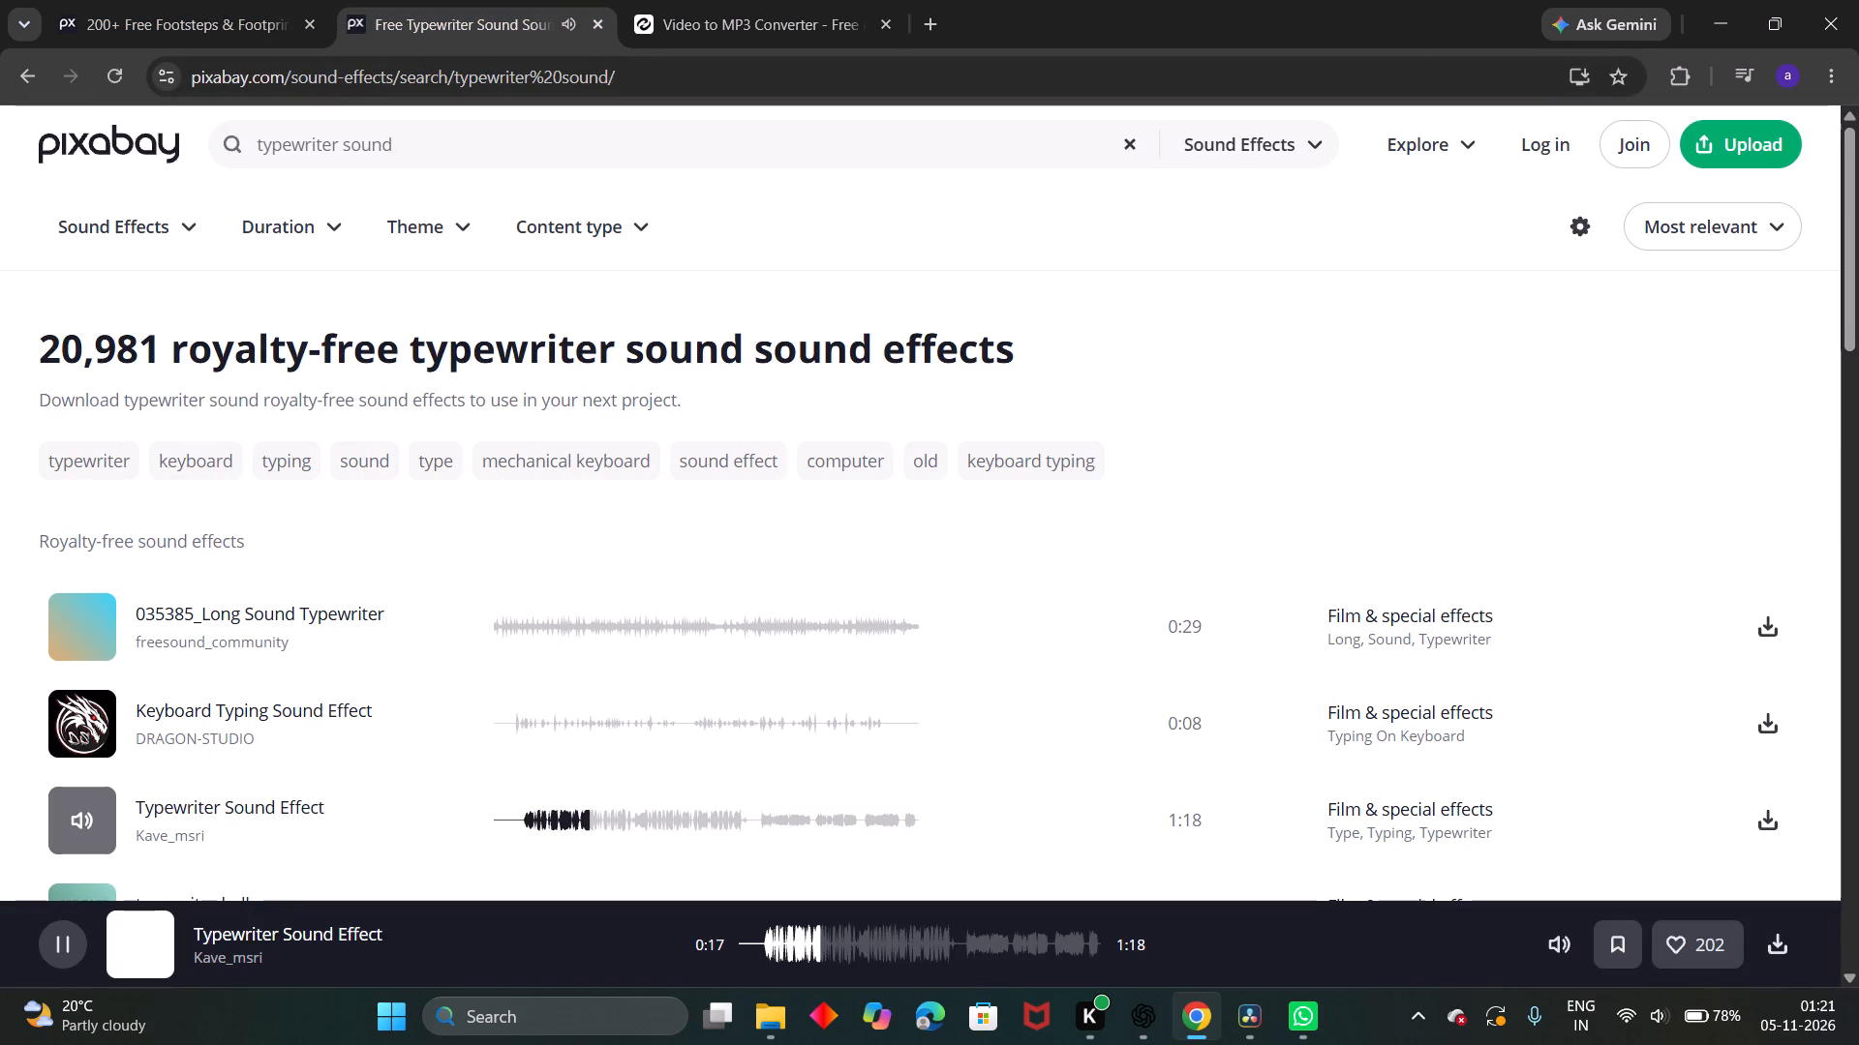
# Switch the sound effects search to the related tag typewriter and audition Typewriter Typing and Typewriter Machine.
pyautogui.click(120, 450)
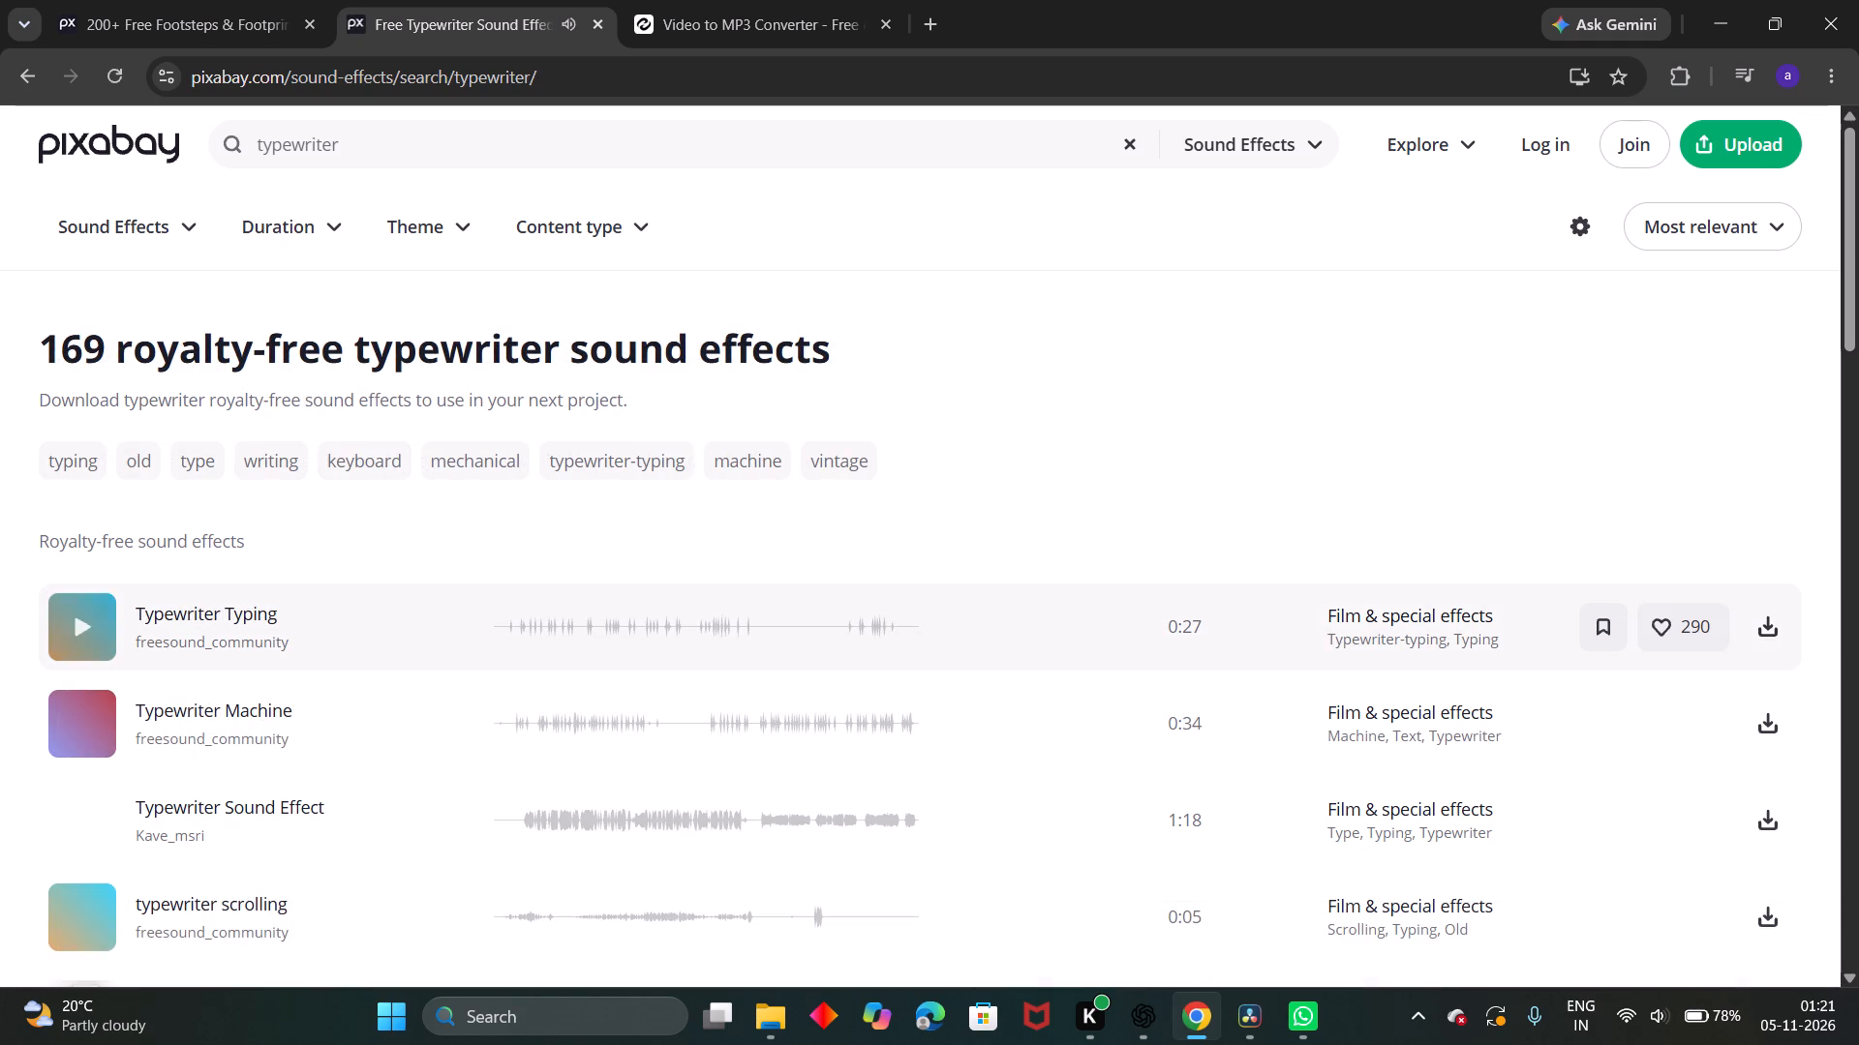
pyautogui.click(91, 627)
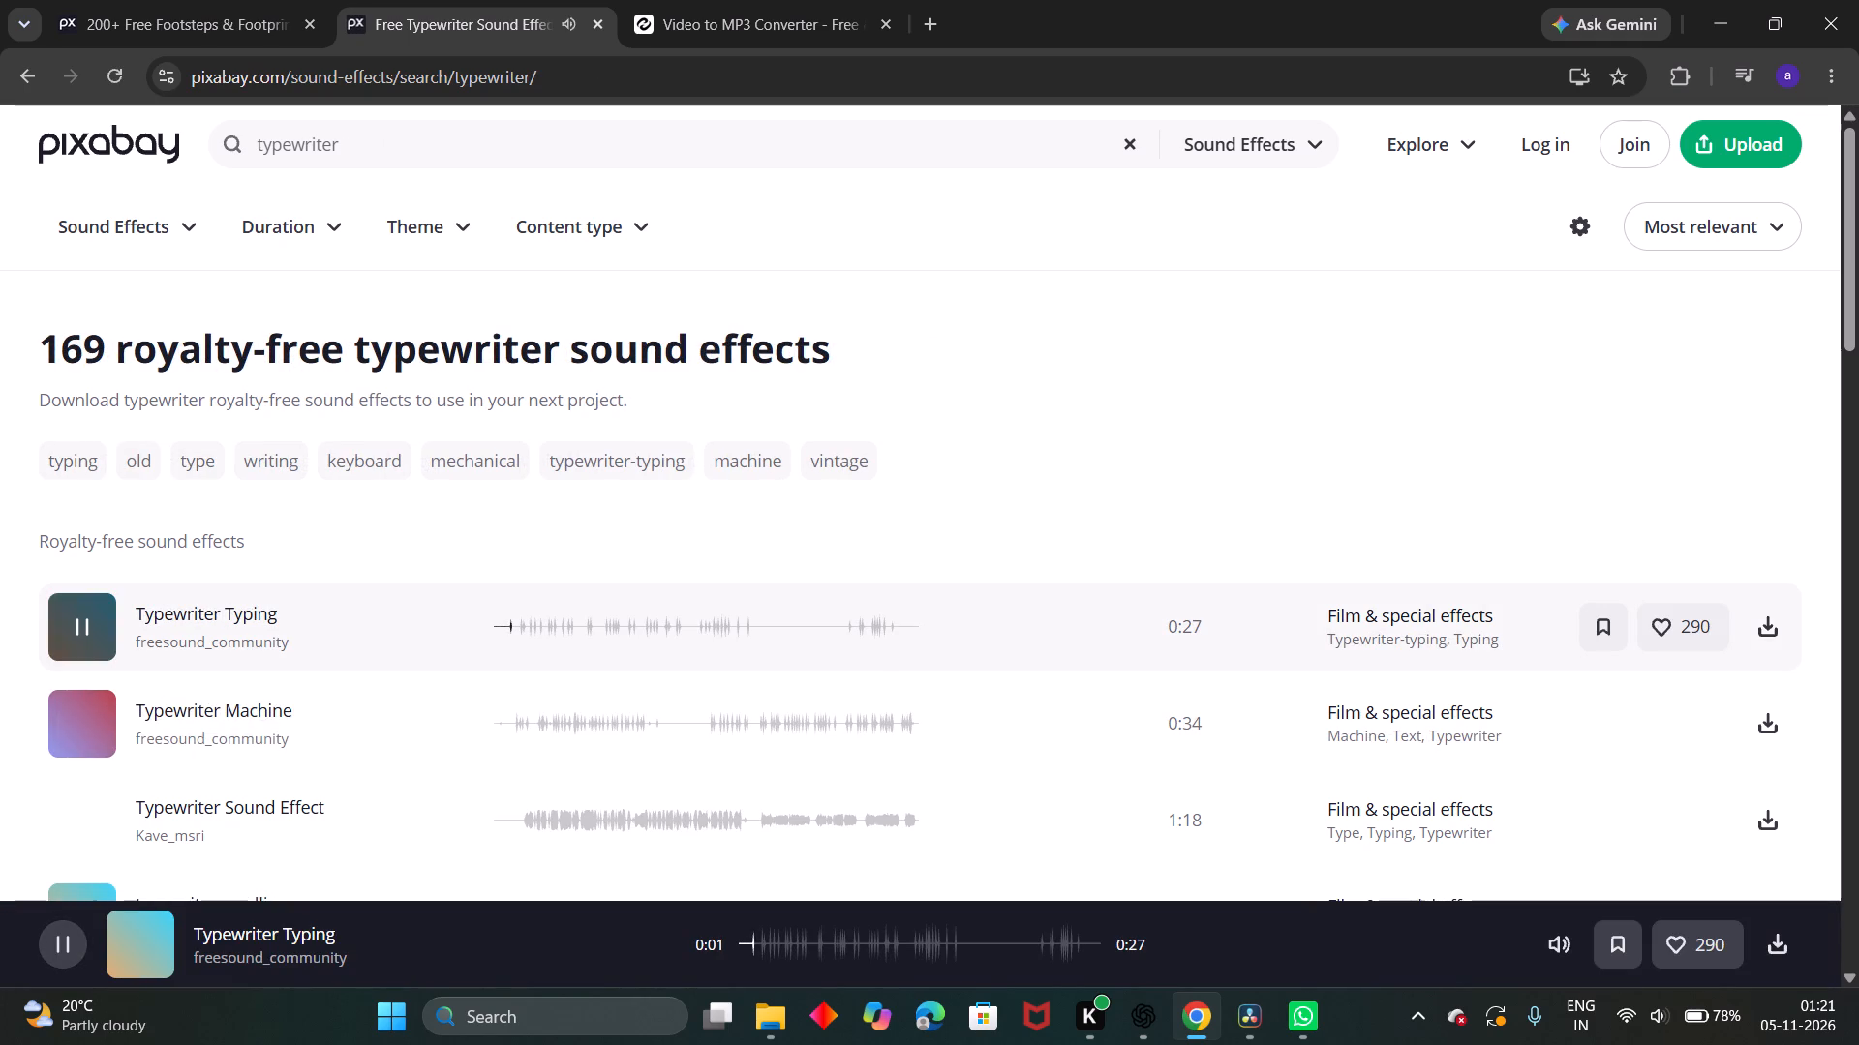
pyautogui.click(88, 723)
# Audition 035385_Long Sound Typewriter, Typewriter 170428_1482, typewriter bell, Loading Paper and Typewriter Typing, and the 0:31 Typewriter result.
pyautogui.scroll(-1, 88, 723)
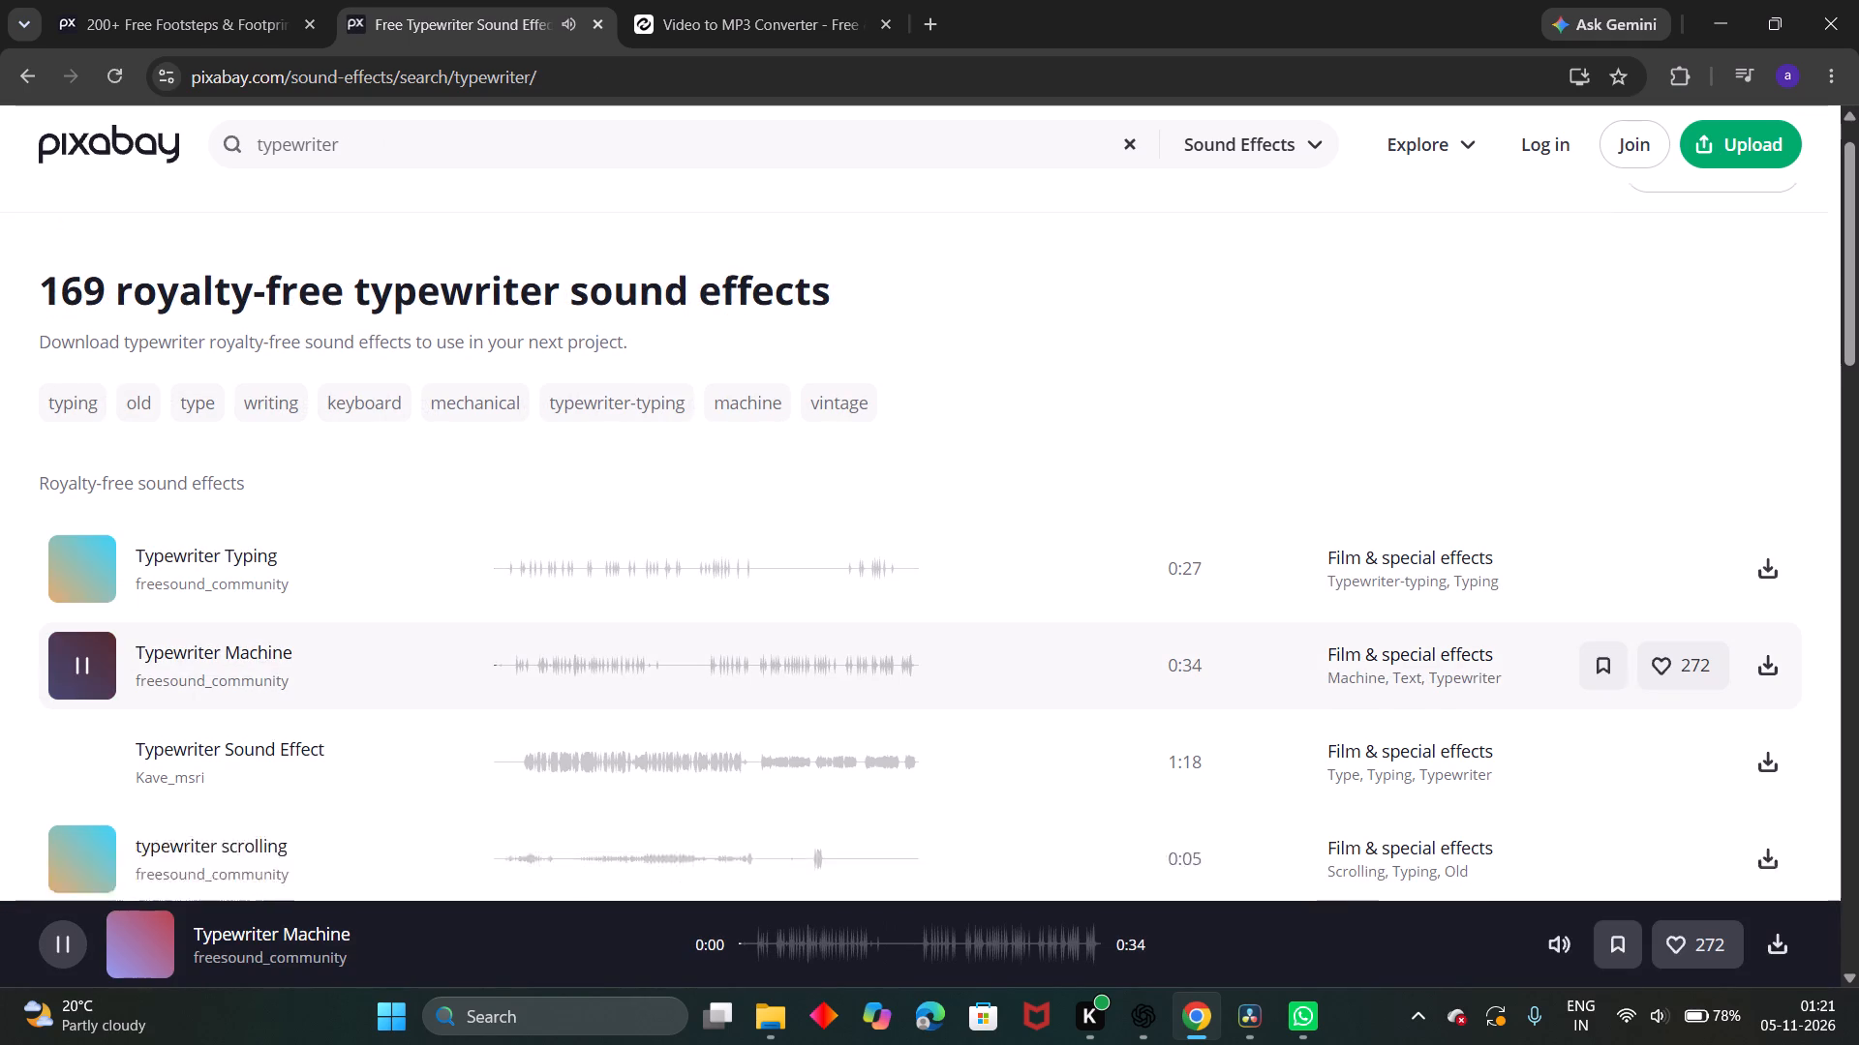
pyautogui.scroll(-2, 88, 723)
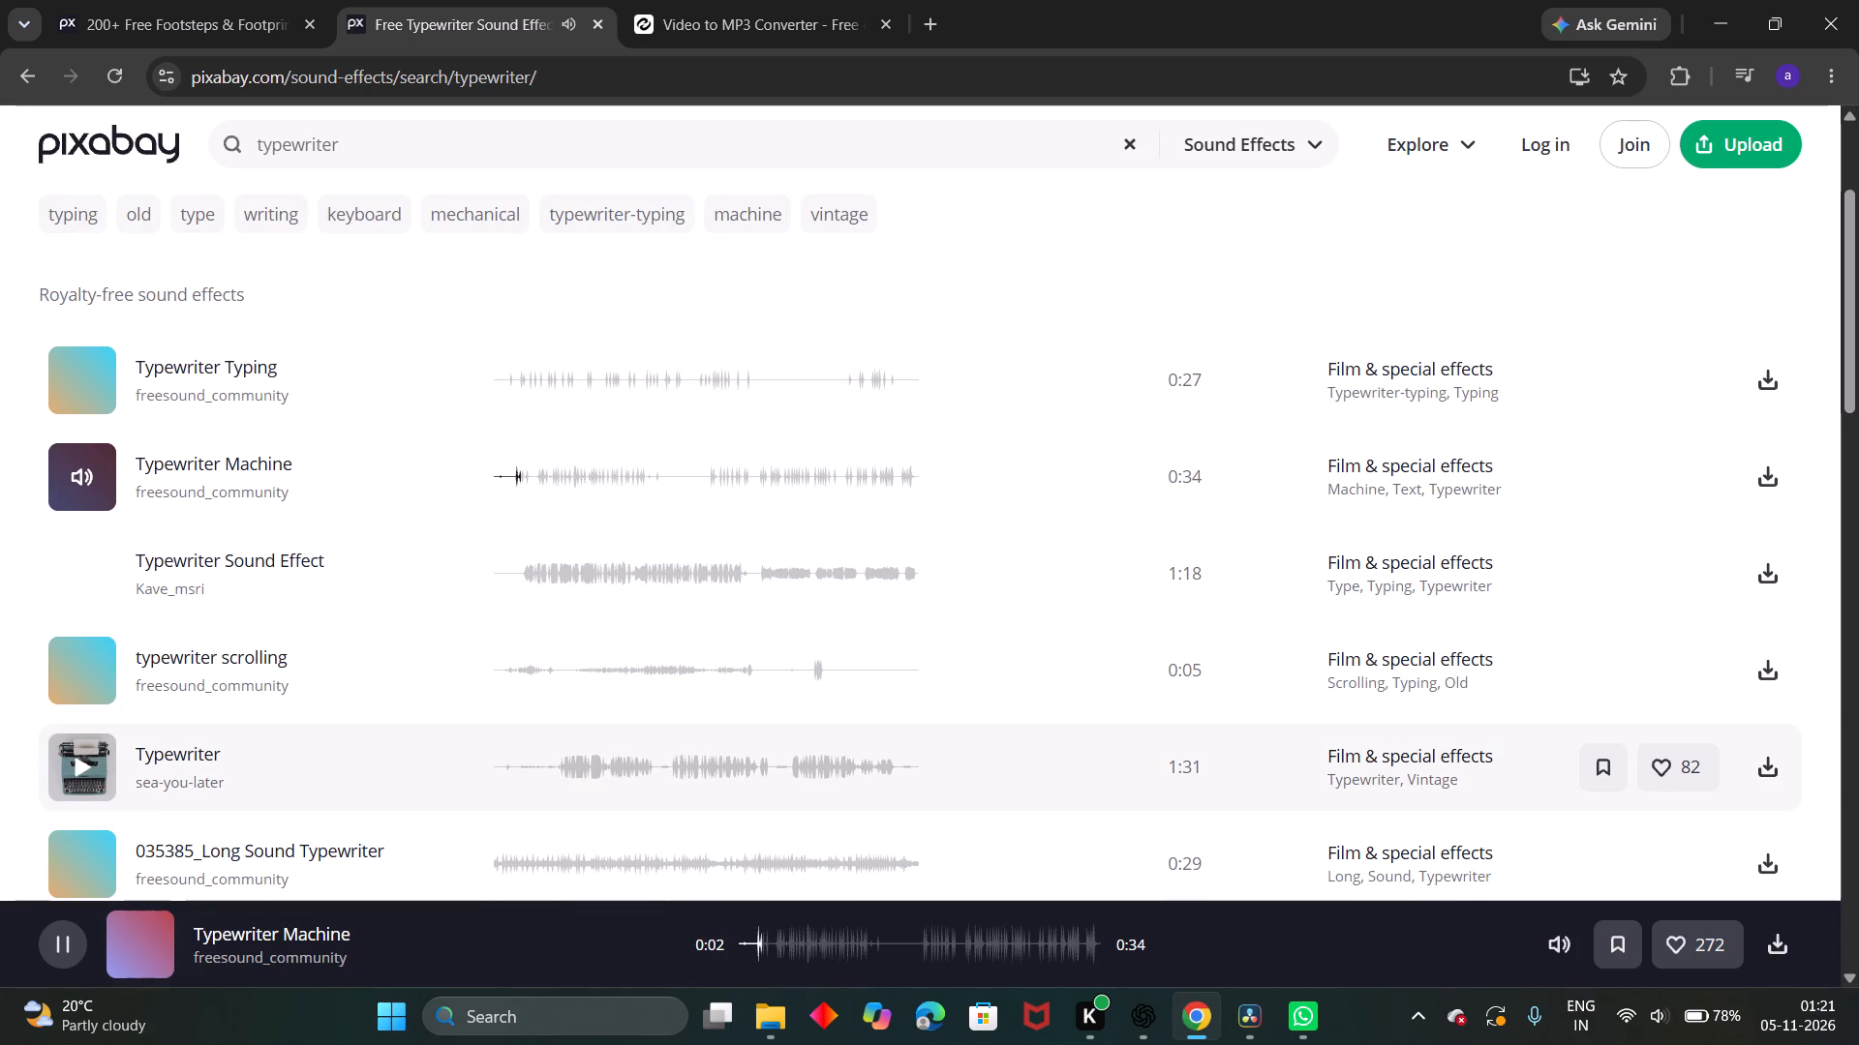
pyautogui.click(86, 829)
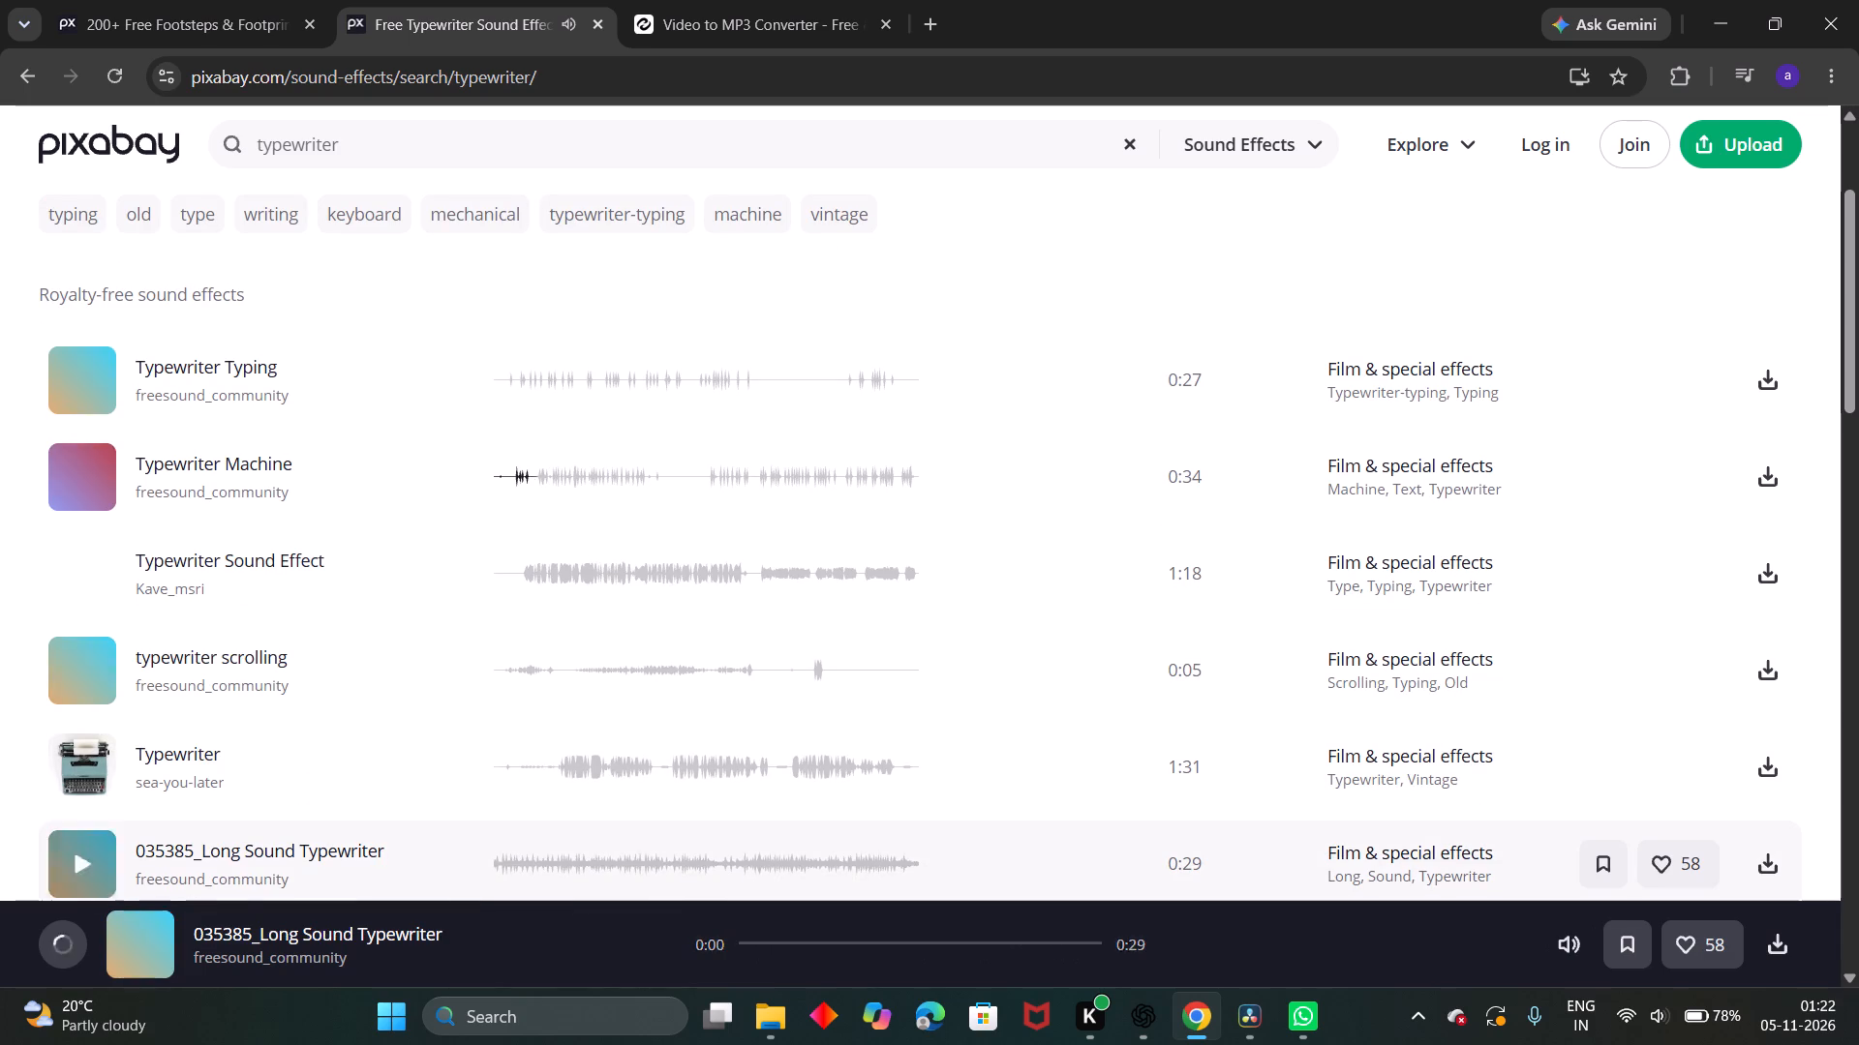
pyautogui.scroll(-1, 86, 829)
pyautogui.click(89, 770)
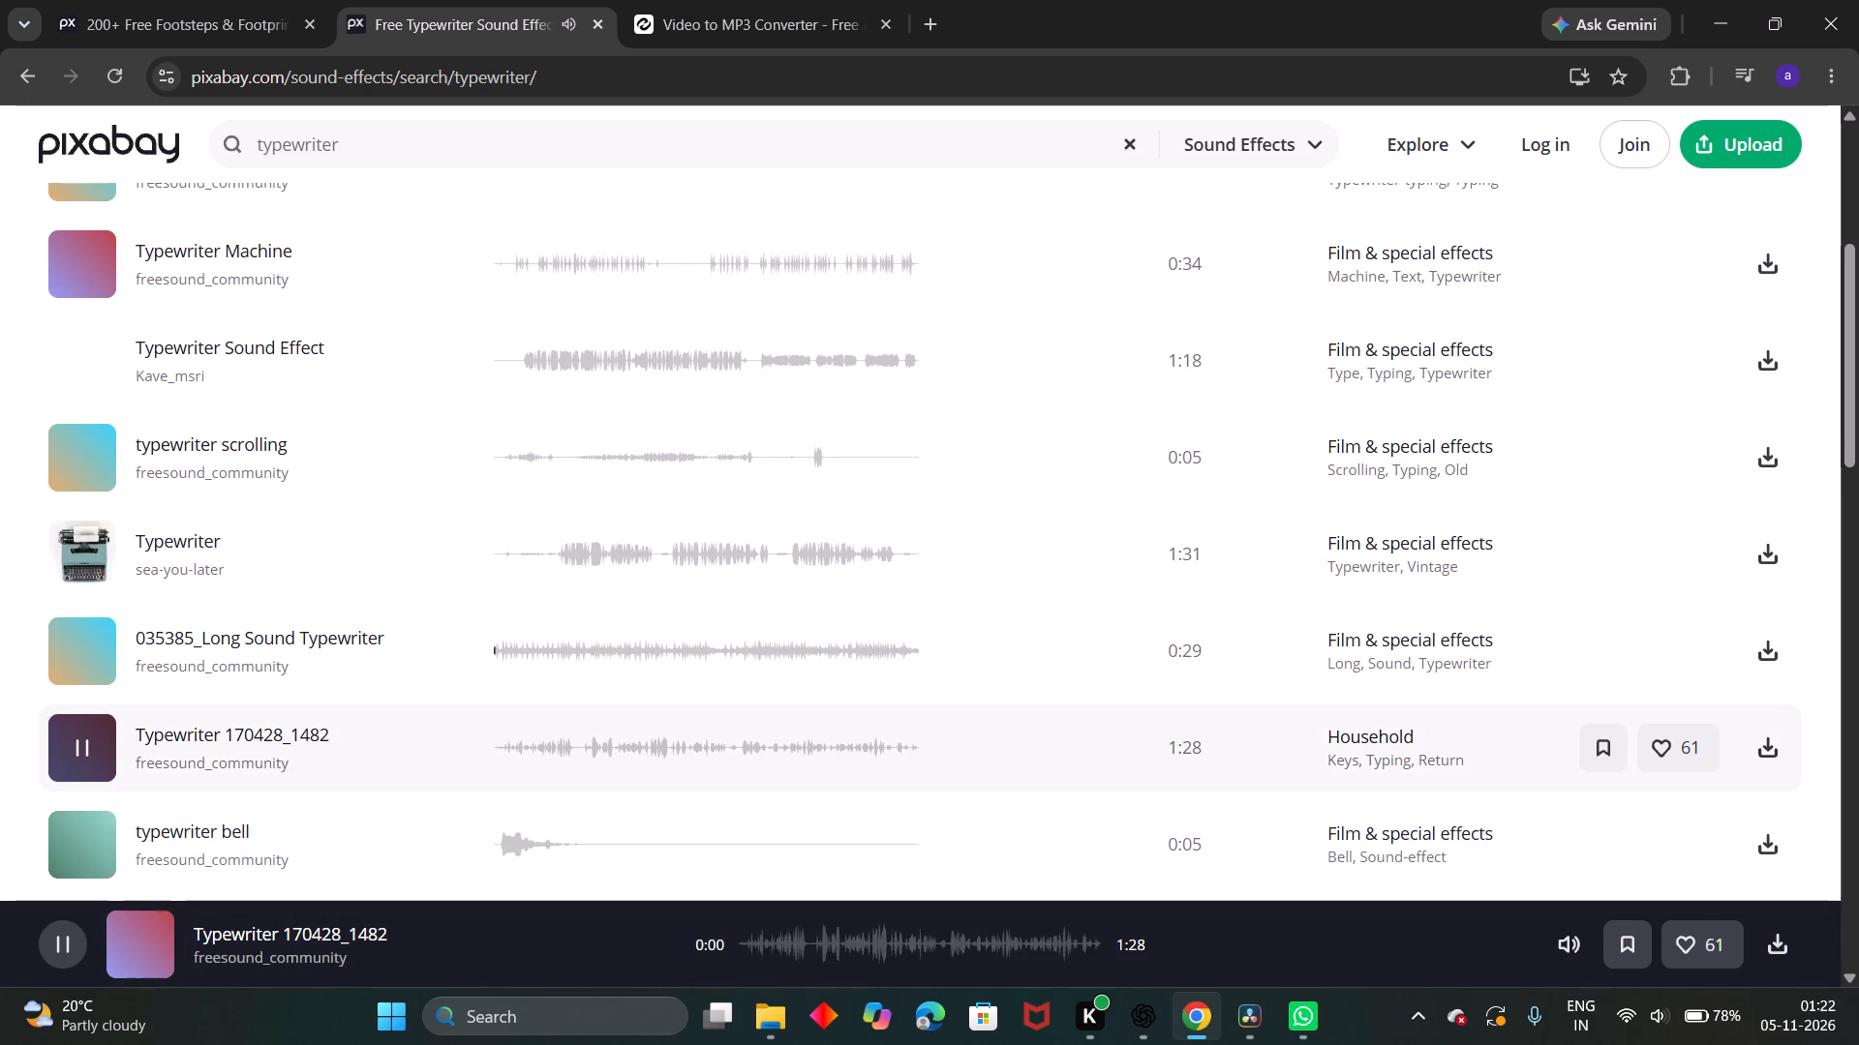
pyautogui.click(87, 842)
pyautogui.scroll(-2, 87, 842)
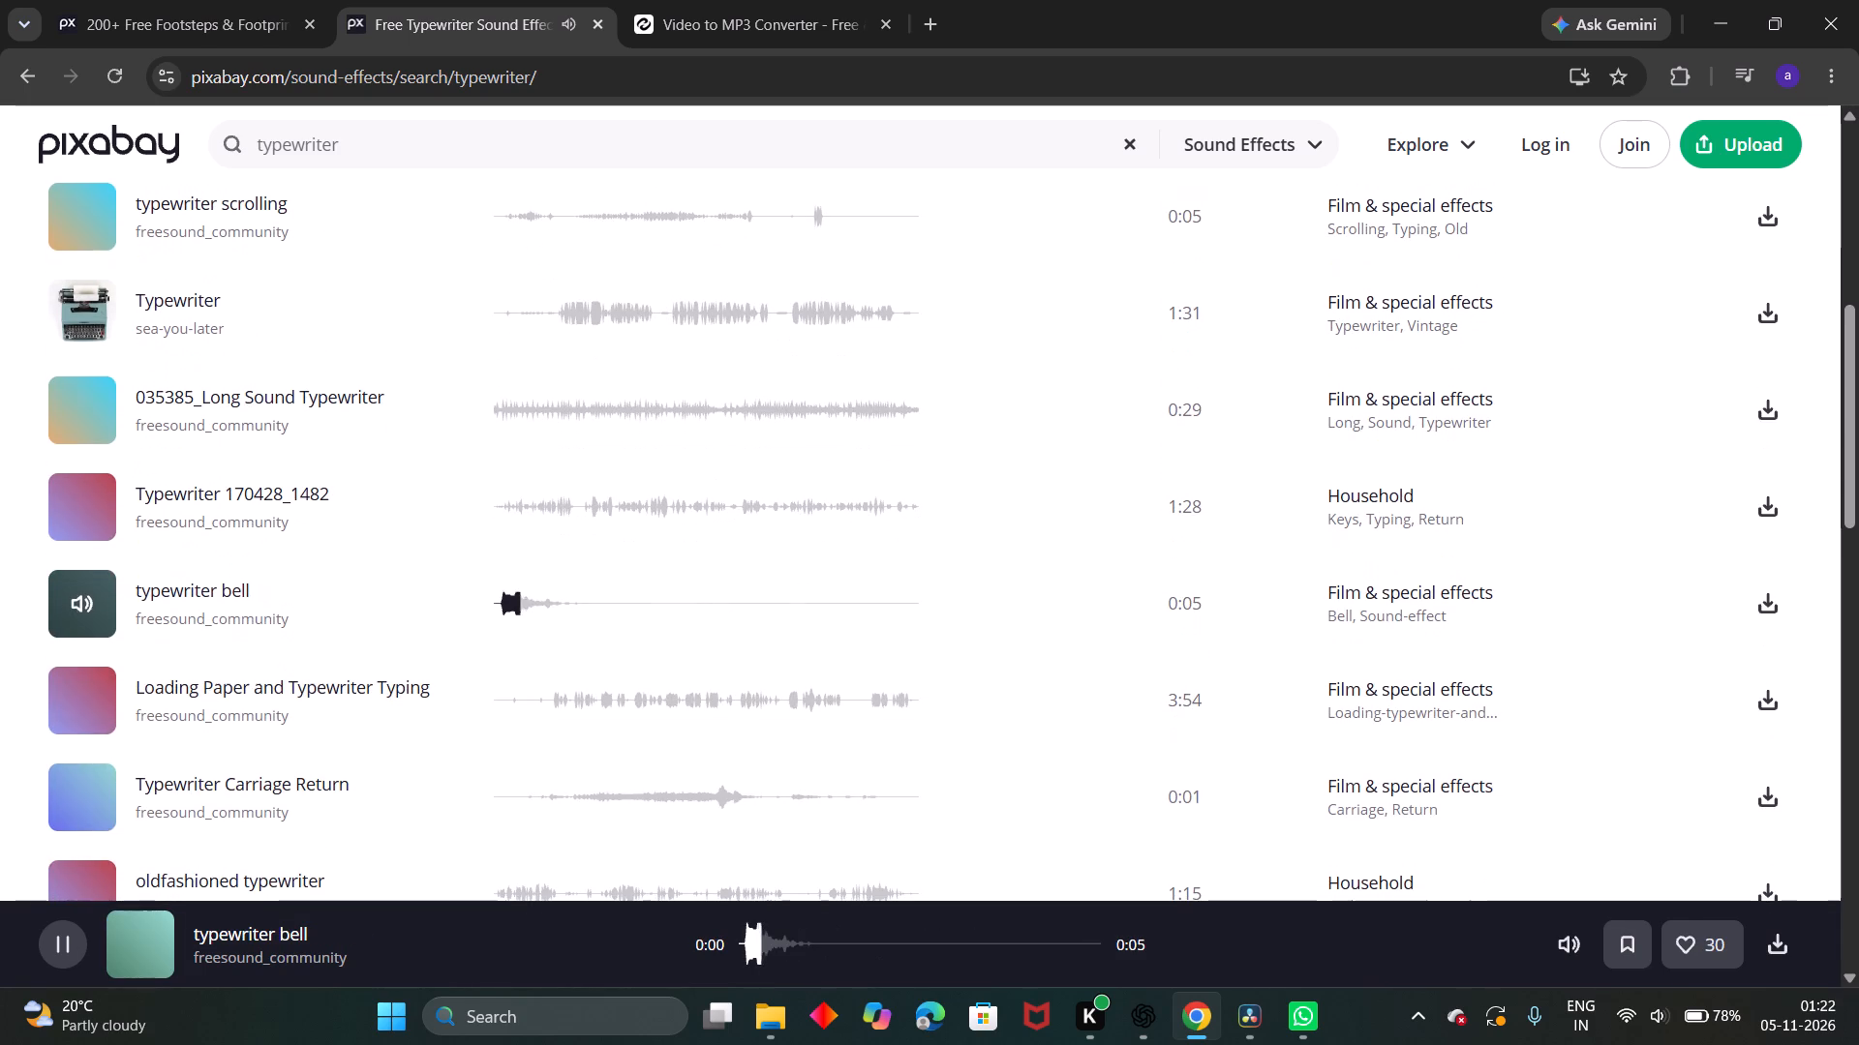
pyautogui.click(87, 842)
pyautogui.click(89, 716)
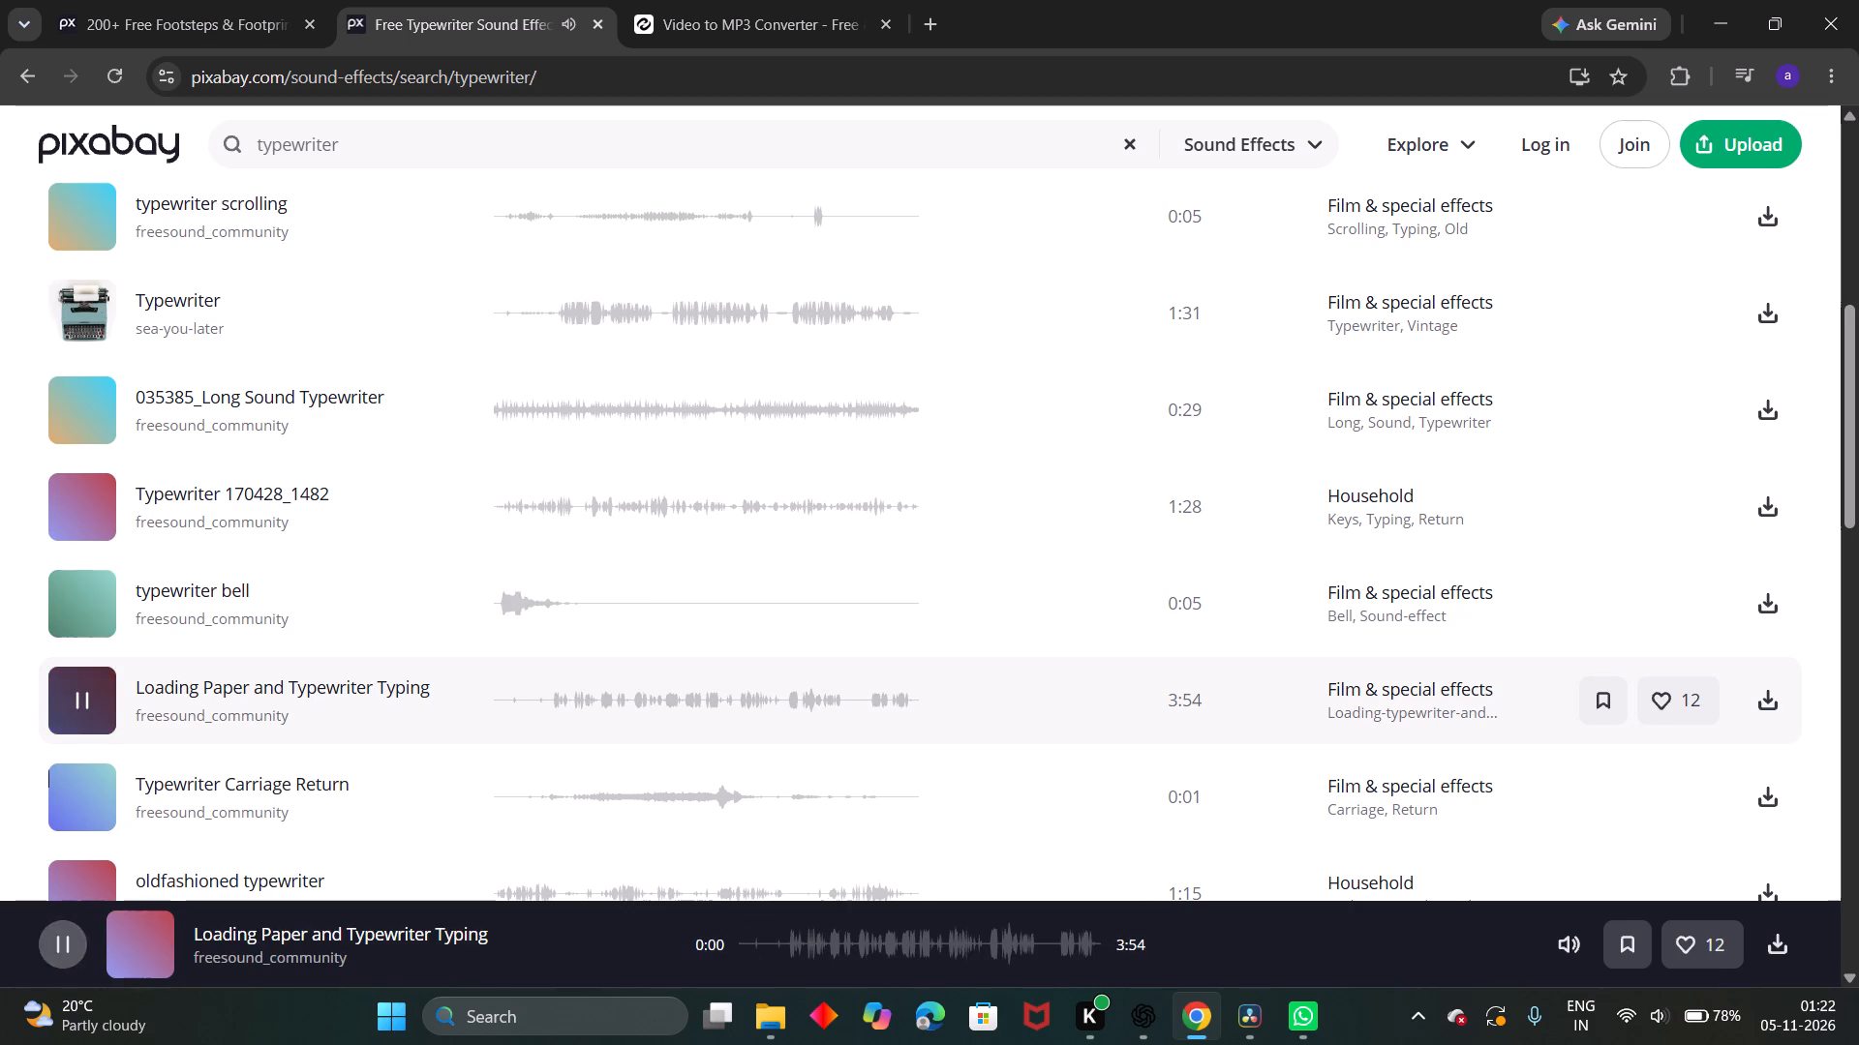
pyautogui.scroll(-2, 89, 716)
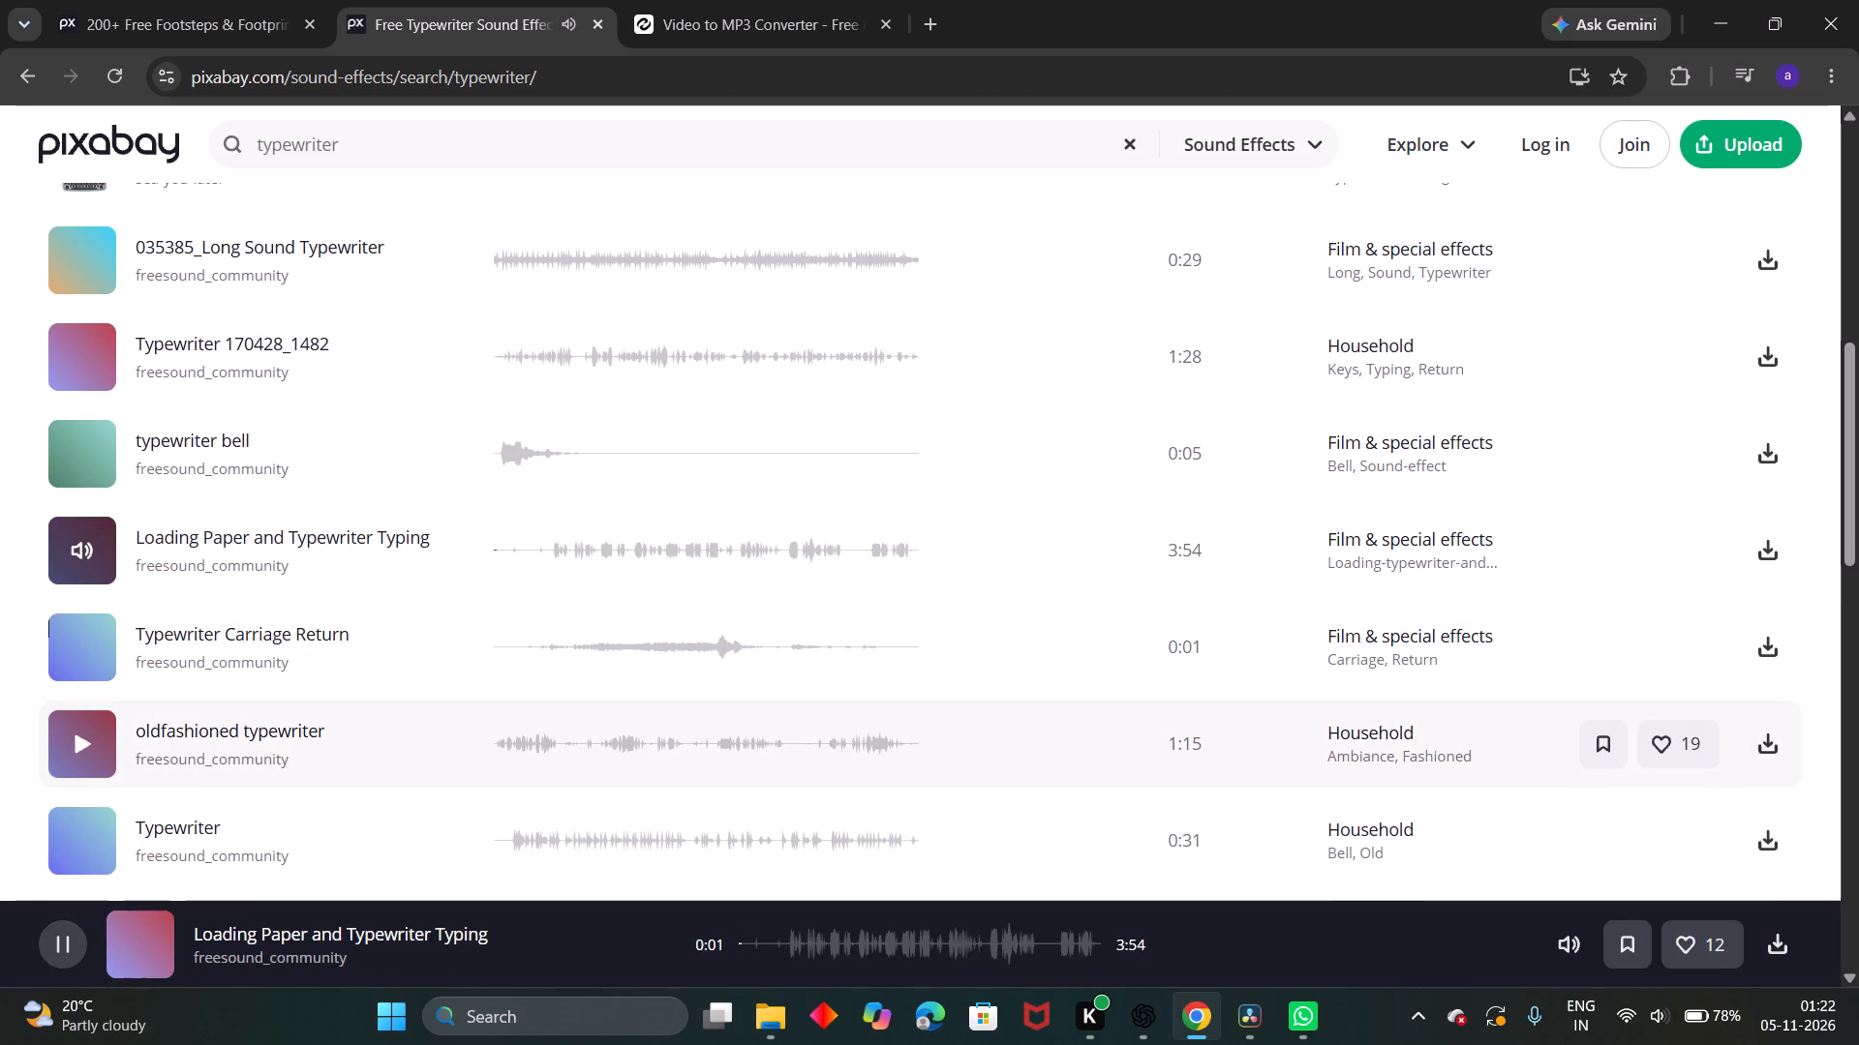
pyautogui.scroll(-1, 89, 716)
pyautogui.click(90, 747)
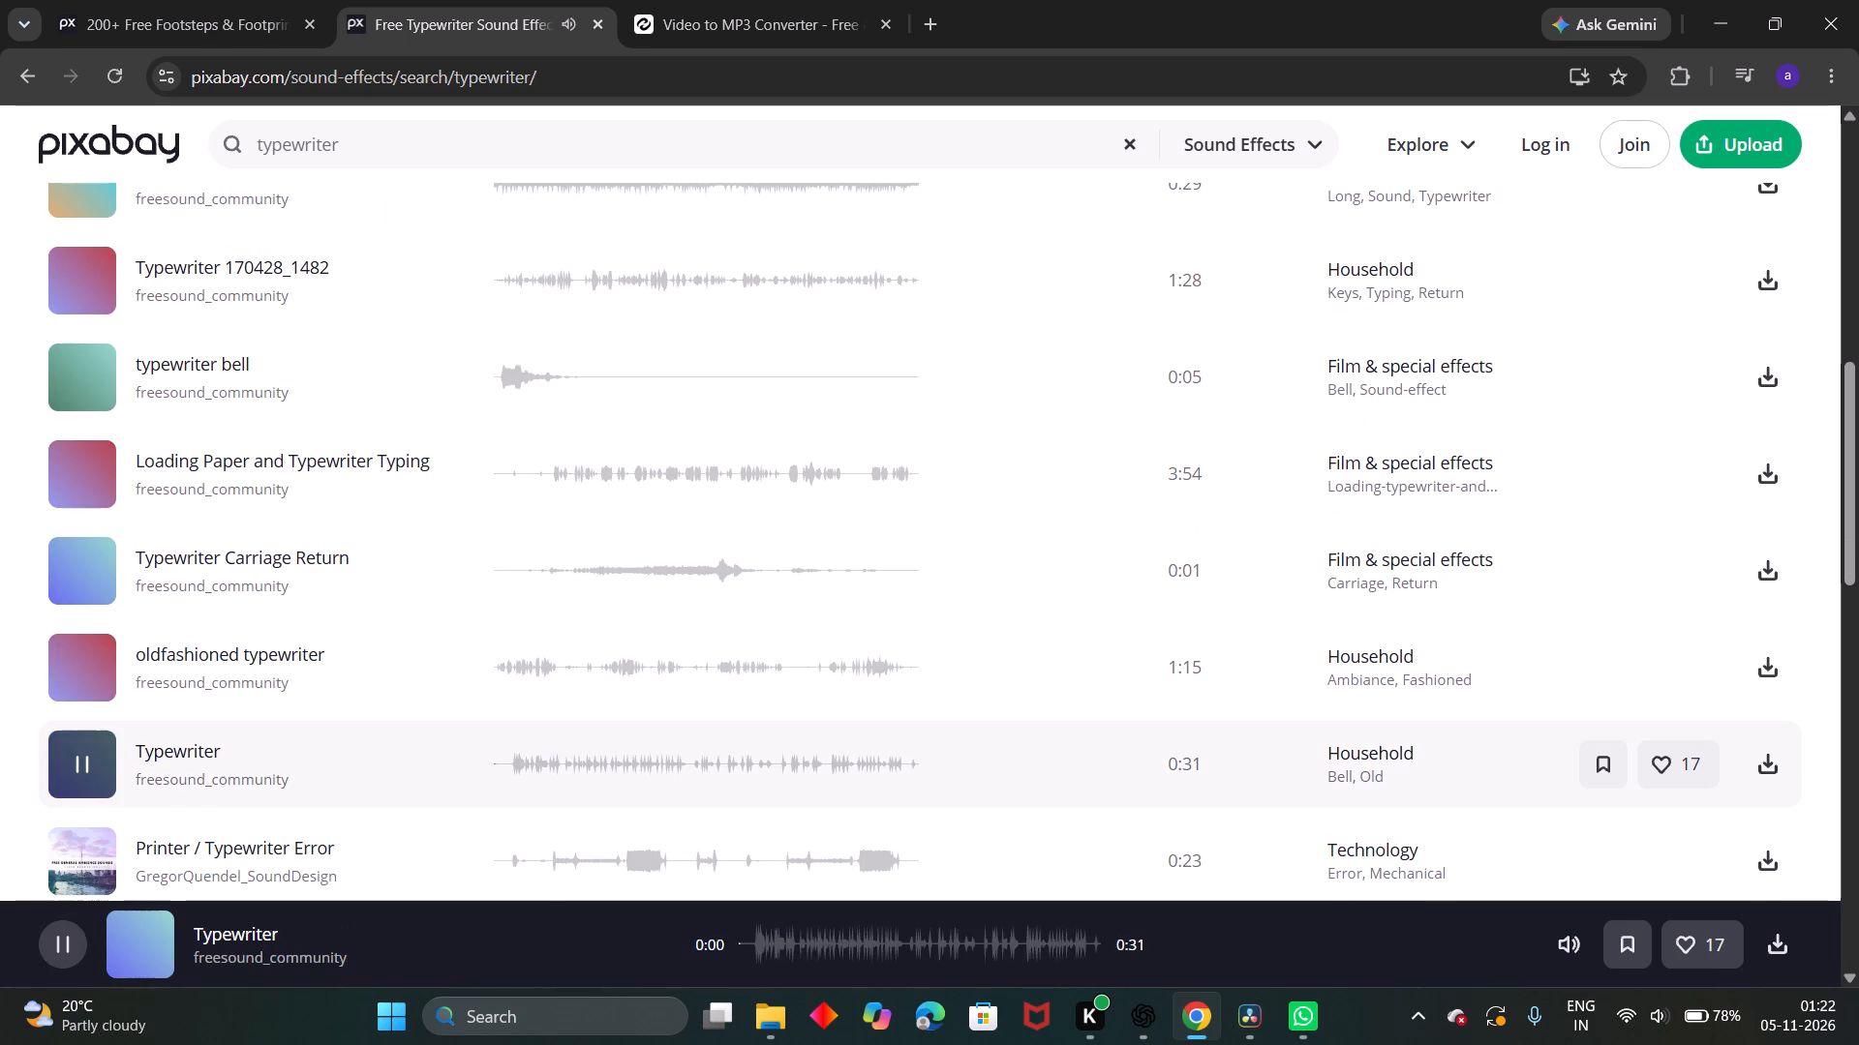
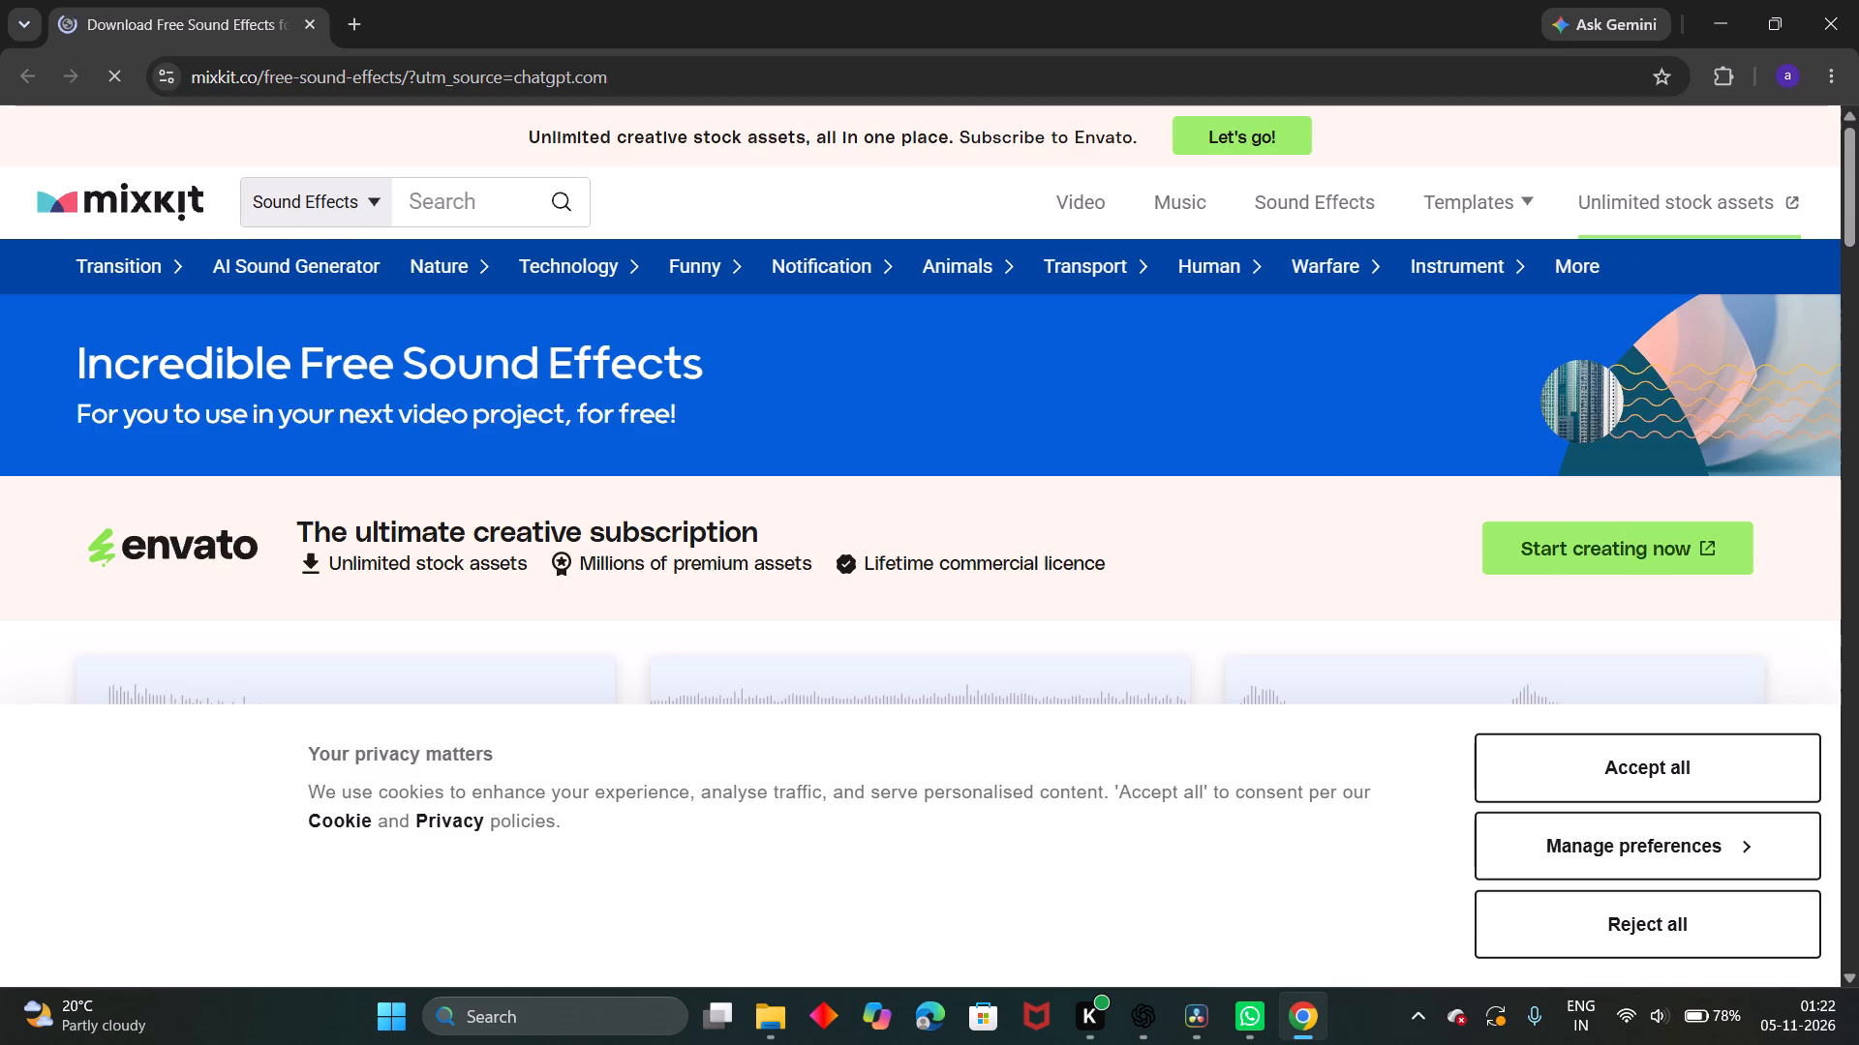
pyautogui.click(1520, 915)
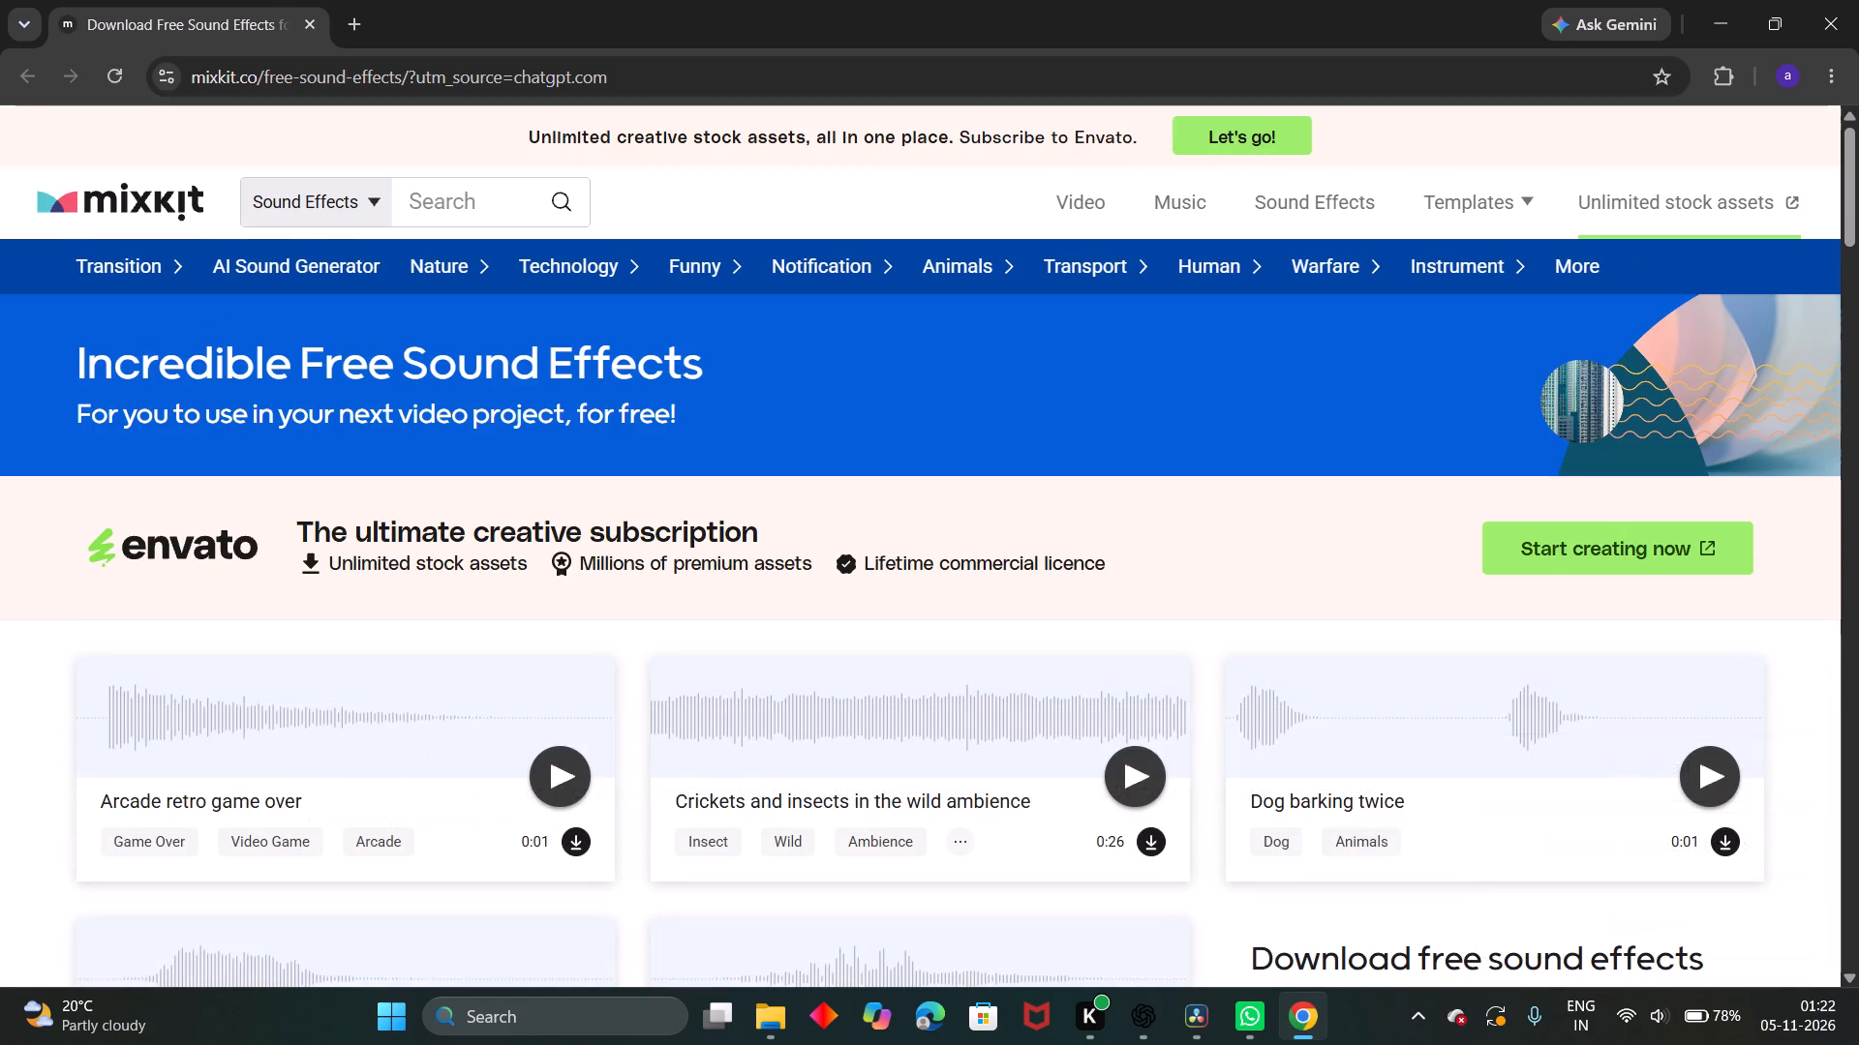
# Search the Mixkit sound effects for the suggested term Typewriter.
pyautogui.click(474, 206)
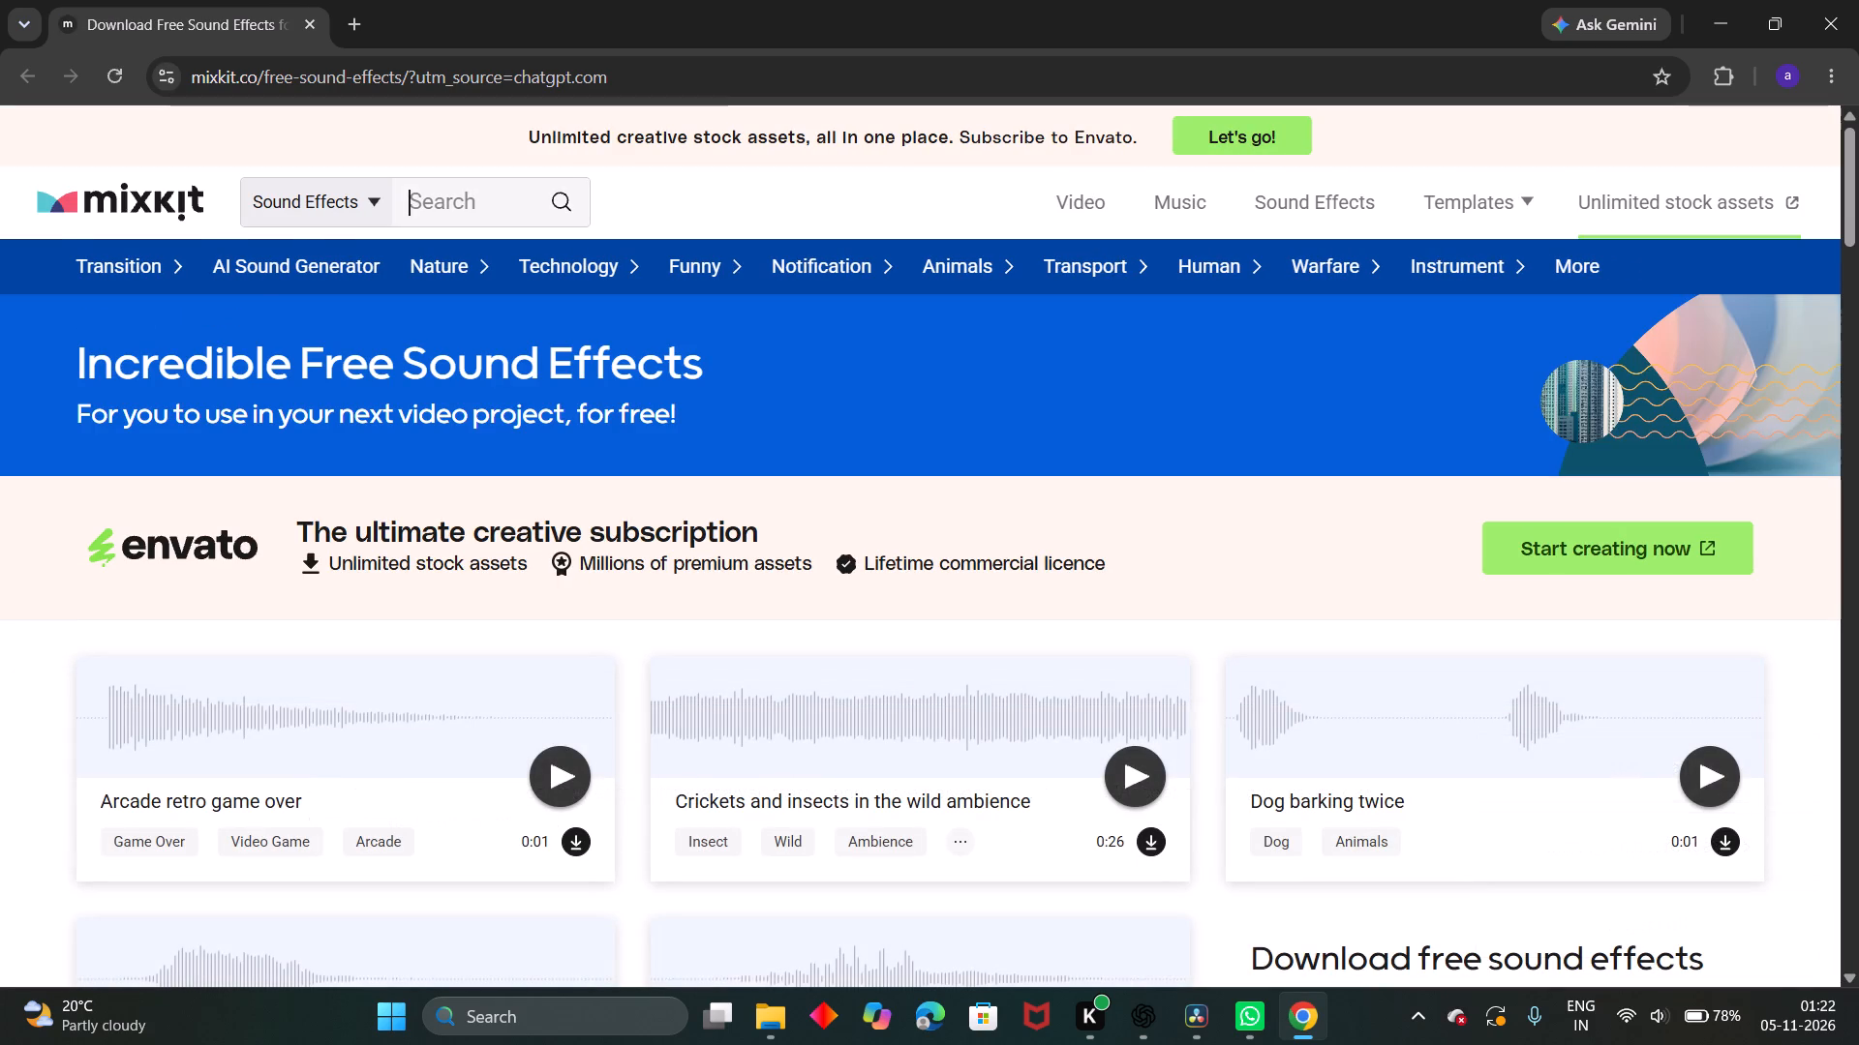
pyautogui.press('t')
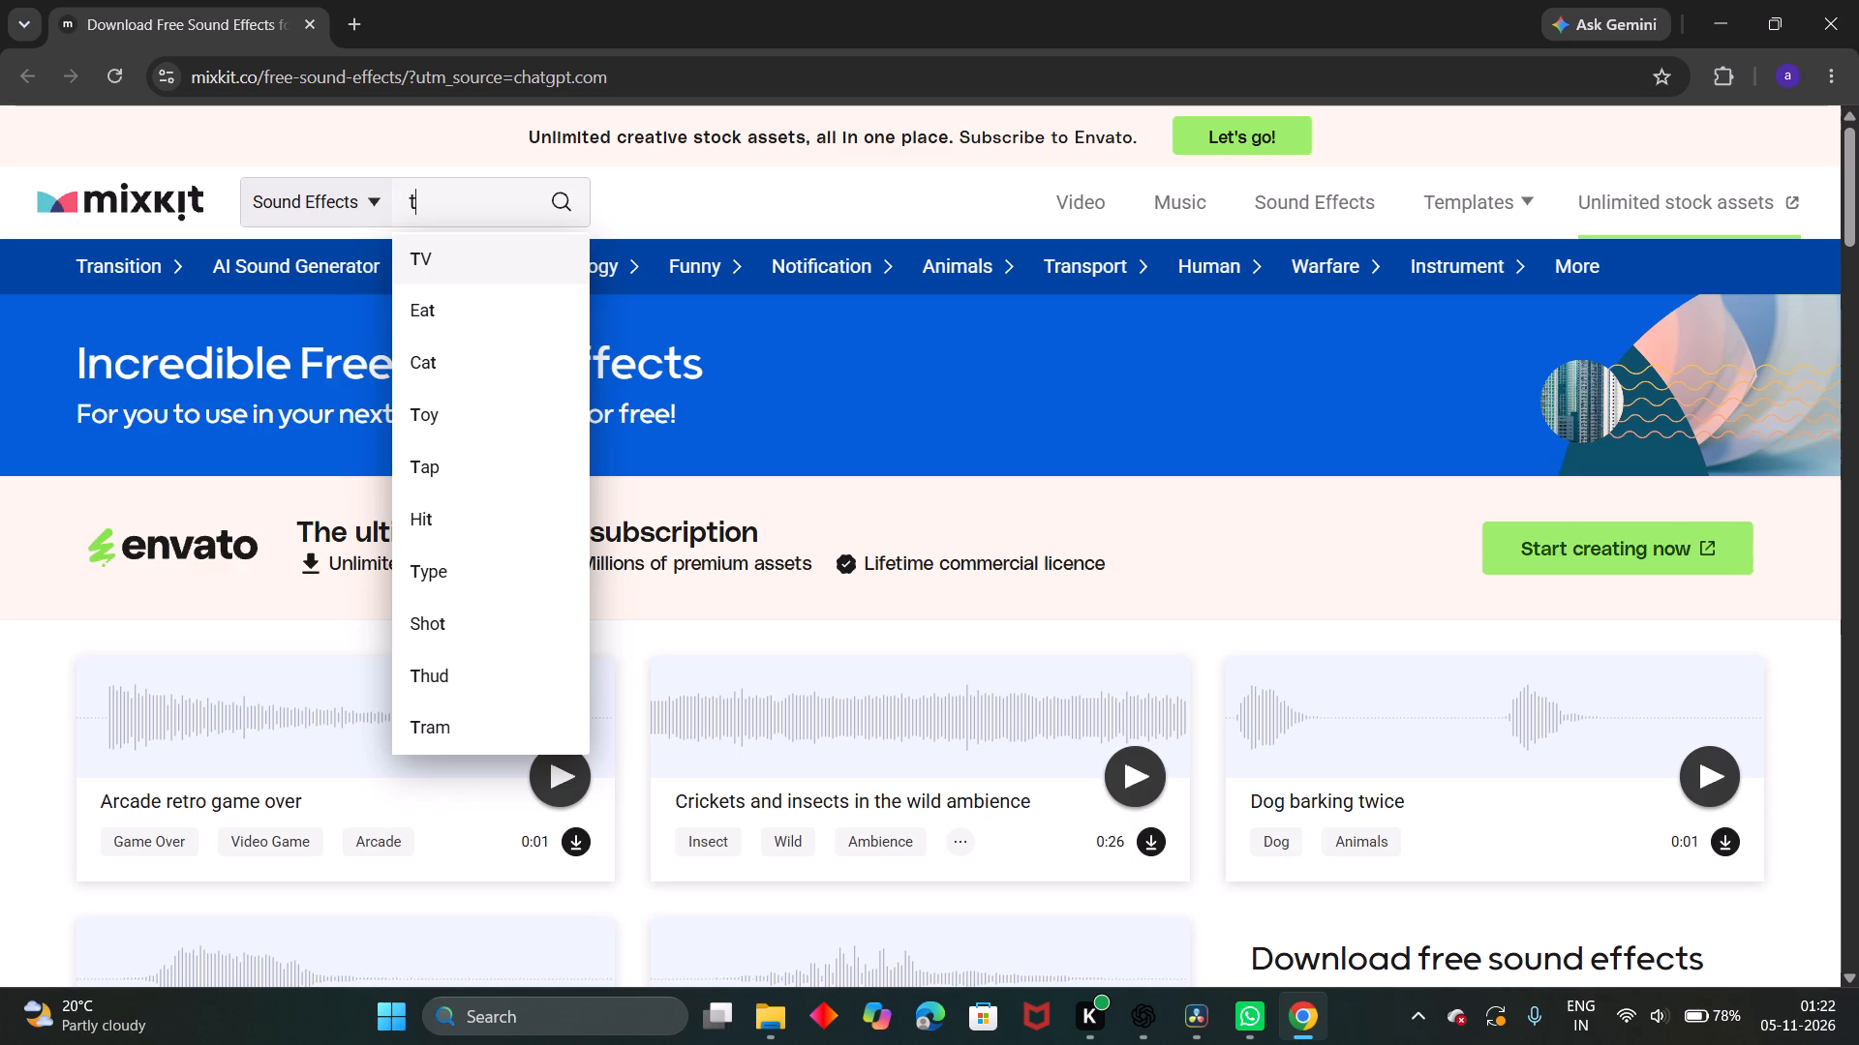
pyautogui.write('ype')
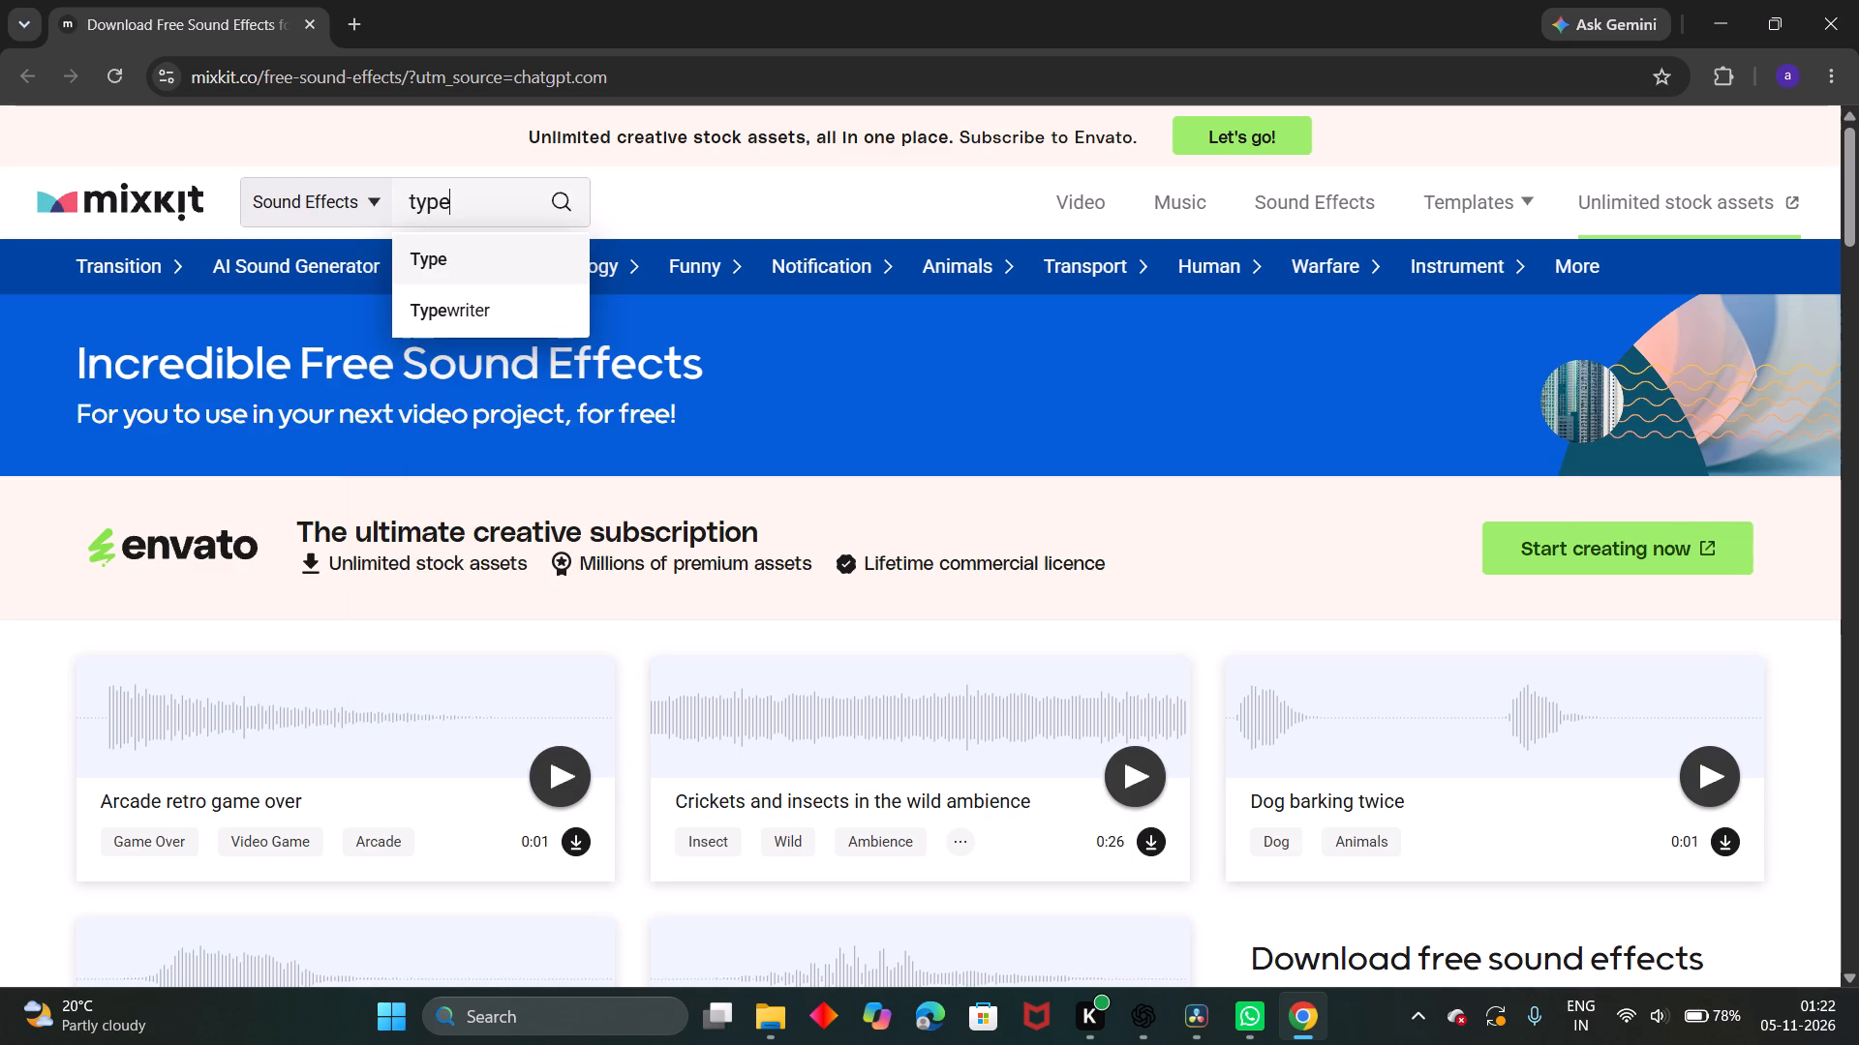
pyautogui.click(465, 306)
pyautogui.click(465, 306)
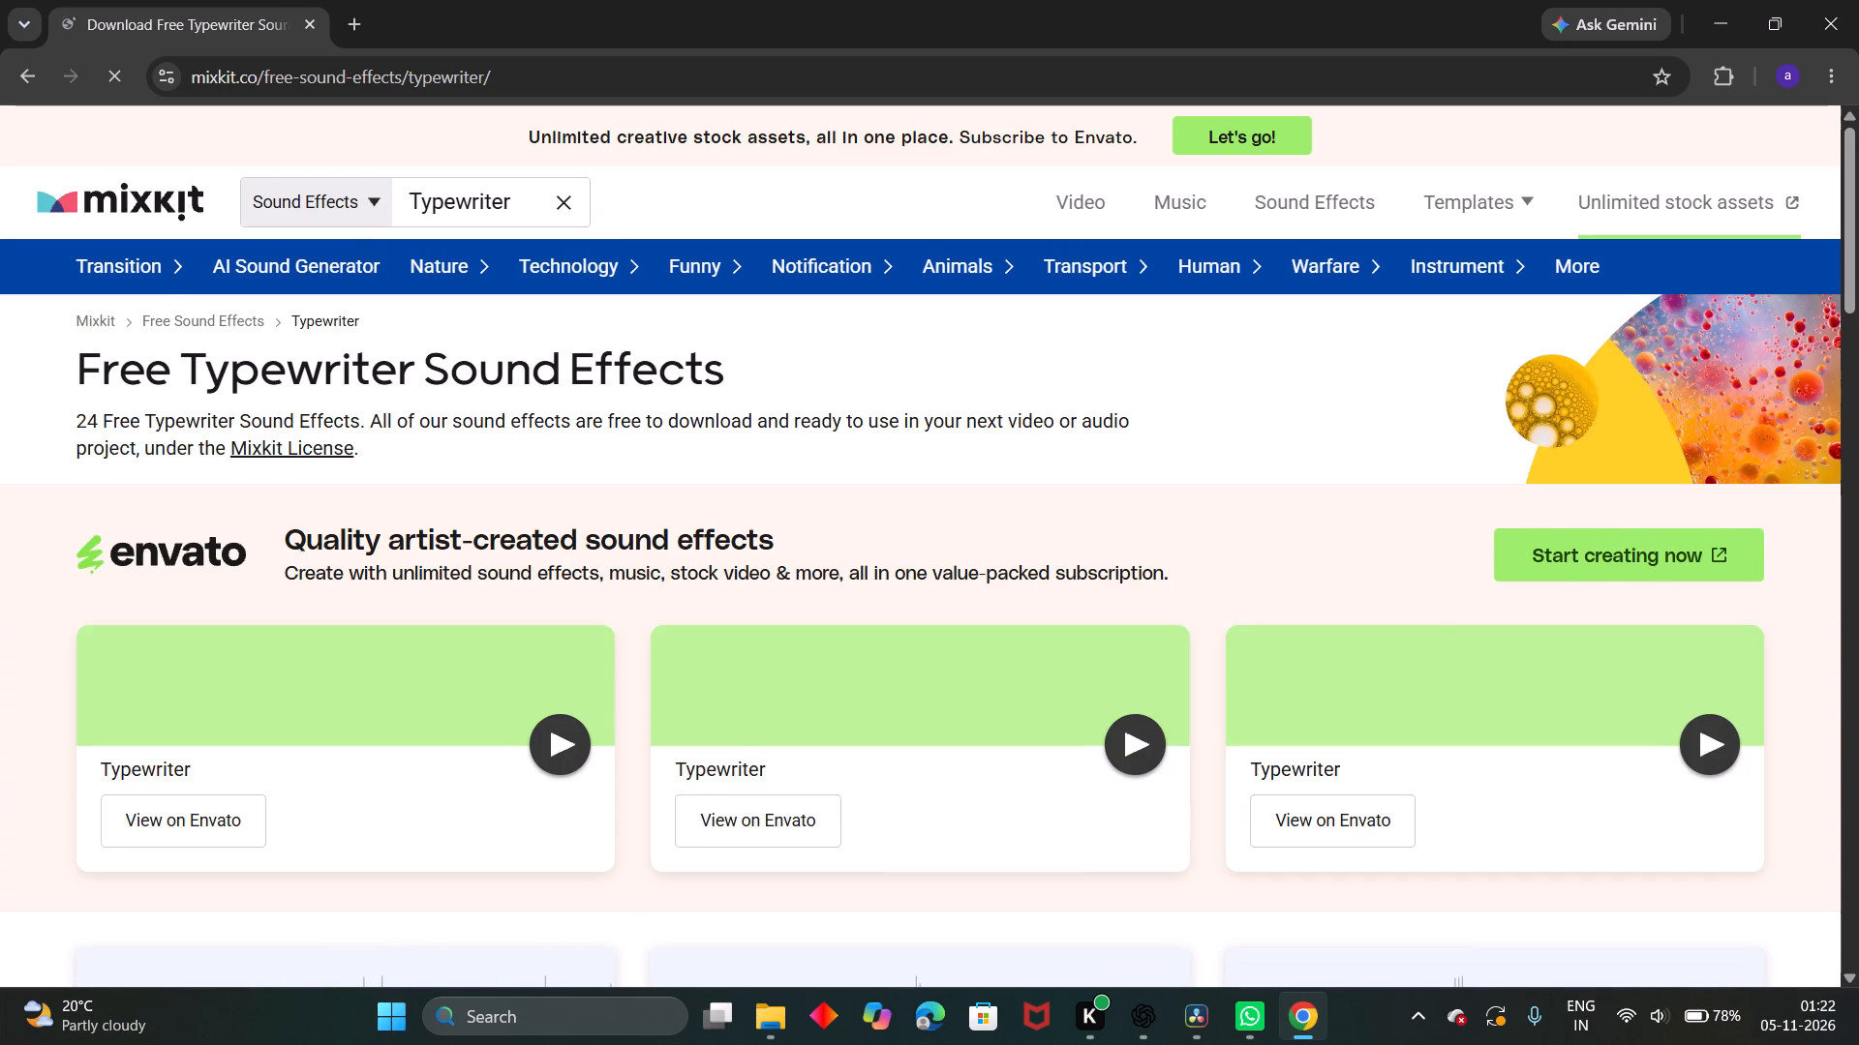
# Audition the first Envato Typewriter sample, Keyboard typing, Old typewriter typing and Typing on an electronic device.
pyautogui.scroll(-1, 477, 599)
pyautogui.click(561, 663)
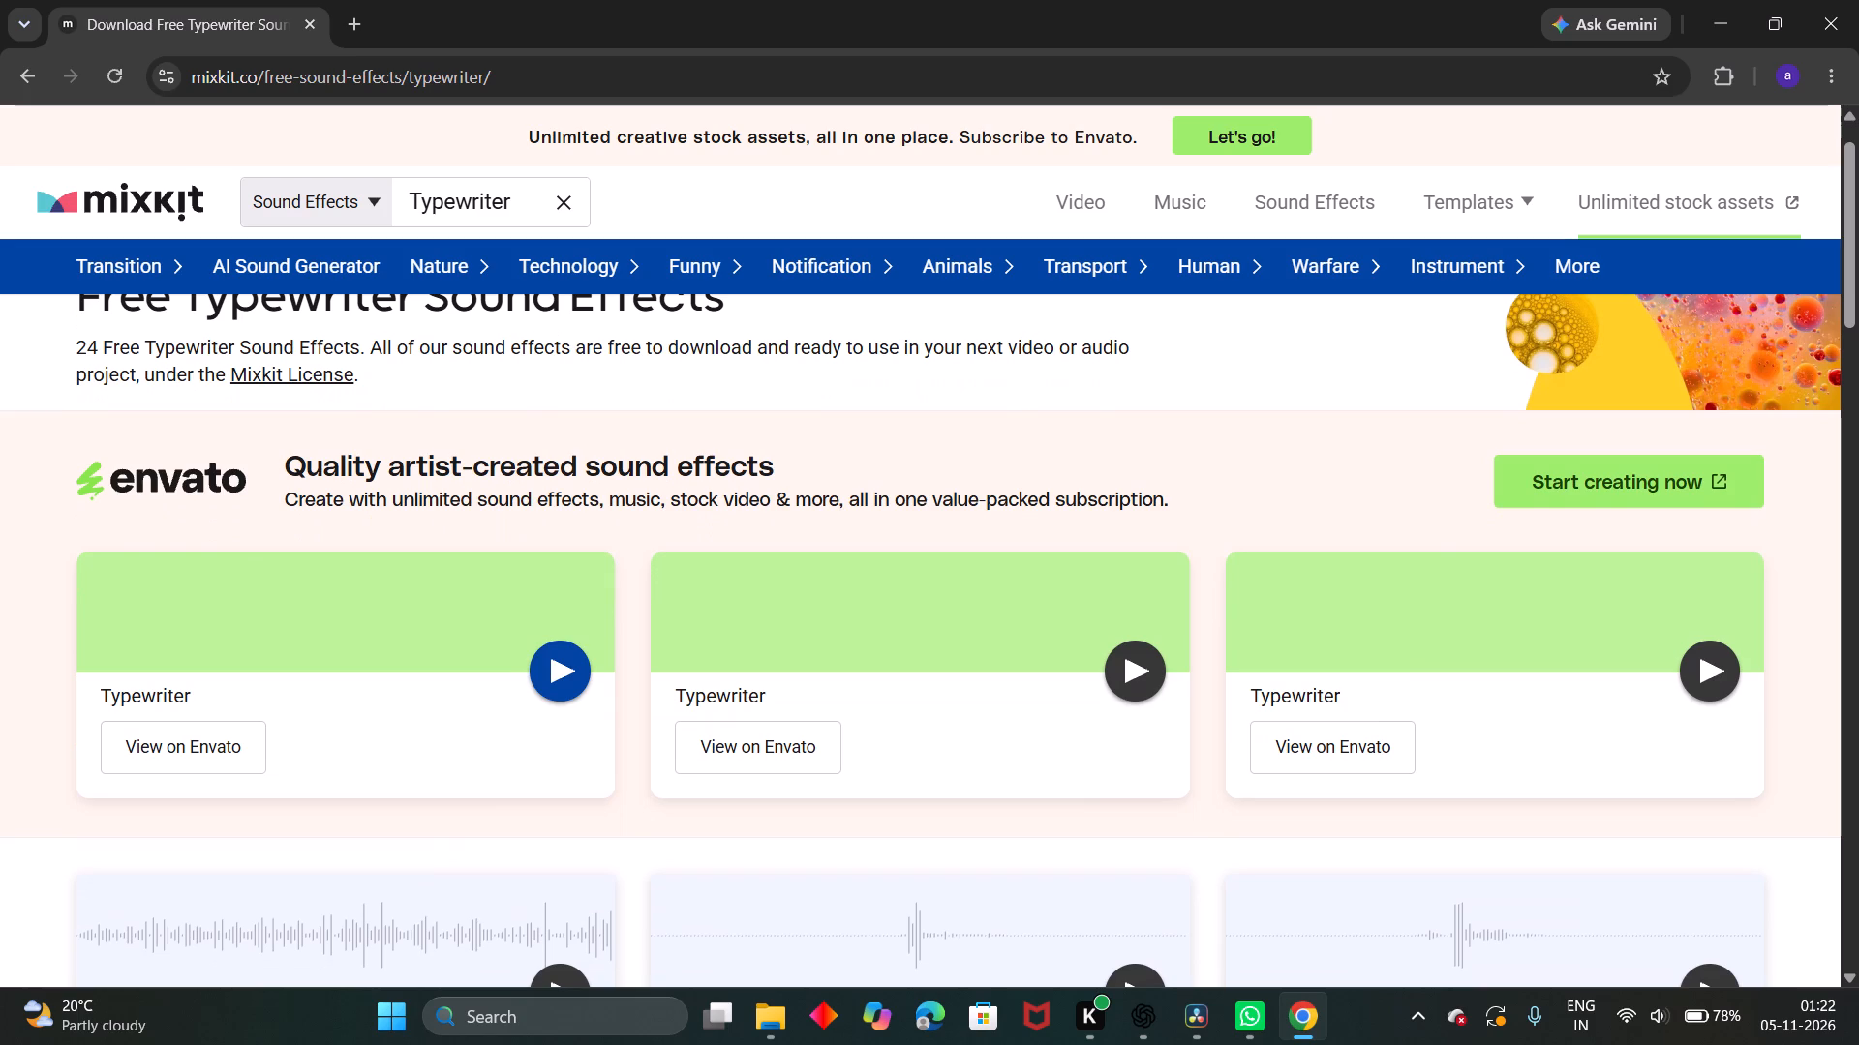
pyautogui.click(561, 663)
pyautogui.scroll(-1, 561, 766)
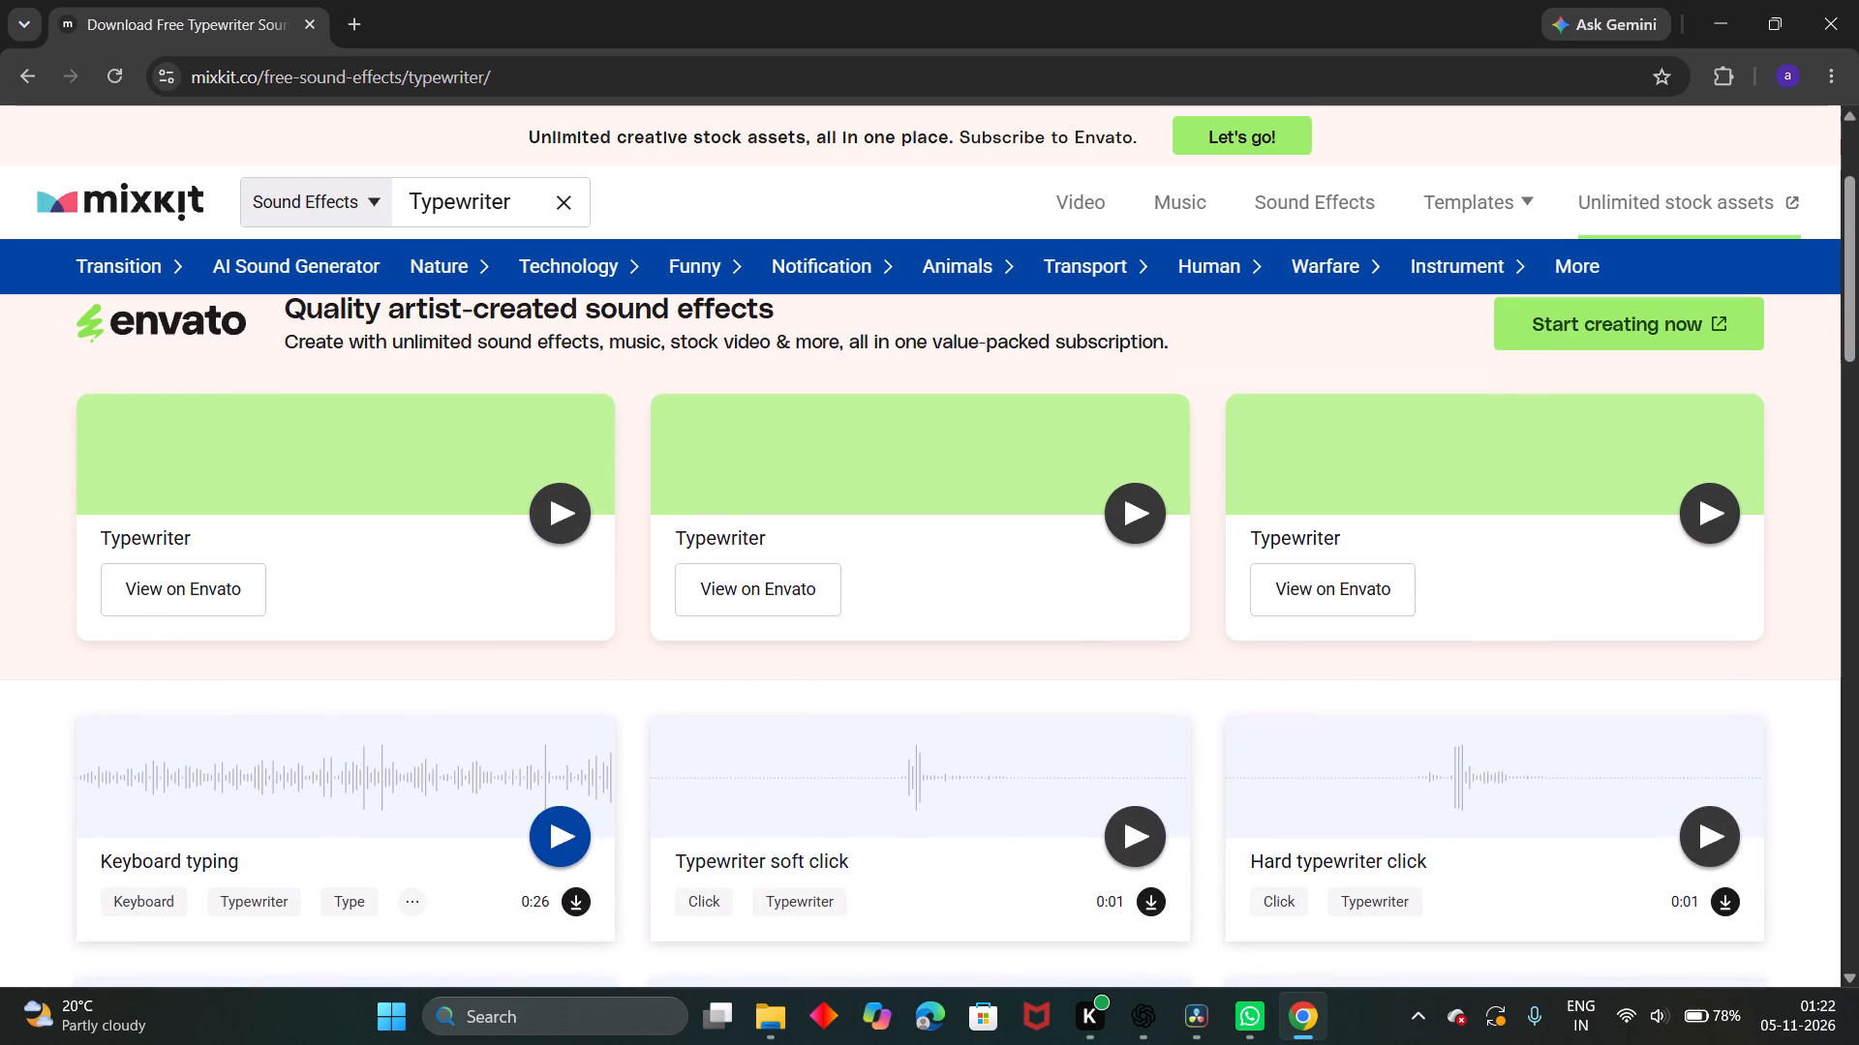
pyautogui.click(575, 817)
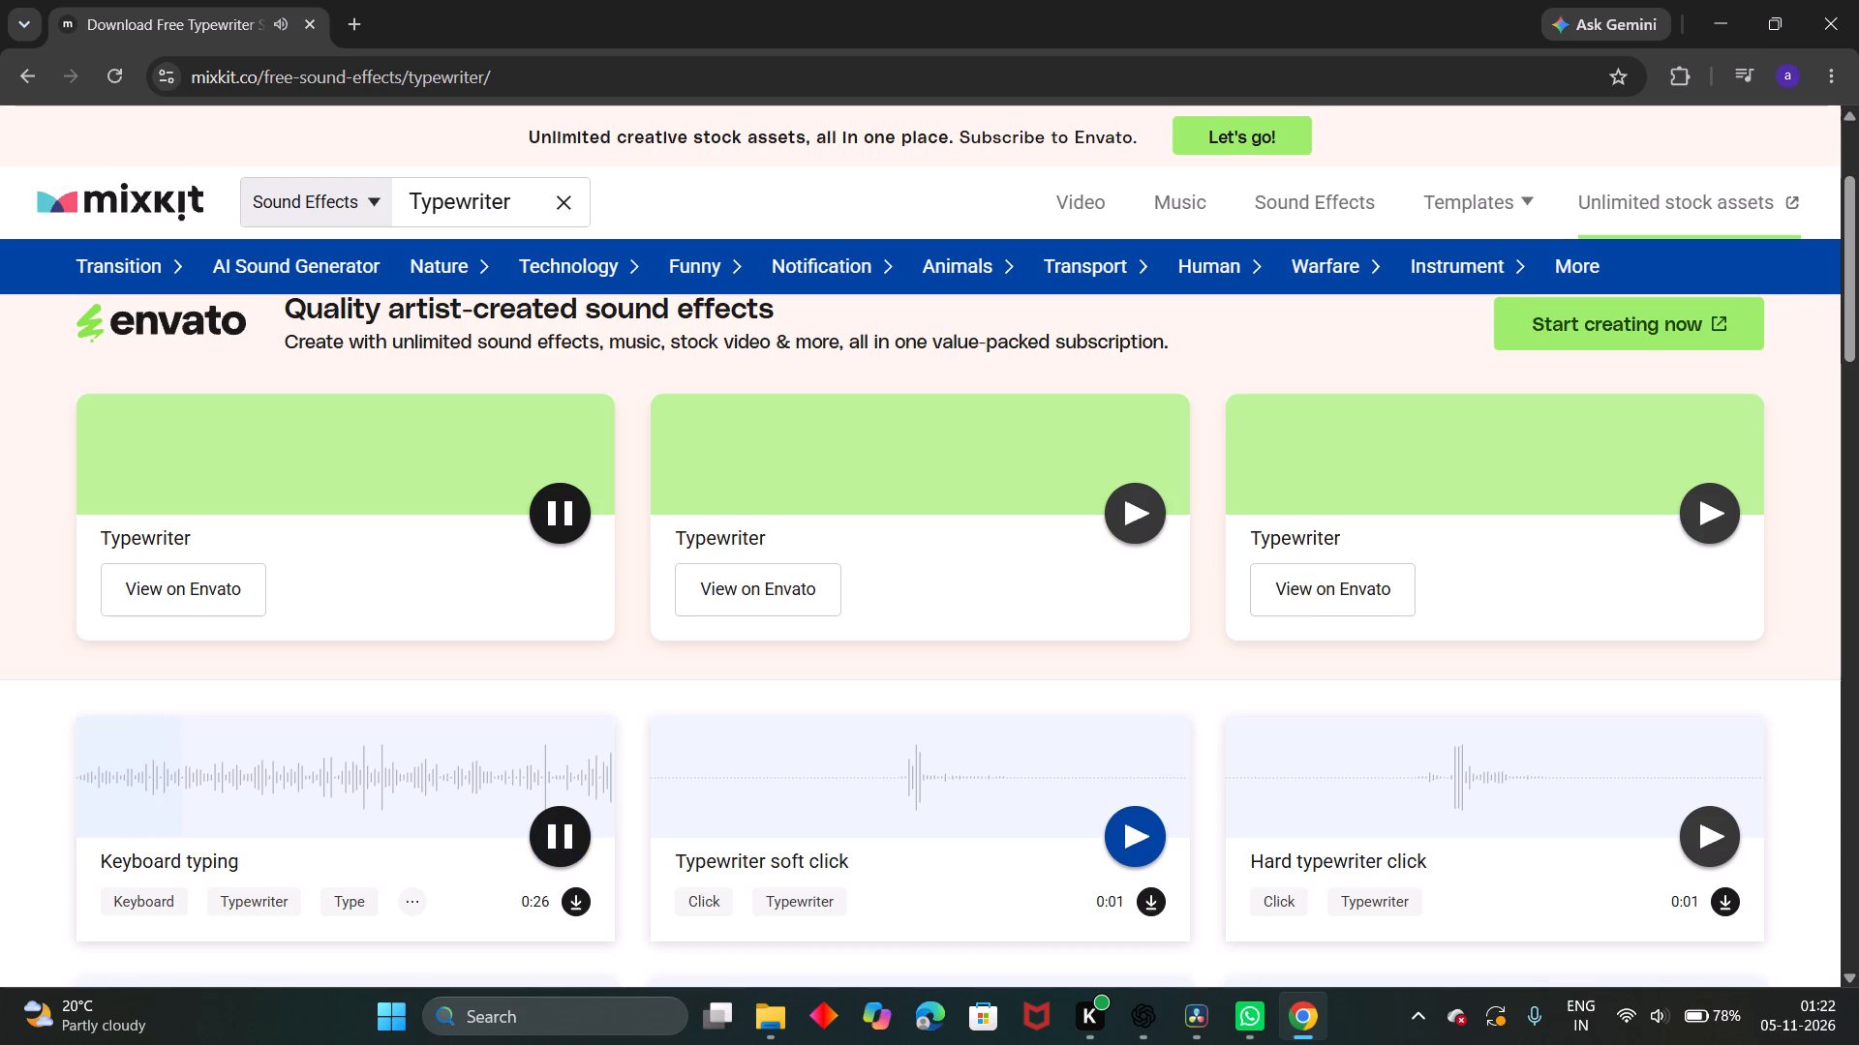
pyautogui.scroll(-3, 1185, 848)
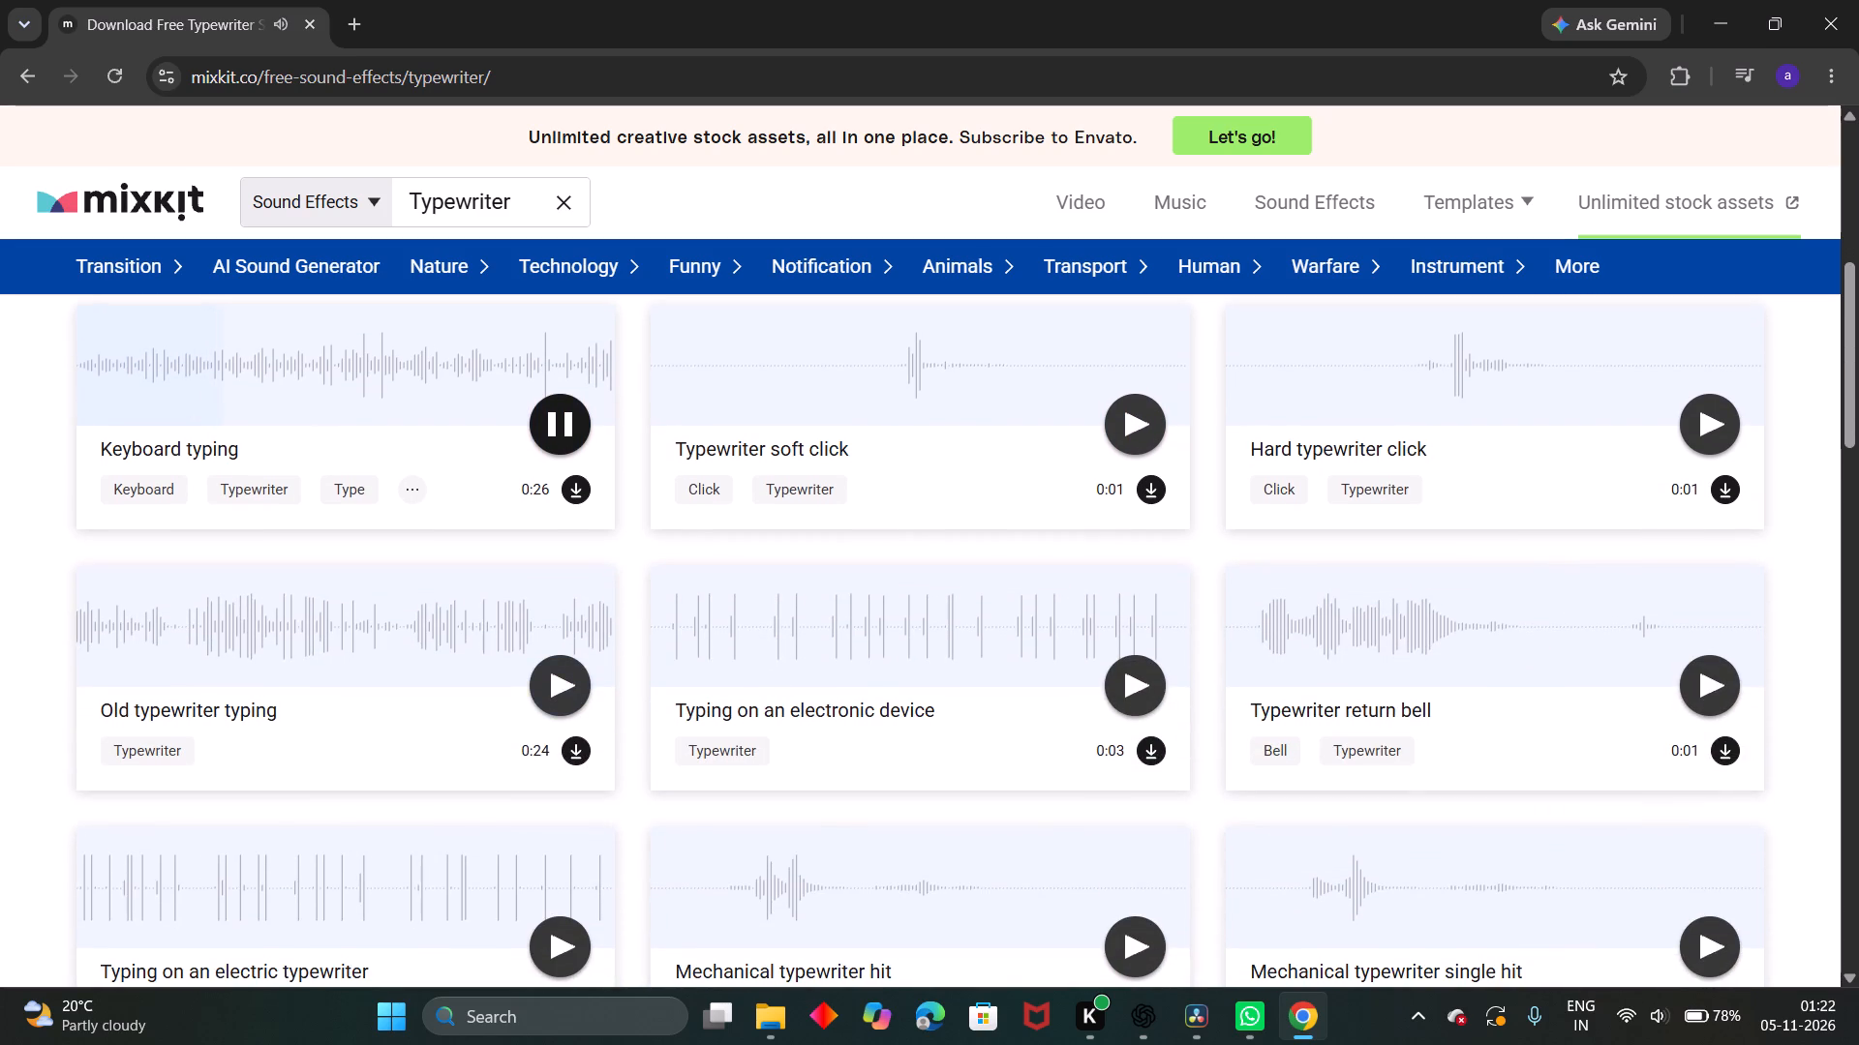
pyautogui.click(576, 681)
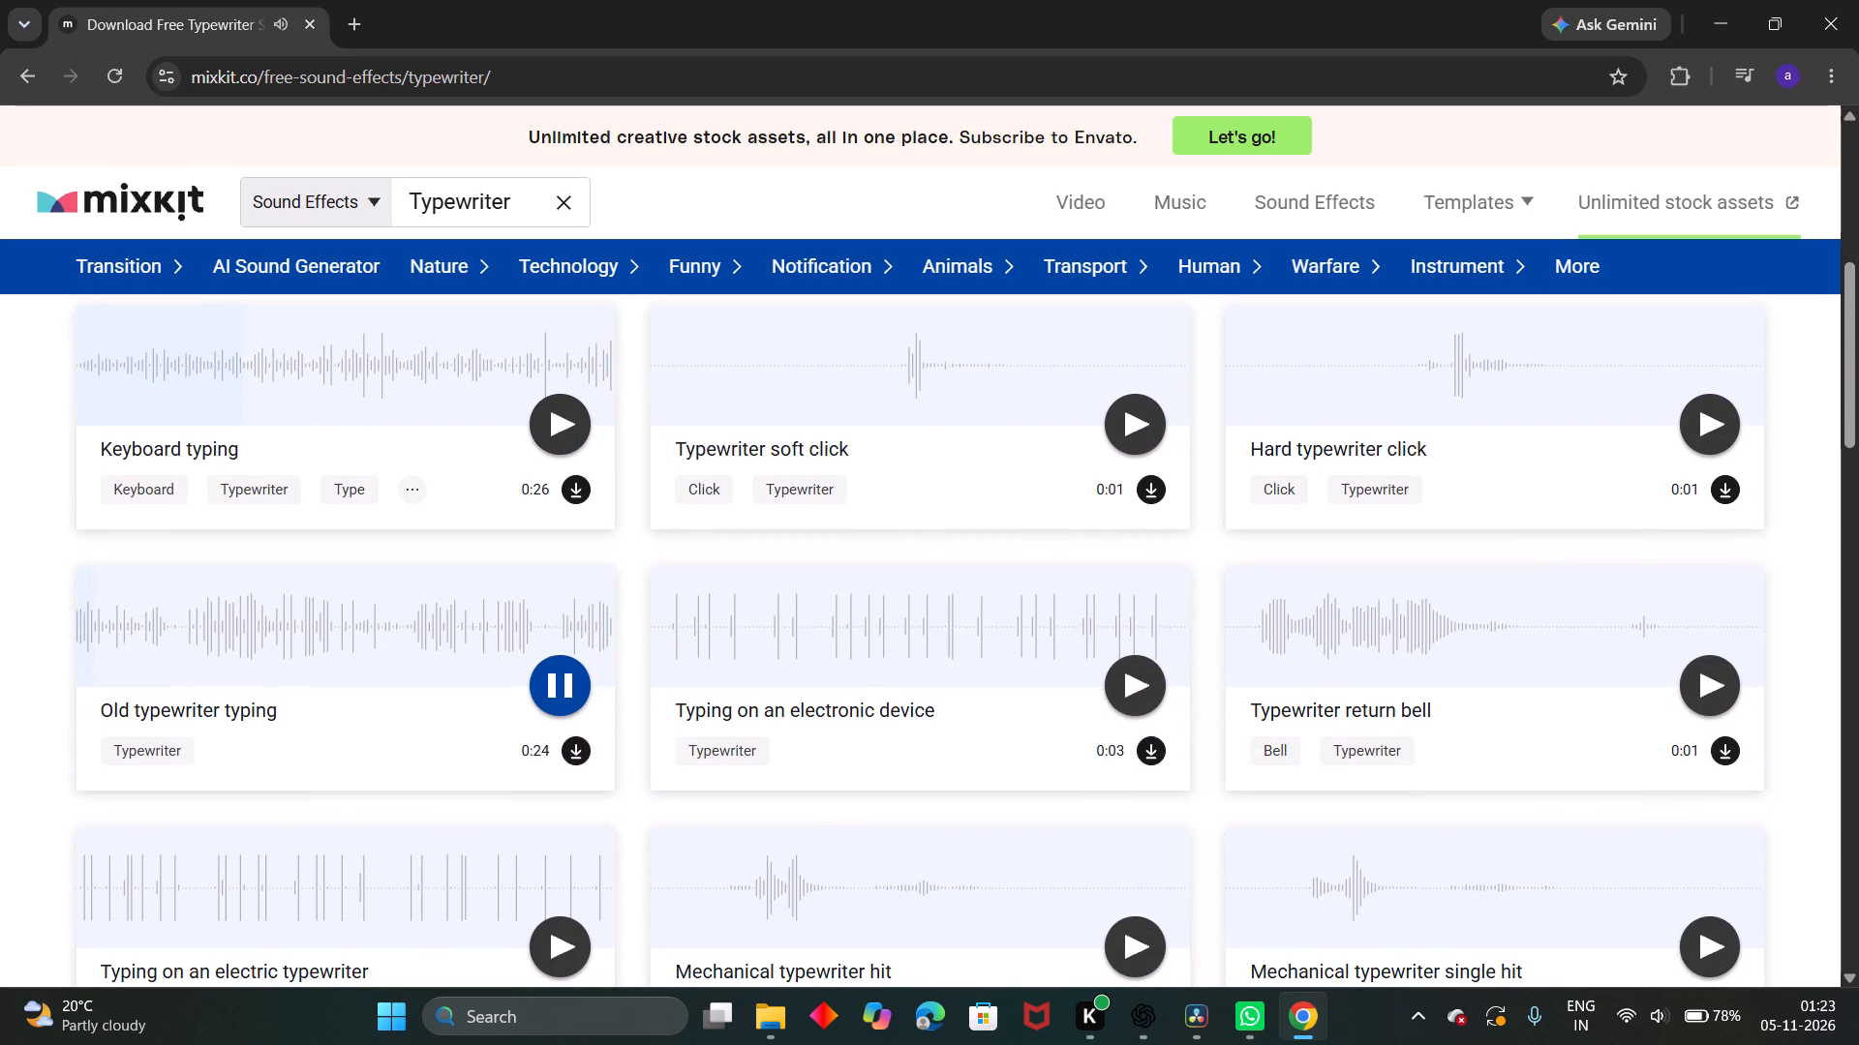
pyautogui.click(1145, 680)
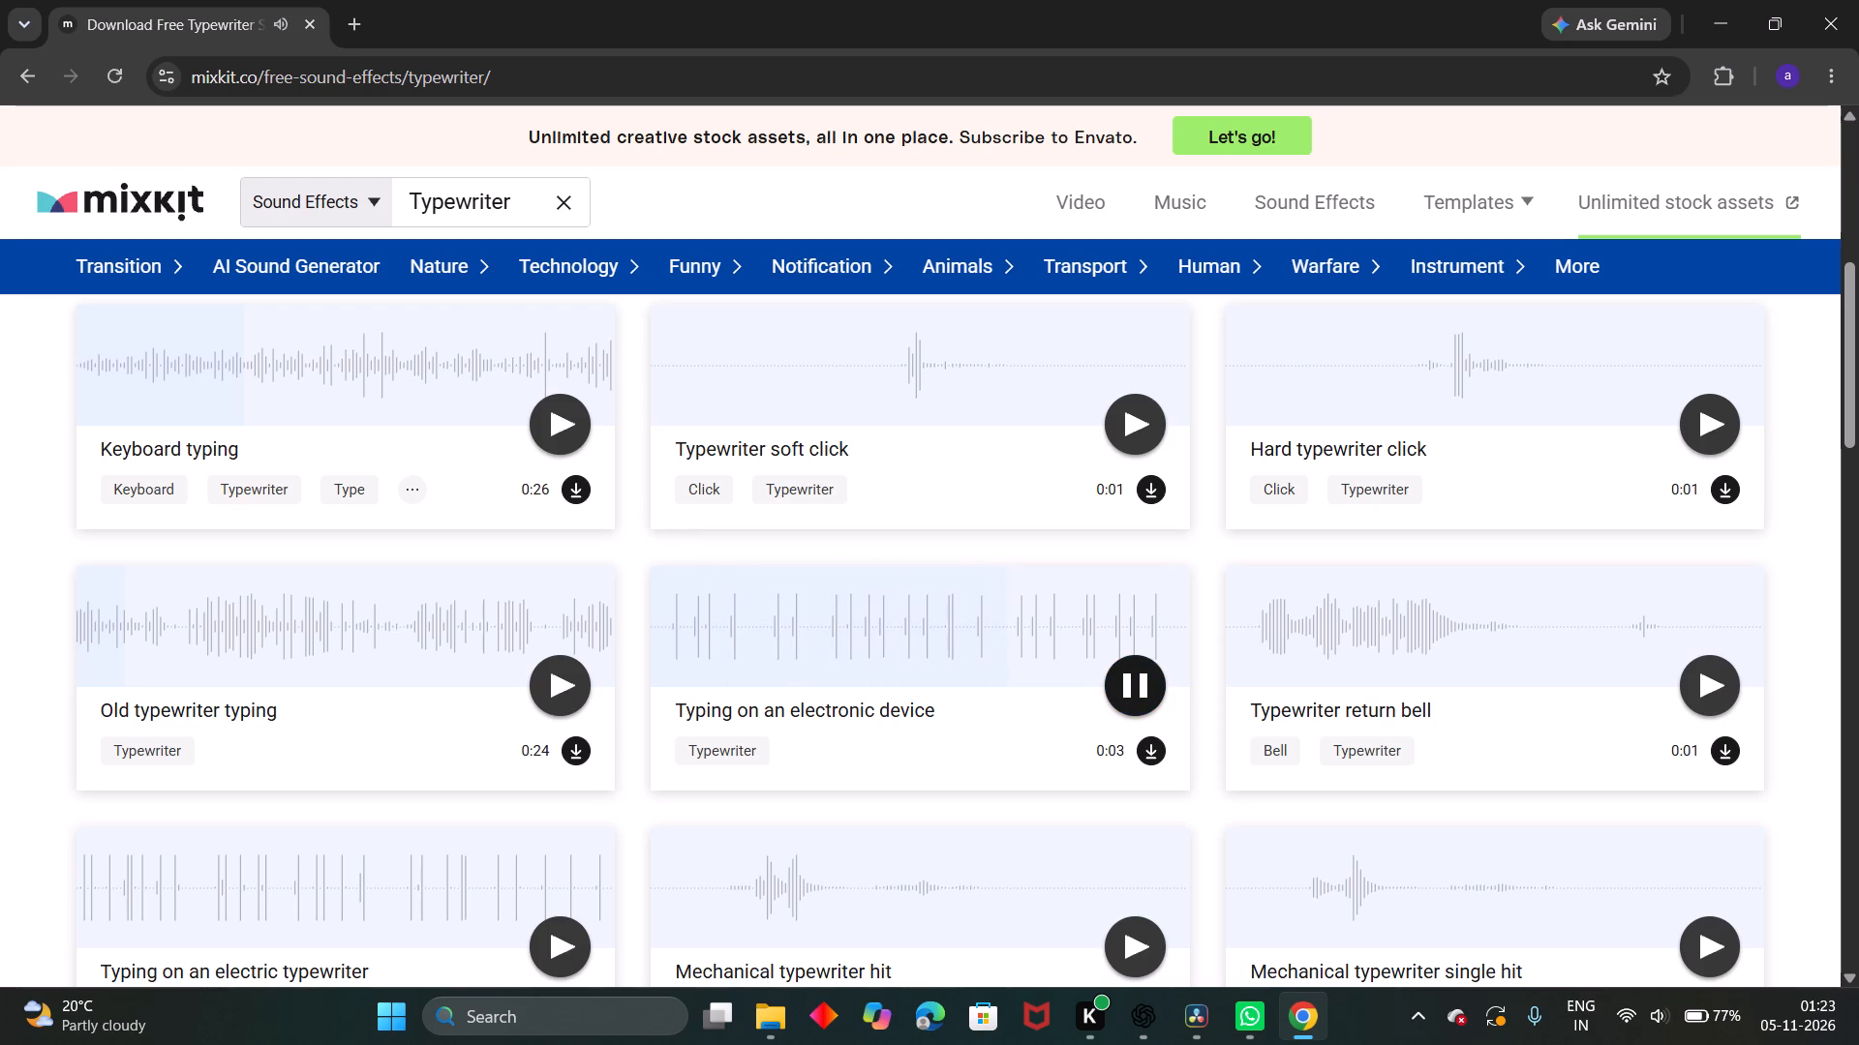
# Audition the Data short input on typewriter and Digital typewriter sounds further down the results.
pyautogui.scroll(-2, 1070, 806)
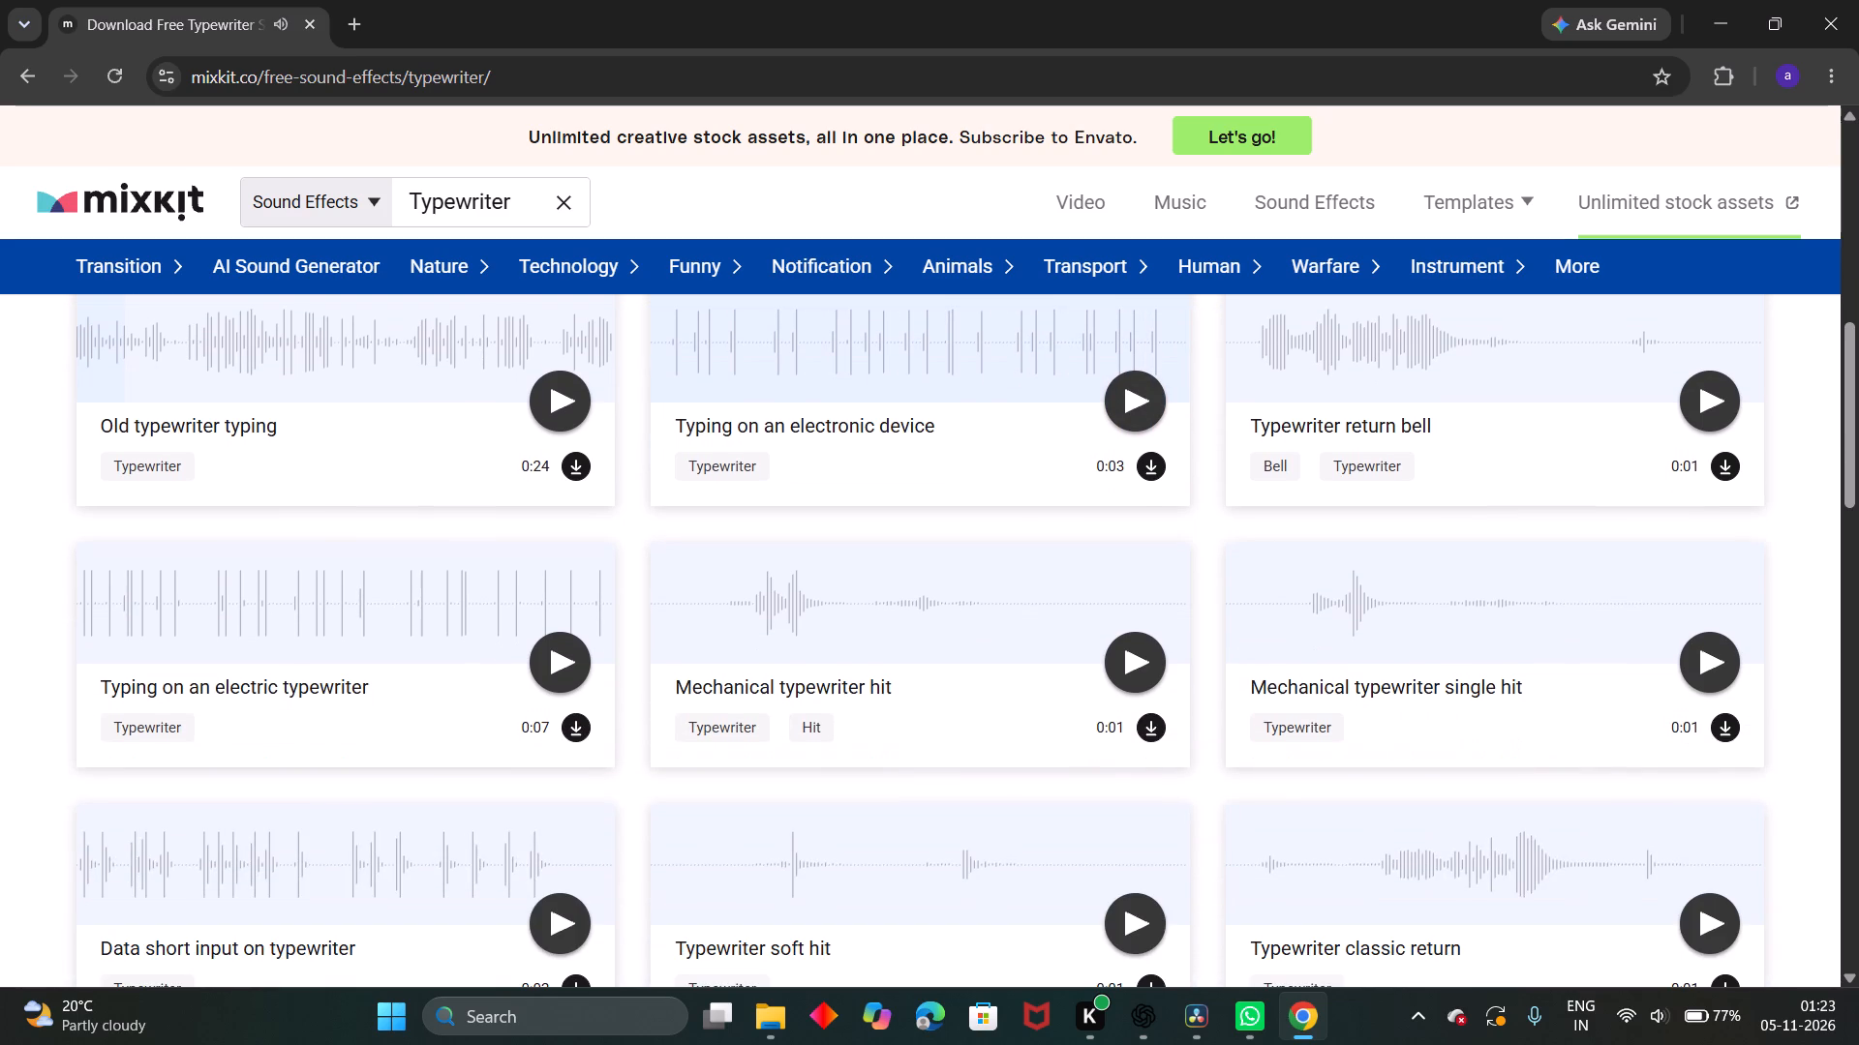
pyautogui.click(569, 914)
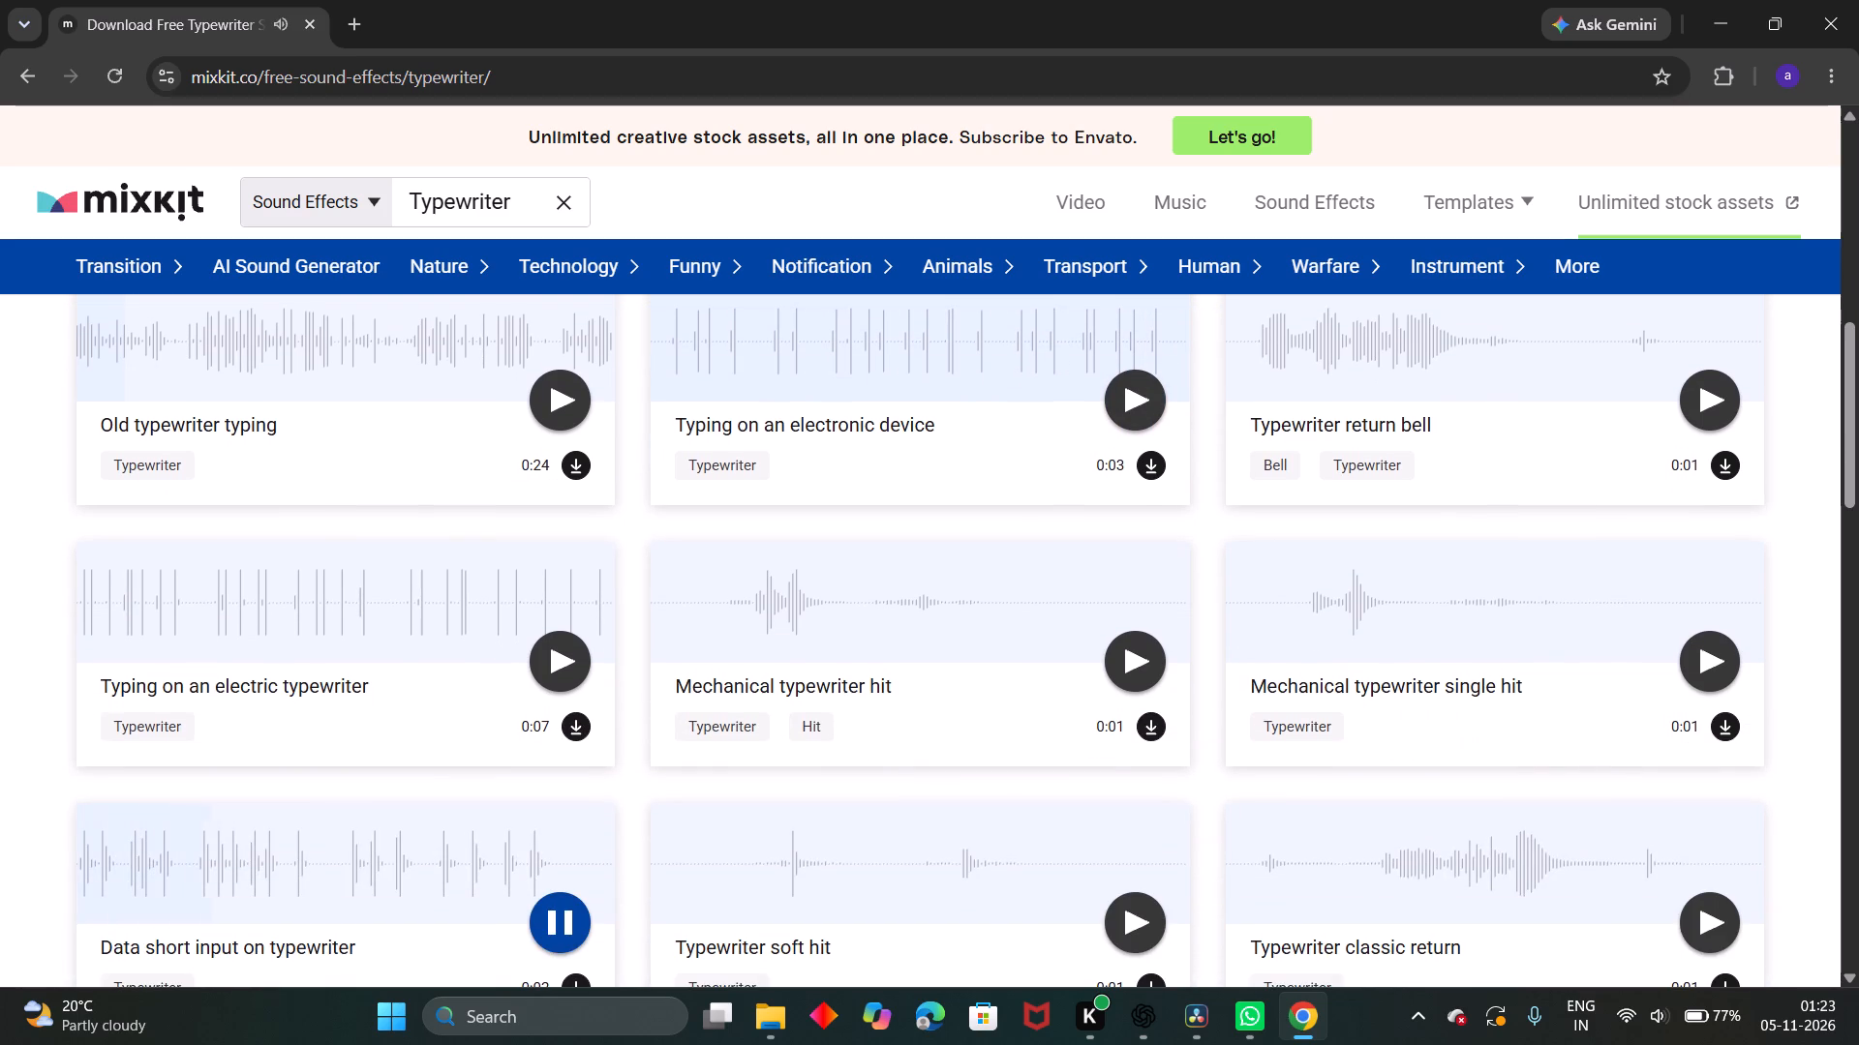
pyautogui.scroll(-1, 1357, 866)
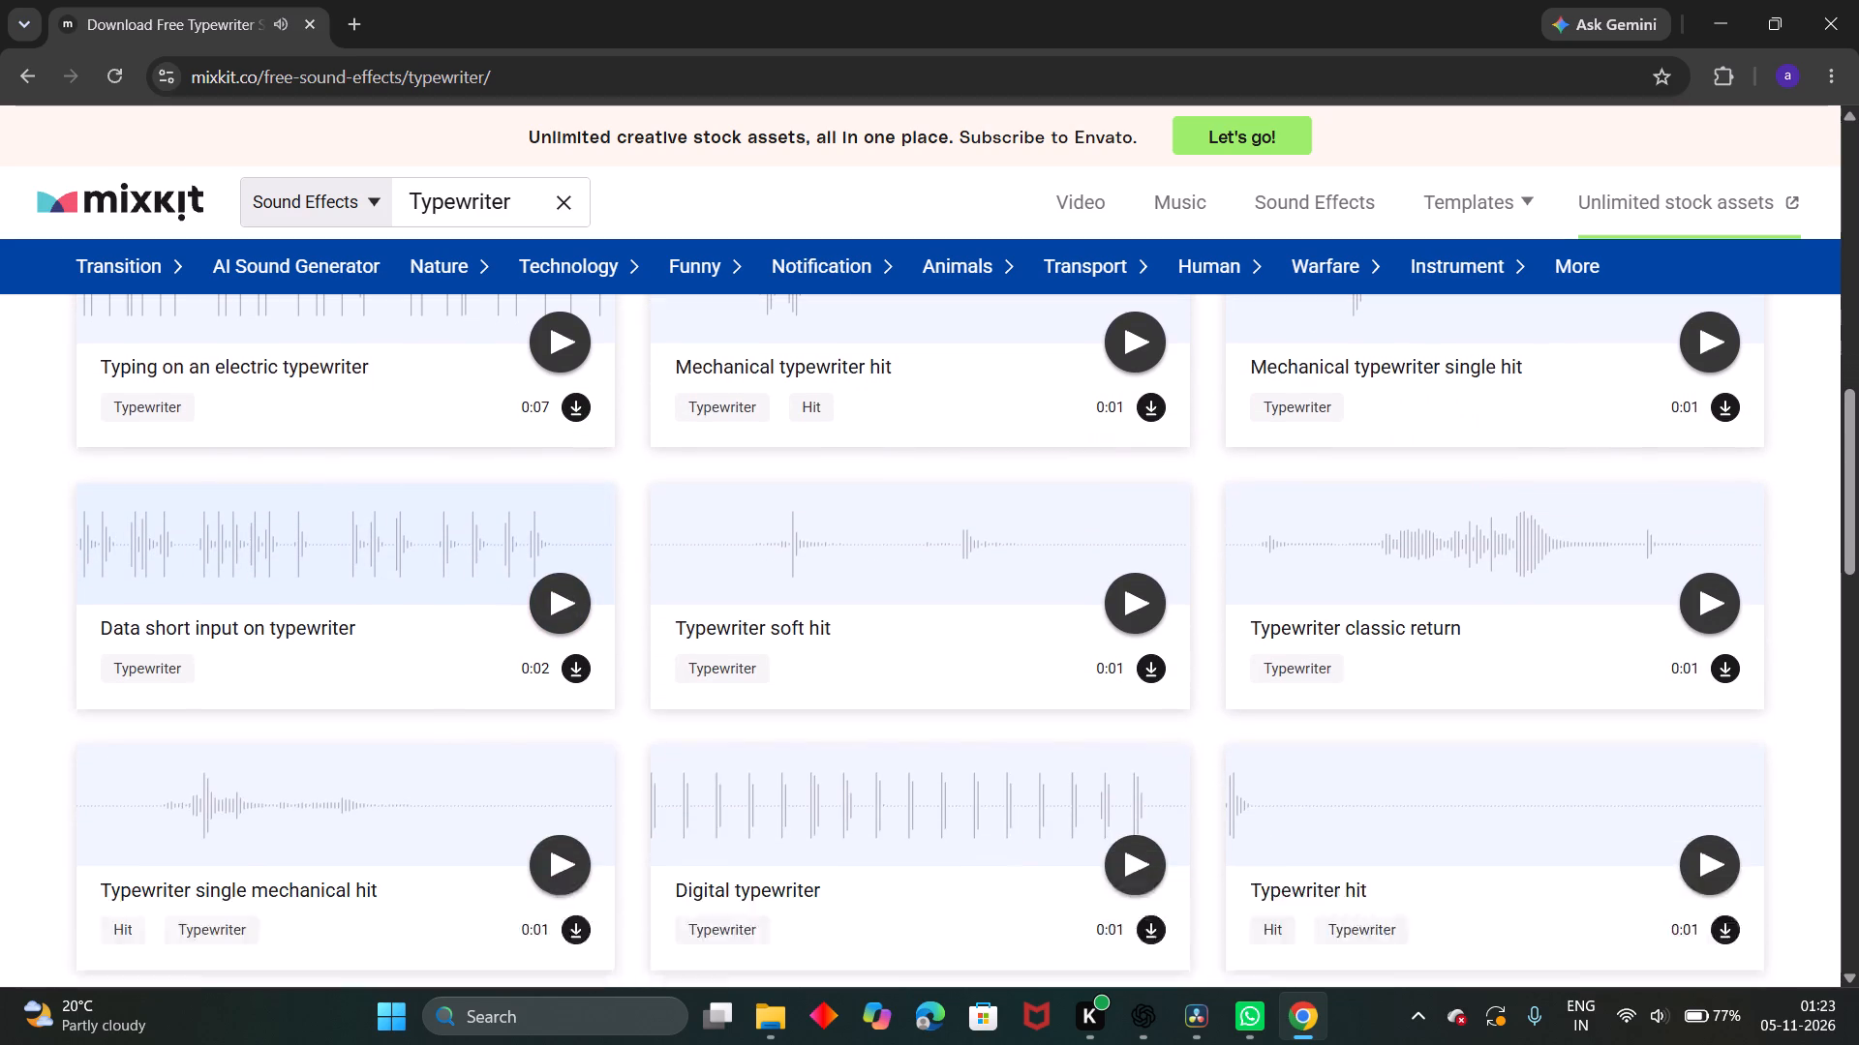
pyautogui.scroll(-1, 1357, 866)
pyautogui.click(1119, 774)
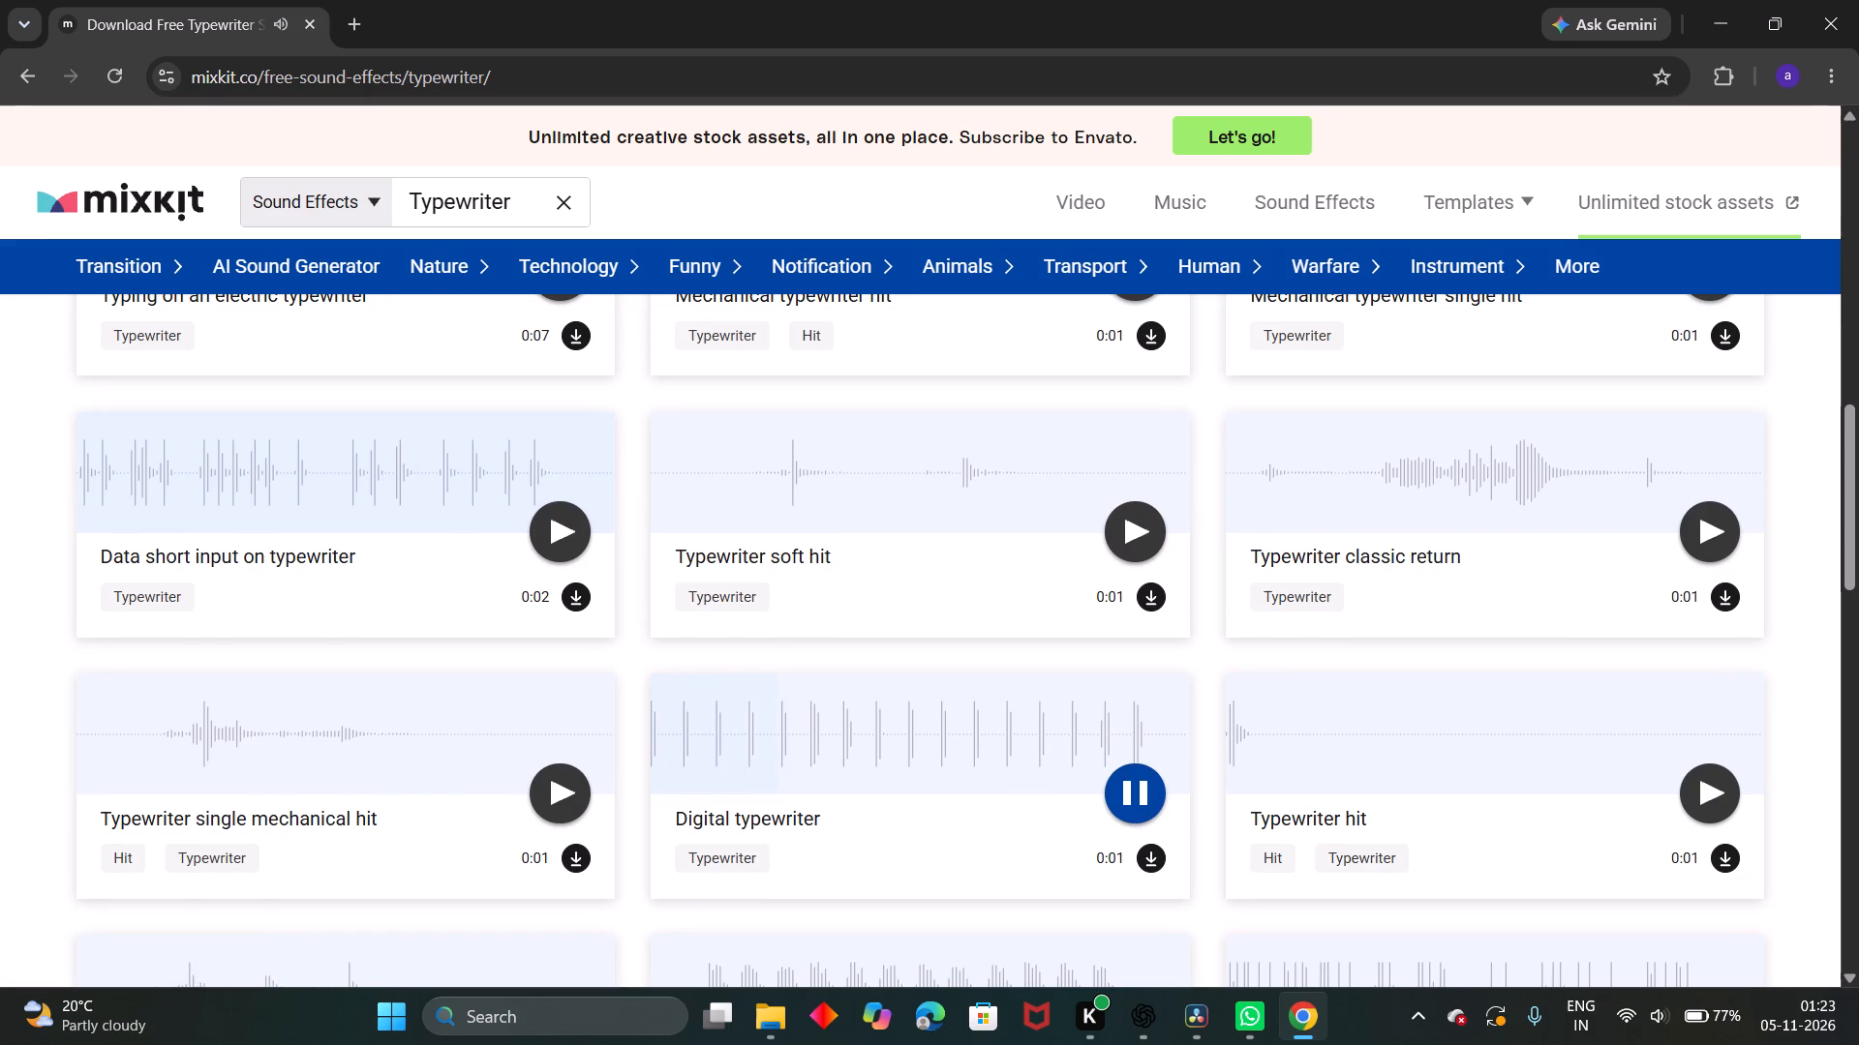
# Audition Data input on typewriter, Vintage dot printing, Vintage typewriter hit, Single hit on typewriter, Sci fi futuristic typewriter and Sci Fi typewriter sound.
pyautogui.scroll(-2, 834, 787)
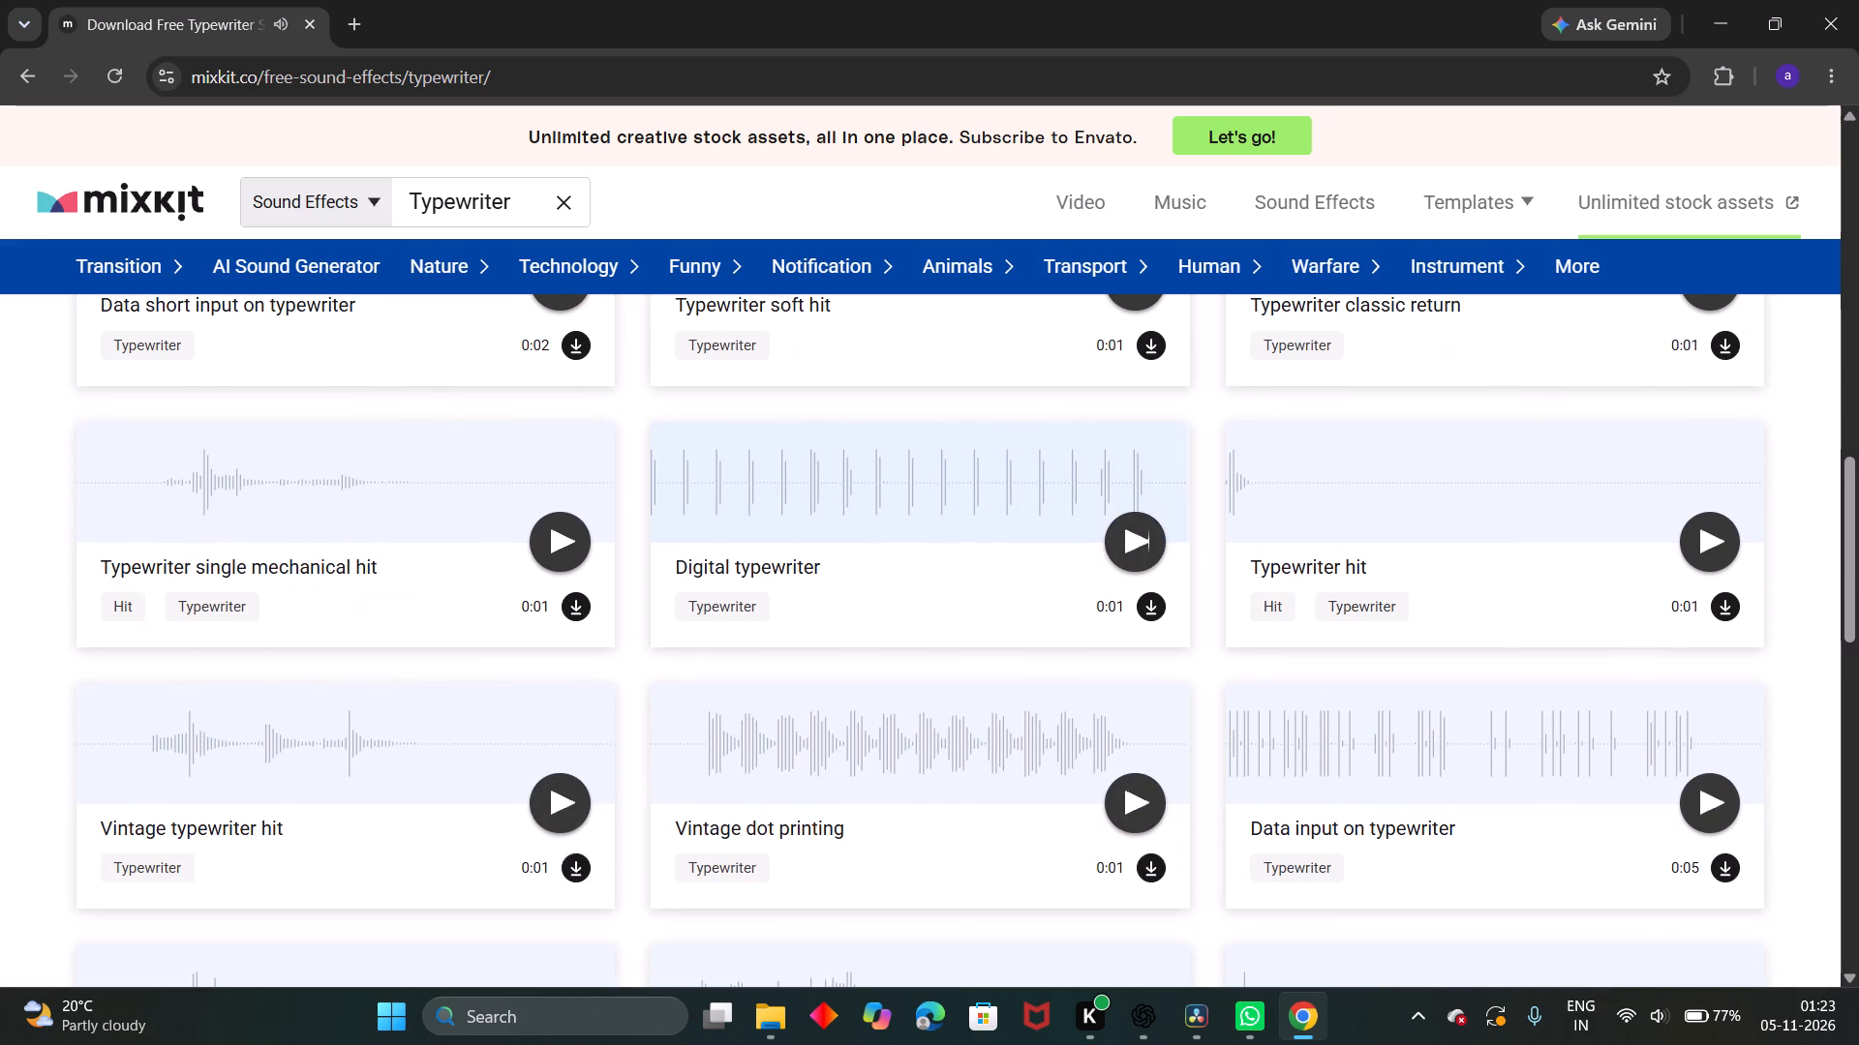
pyautogui.click(1694, 798)
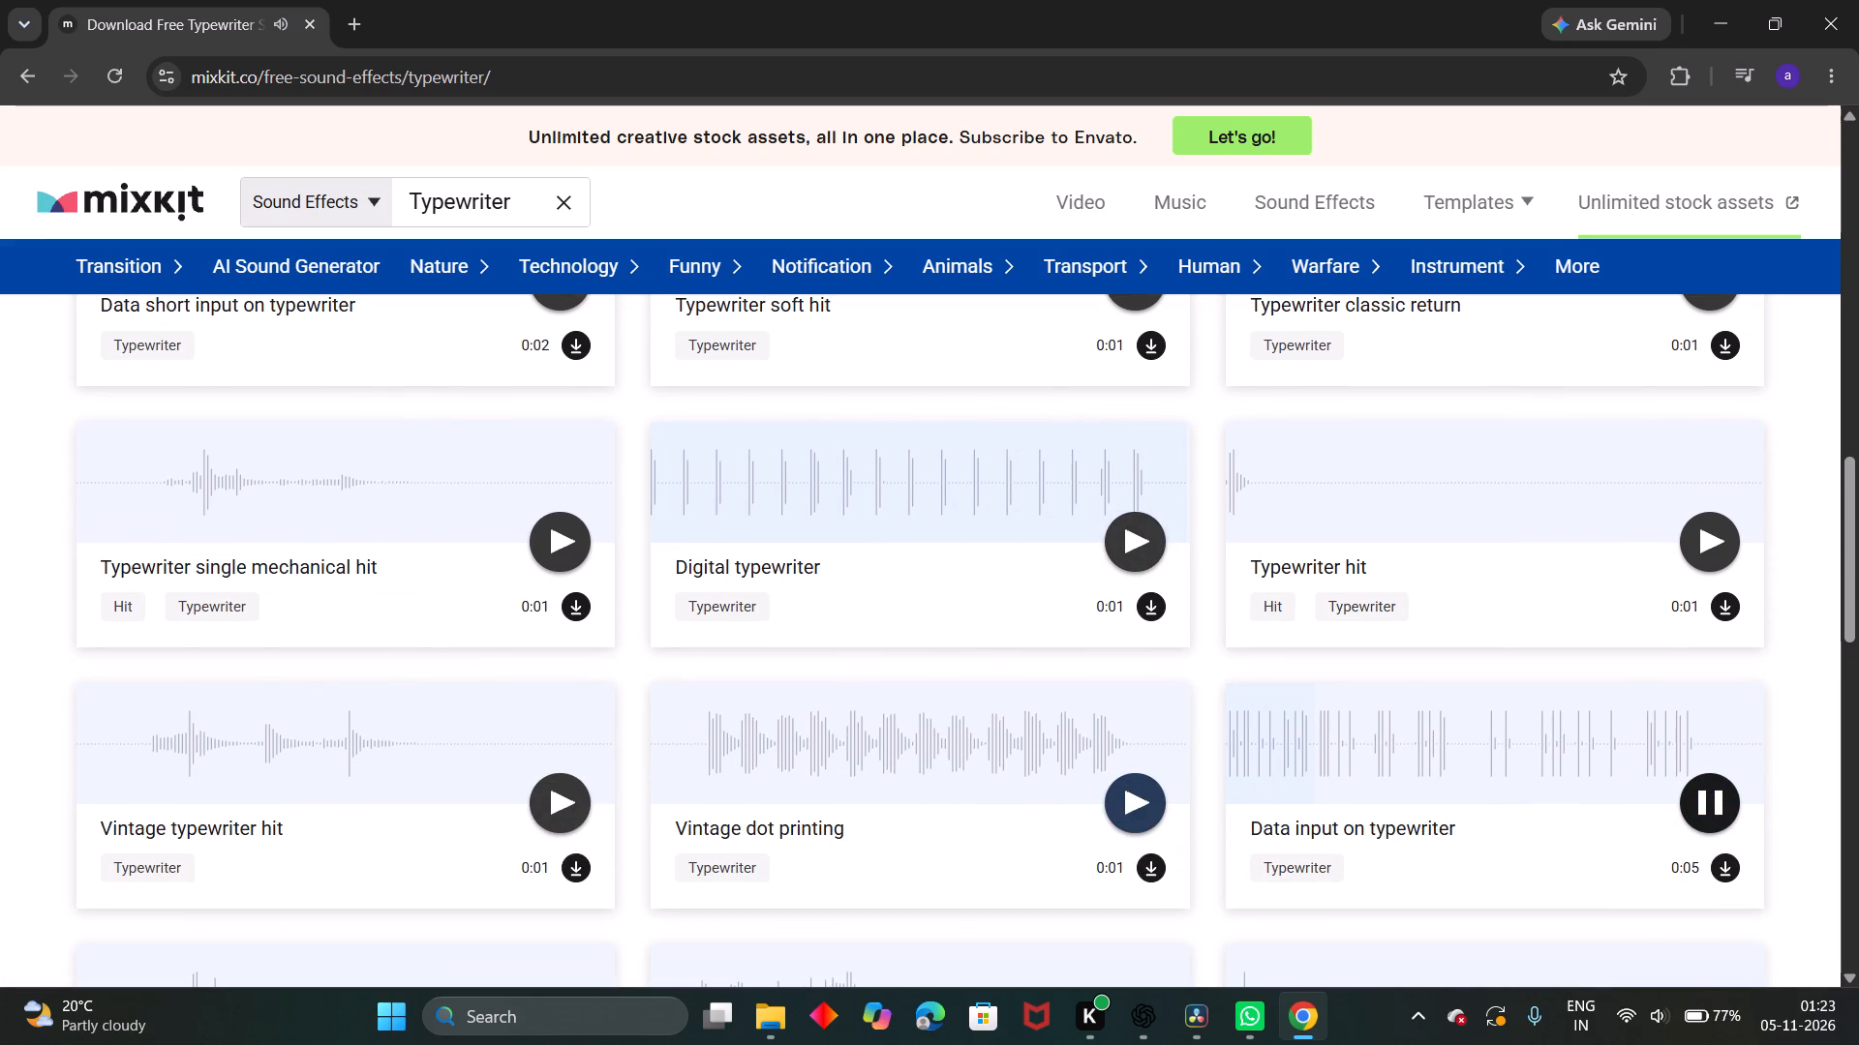
pyautogui.click(1149, 817)
pyautogui.click(567, 791)
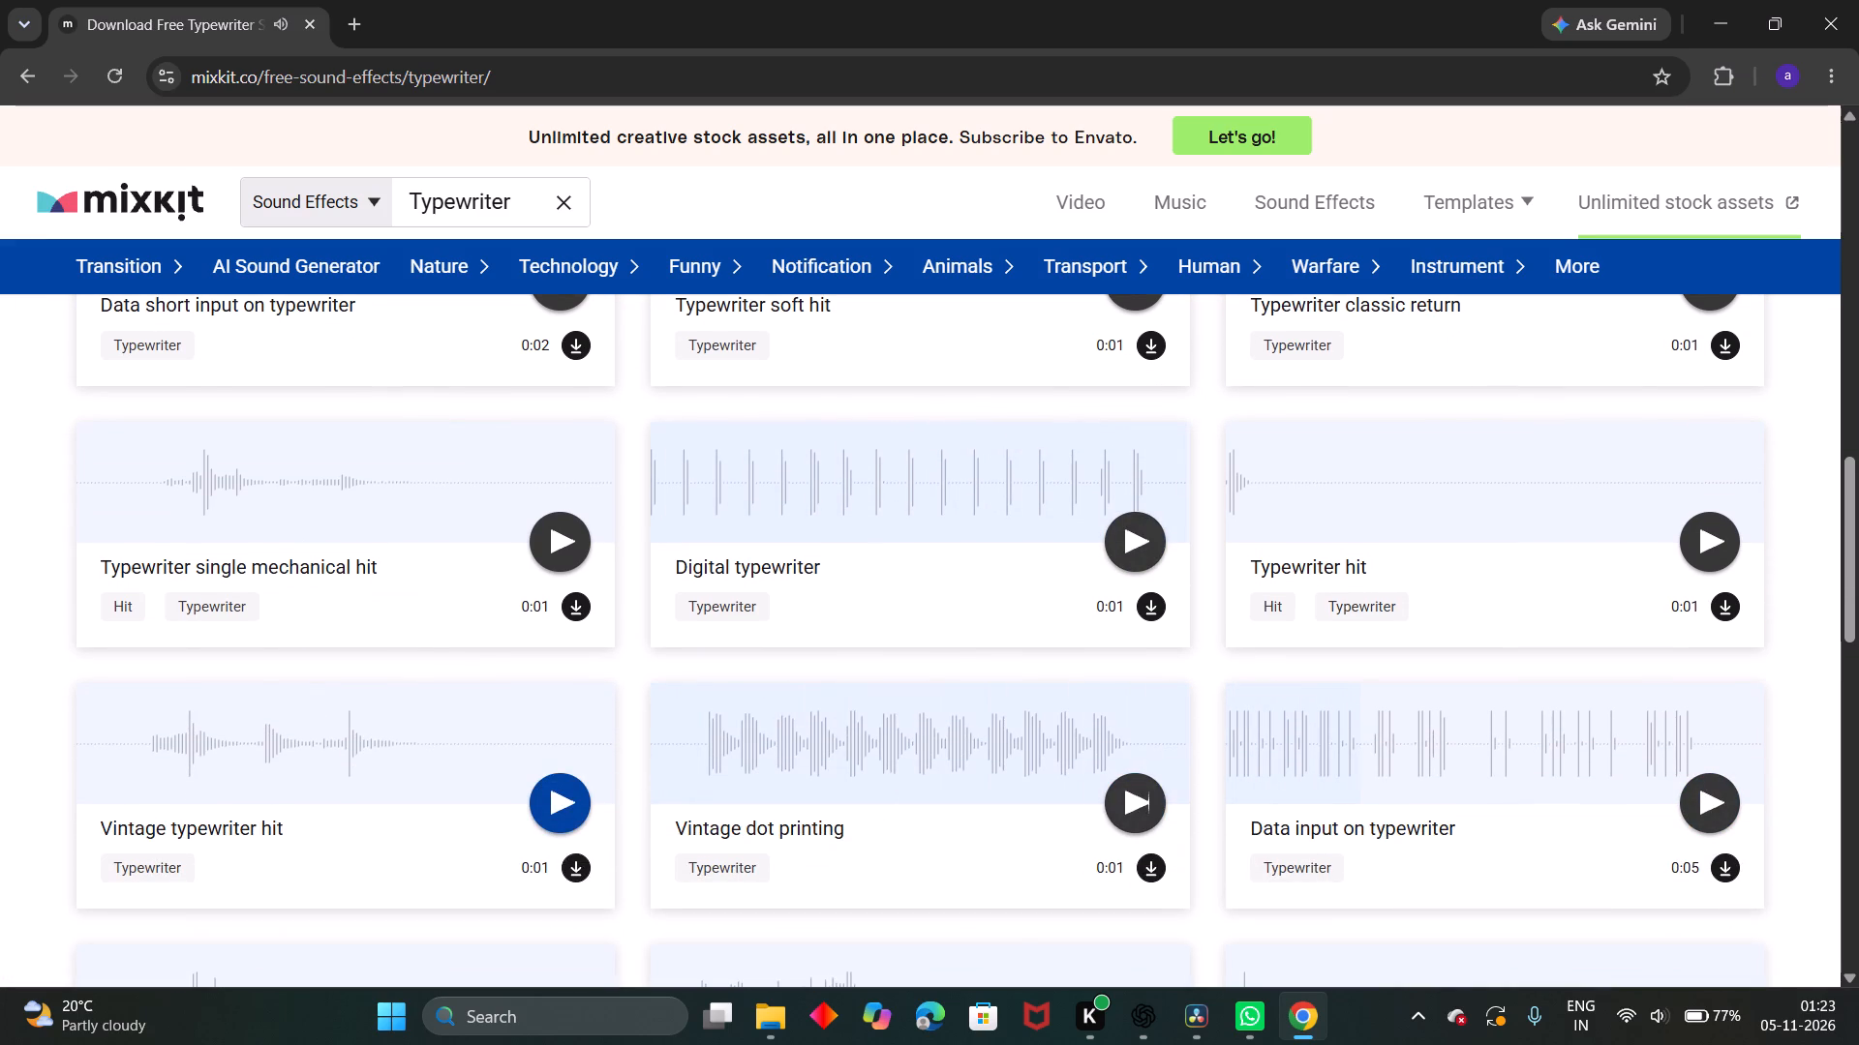
pyautogui.scroll(-3, 567, 791)
pyautogui.click(567, 791)
pyautogui.scroll(-1, 567, 791)
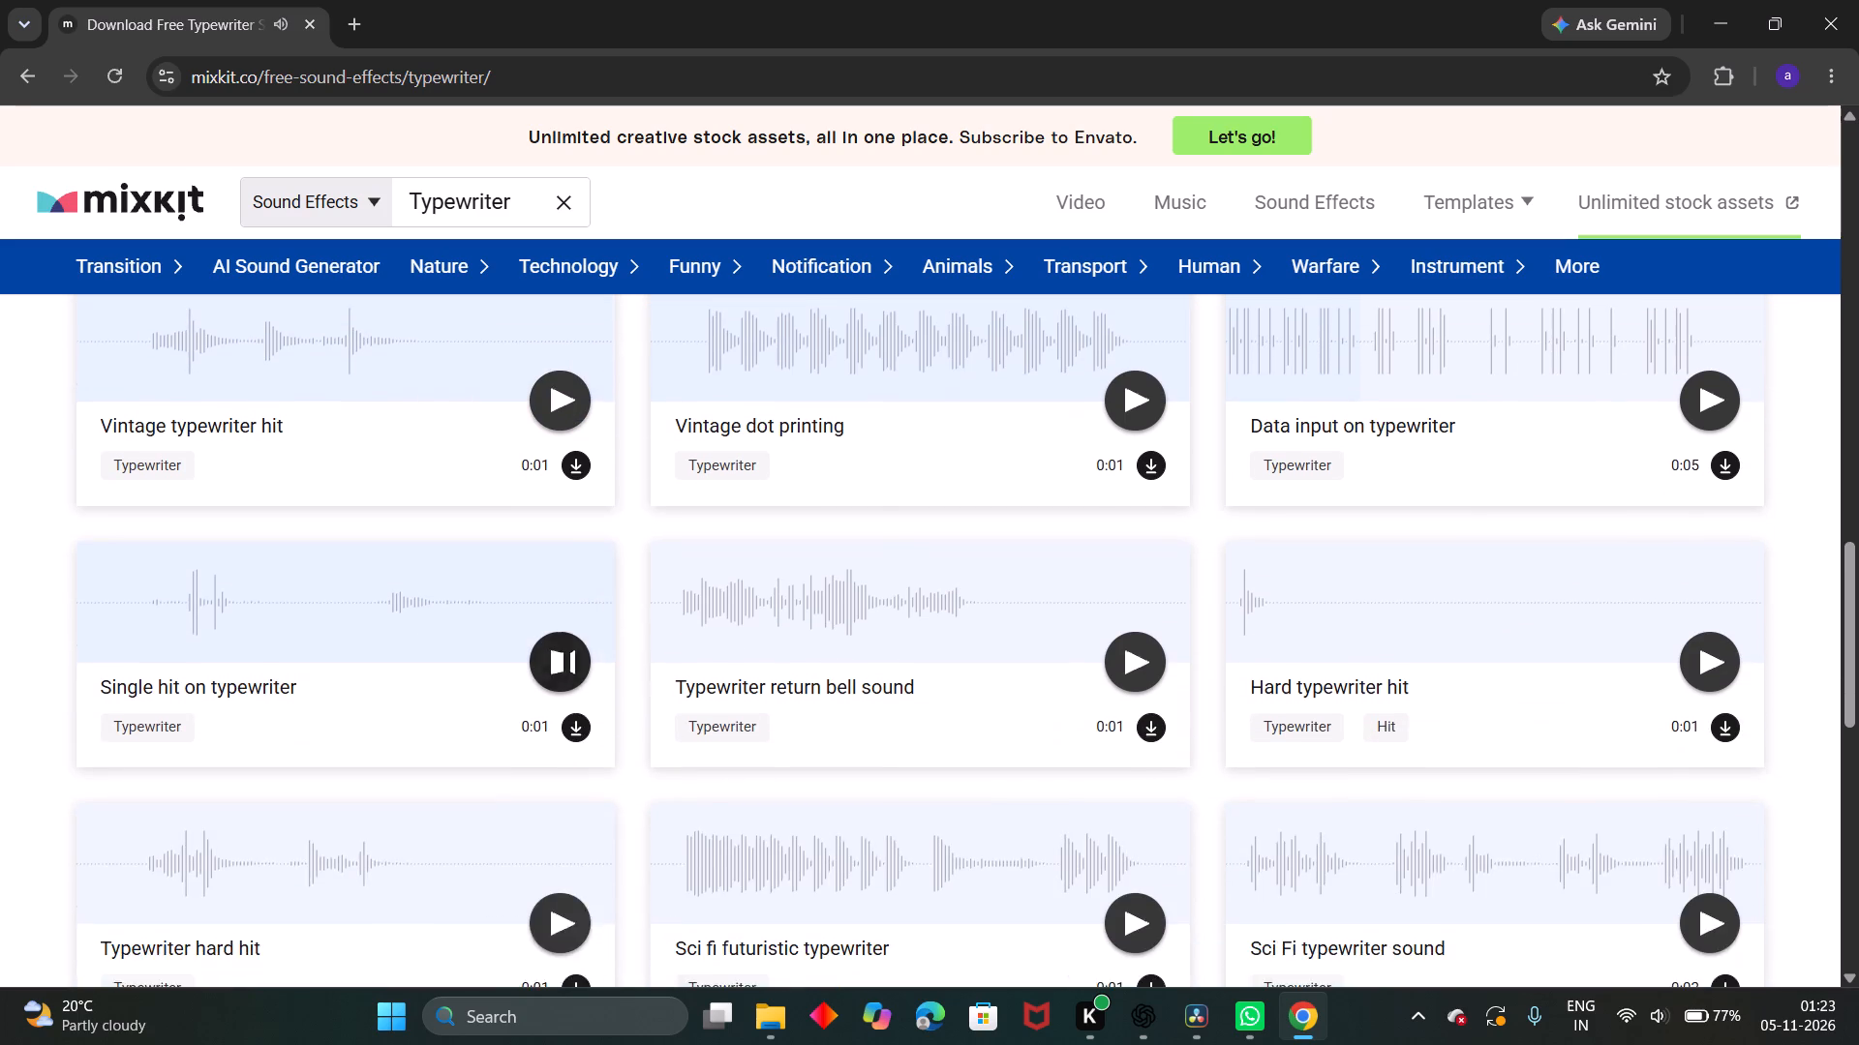
pyautogui.scroll(-1, 567, 791)
pyautogui.click(1144, 811)
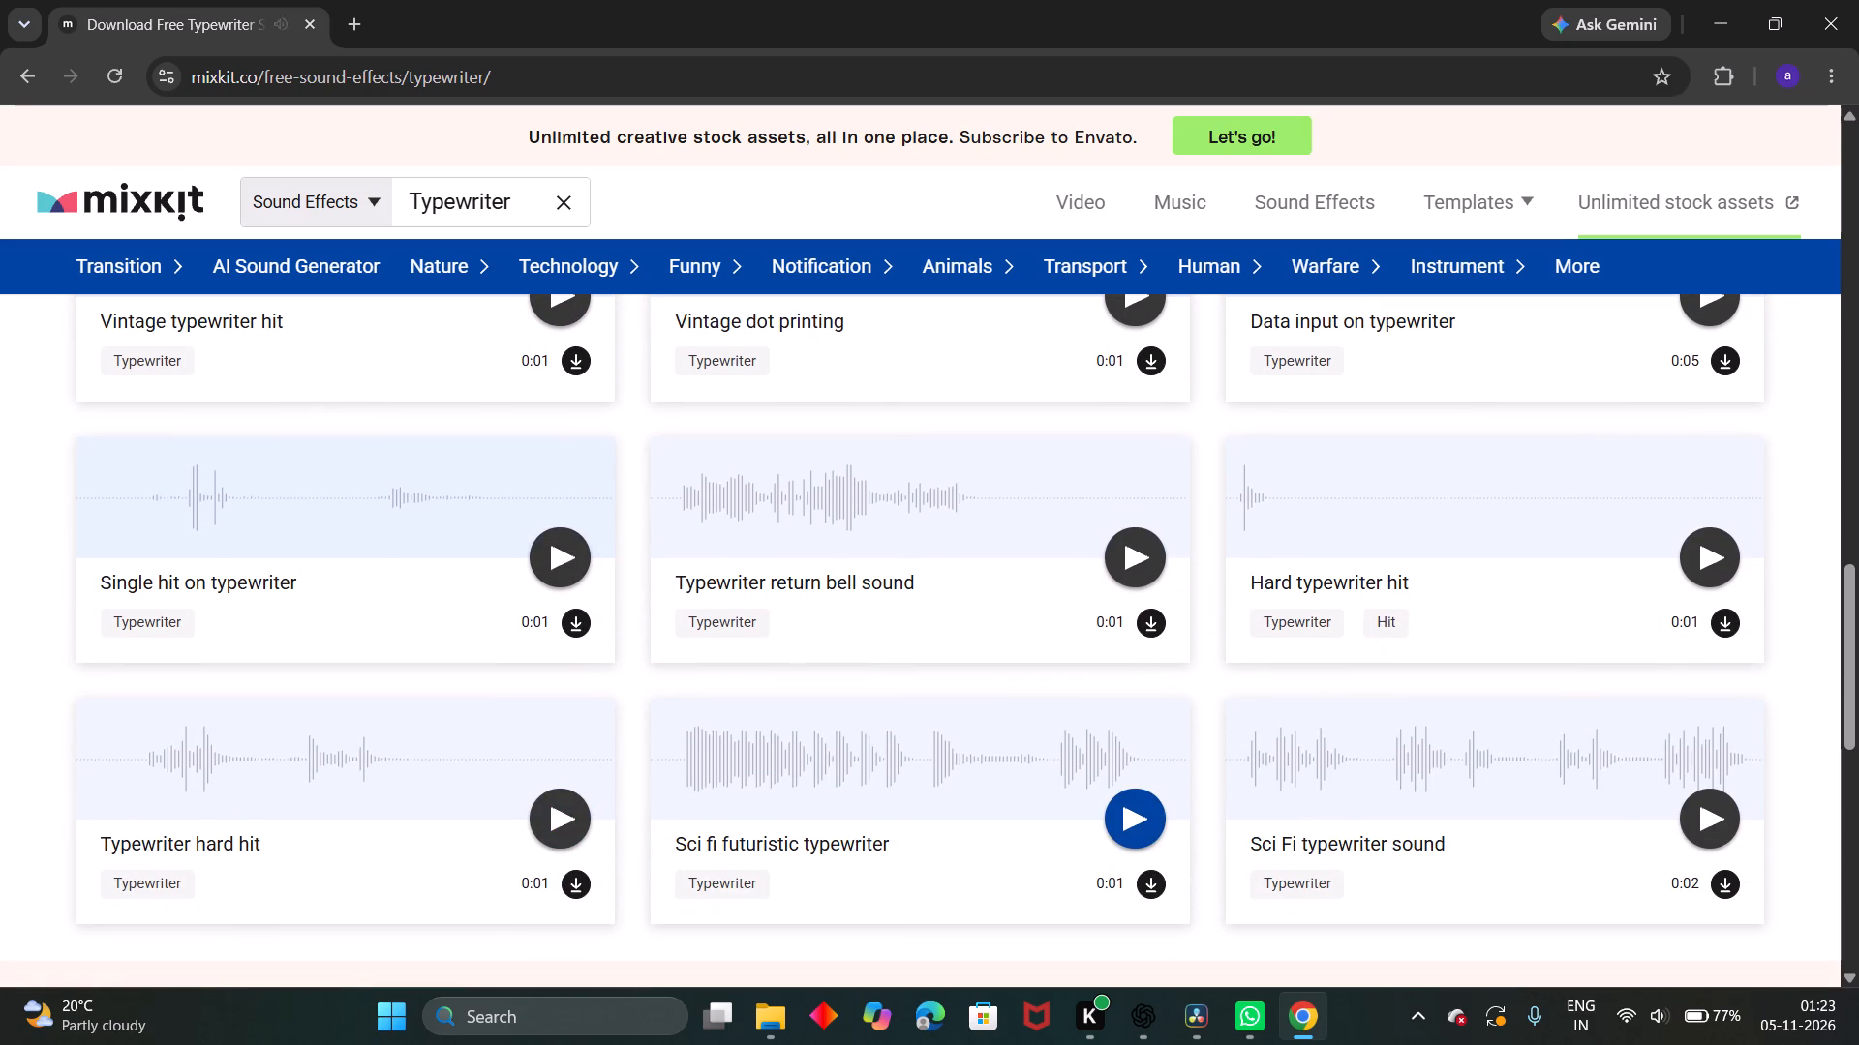
pyautogui.click(1733, 816)
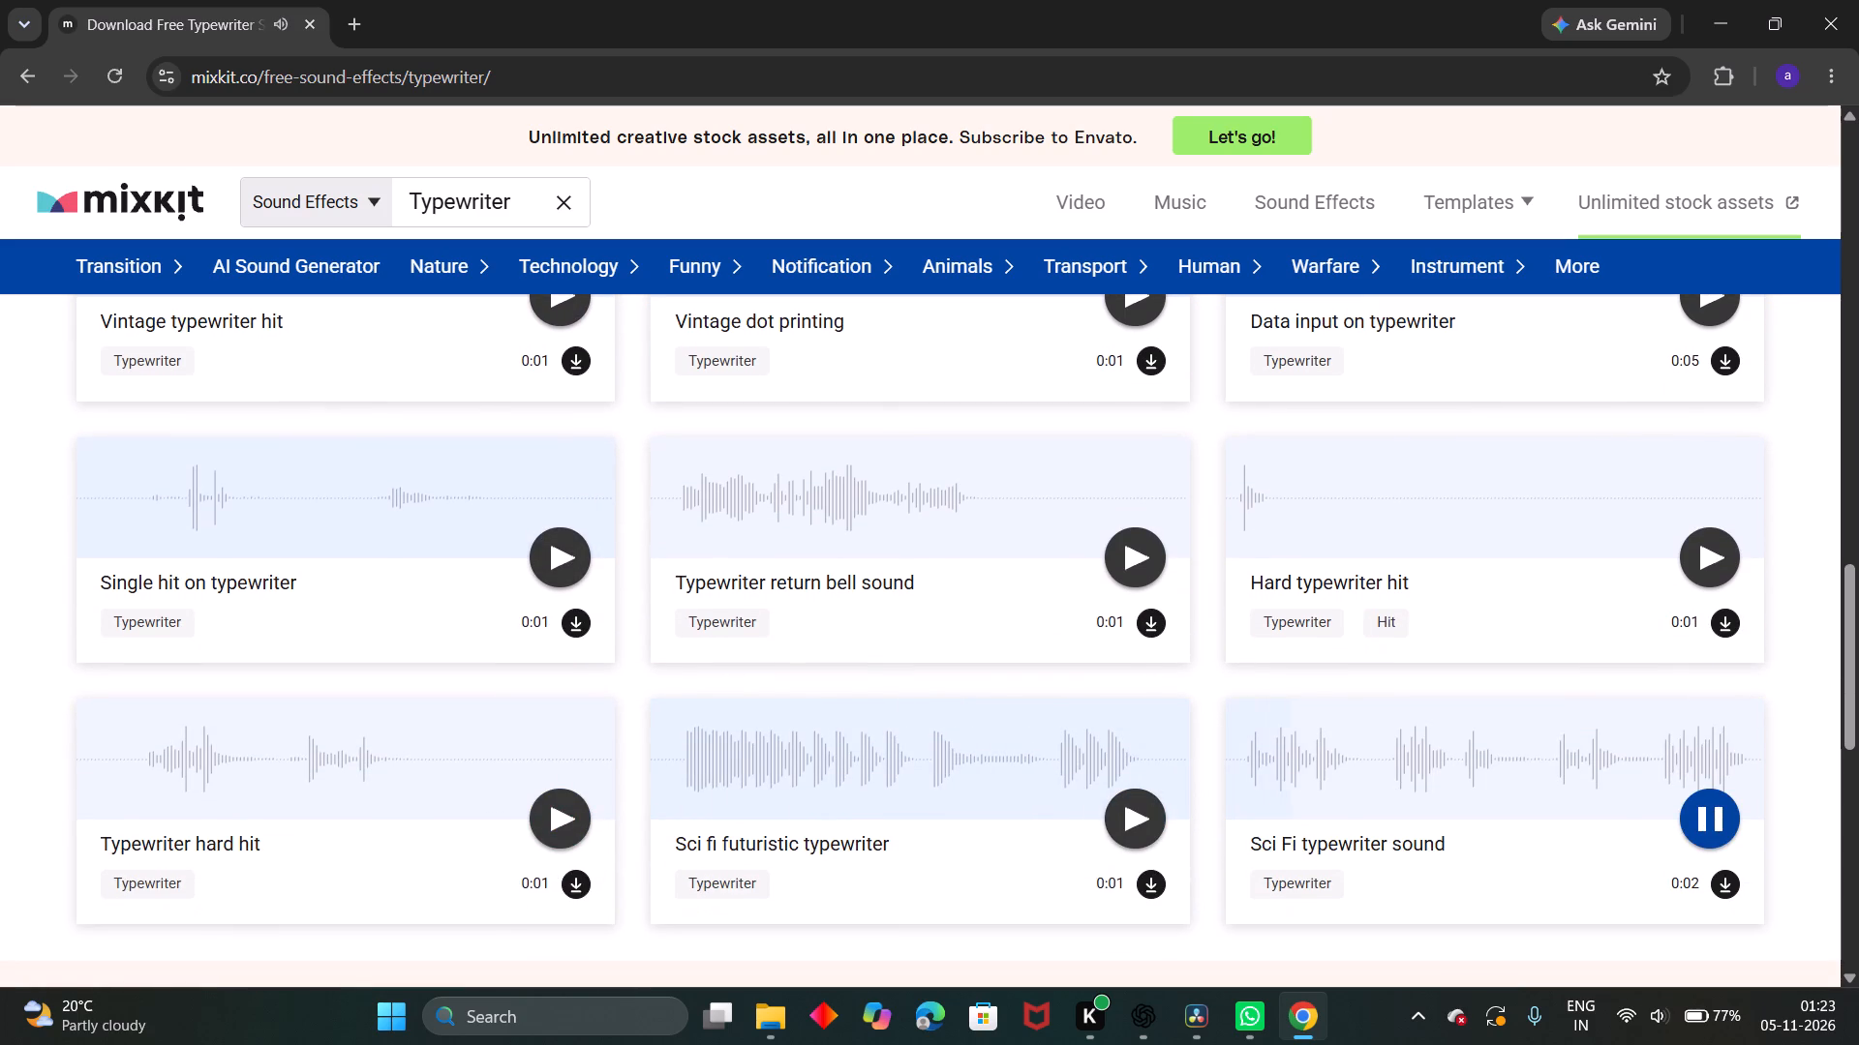
# For comparison, audition Data short input on typewriter, Typing on an electronic device, Old typewriter typing, Typing on an electric typewriter and Keyboard typing.
pyautogui.scroll(-2, 607, 836)
pyautogui.scroll(1, 607, 836)
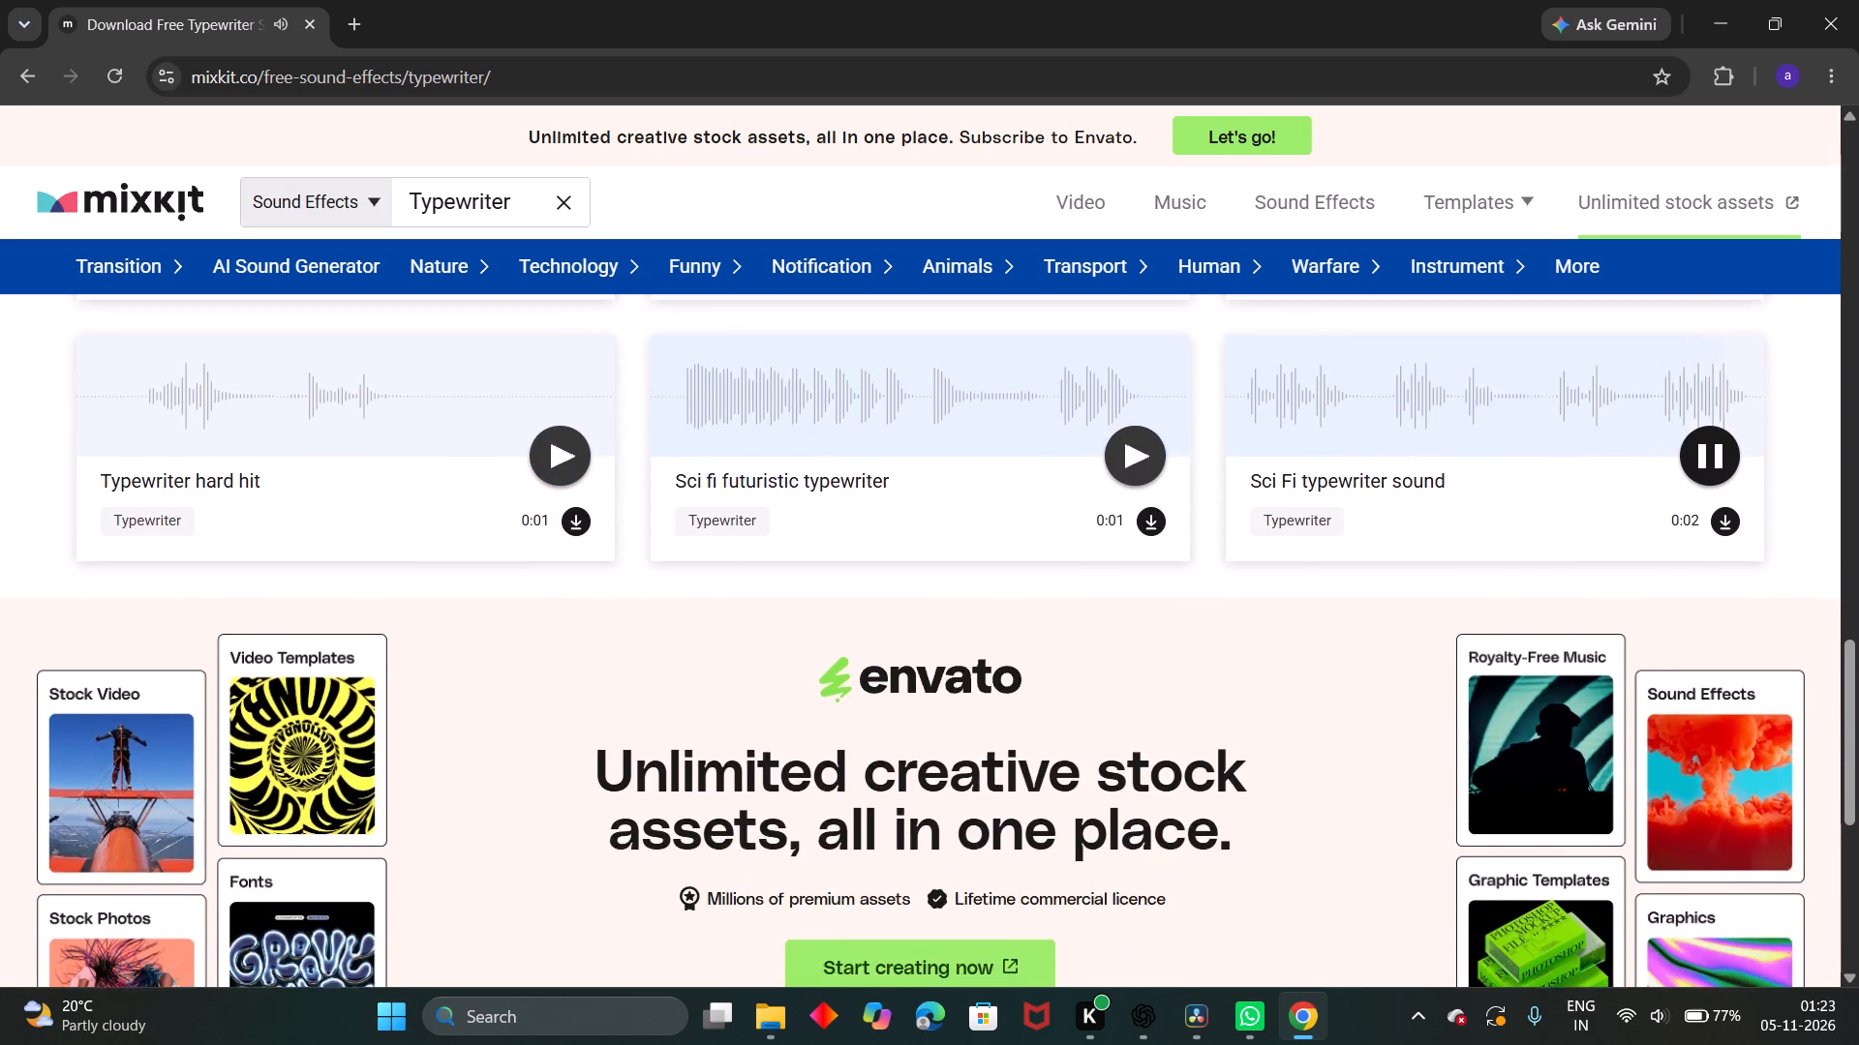
pyautogui.scroll(3, 607, 836)
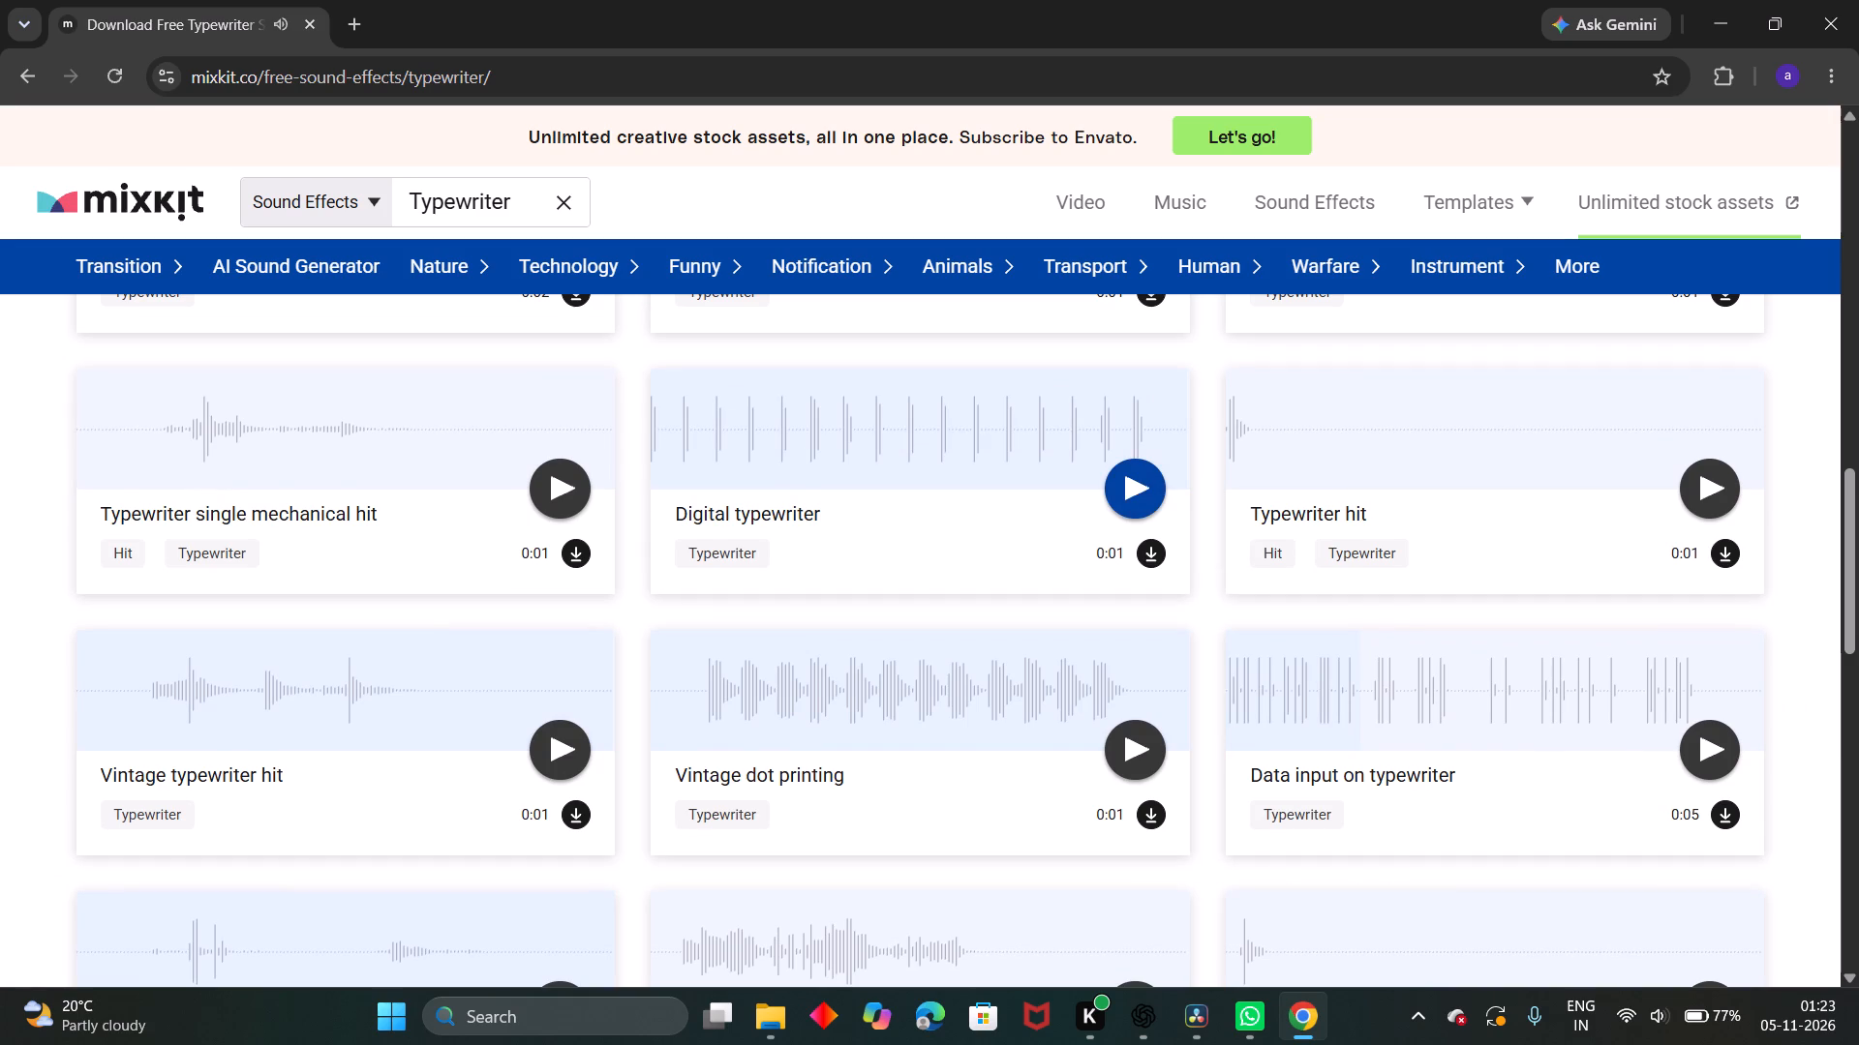
pyautogui.scroll(3, 1111, 487)
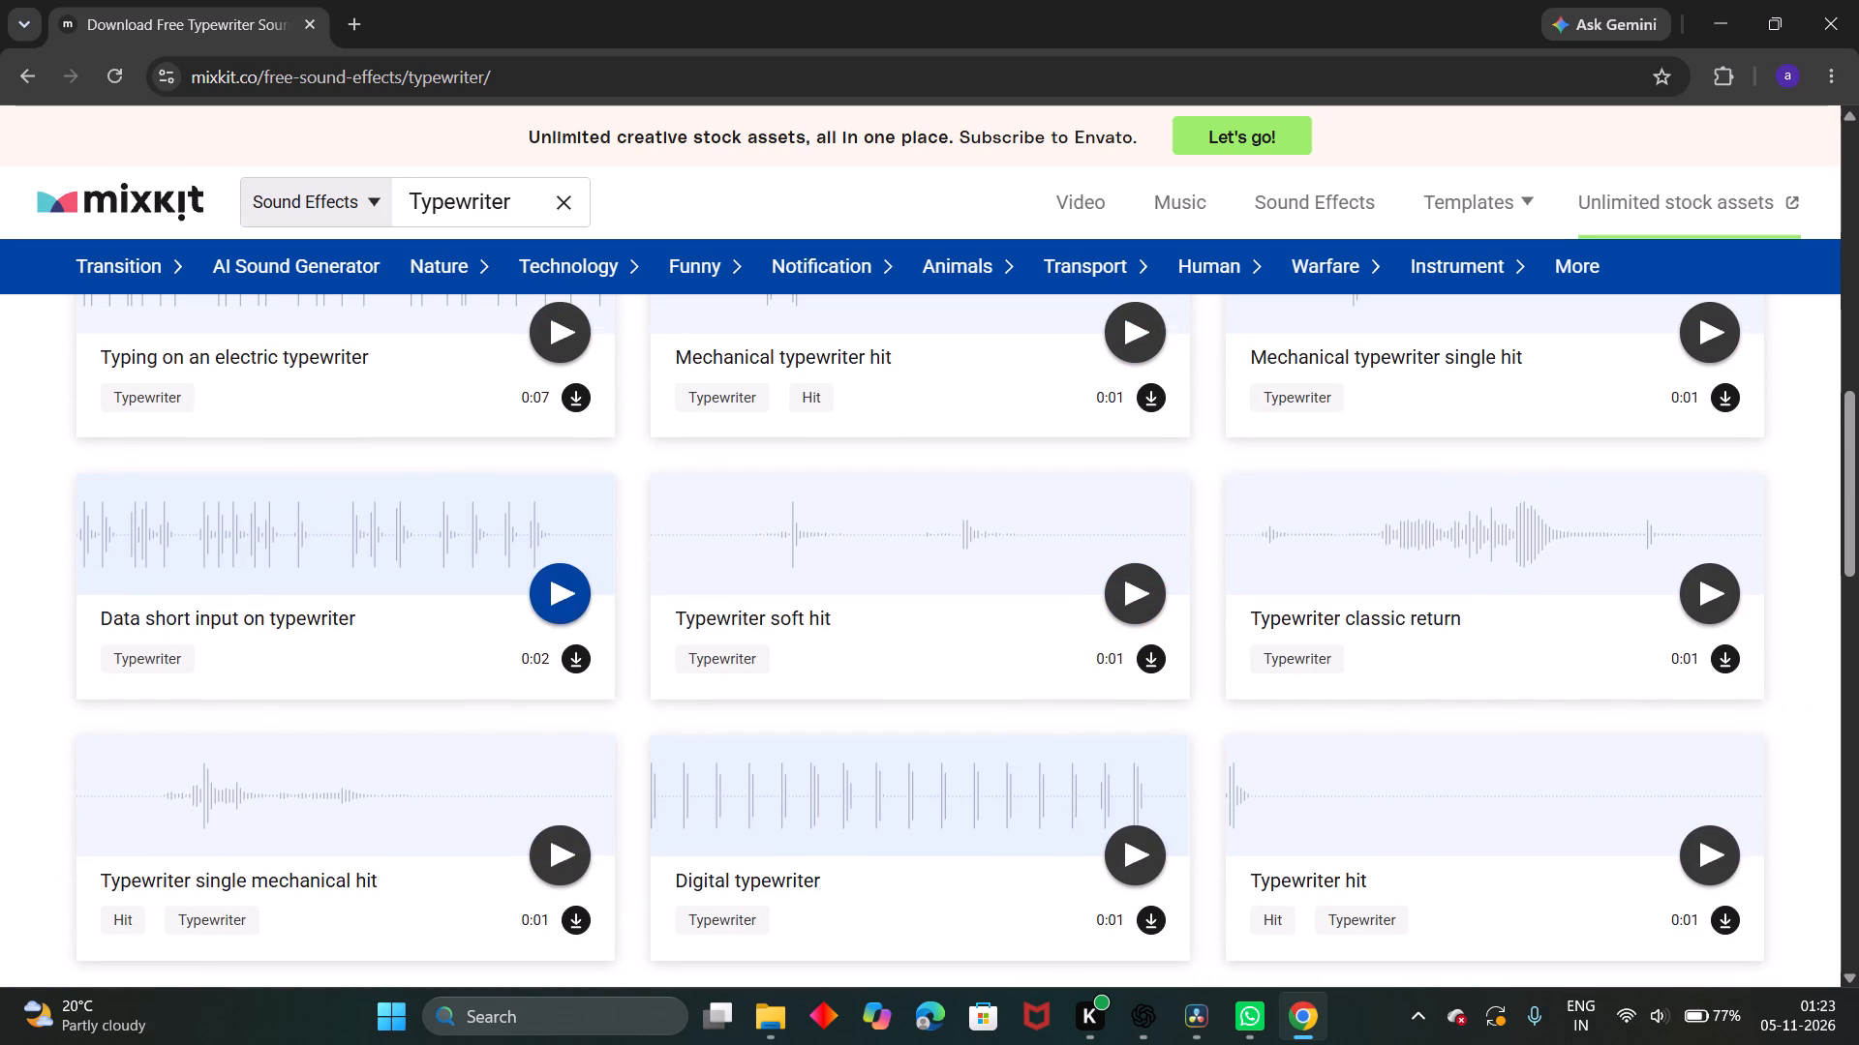
pyautogui.click(563, 604)
pyautogui.scroll(1, 854, 451)
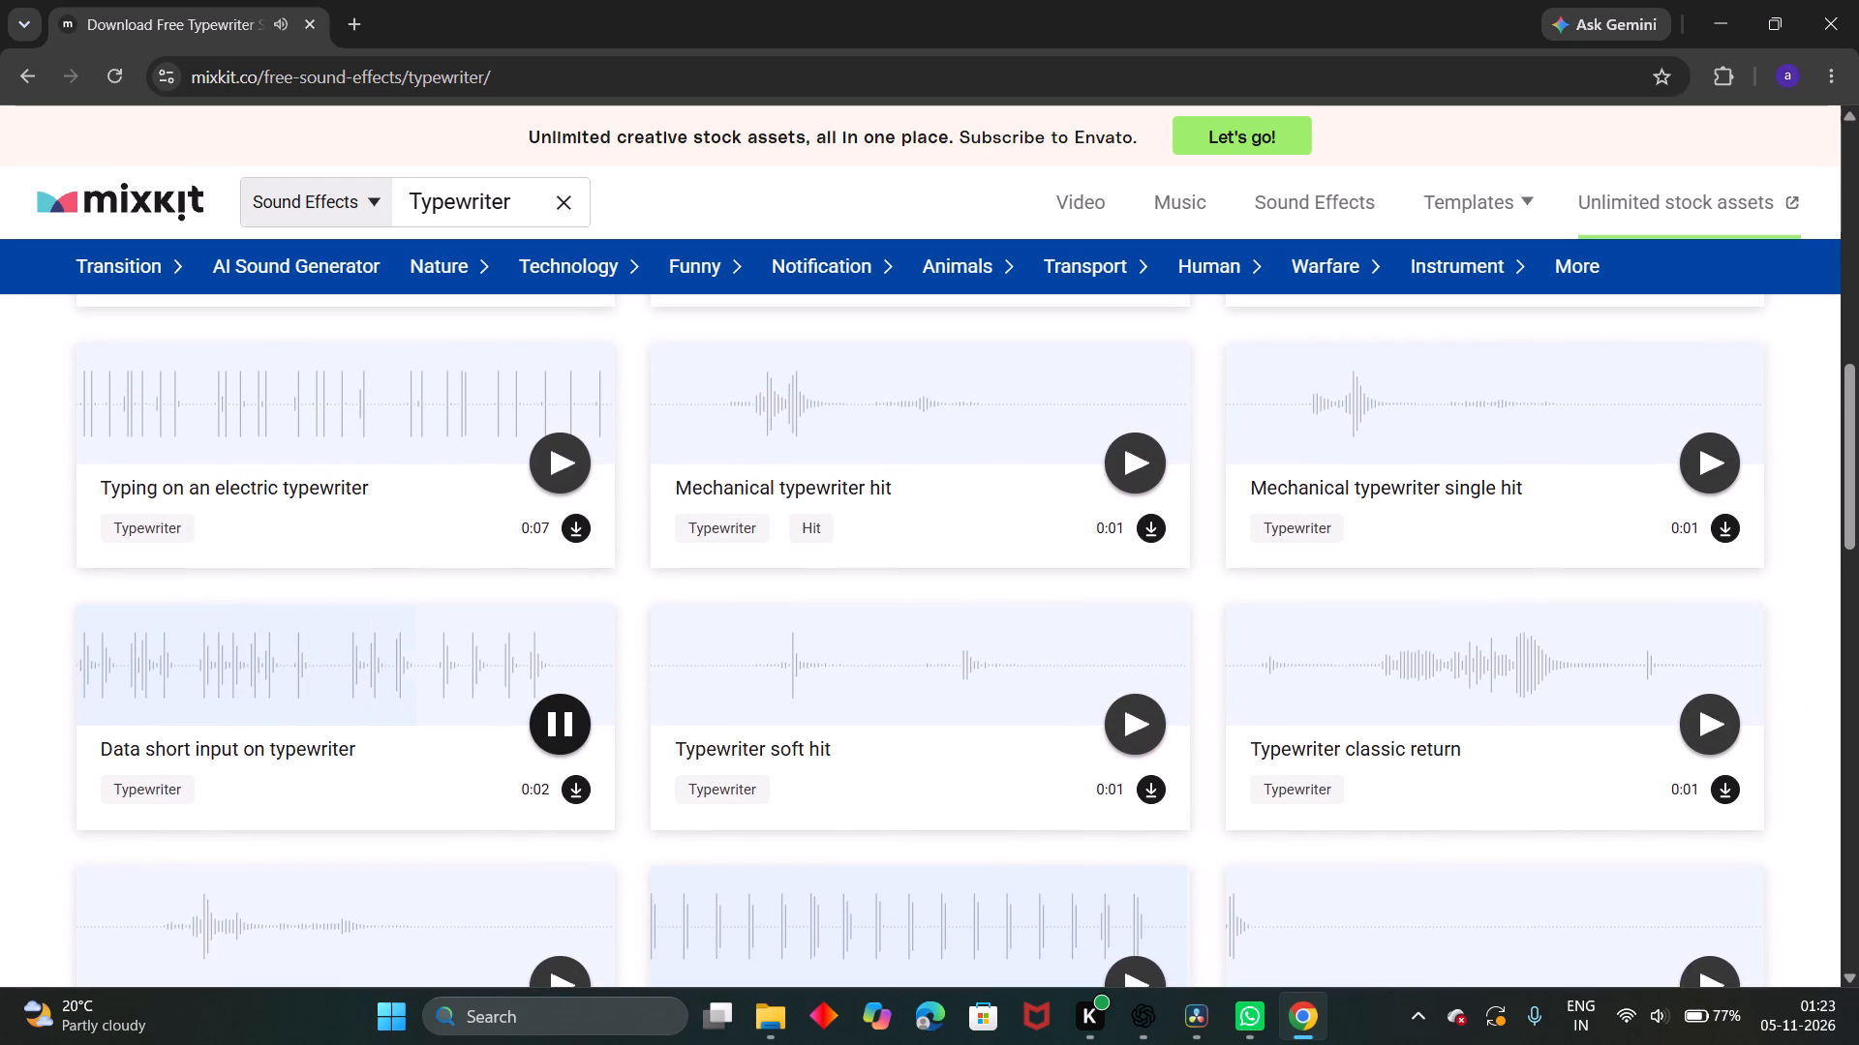
pyautogui.scroll(2, 1097, 514)
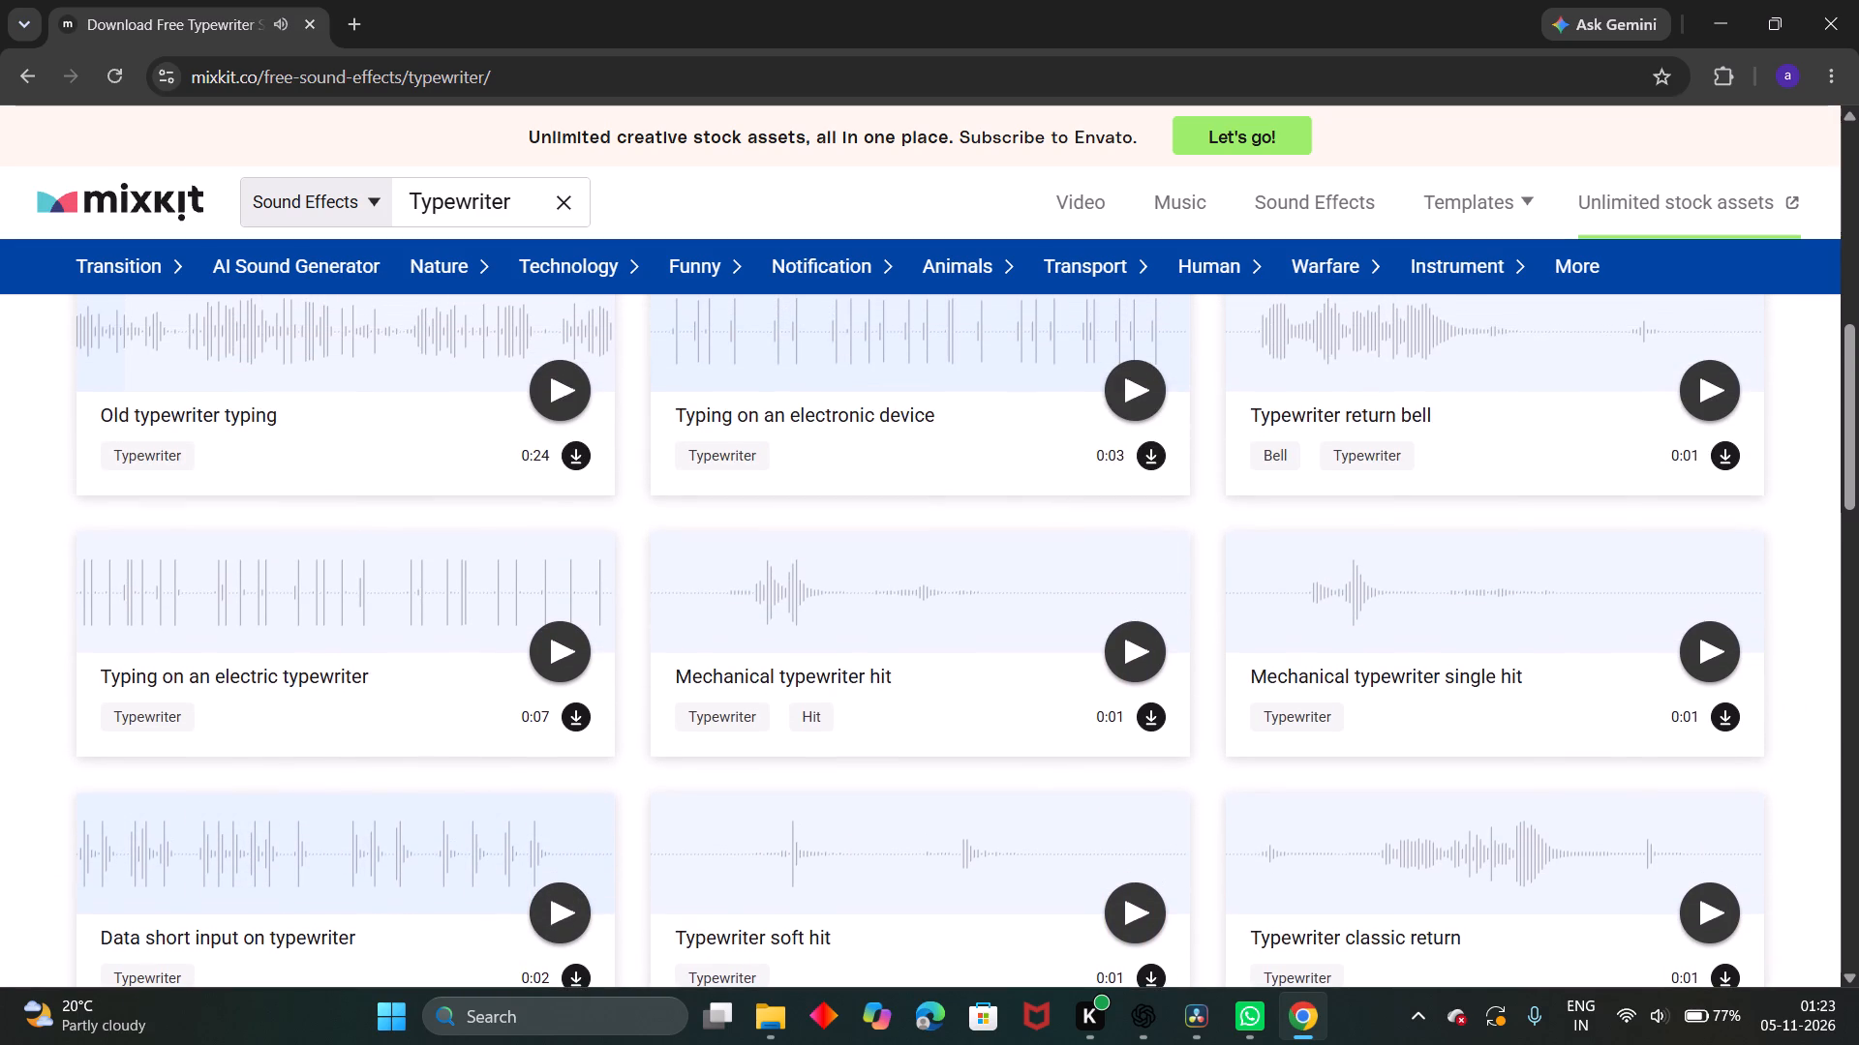
pyautogui.click(1116, 397)
pyautogui.scroll(1, 1116, 397)
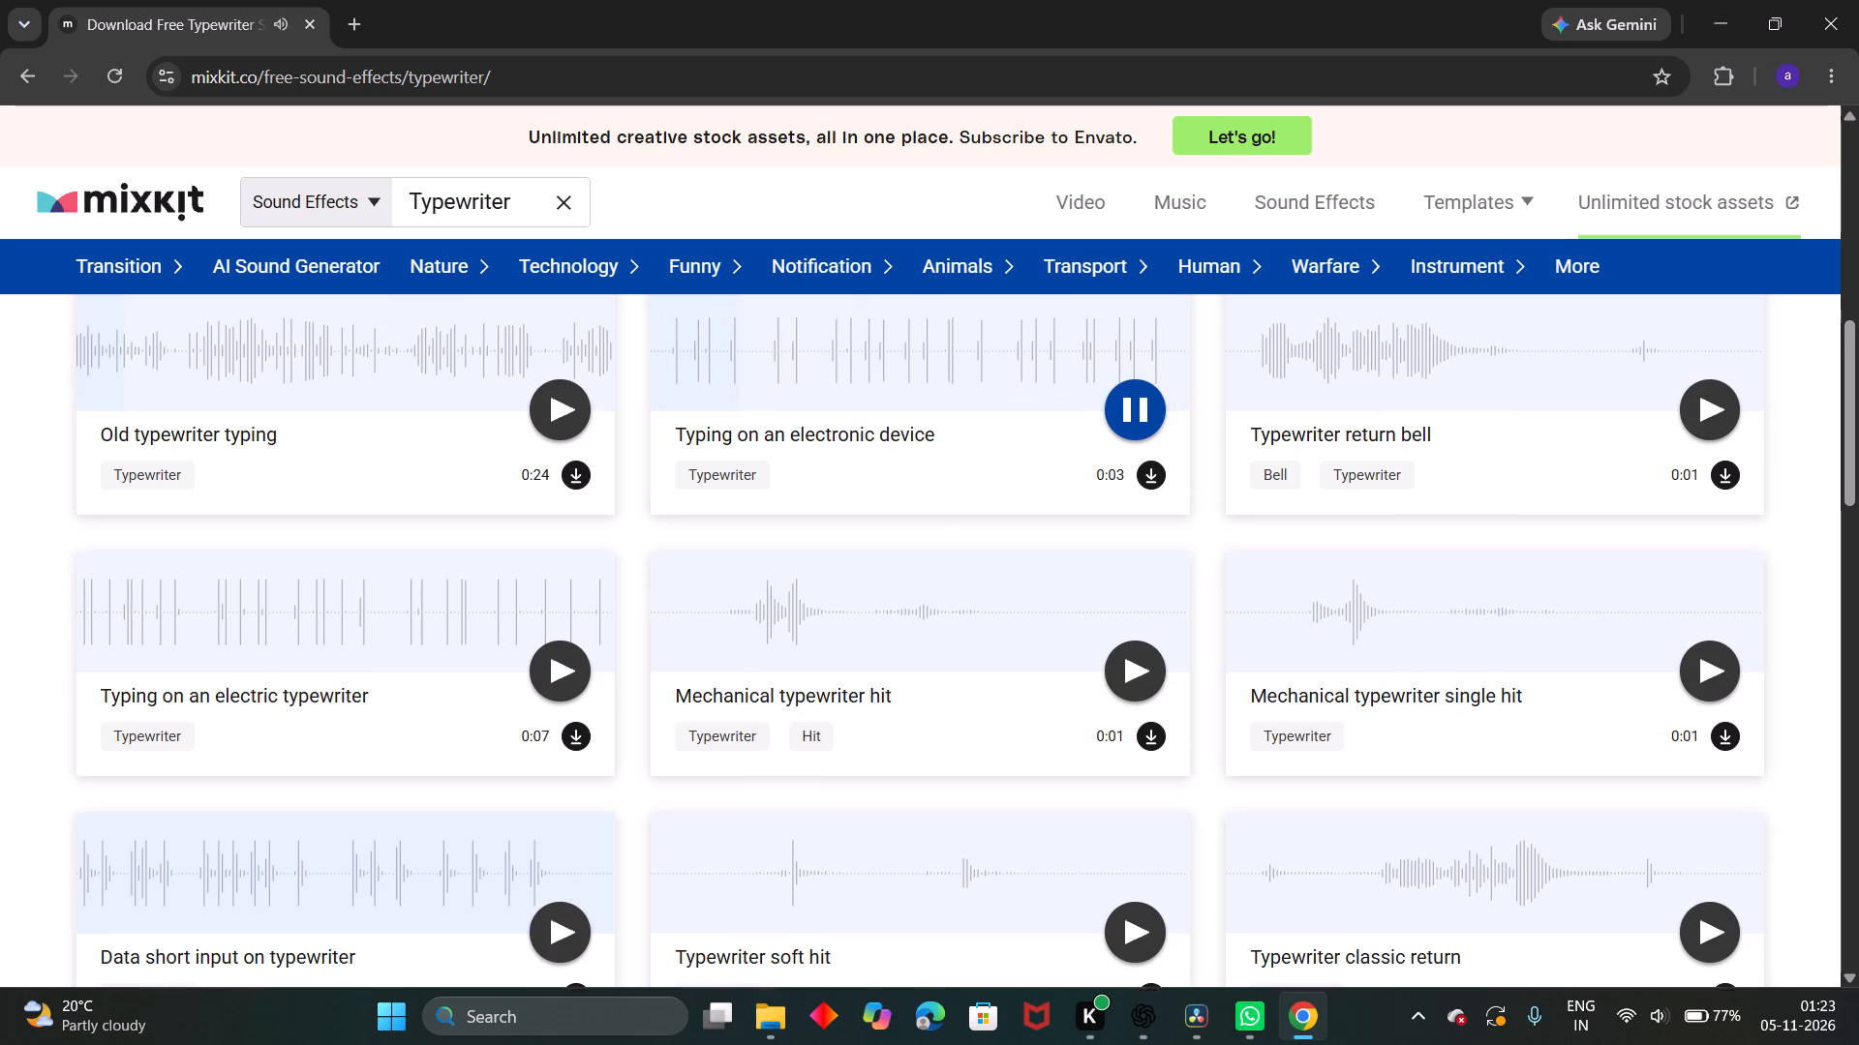
pyautogui.scroll(1, 1116, 397)
pyautogui.click(526, 483)
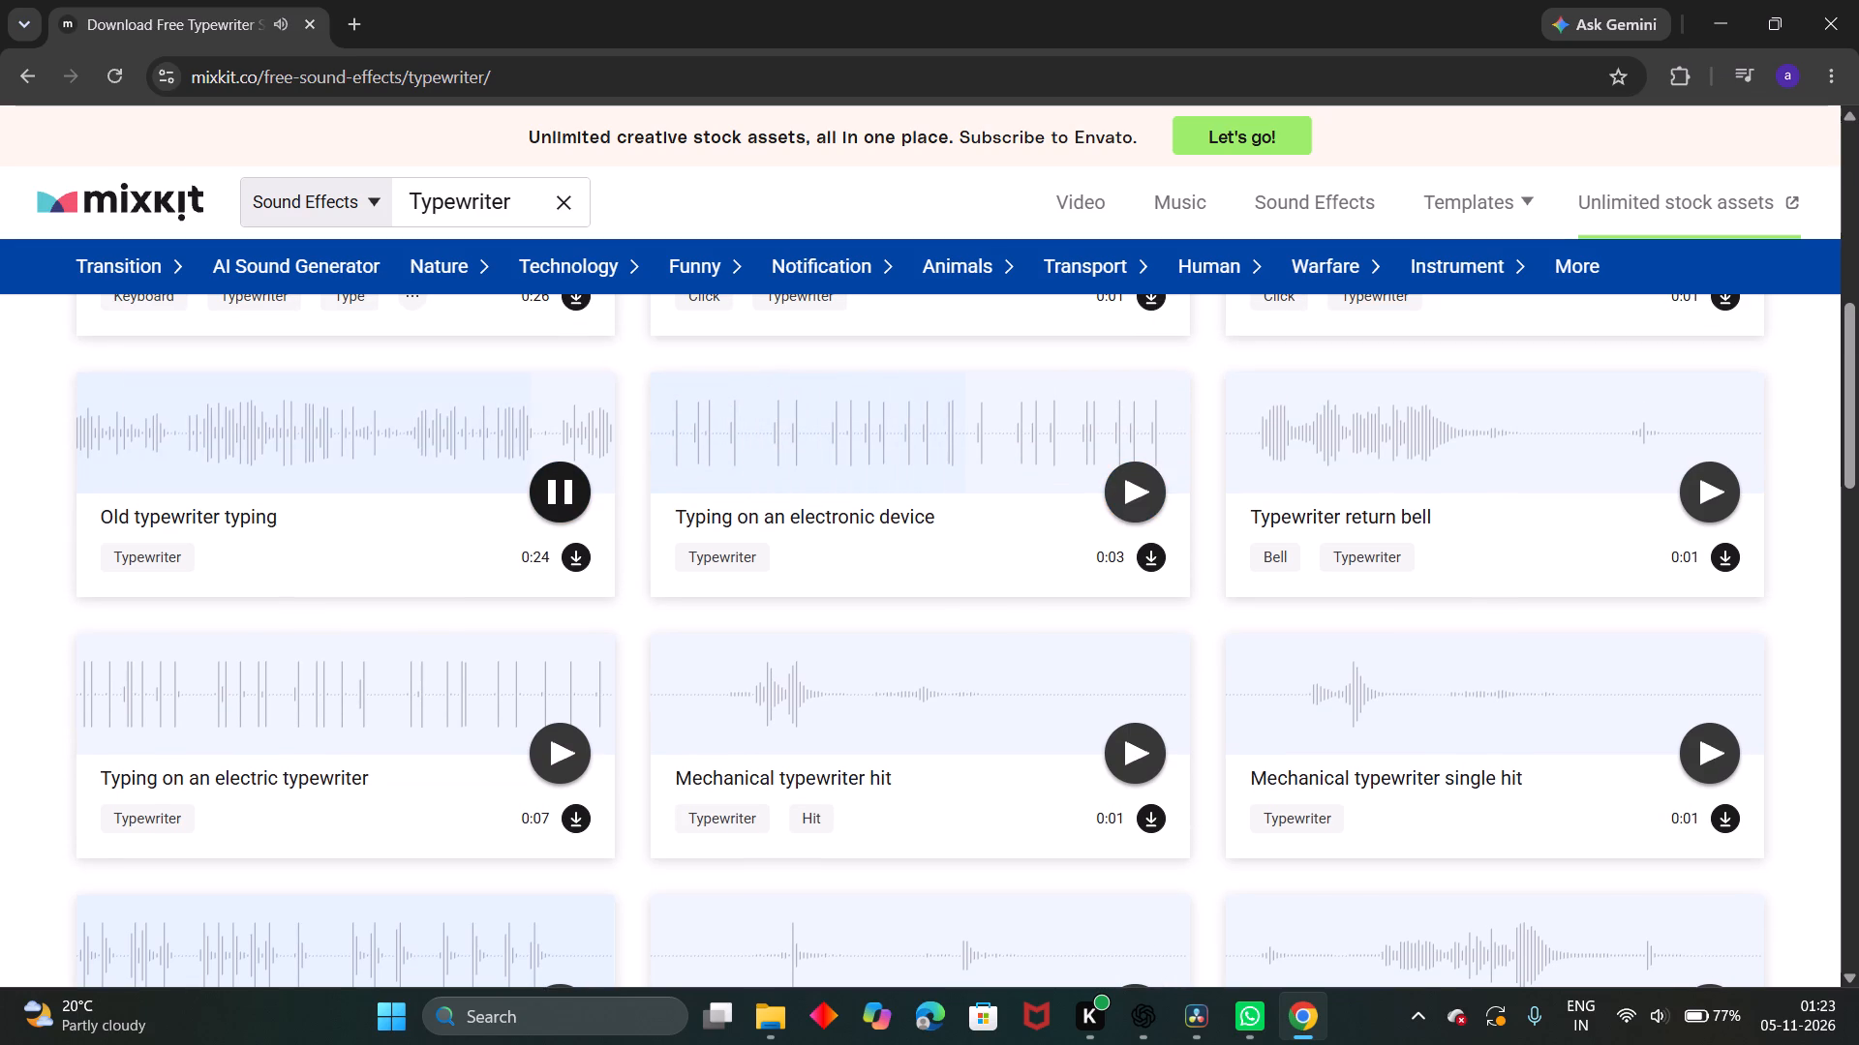
pyautogui.click(551, 744)
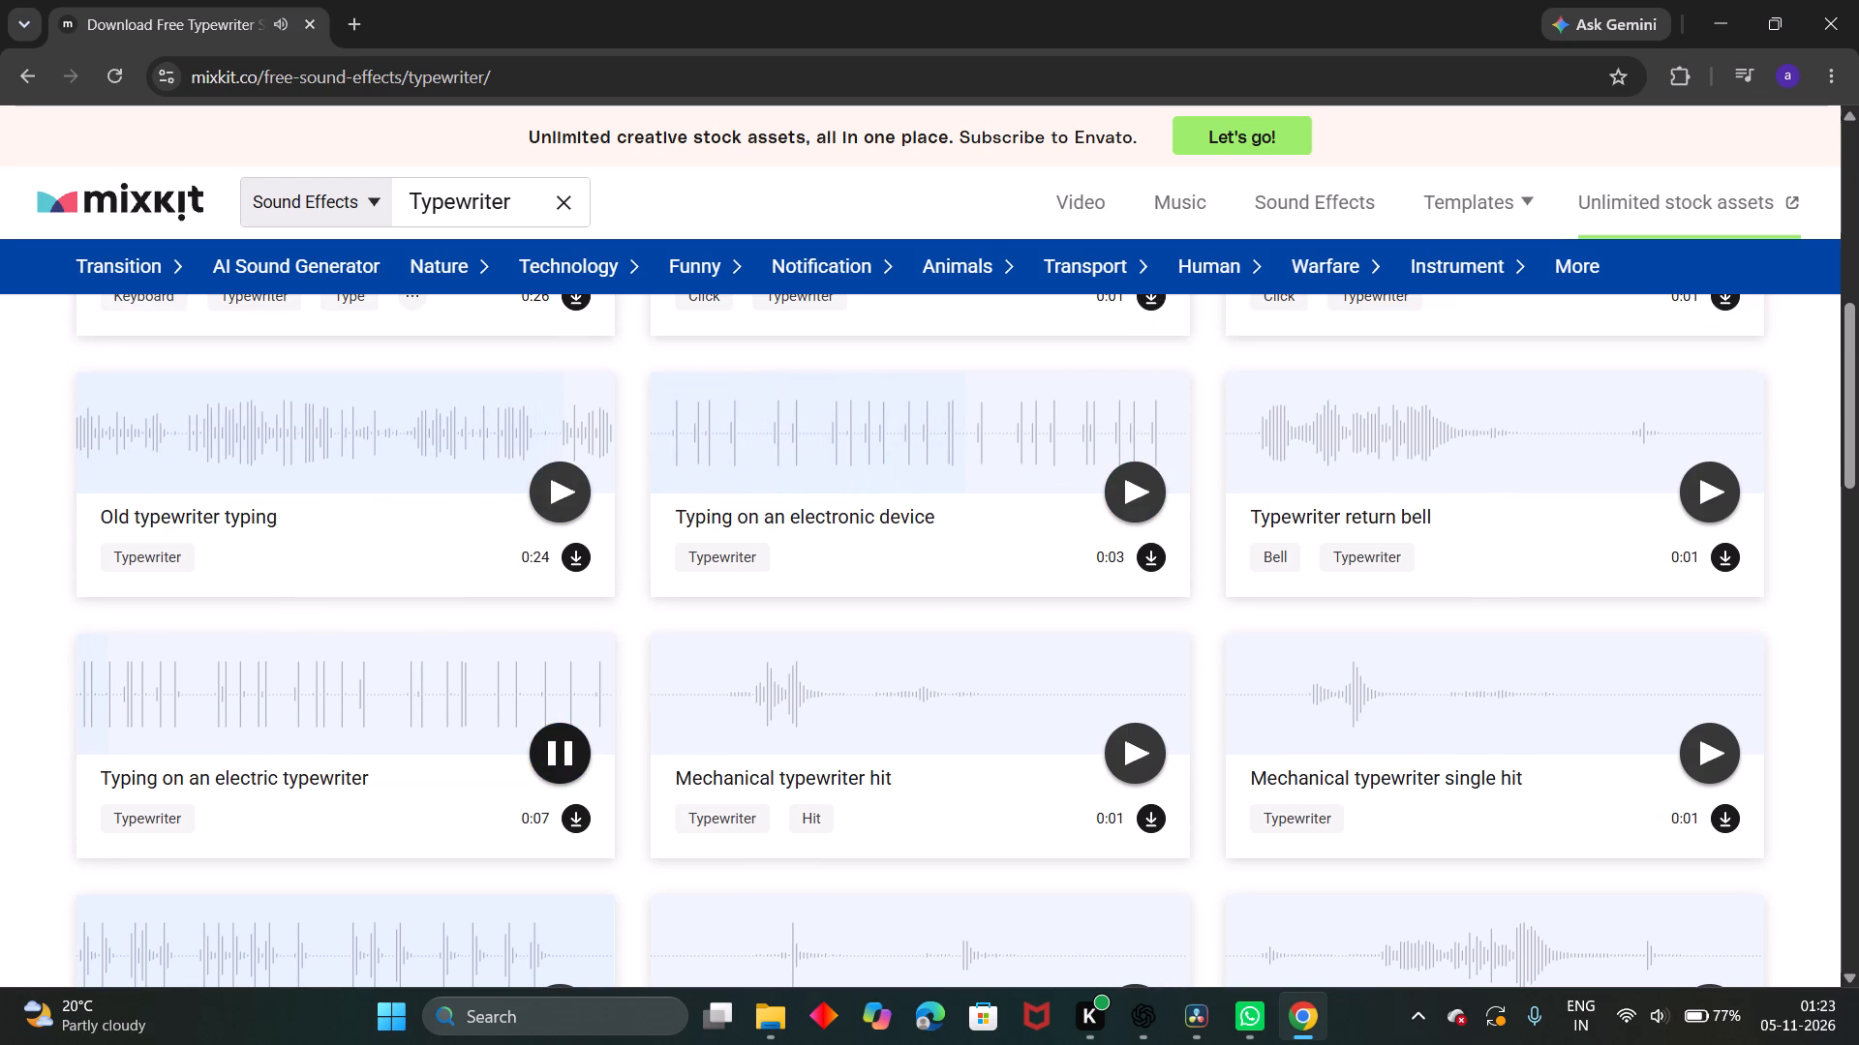
pyautogui.scroll(2, 545, 663)
pyautogui.click(1145, 454)
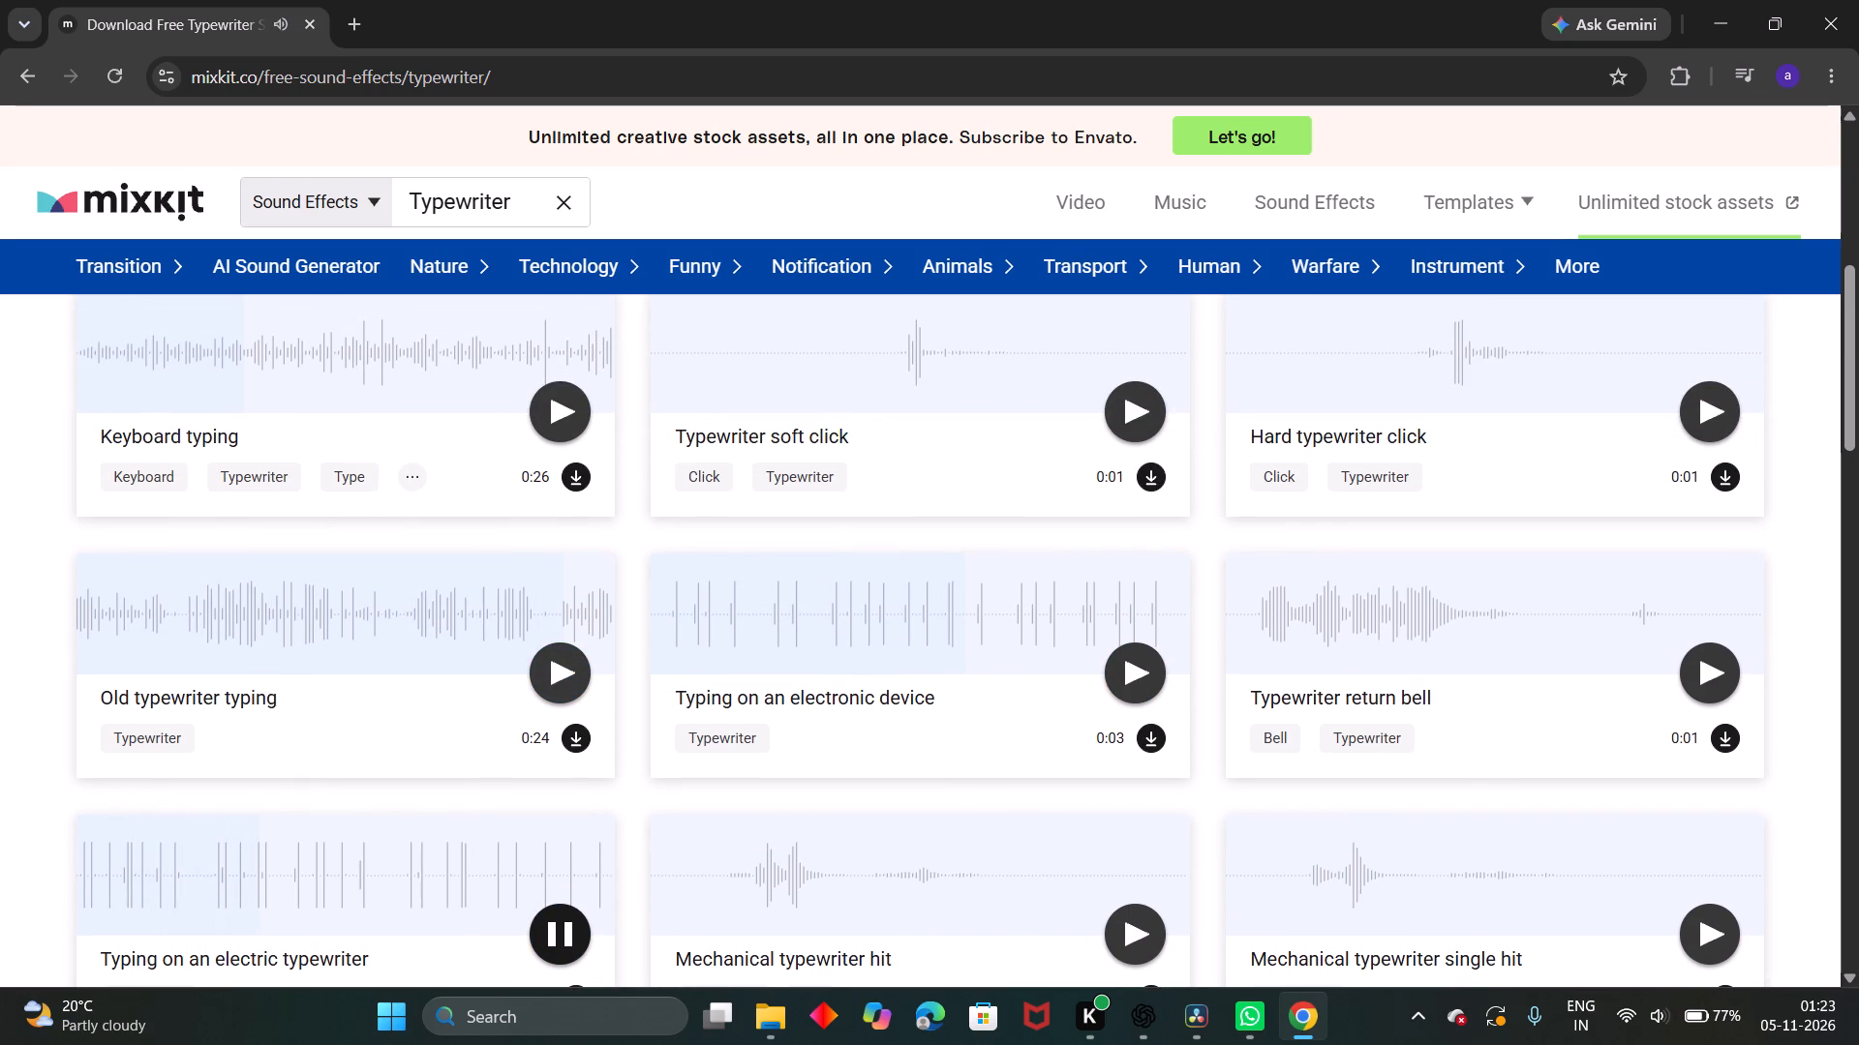
pyautogui.click(552, 421)
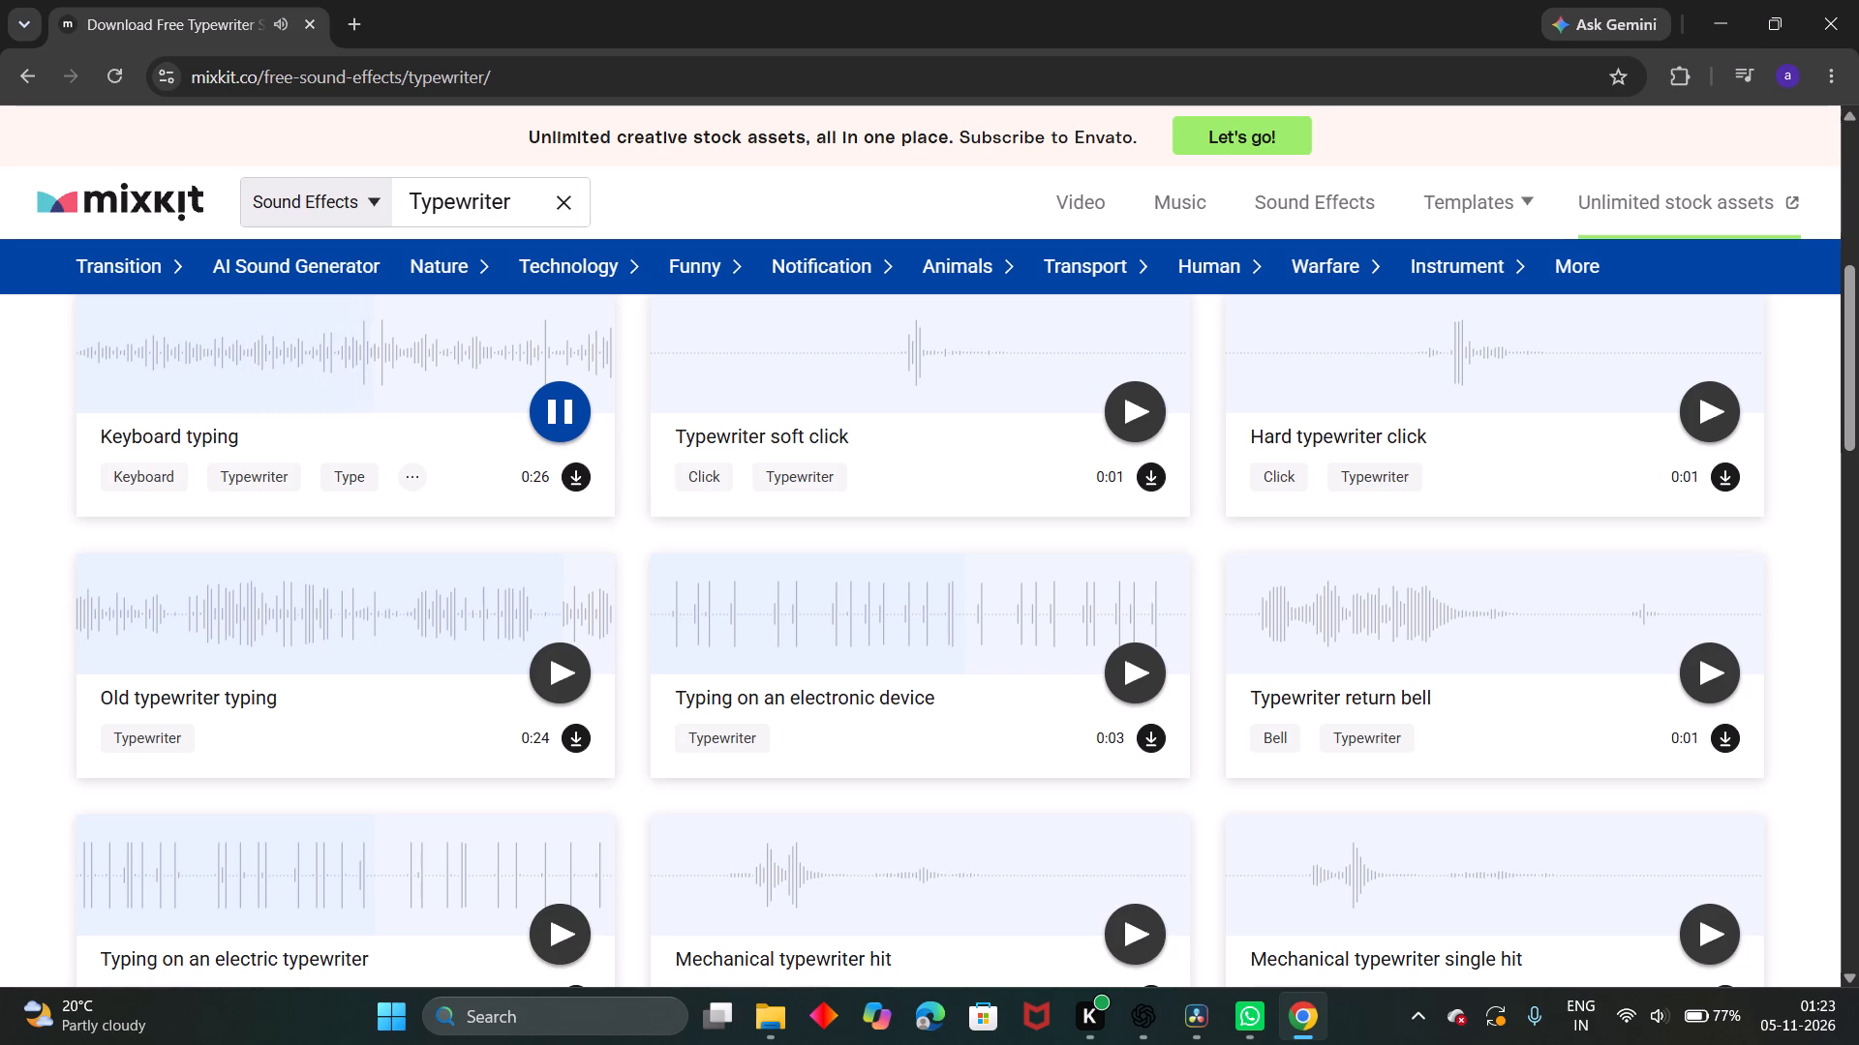
# Compare Old typewriter typing with Keyboard typing once more and download the Keyboard typing sound.
pyautogui.click(541, 696)
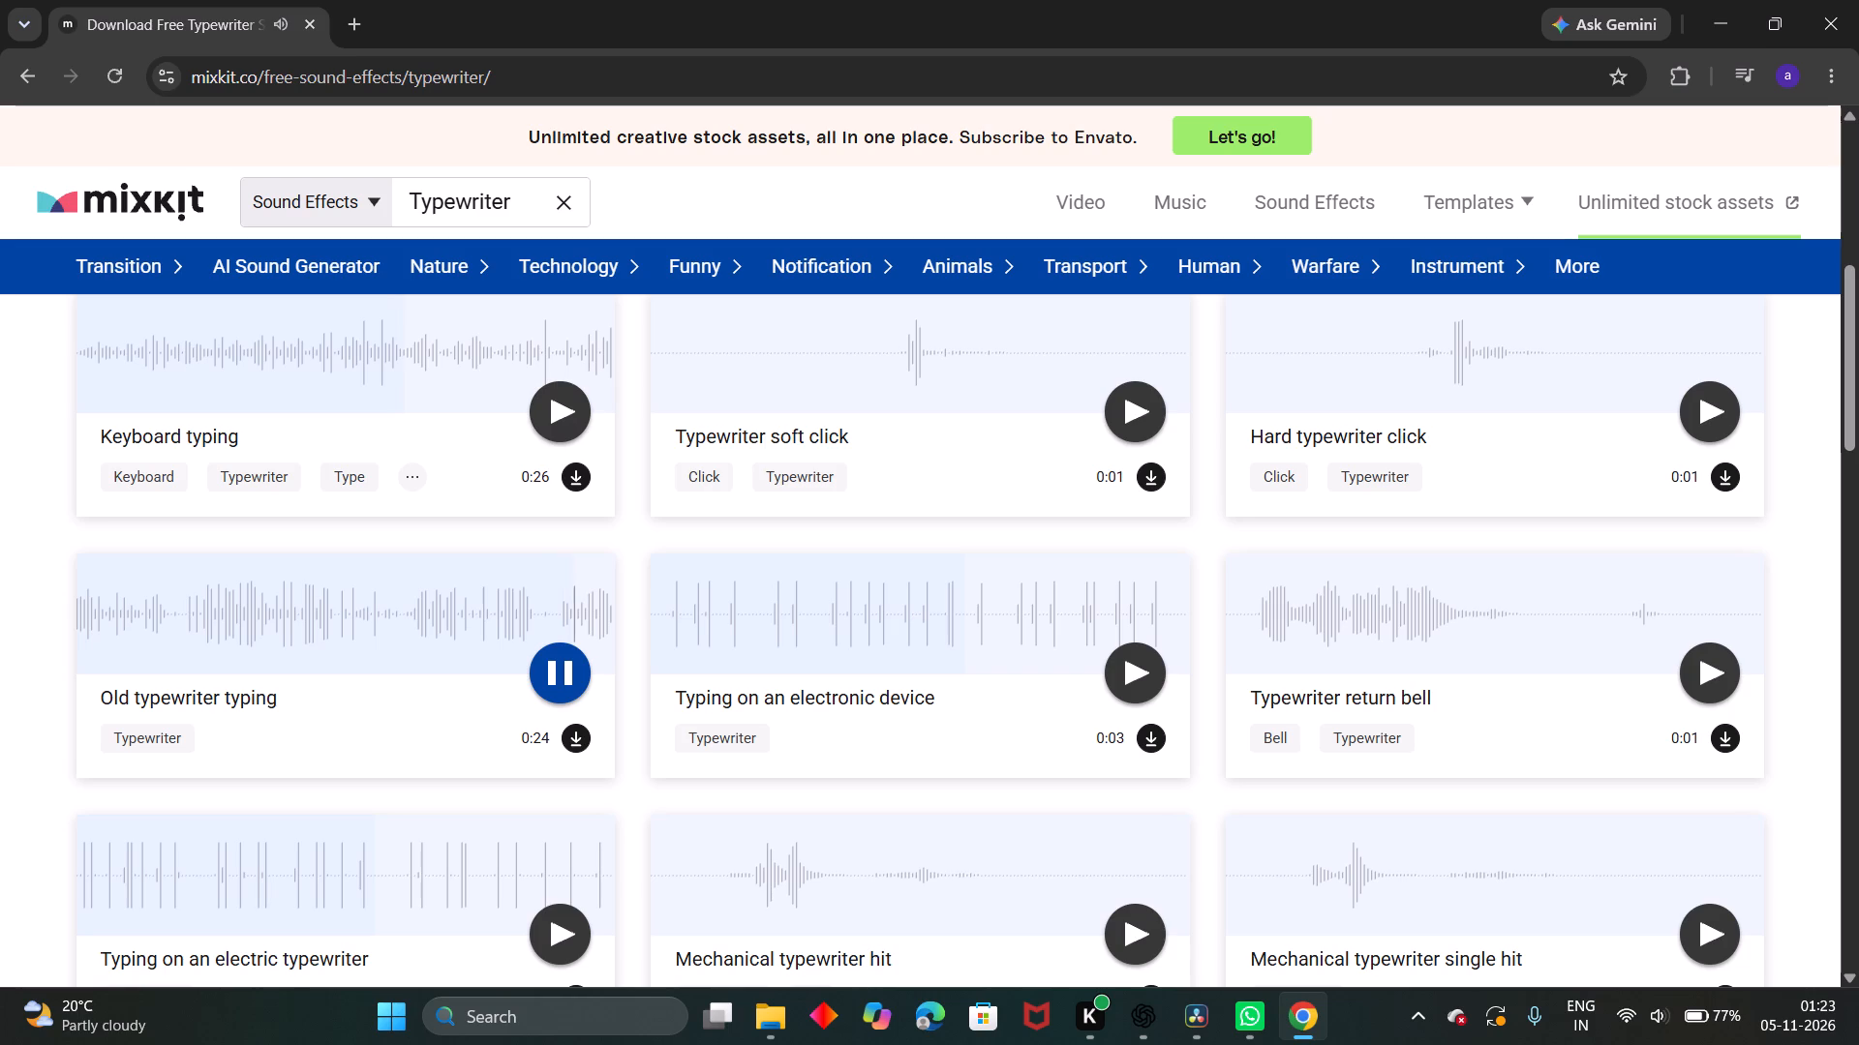
pyautogui.click(564, 426)
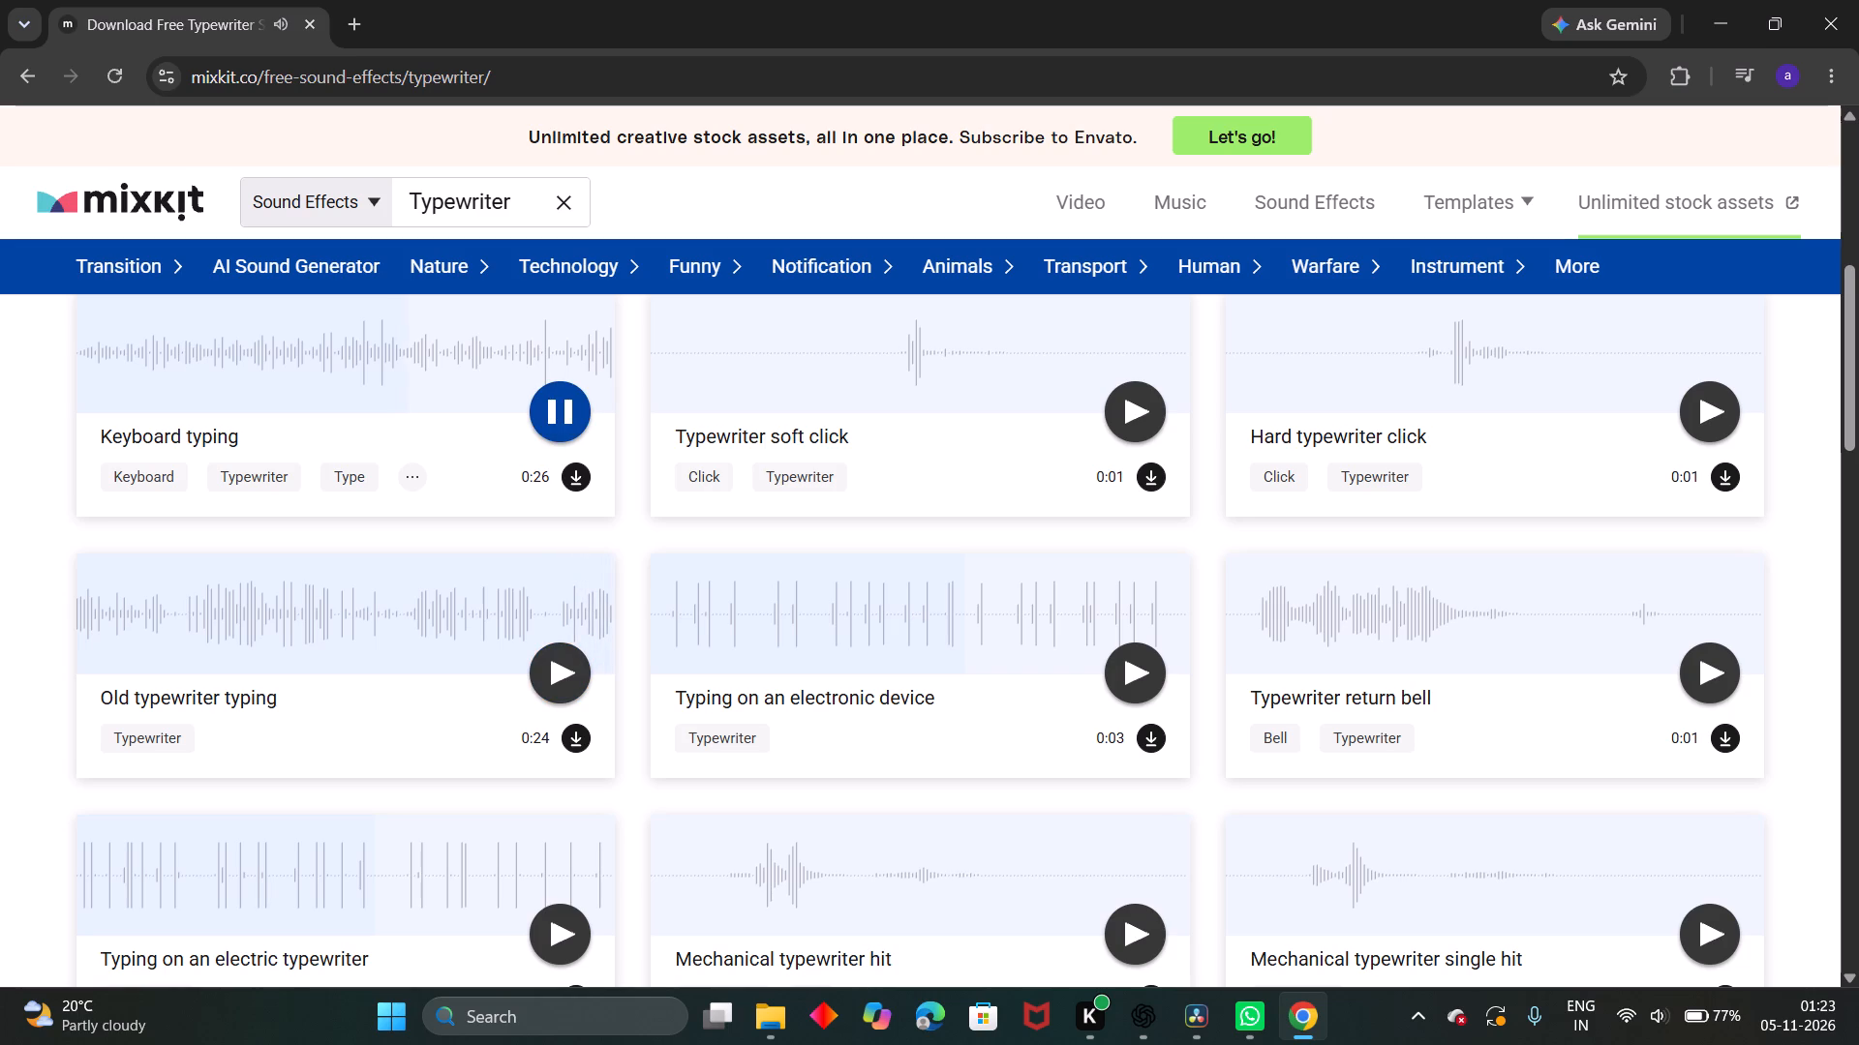
pyautogui.scroll(1, 564, 426)
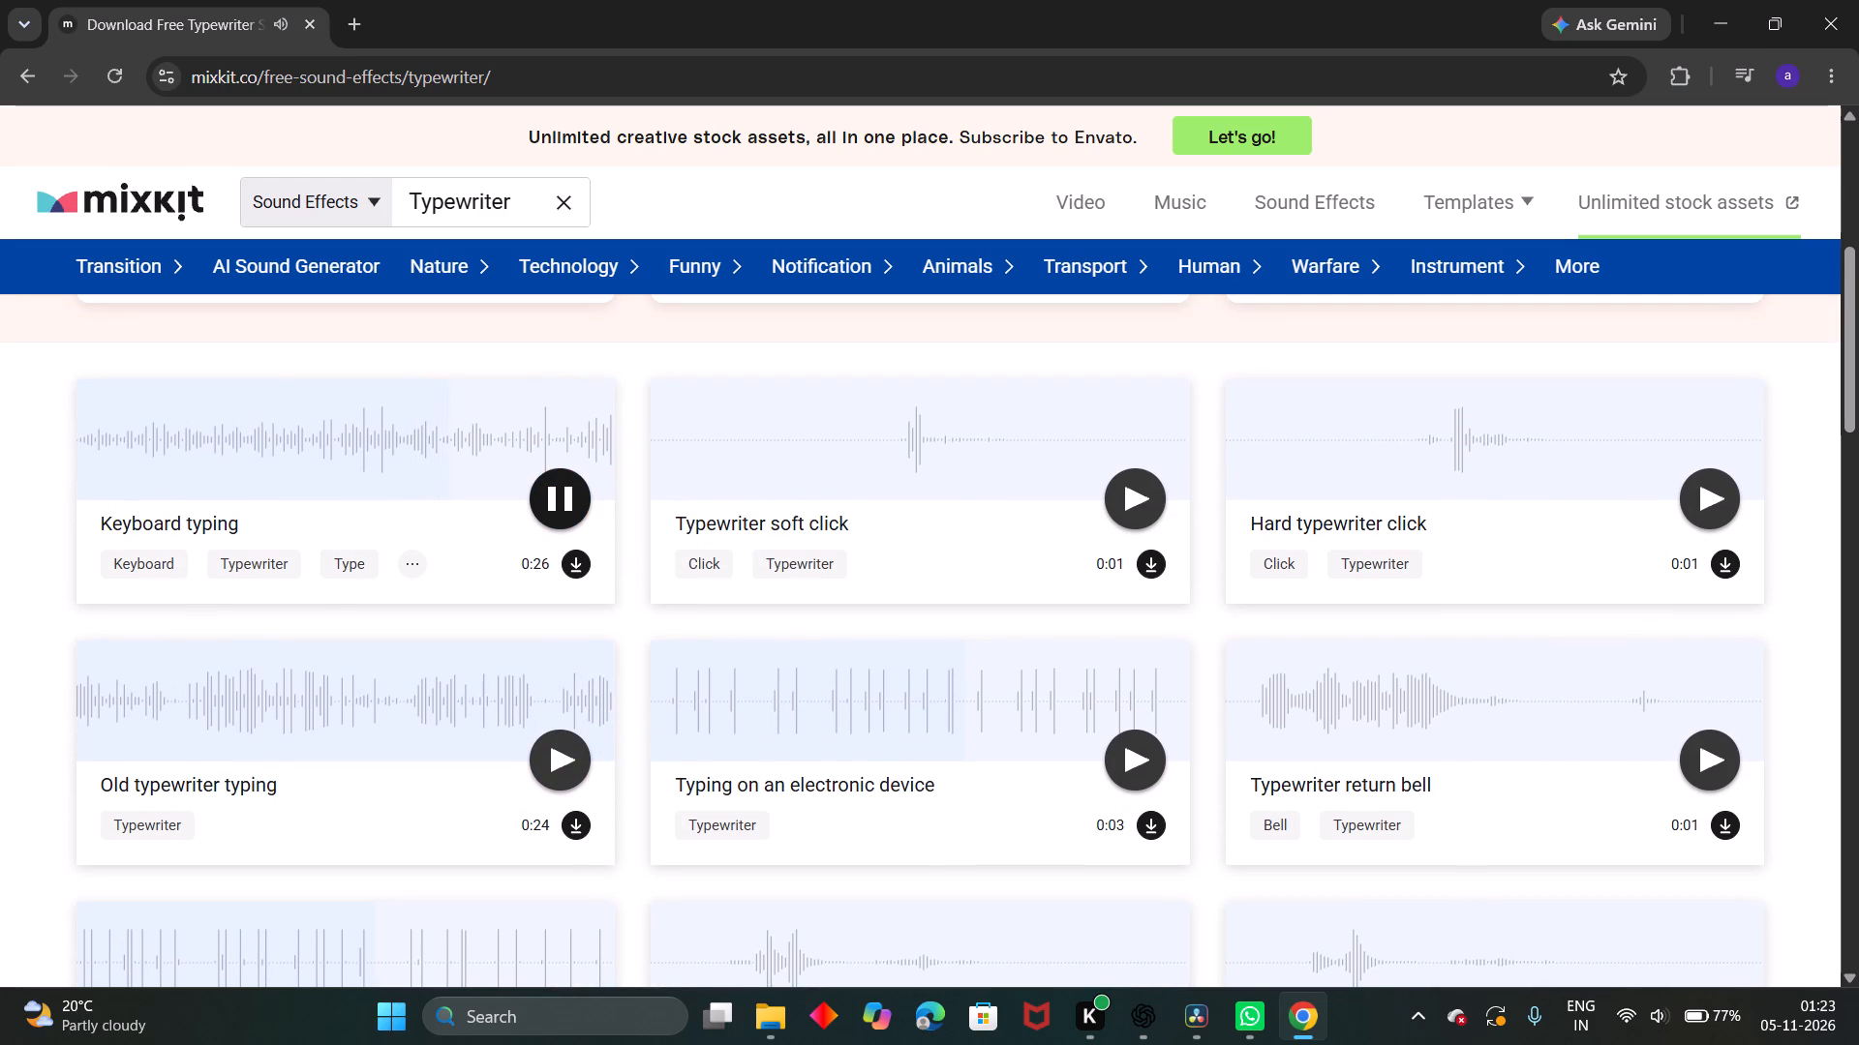
pyautogui.click(572, 565)
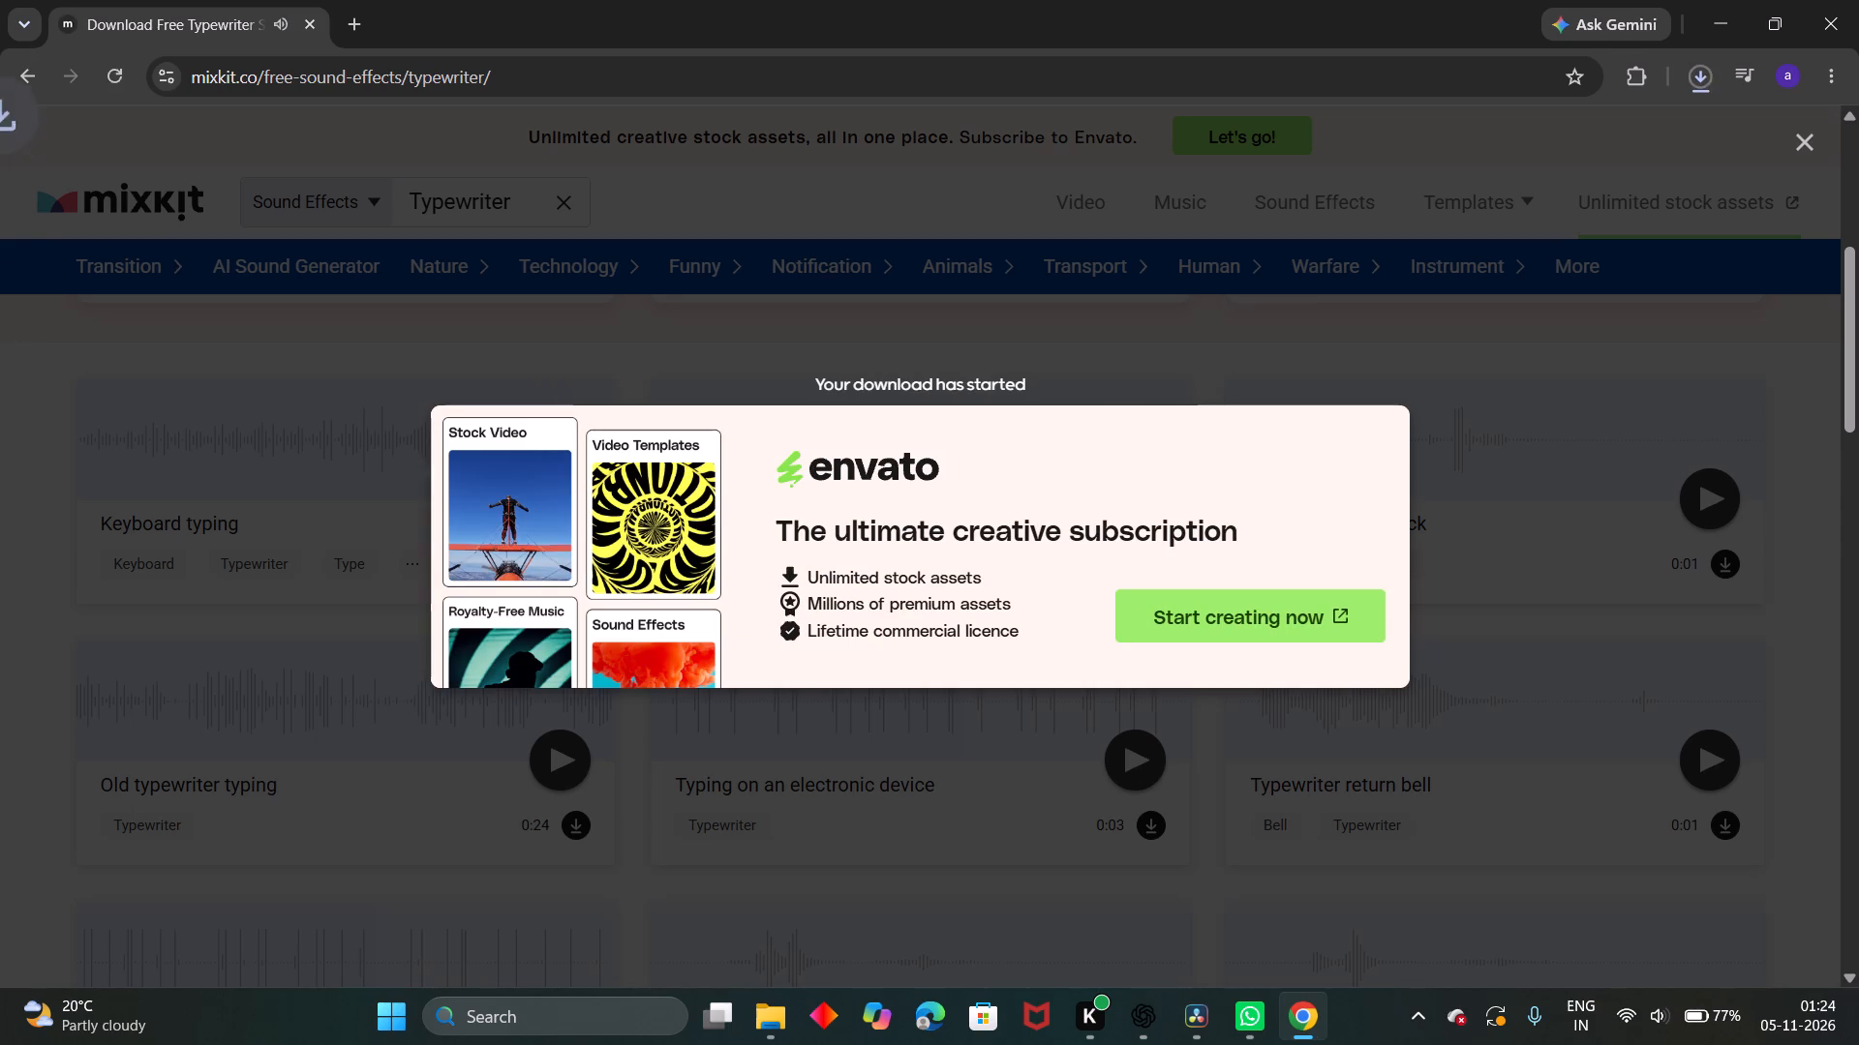
pyautogui.click(1539, 373)
# Copy the downloaded mixkit-keyboard-typing-1386 file from Downloads into the Audio folder on the Desktop.
pyautogui.click(1695, 72)
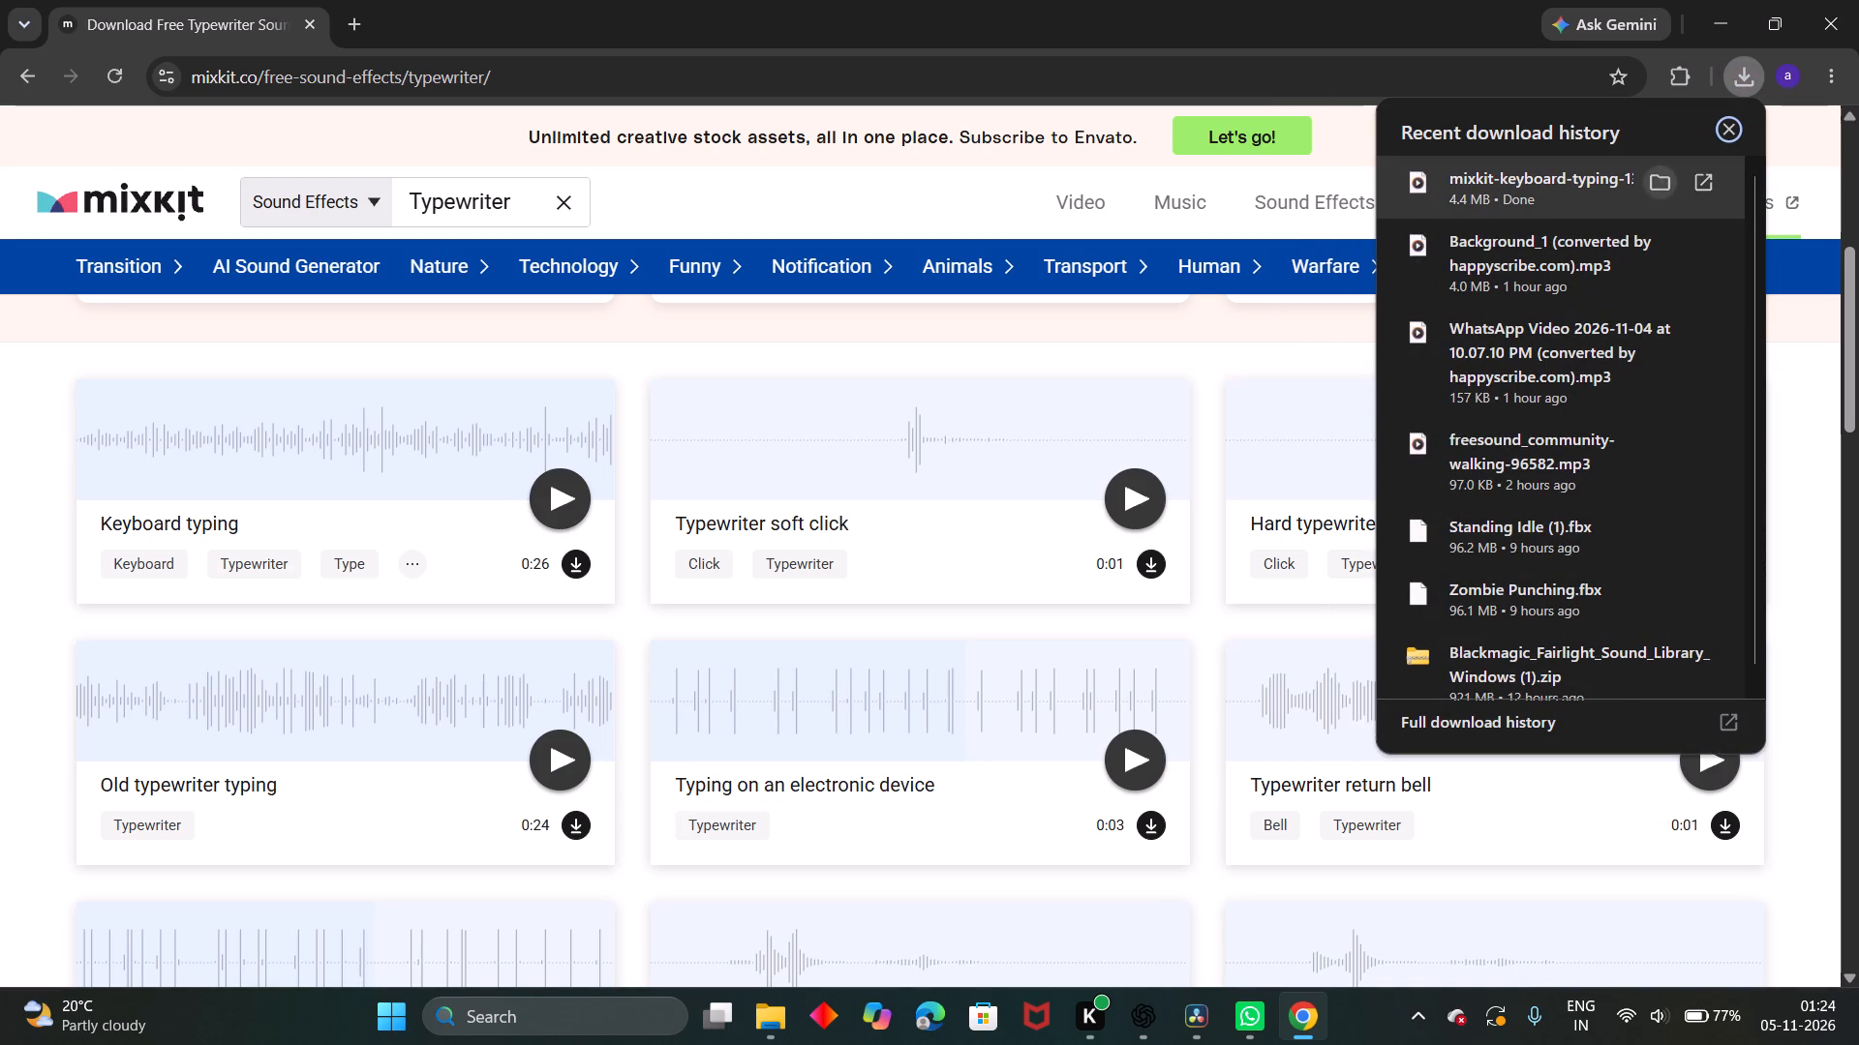
pyautogui.click(1661, 183)
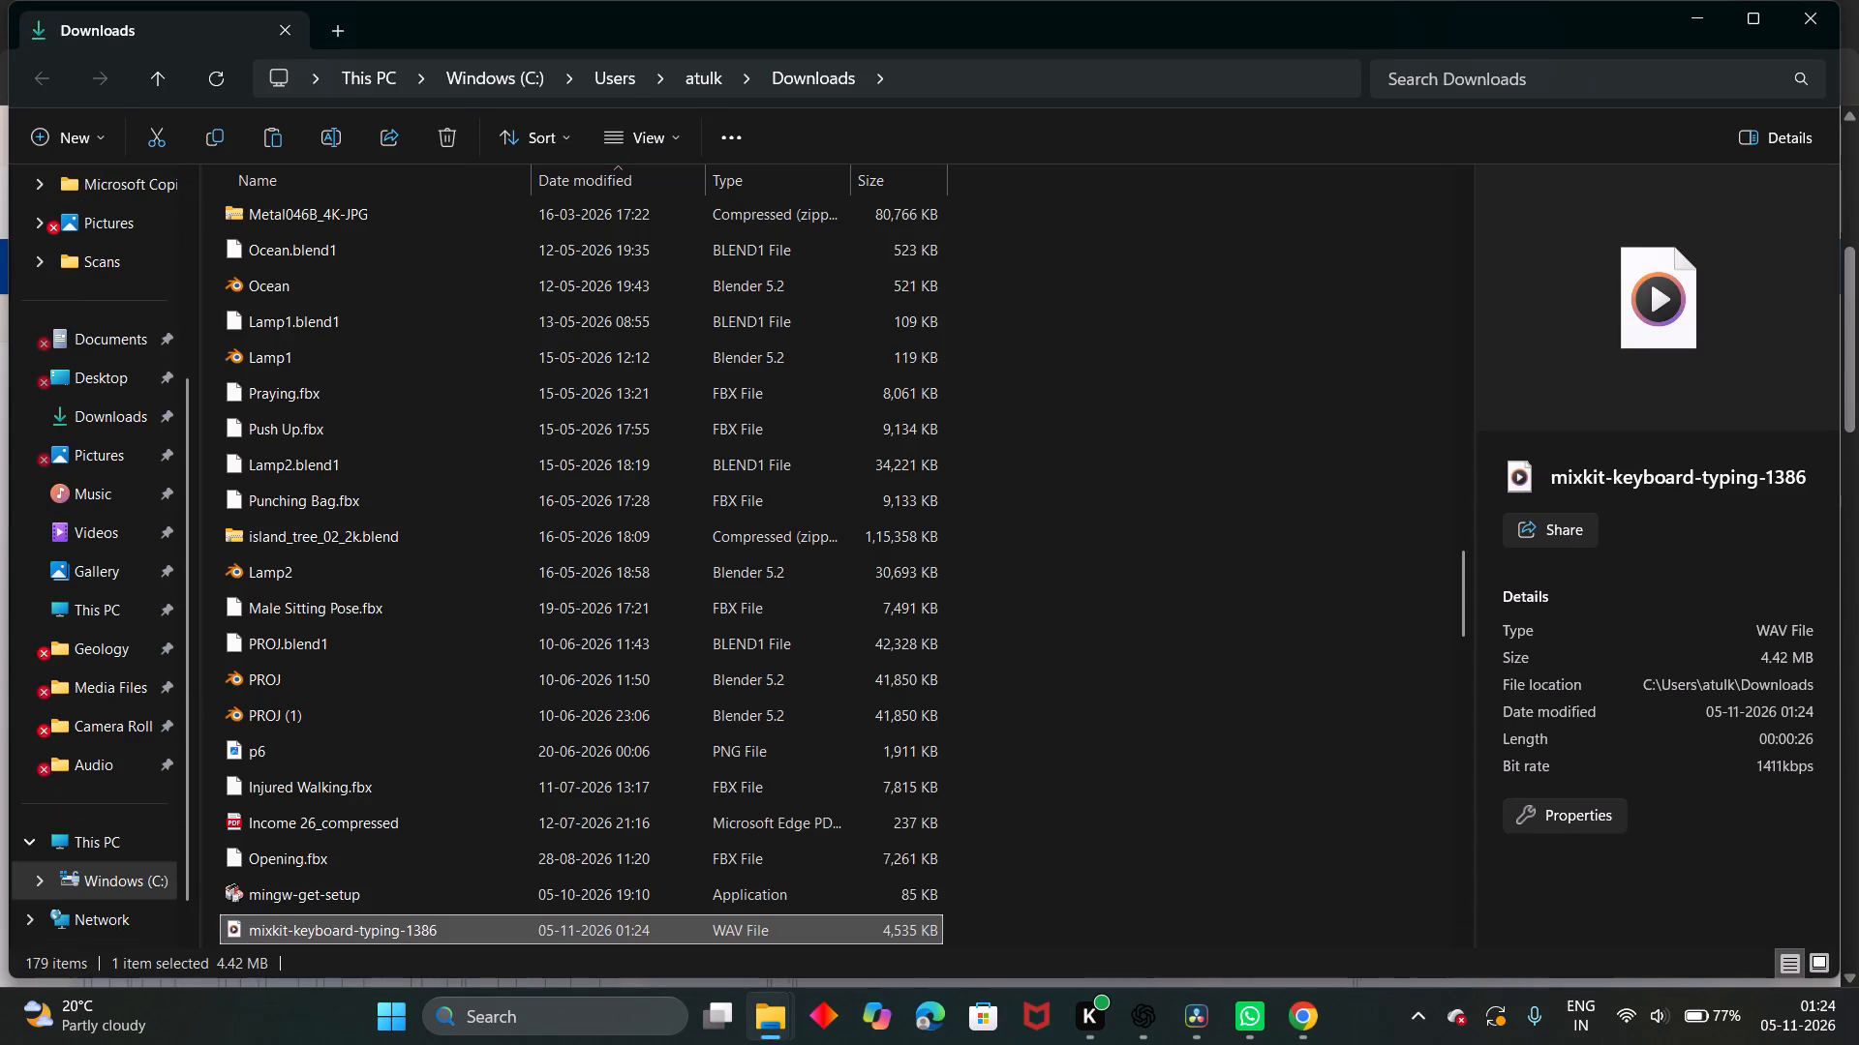
pyautogui.click(229, 140)
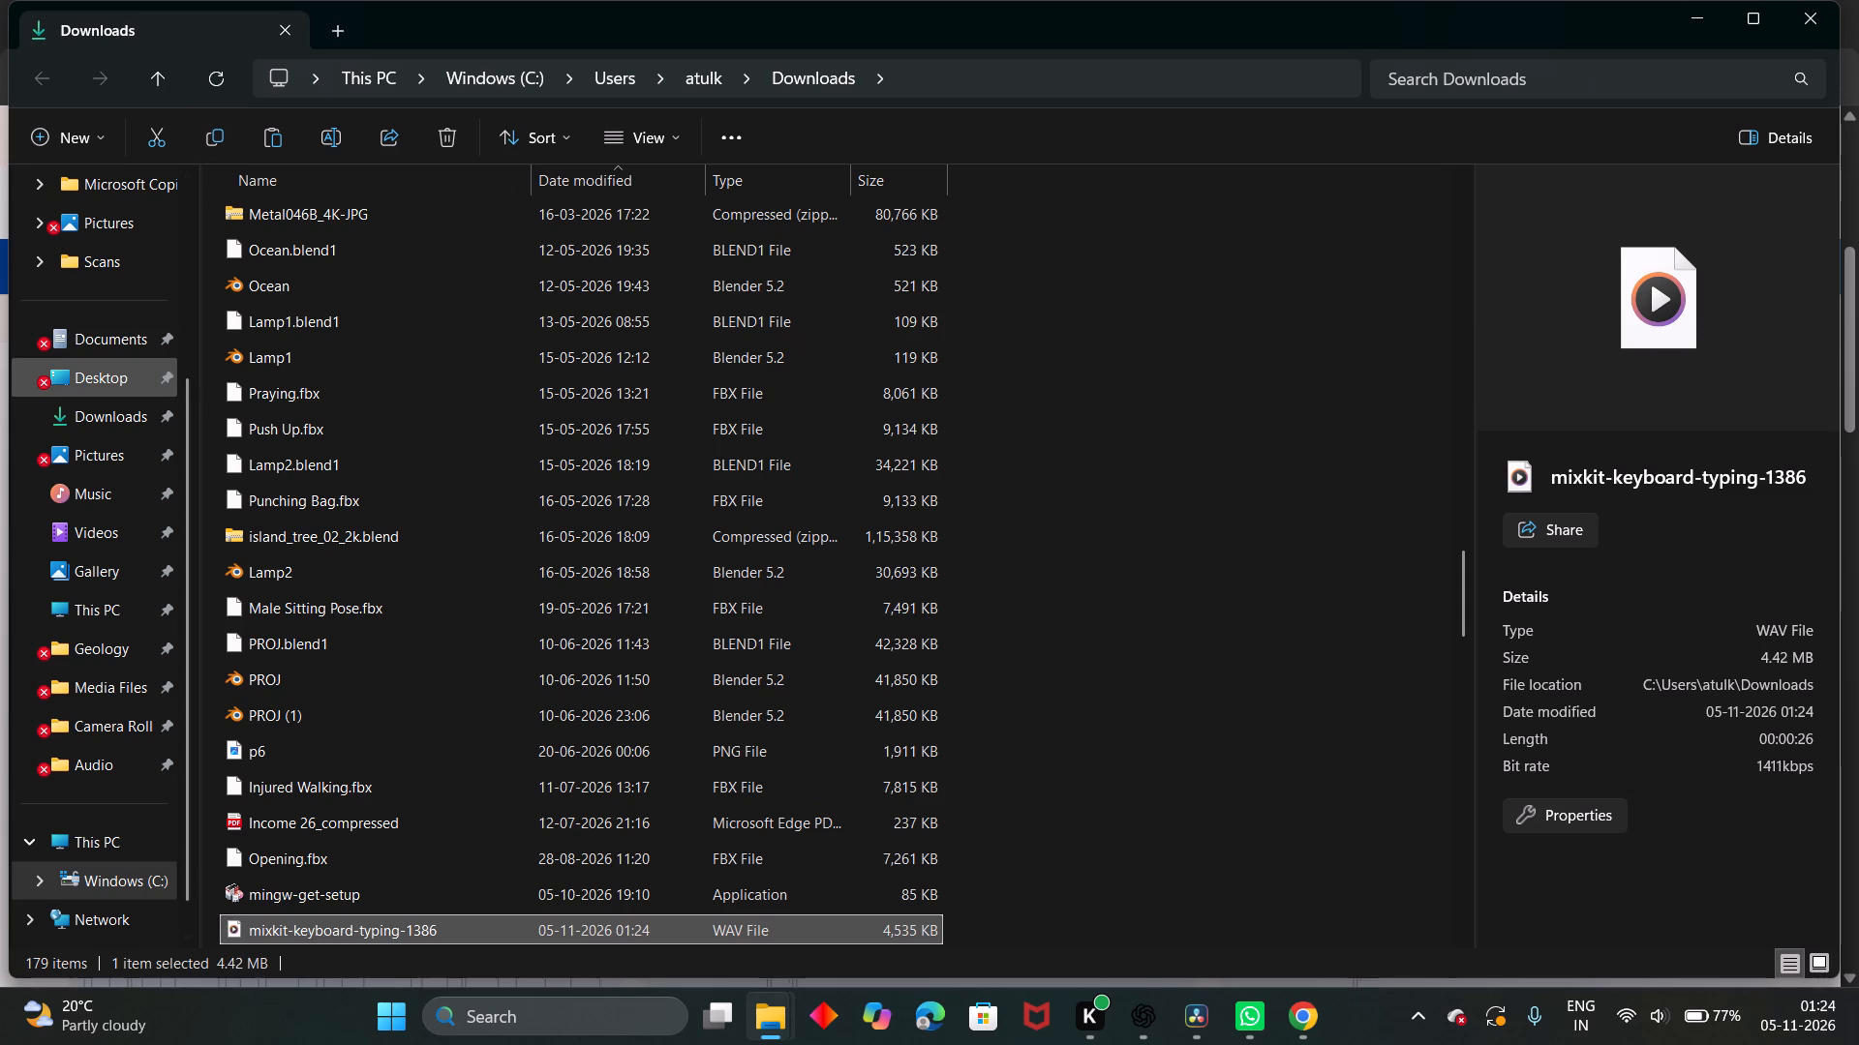
pyautogui.click(113, 373)
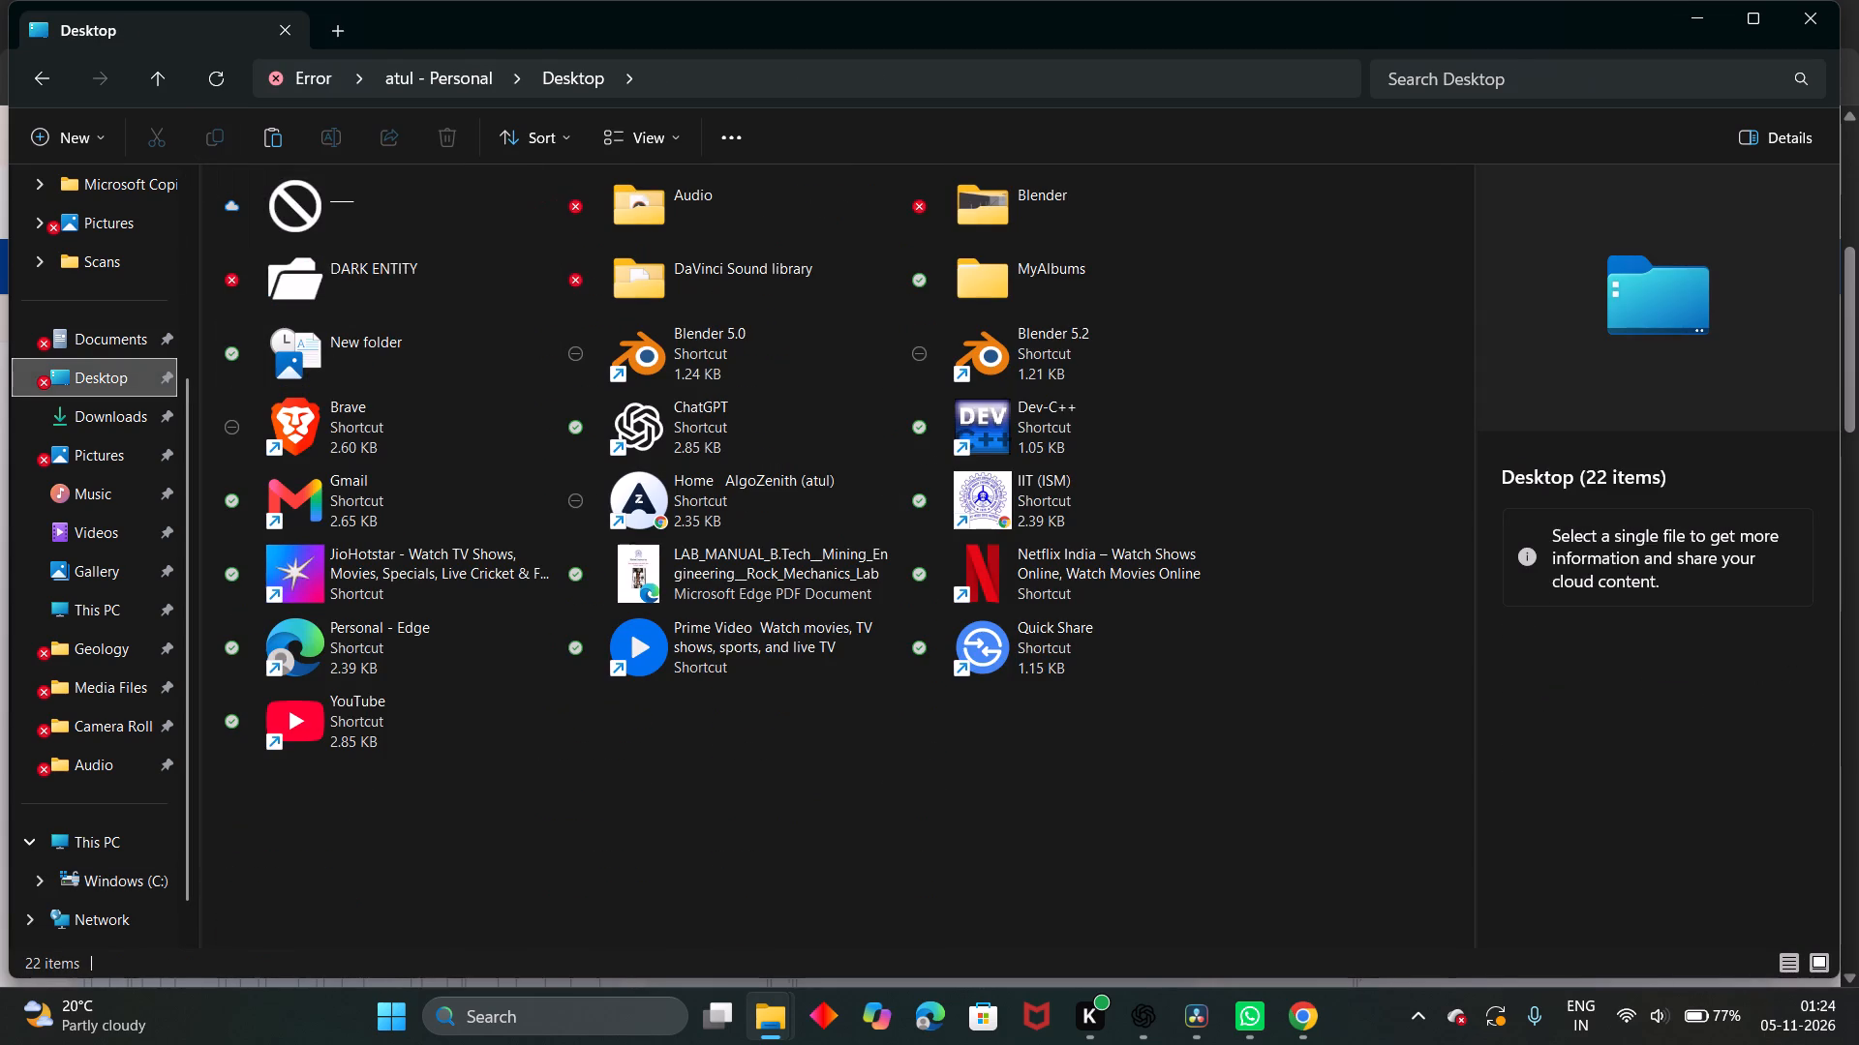
pyautogui.doubleClick(624, 210)
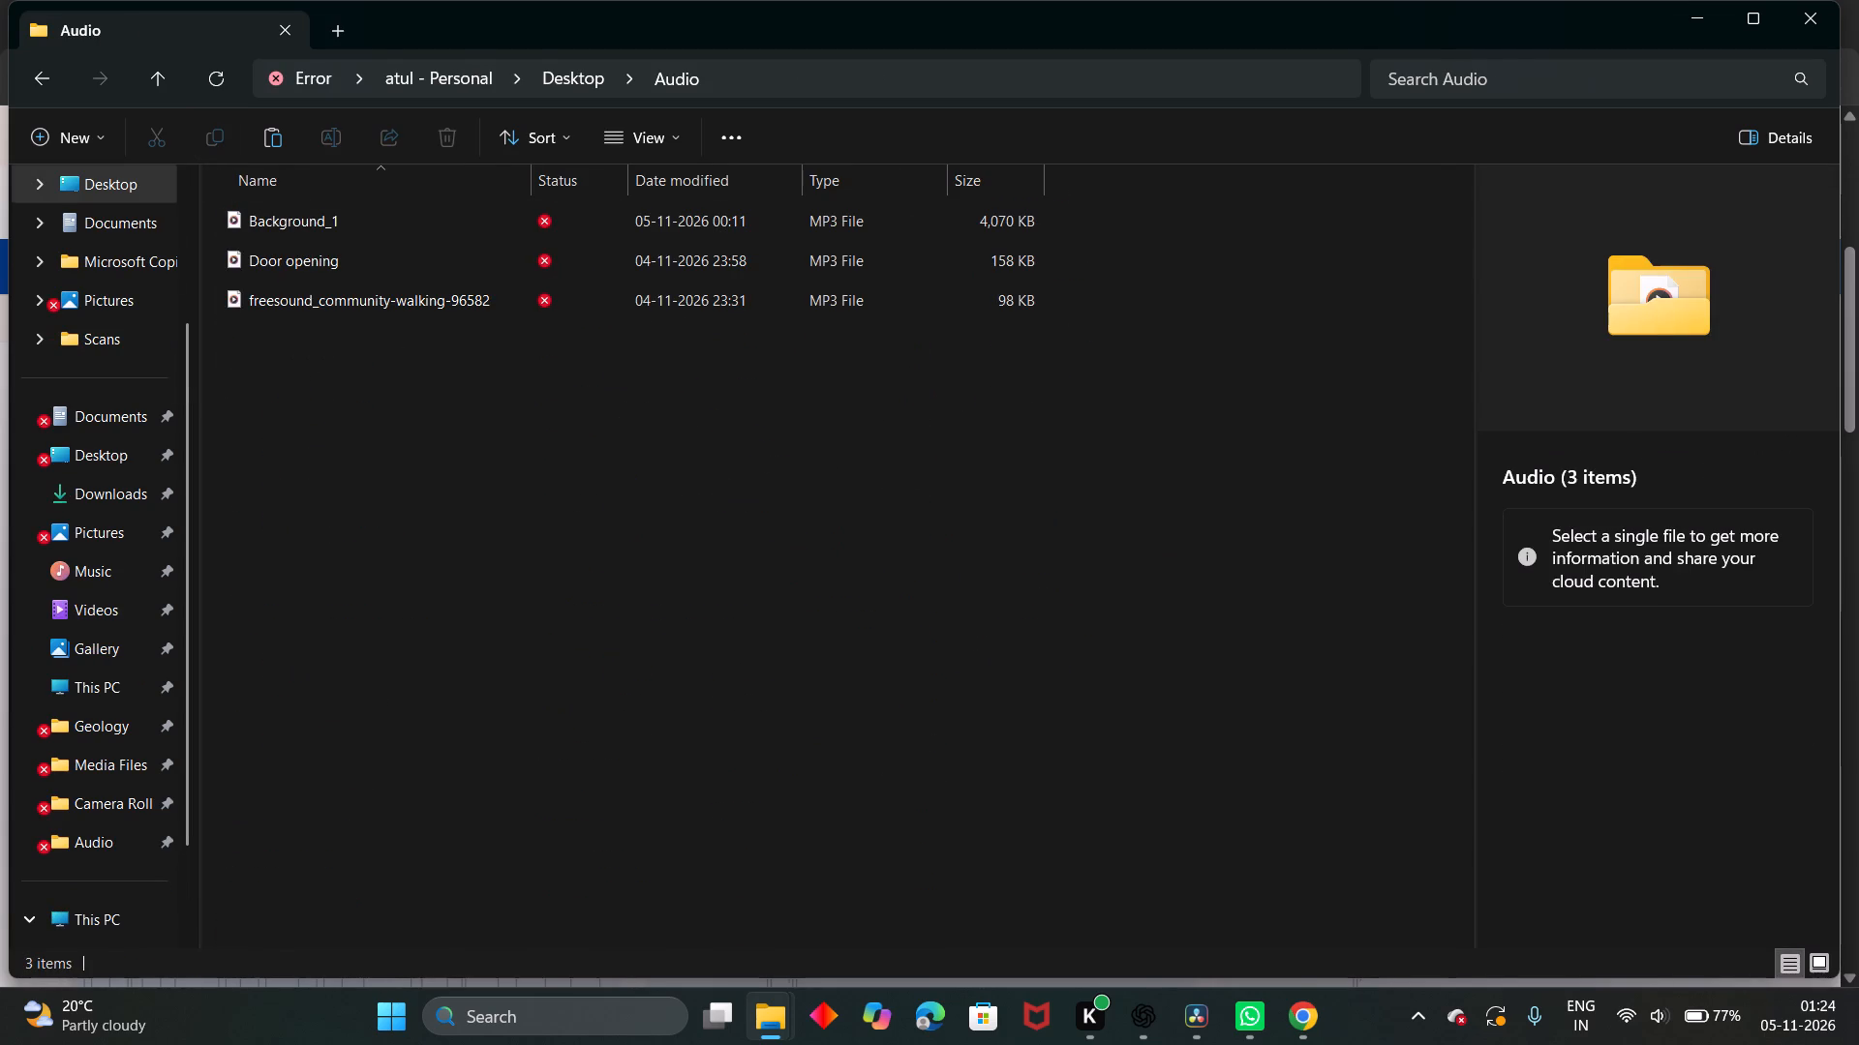
pyautogui.hotkey('ctrl', 'v')
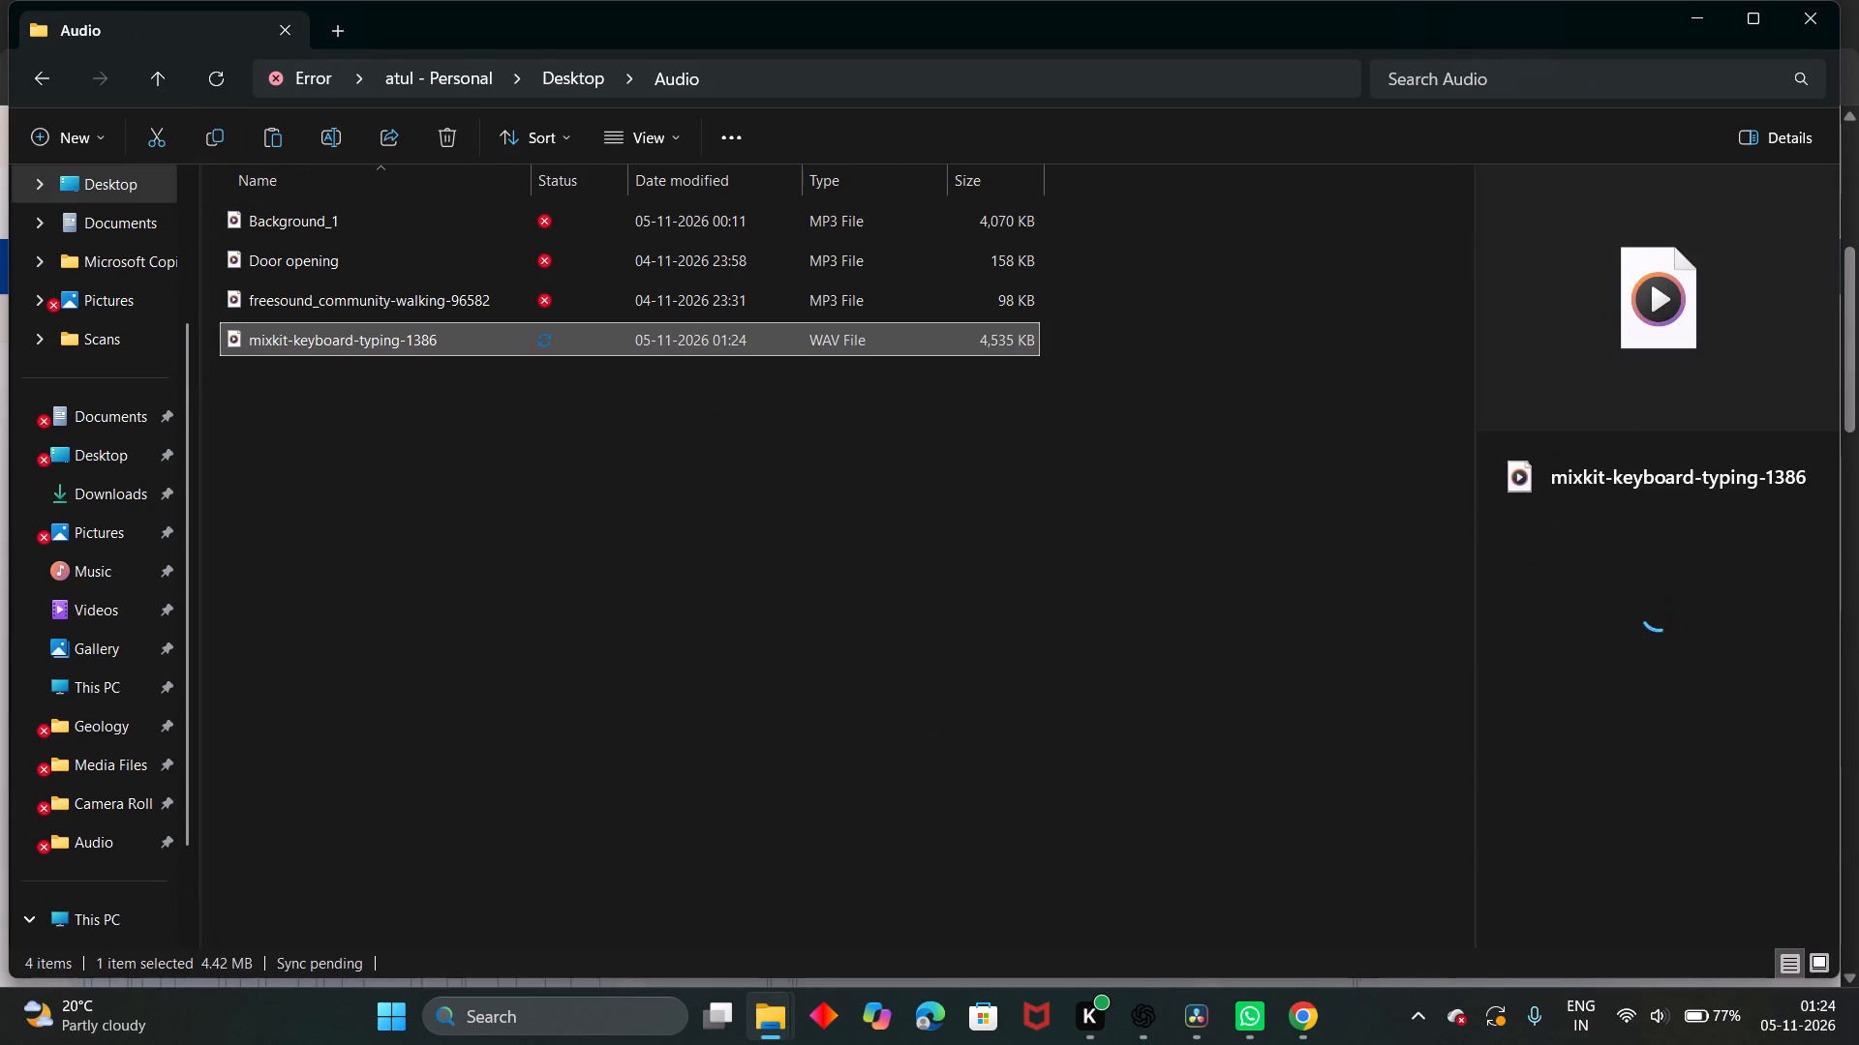
# Rename the copied mixkit-keyboard-typing-1386 file in the Audio folder as Keyboard sound.
pyautogui.click(419, 344)
pyautogui.press('F2')
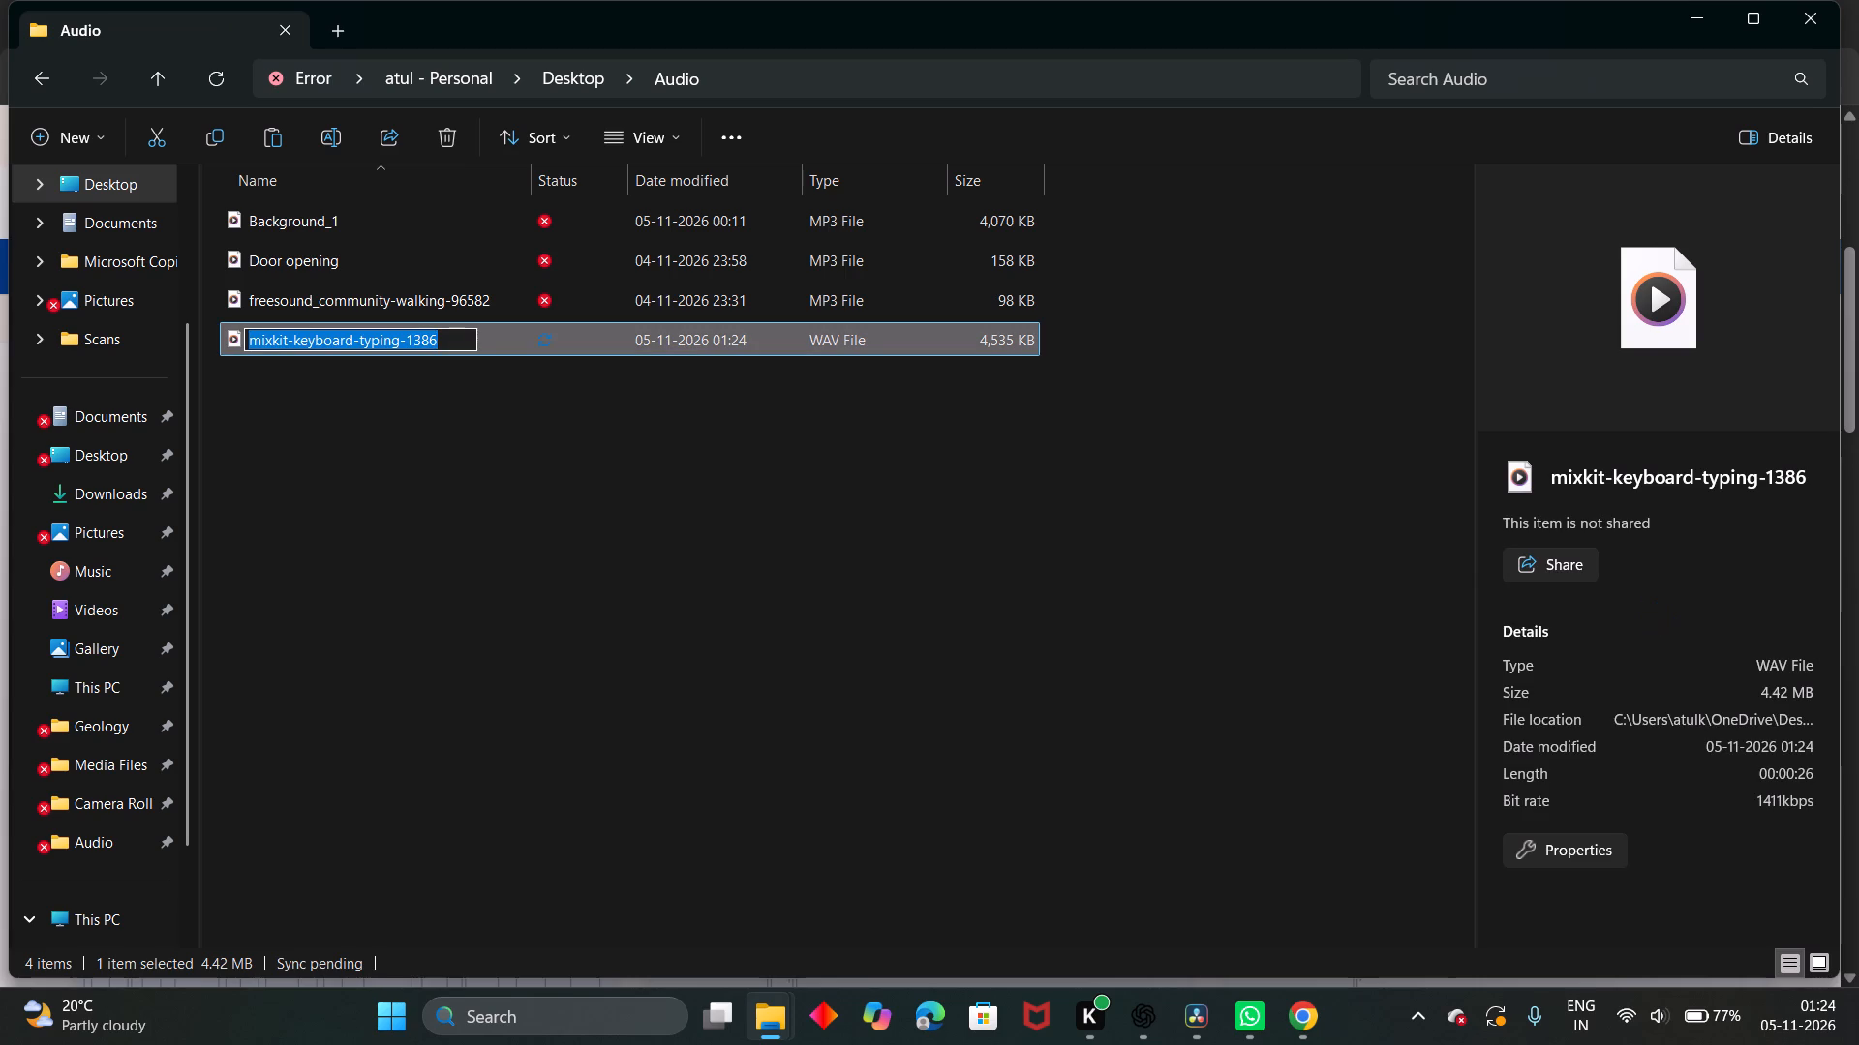
pyautogui.hotkey('shift', 't')
pyautogui.press('BackSpace')
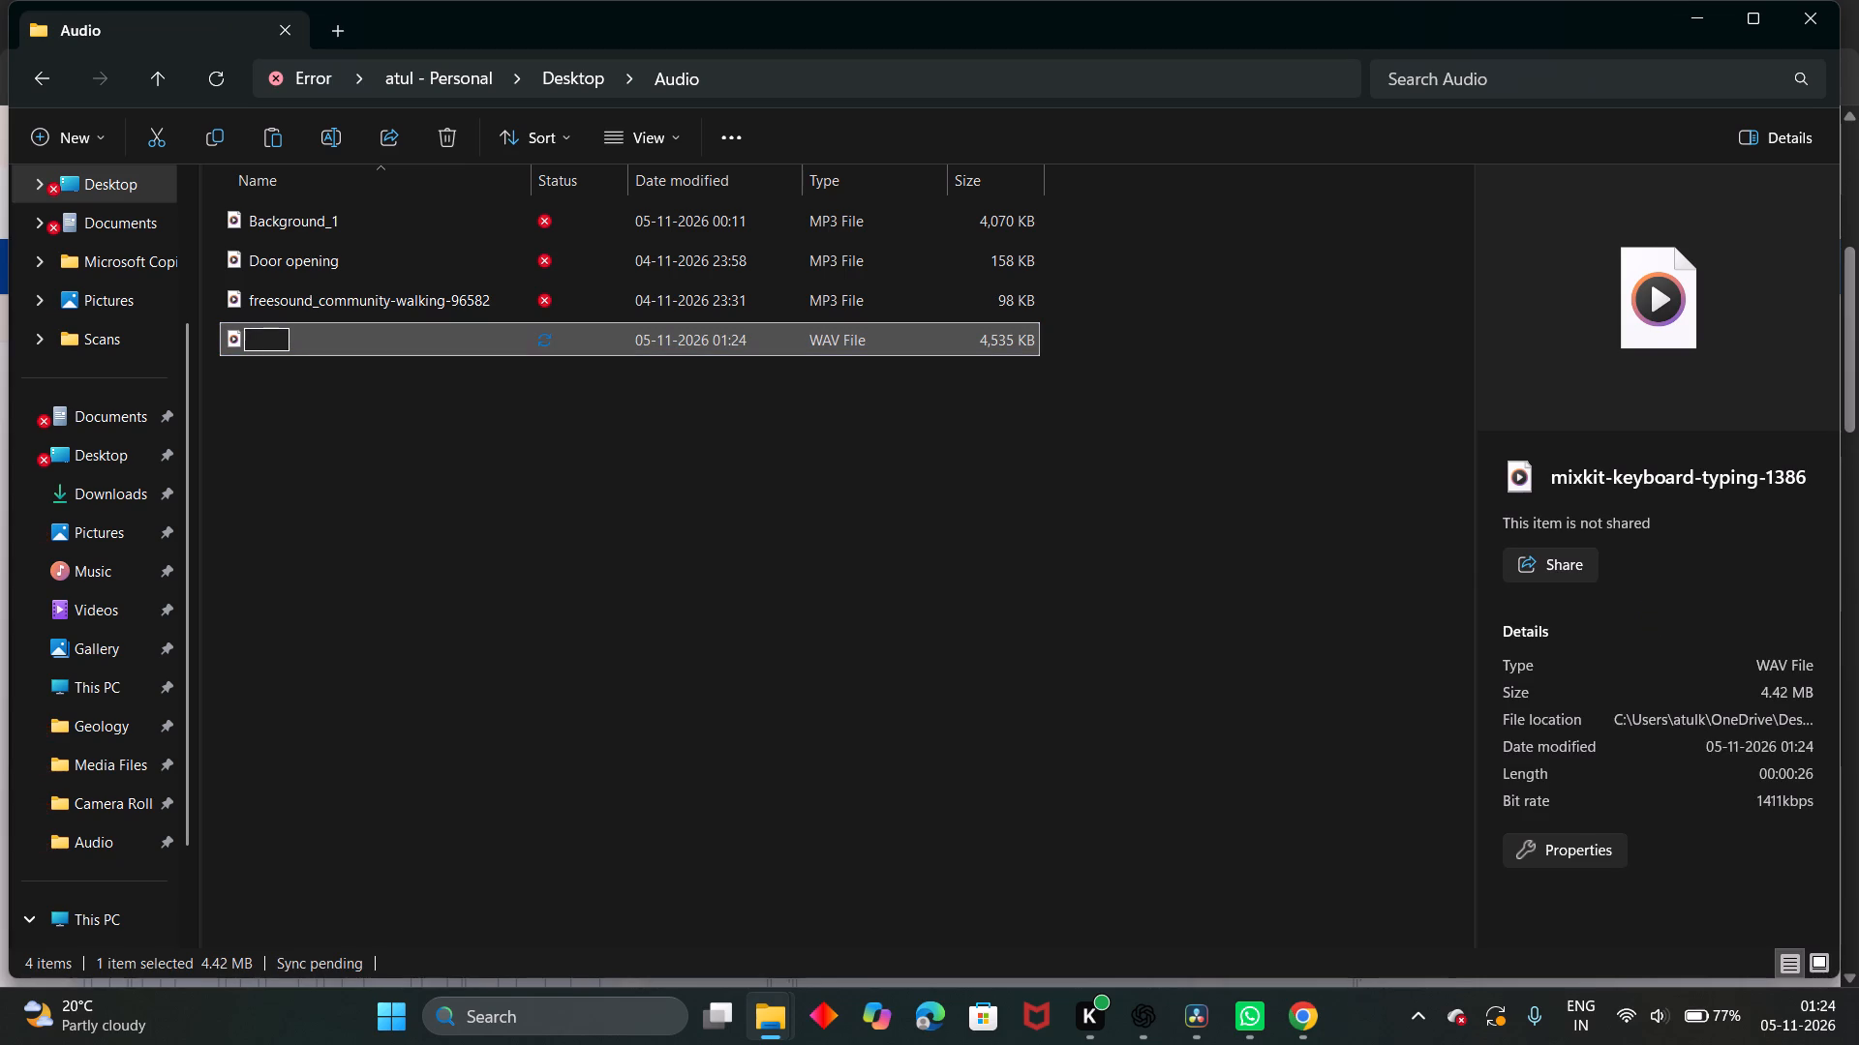
pyautogui.write('Keyboard')
pyautogui.press('Return')
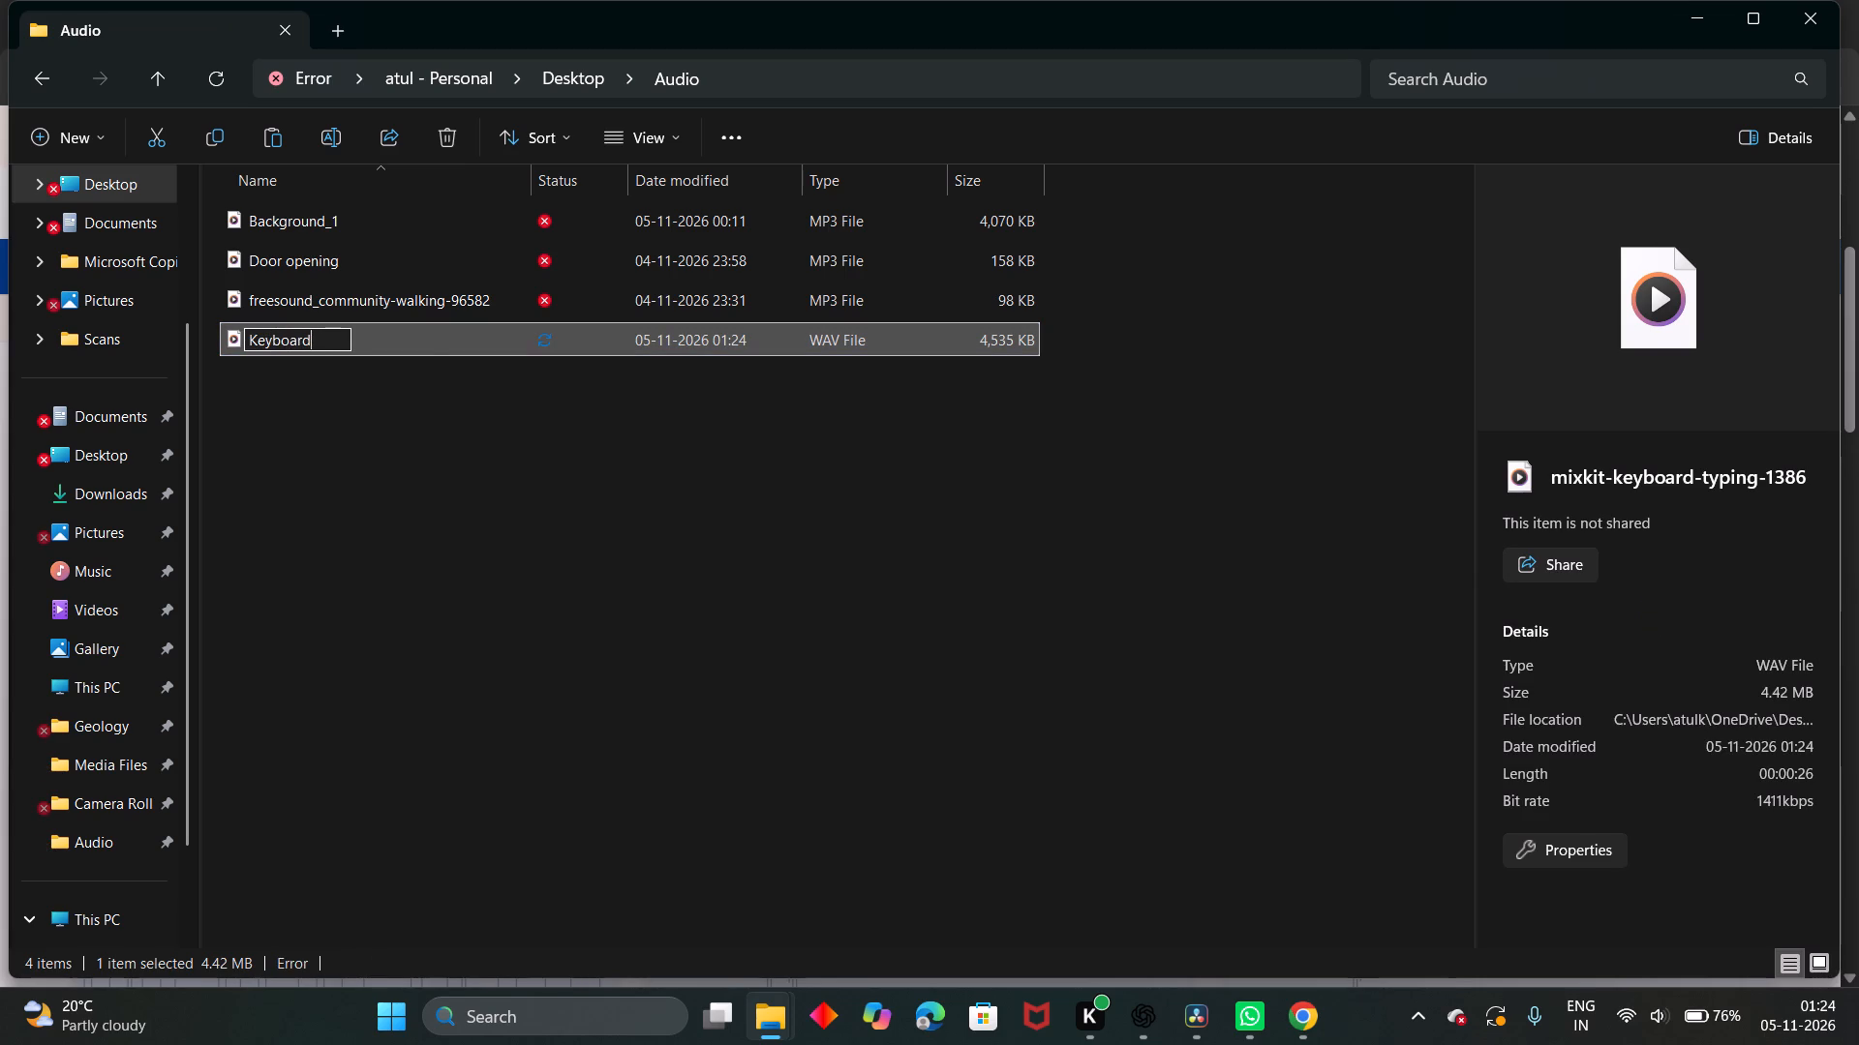
pyautogui.press('F2')
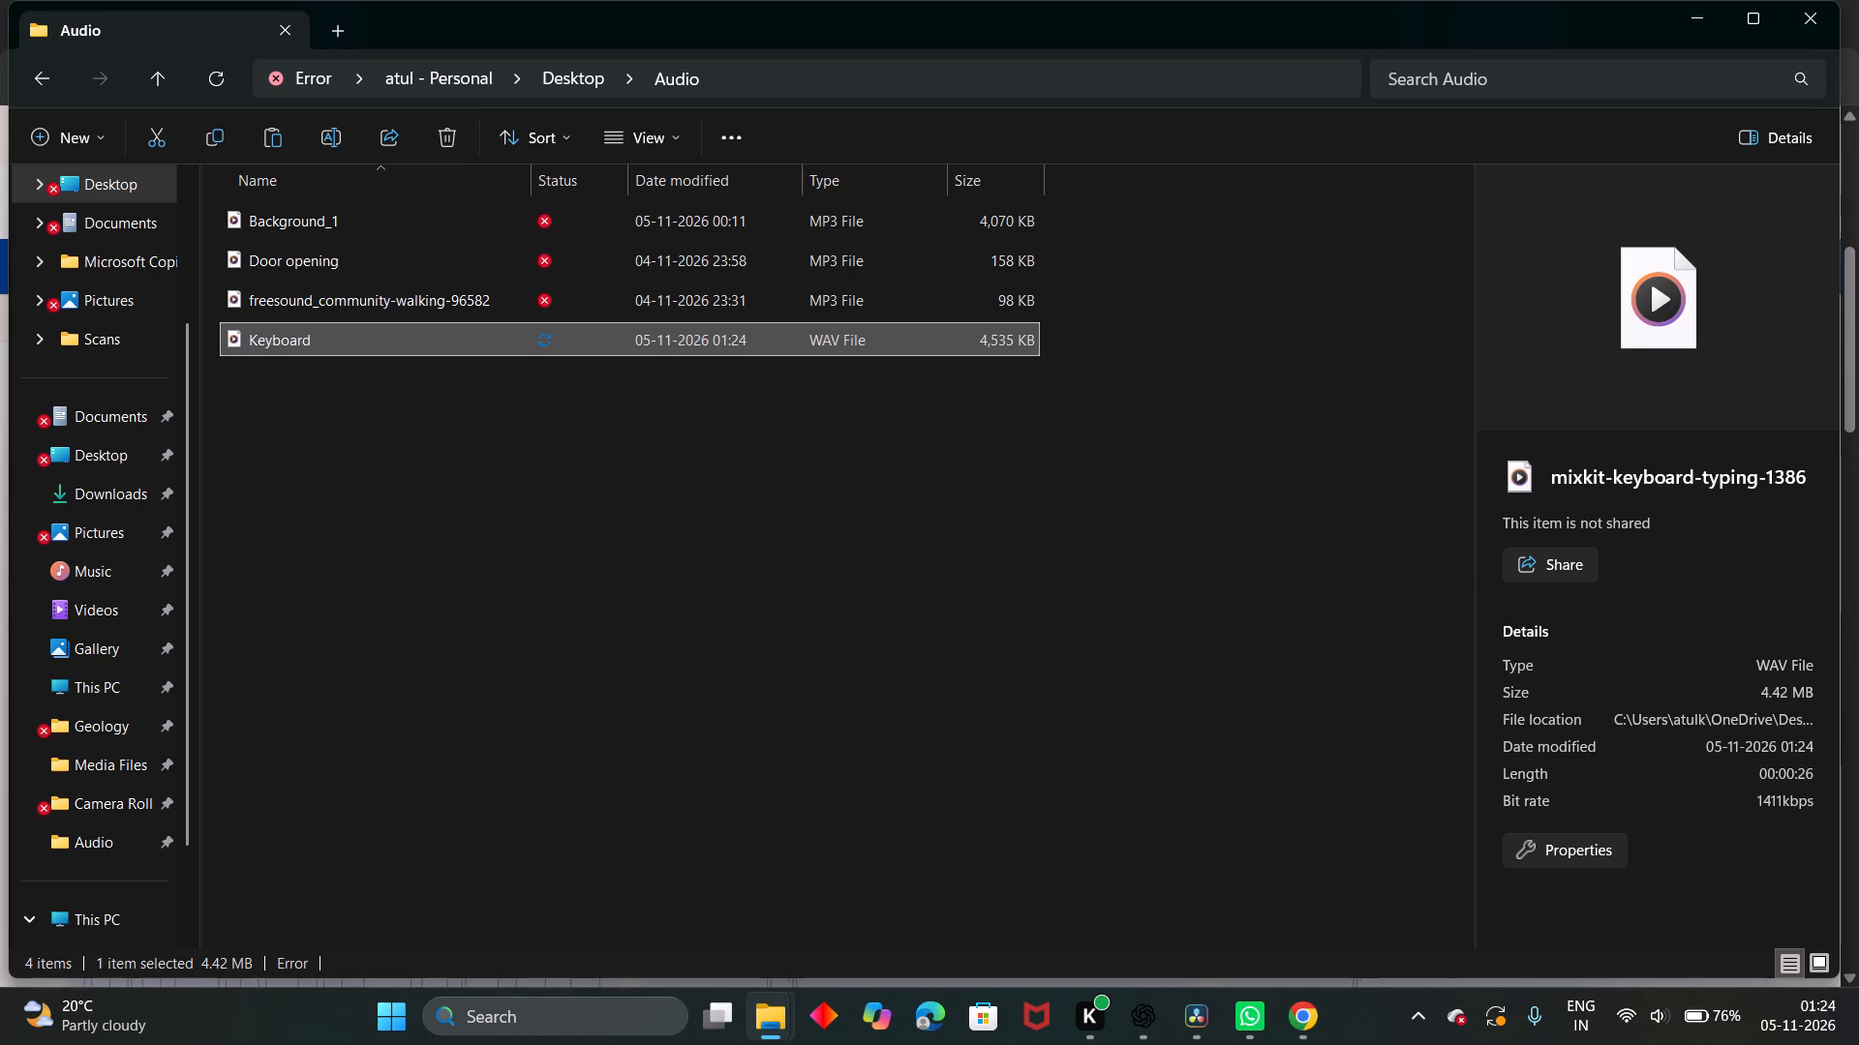
pyautogui.click(379, 341)
pyautogui.press('F2')
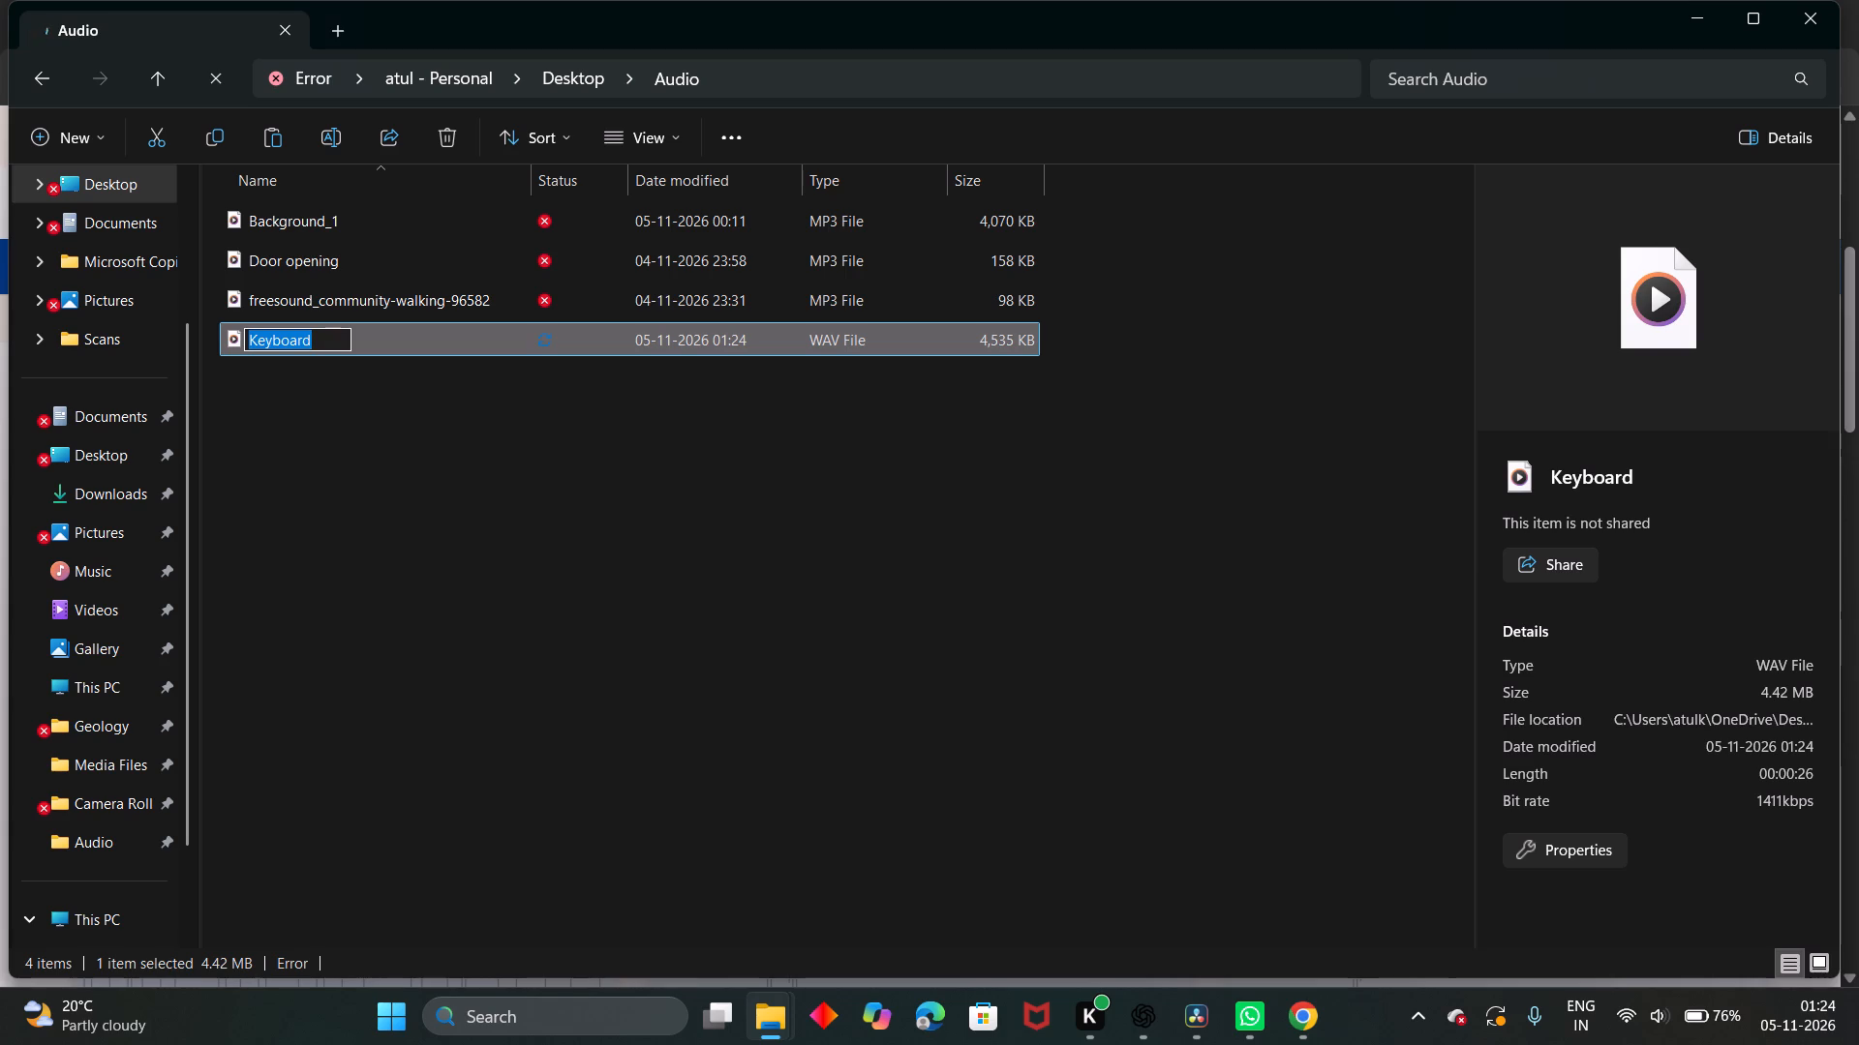
pyautogui.click(331, 345)
pyautogui.press('space')
pyautogui.write('sou')
pyautogui.write('nd')
pyautogui.press('Return')
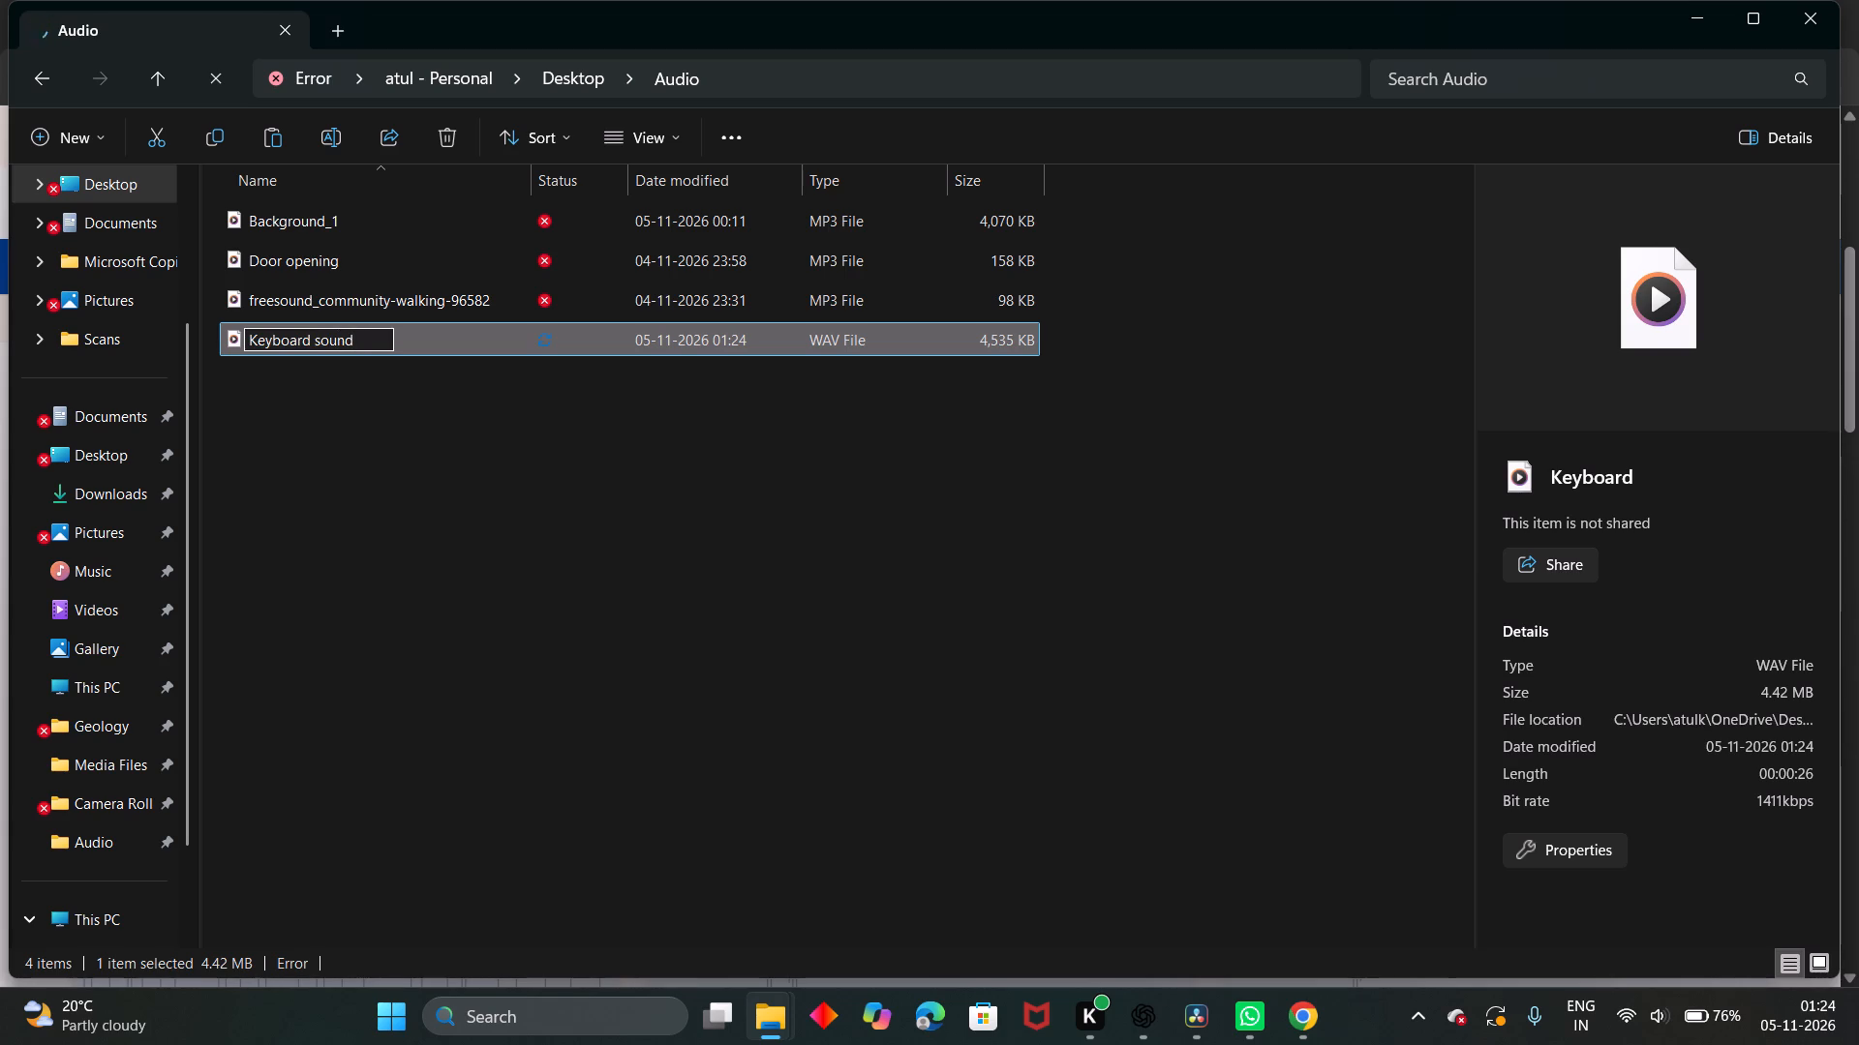
pyautogui.click(366, 494)
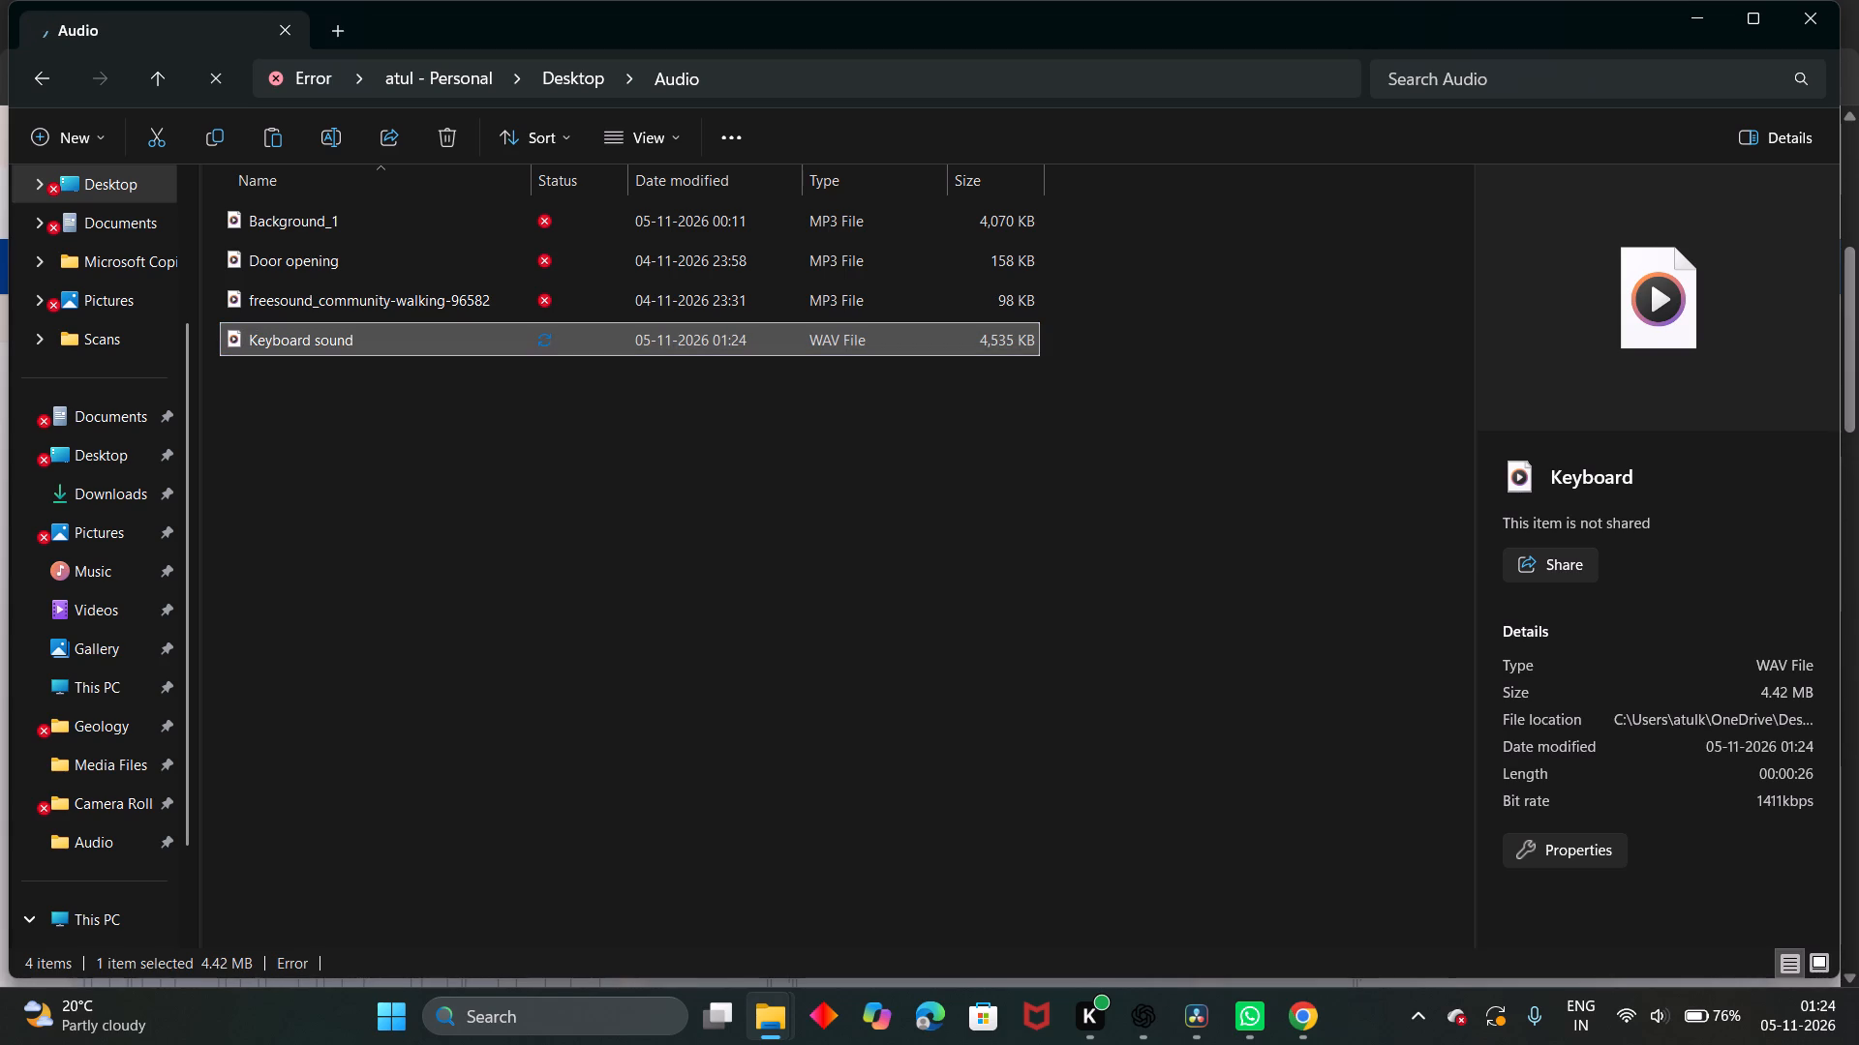
# Switch to DaVinci Resolve and import the Keyboard sound file from the Audio folder into the media pool.
pyautogui.click(1190, 1023)
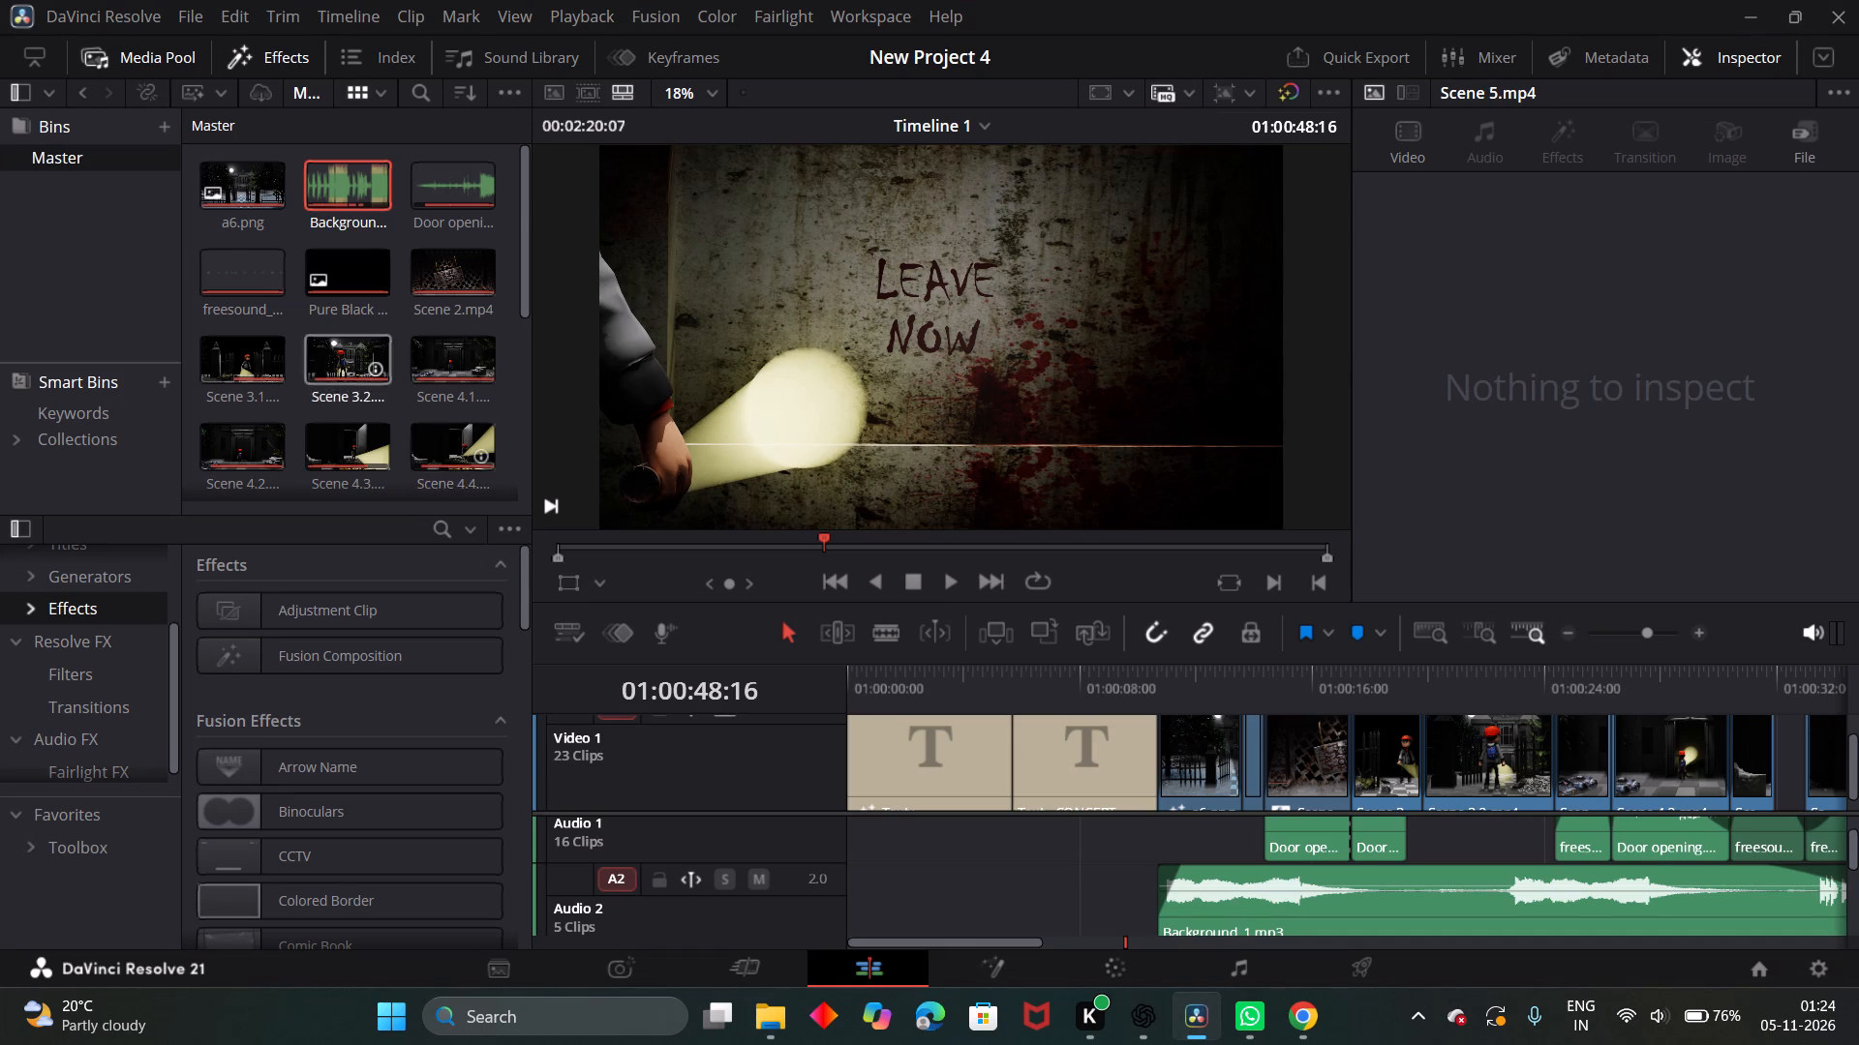
pyautogui.scroll(-2, 339, 325)
pyautogui.hotkey('ctrl', 'i')
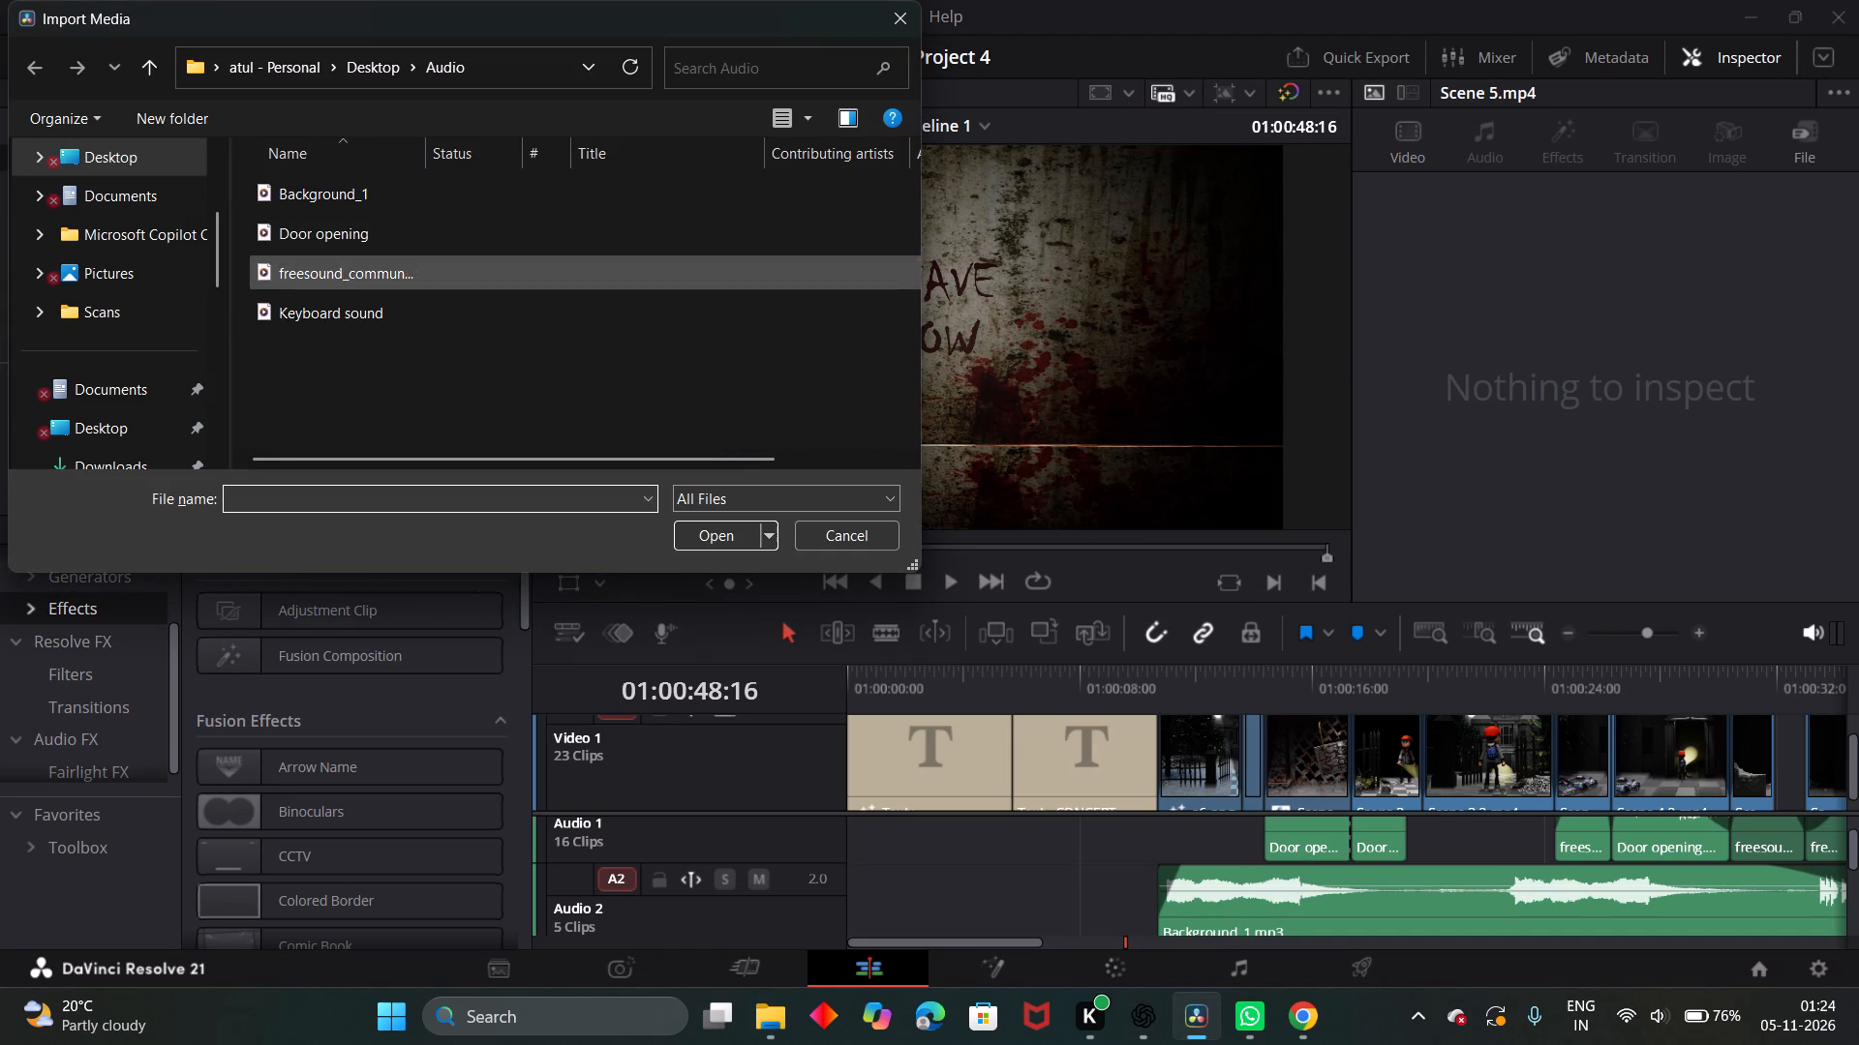
pyautogui.doubleClick(350, 306)
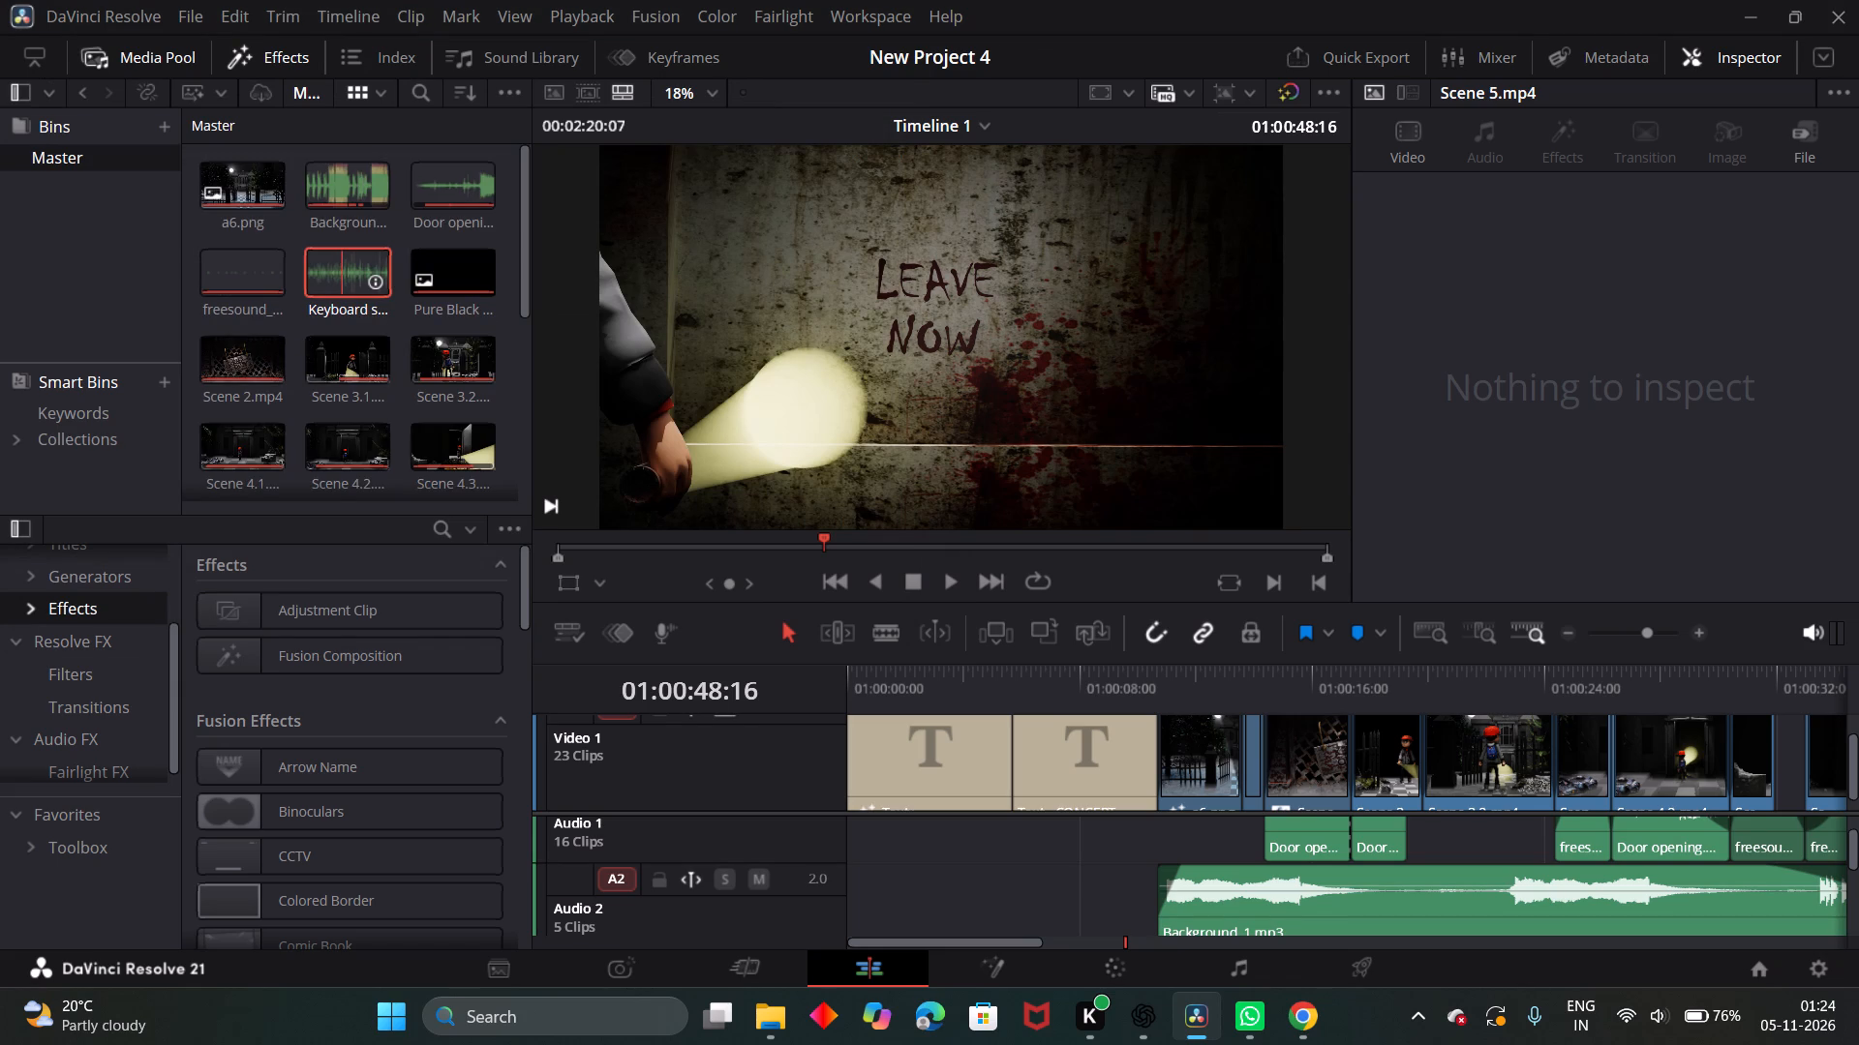
# Place the Keyboard sound clip on a new Audio 3 track, about one second after the timeline's start.
pyautogui.moveTo(341, 276); pyautogui.dragTo(879, 889)
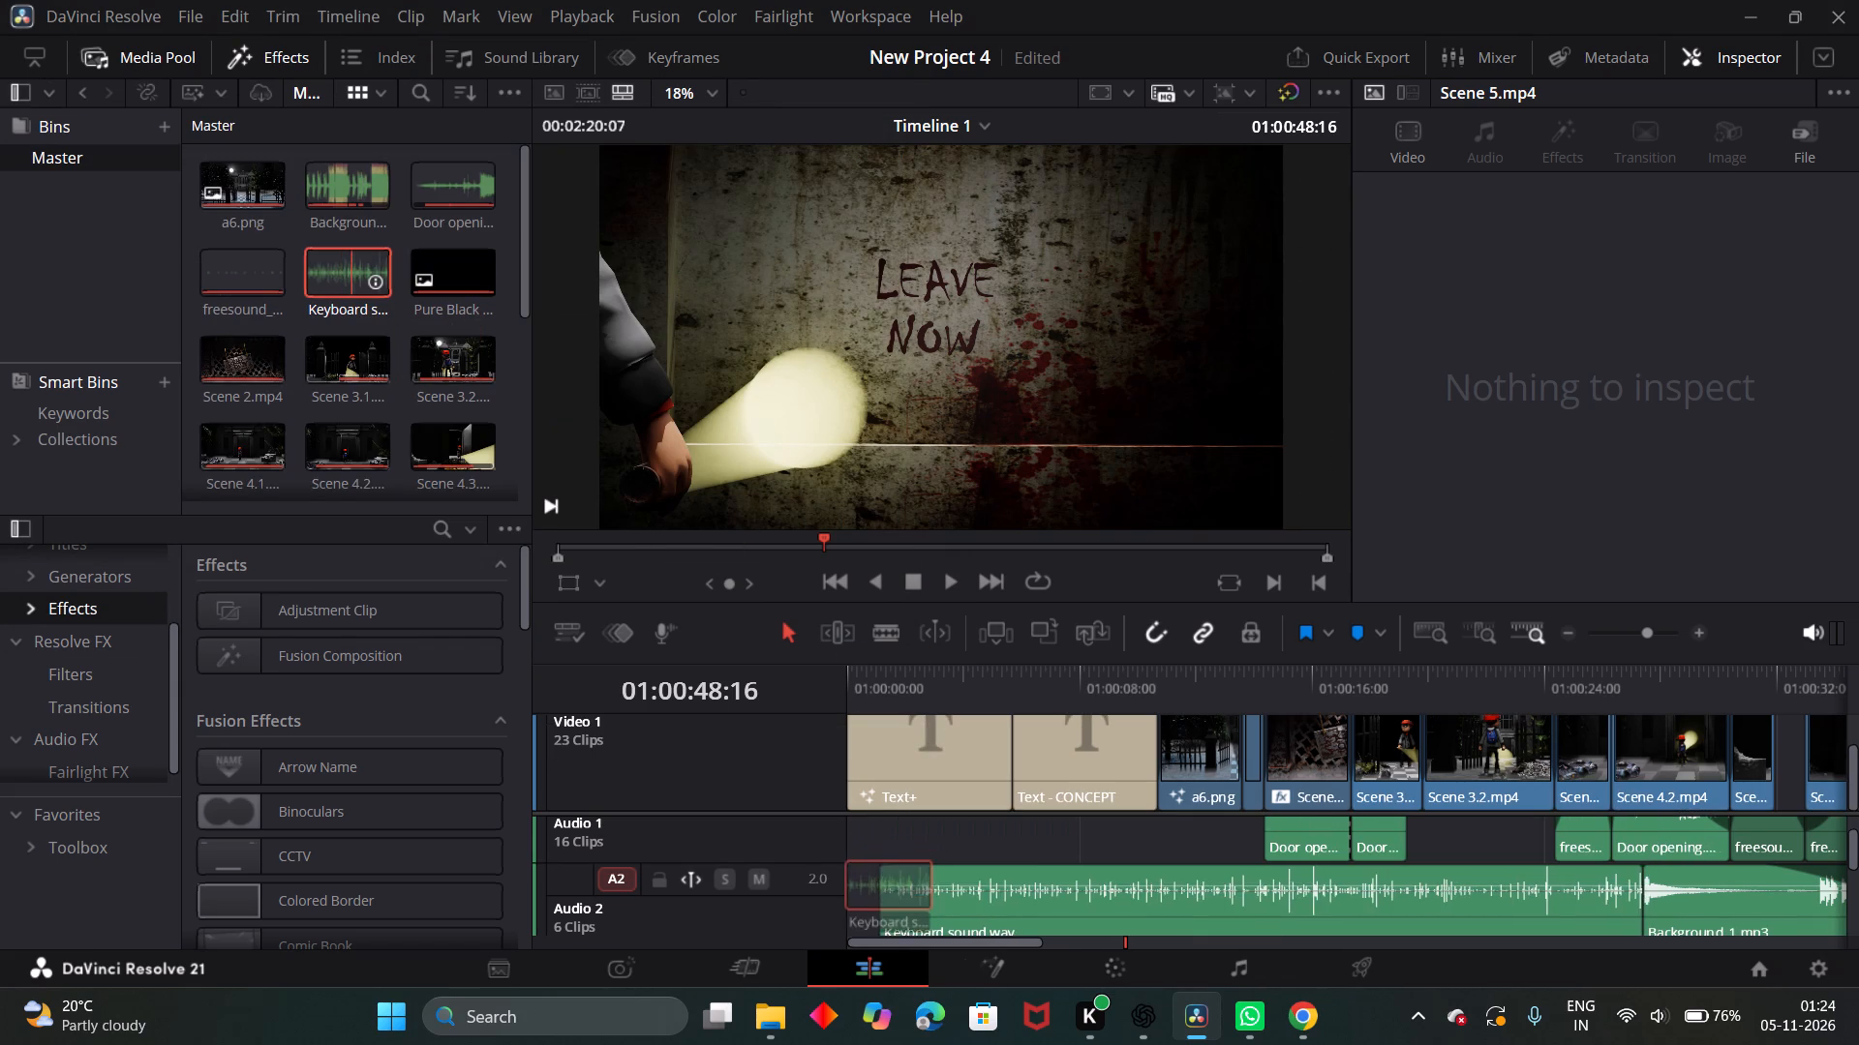
pyautogui.moveTo(879, 889); pyautogui.dragTo(851, 872)
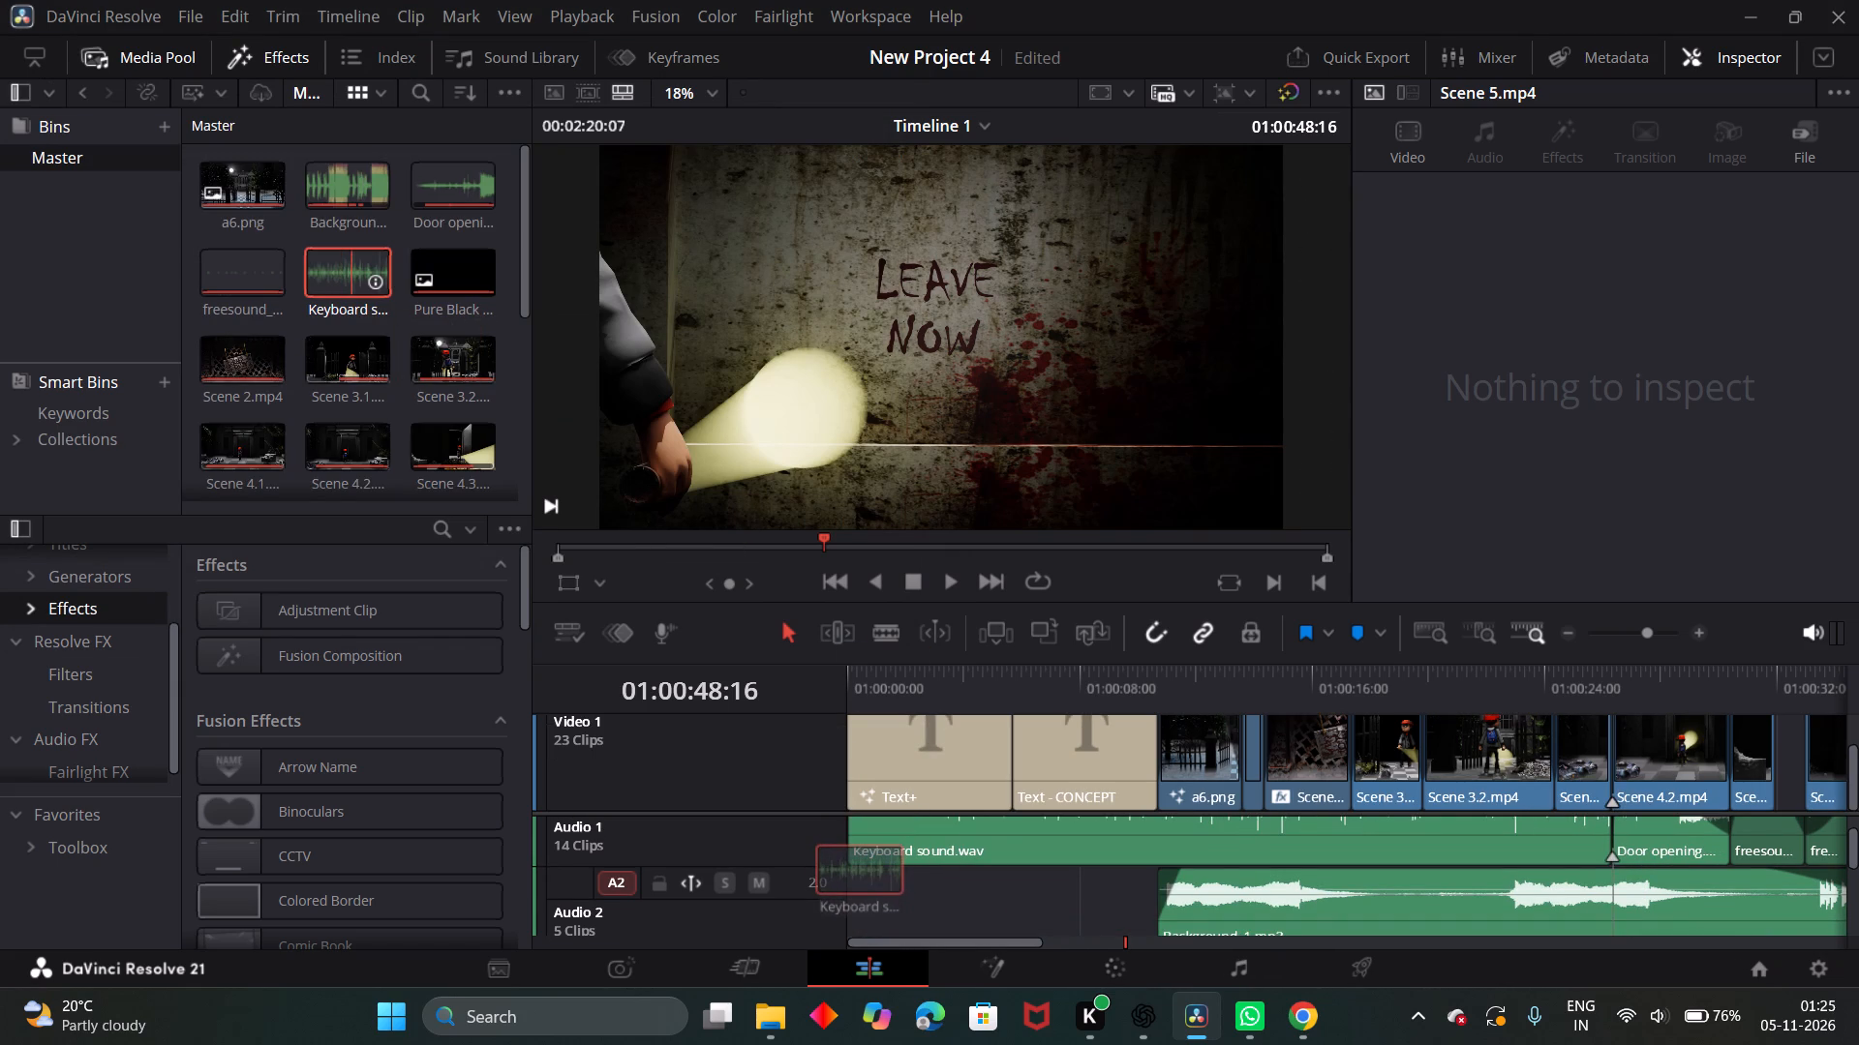
pyautogui.moveTo(851, 872); pyautogui.dragTo(878, 932)
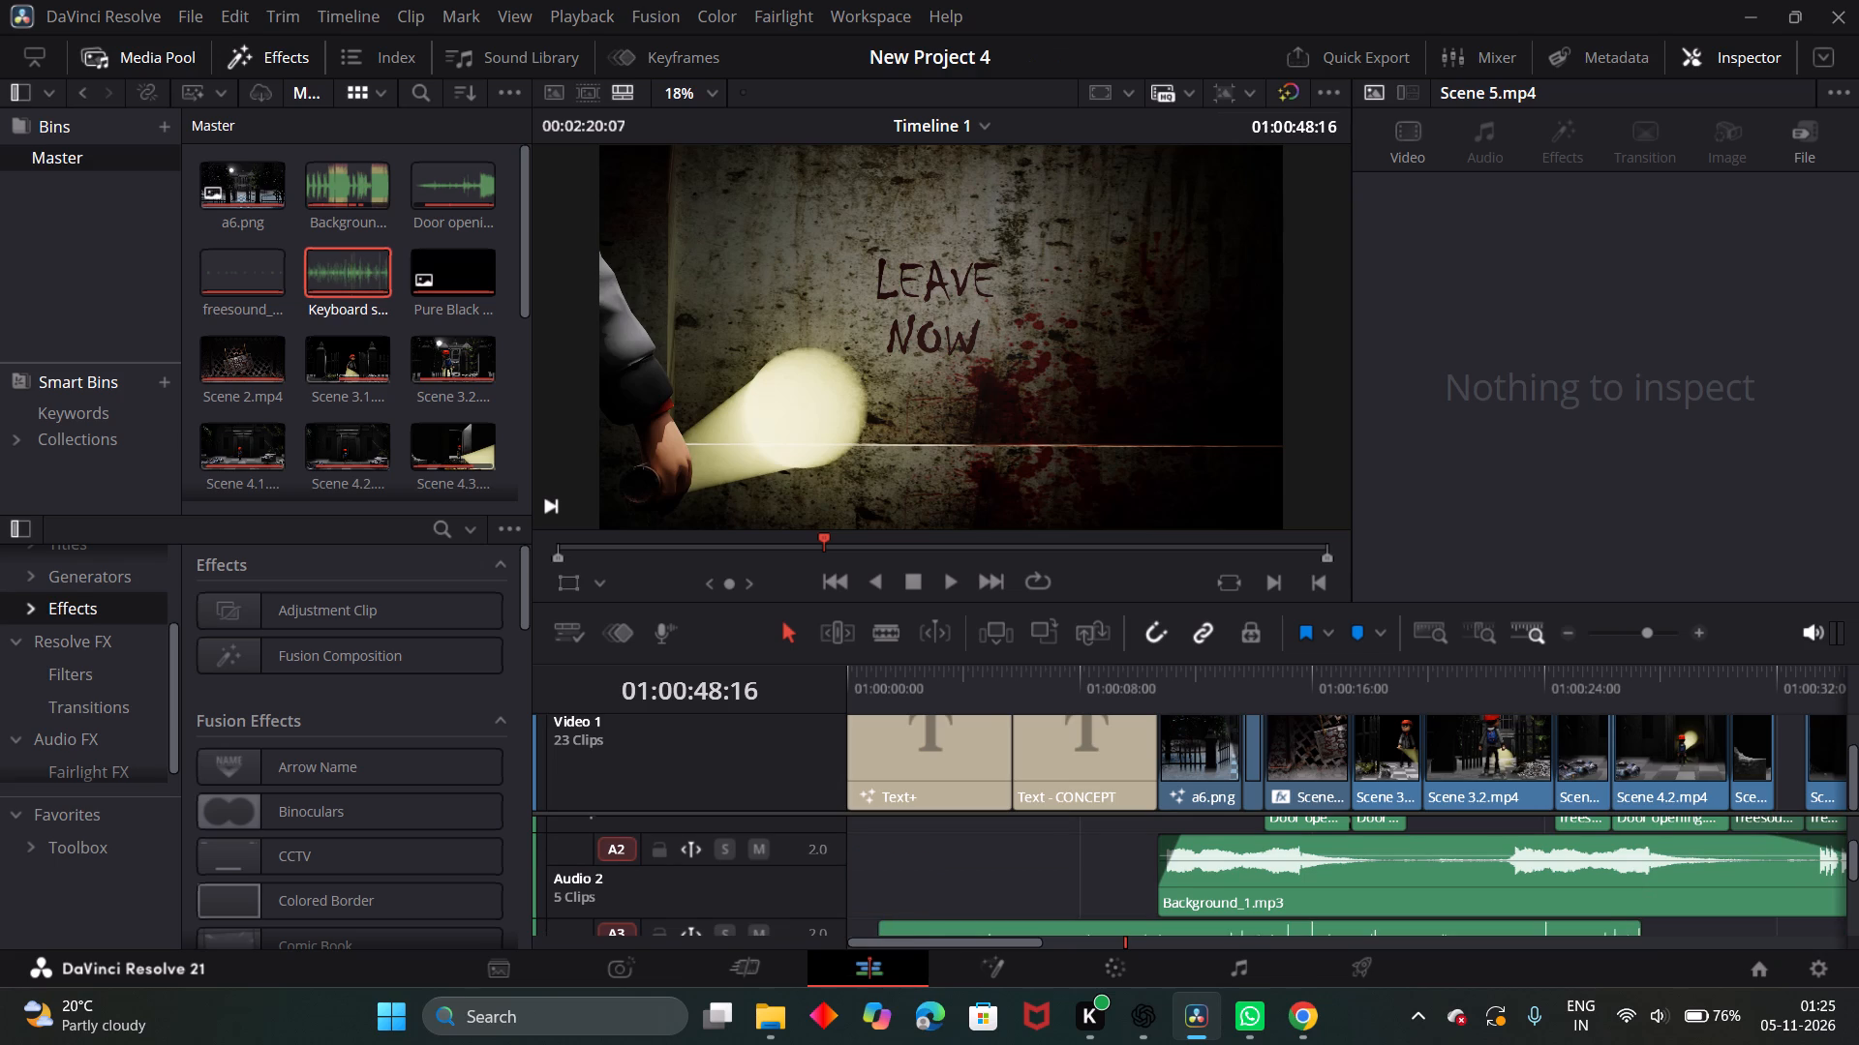
# Trim the end of the Keyboard sound clip back to the cut between the Text+ and CONCEPT titles.
pyautogui.scroll(-1, 933, 894)
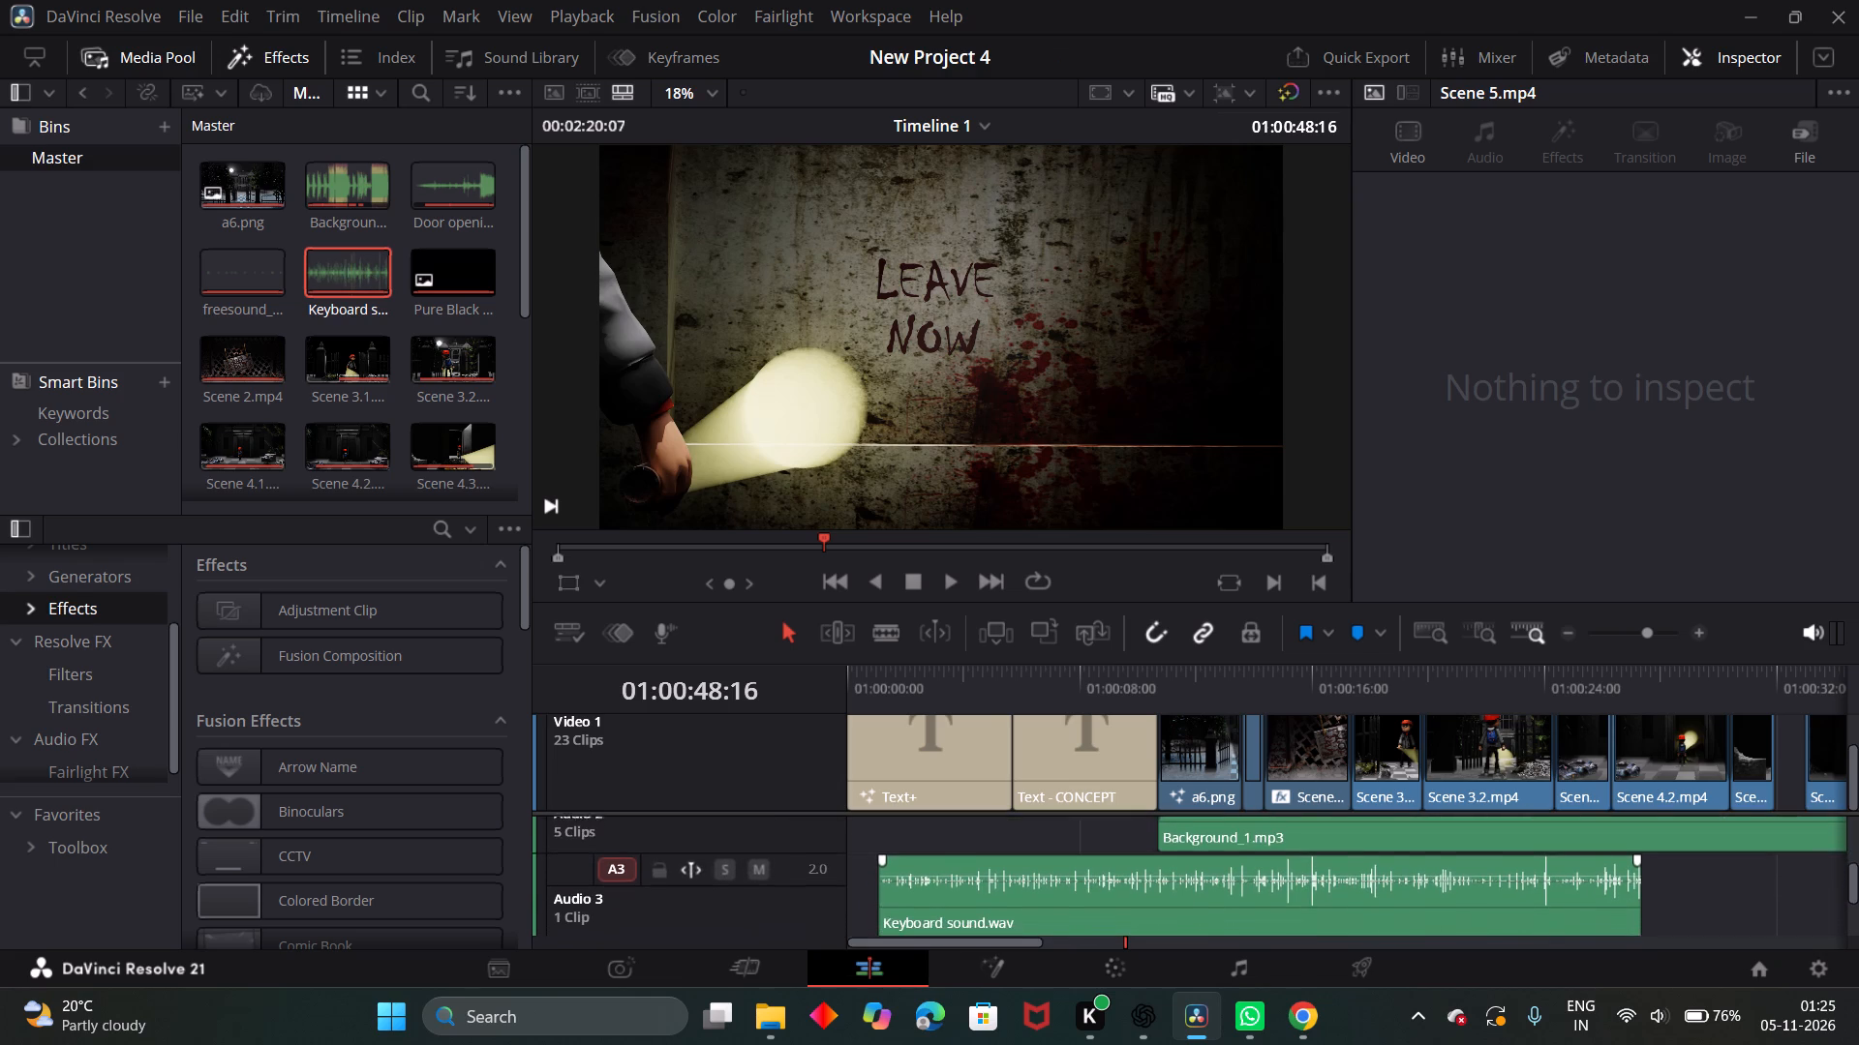
pyautogui.scroll(-1, 933, 894)
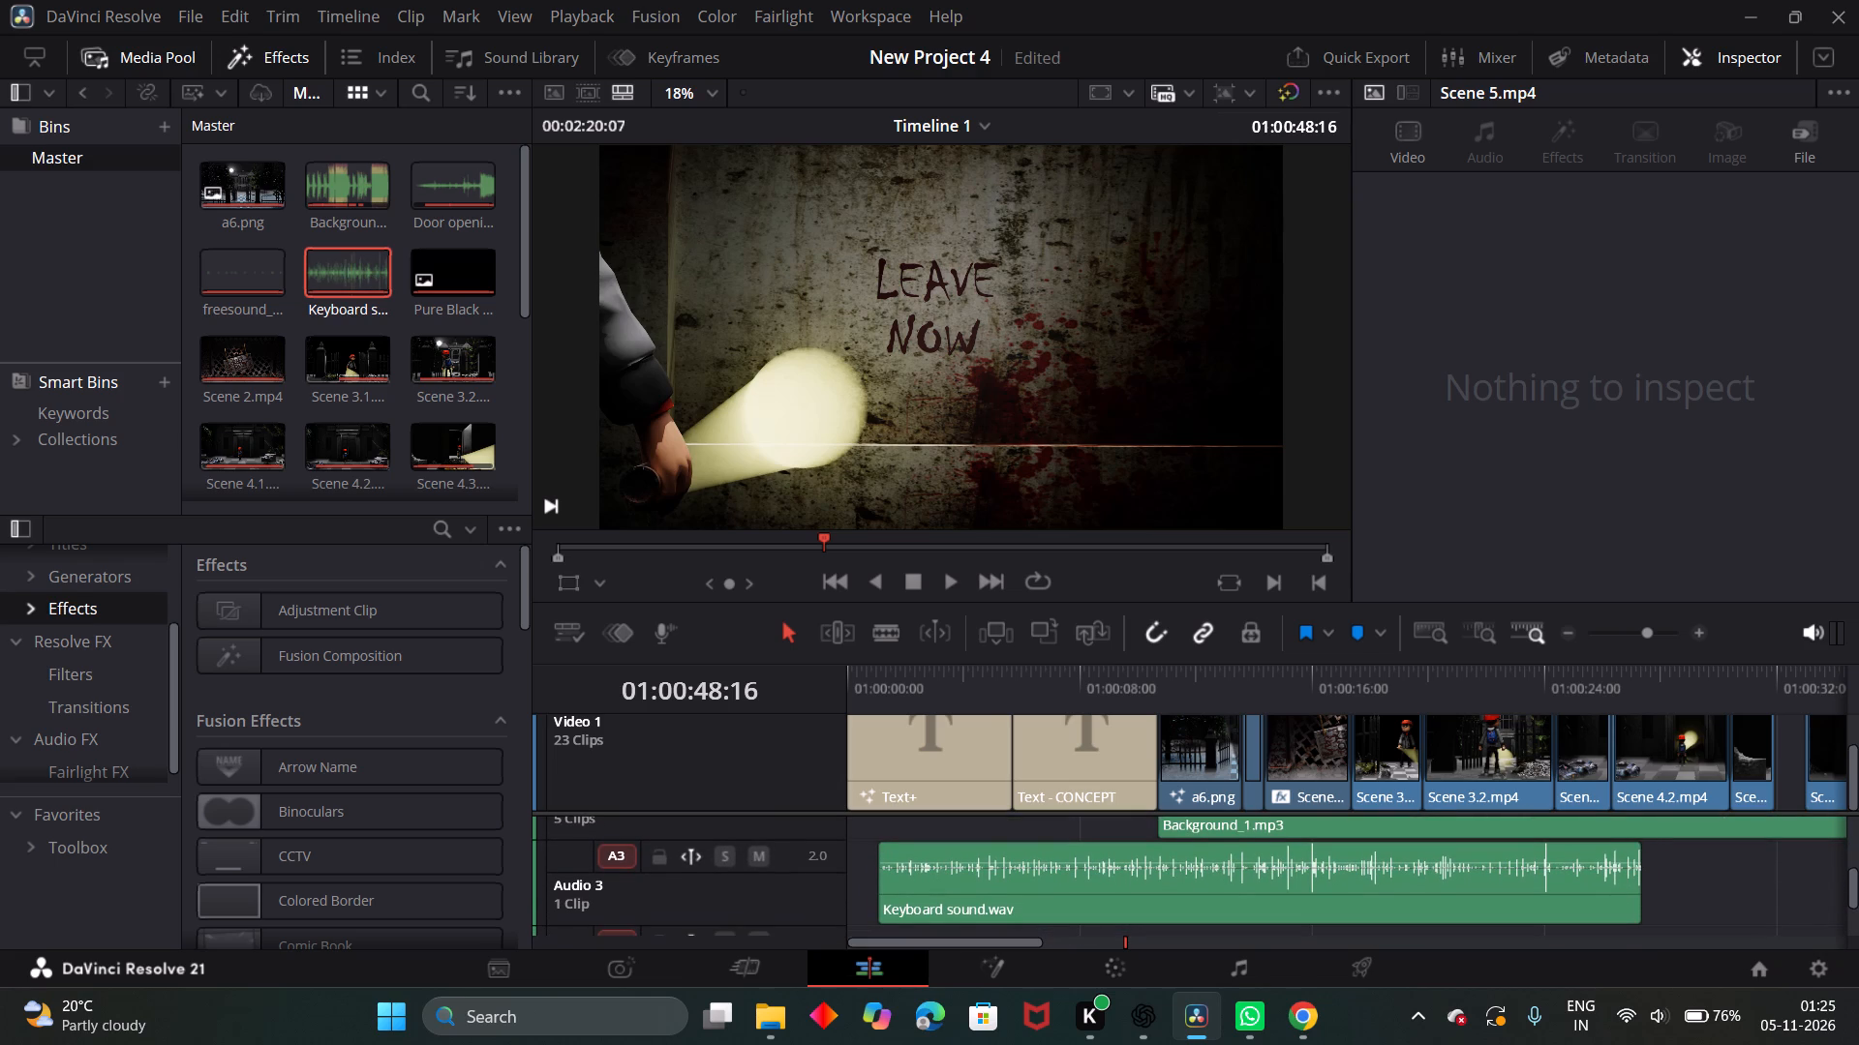
pyautogui.moveTo(1639, 874); pyautogui.dragTo(1289, 913)
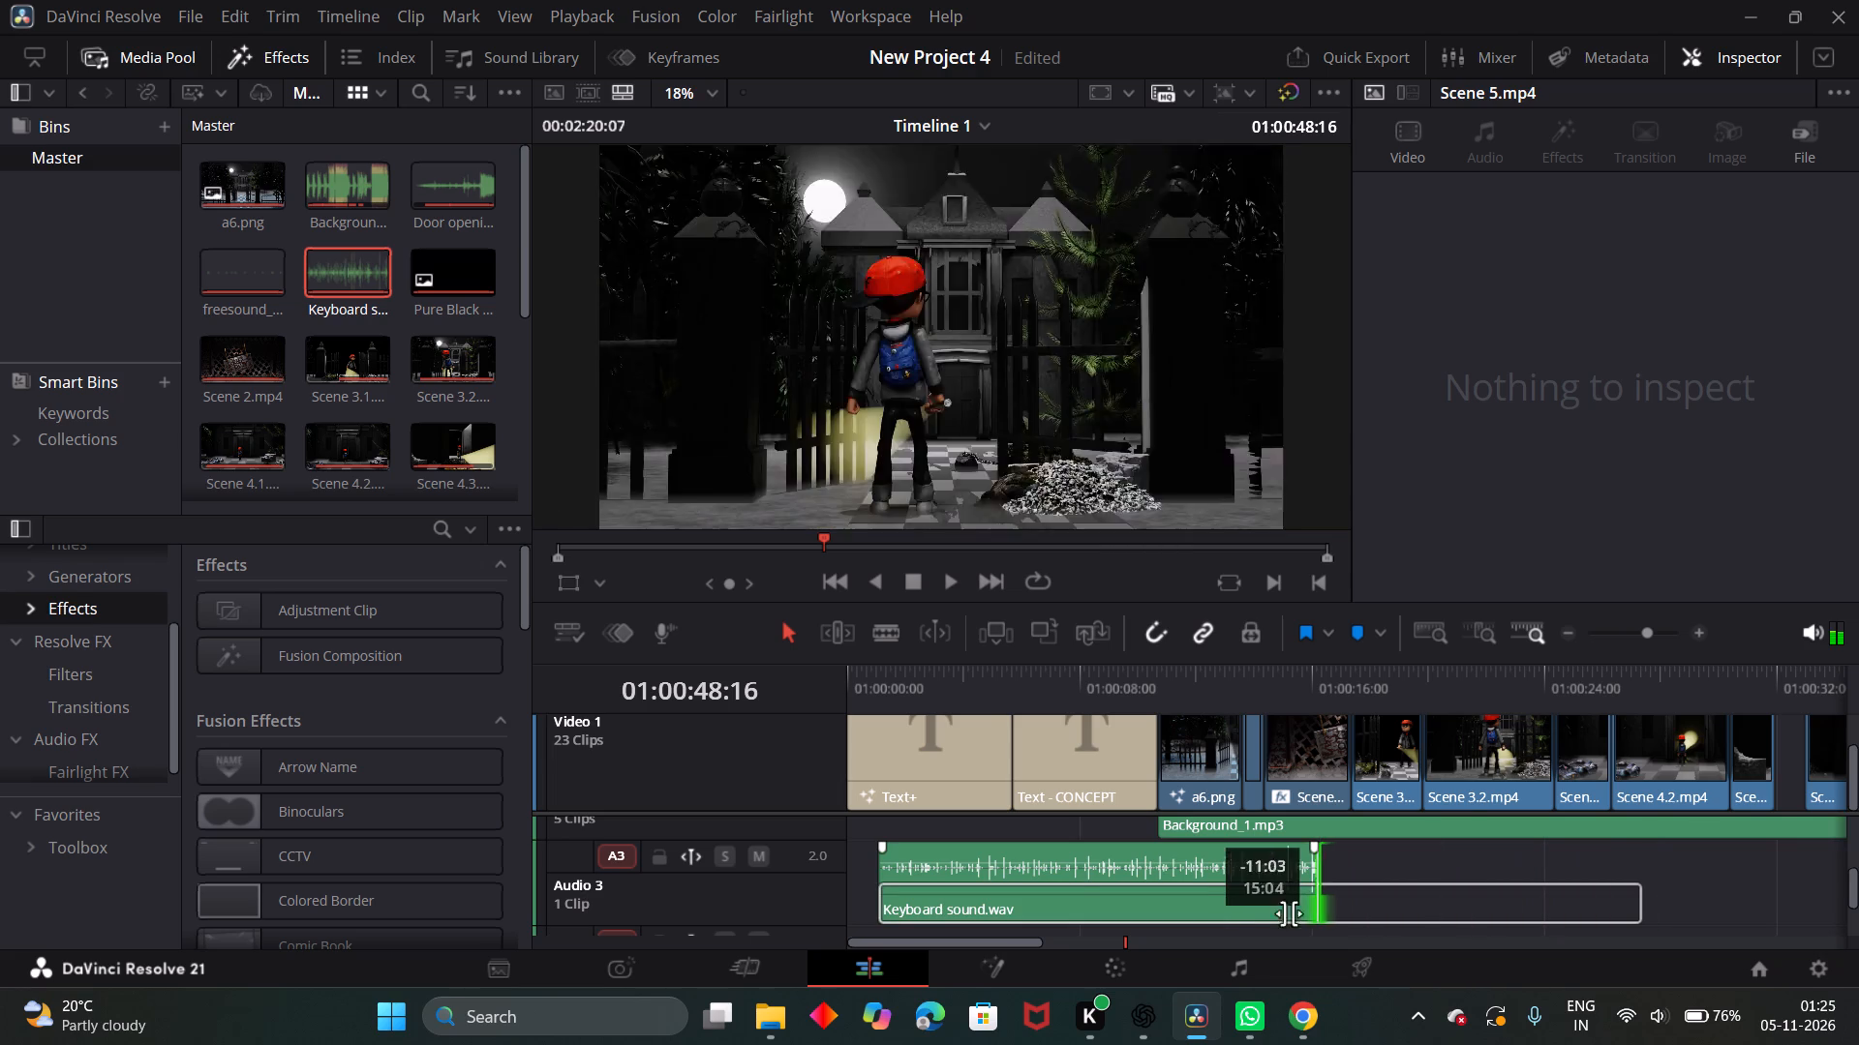
pyautogui.moveTo(1289, 913); pyautogui.dragTo(1020, 930)
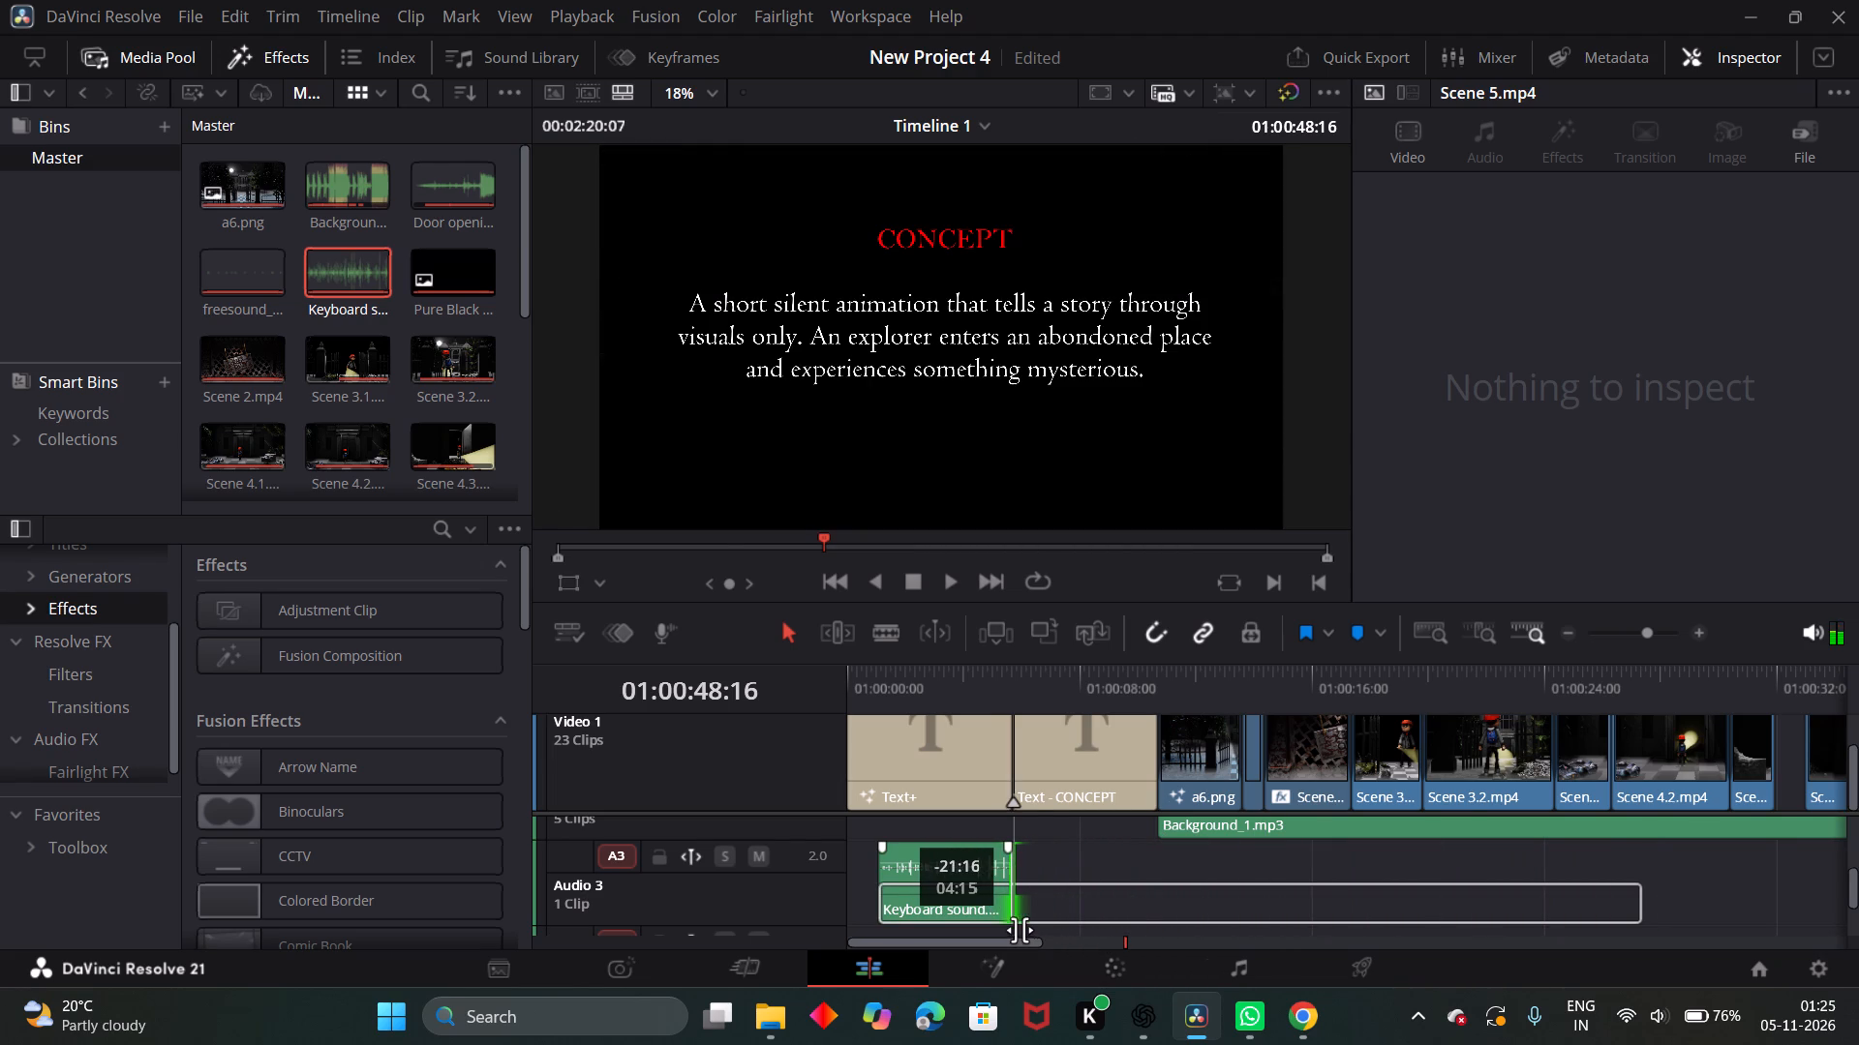
pyautogui.moveTo(1020, 930); pyautogui.dragTo(1019, 930)
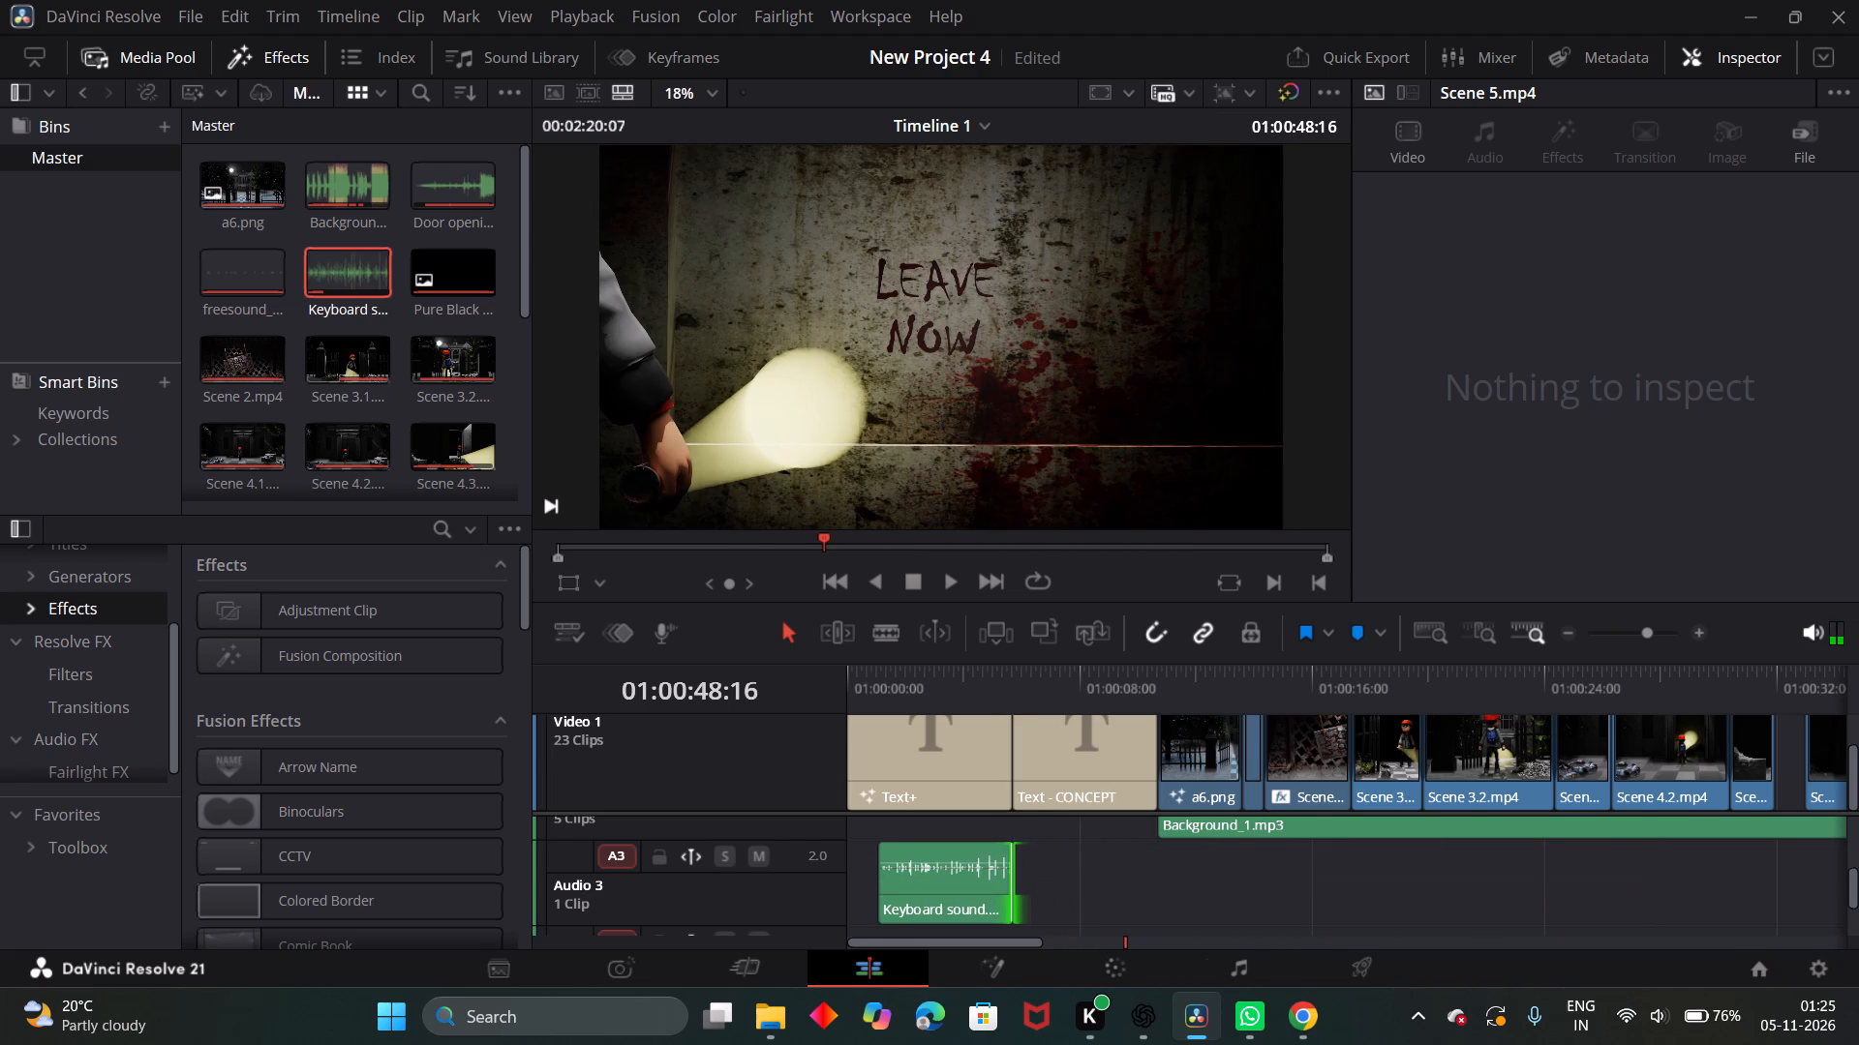
# Move the Keyboard sound clip to the timeline's start and extend its end to match the end of the Text+ title.
pyautogui.moveTo(879, 881); pyautogui.dragTo(857, 880)
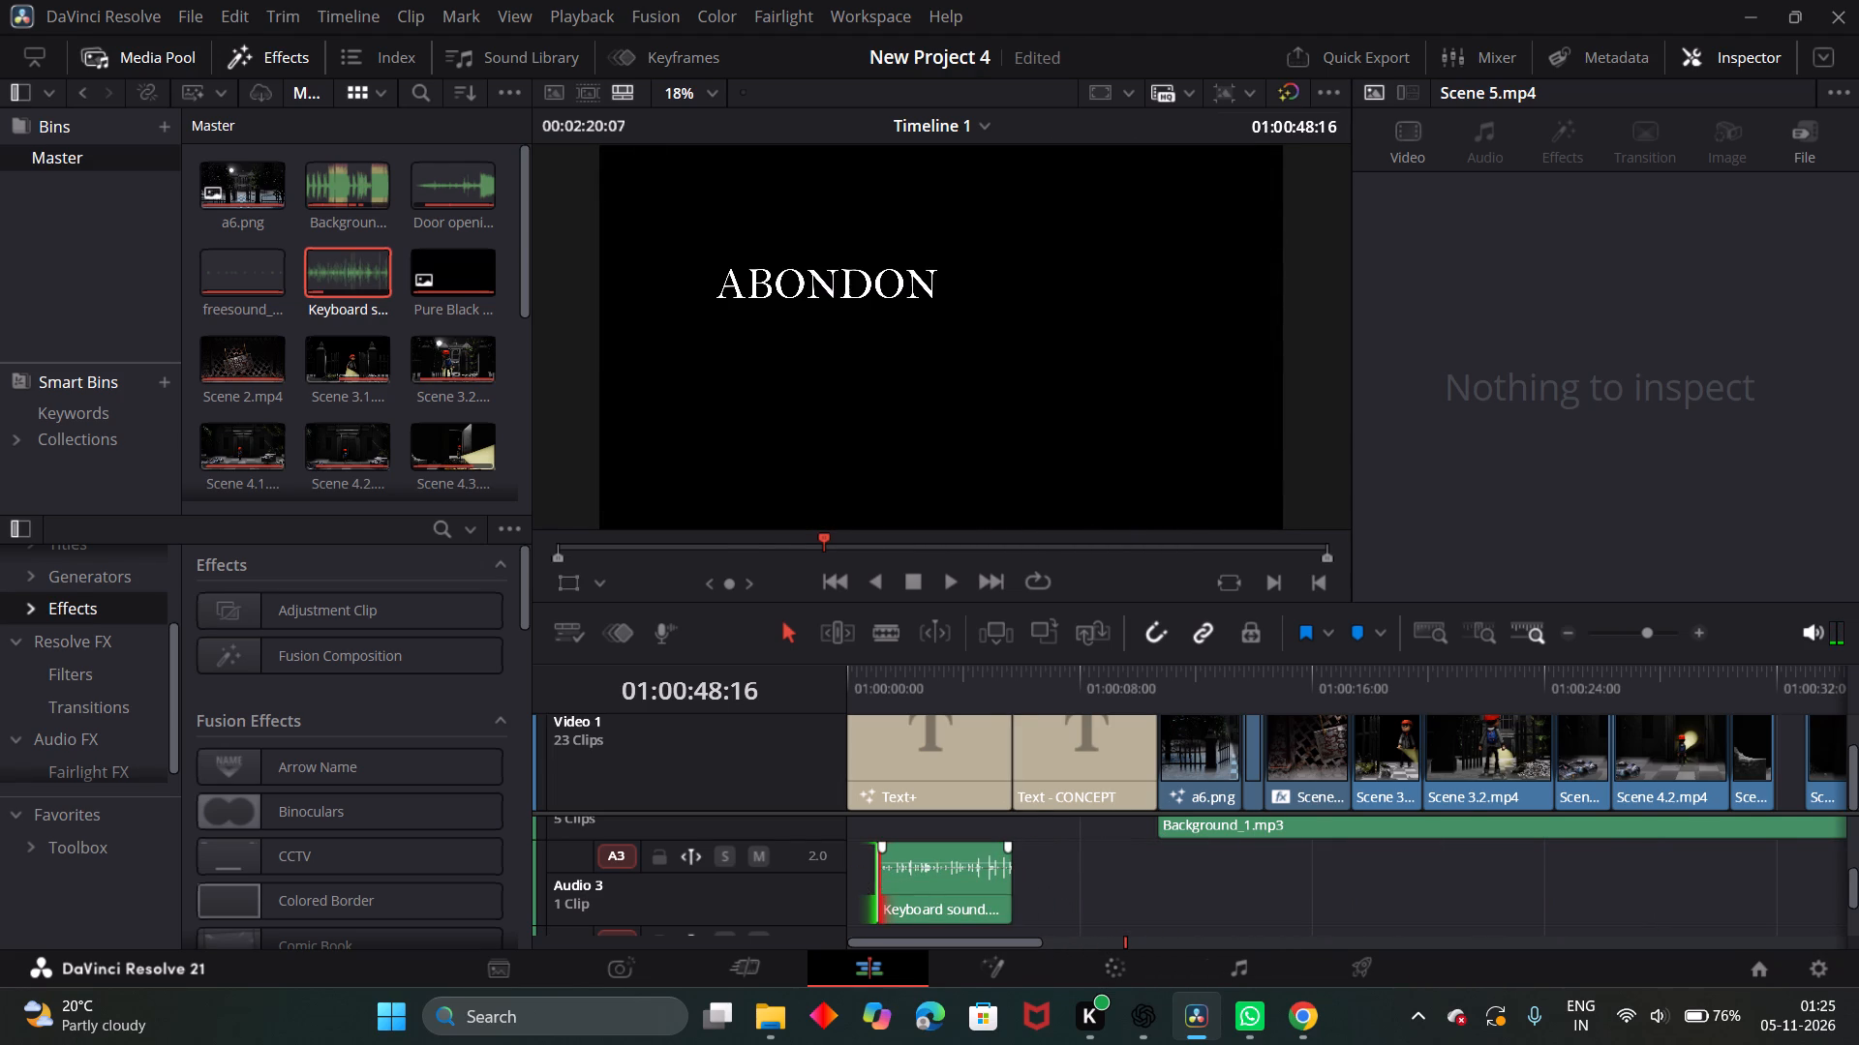
pyautogui.moveTo(926, 877); pyautogui.dragTo(899, 877)
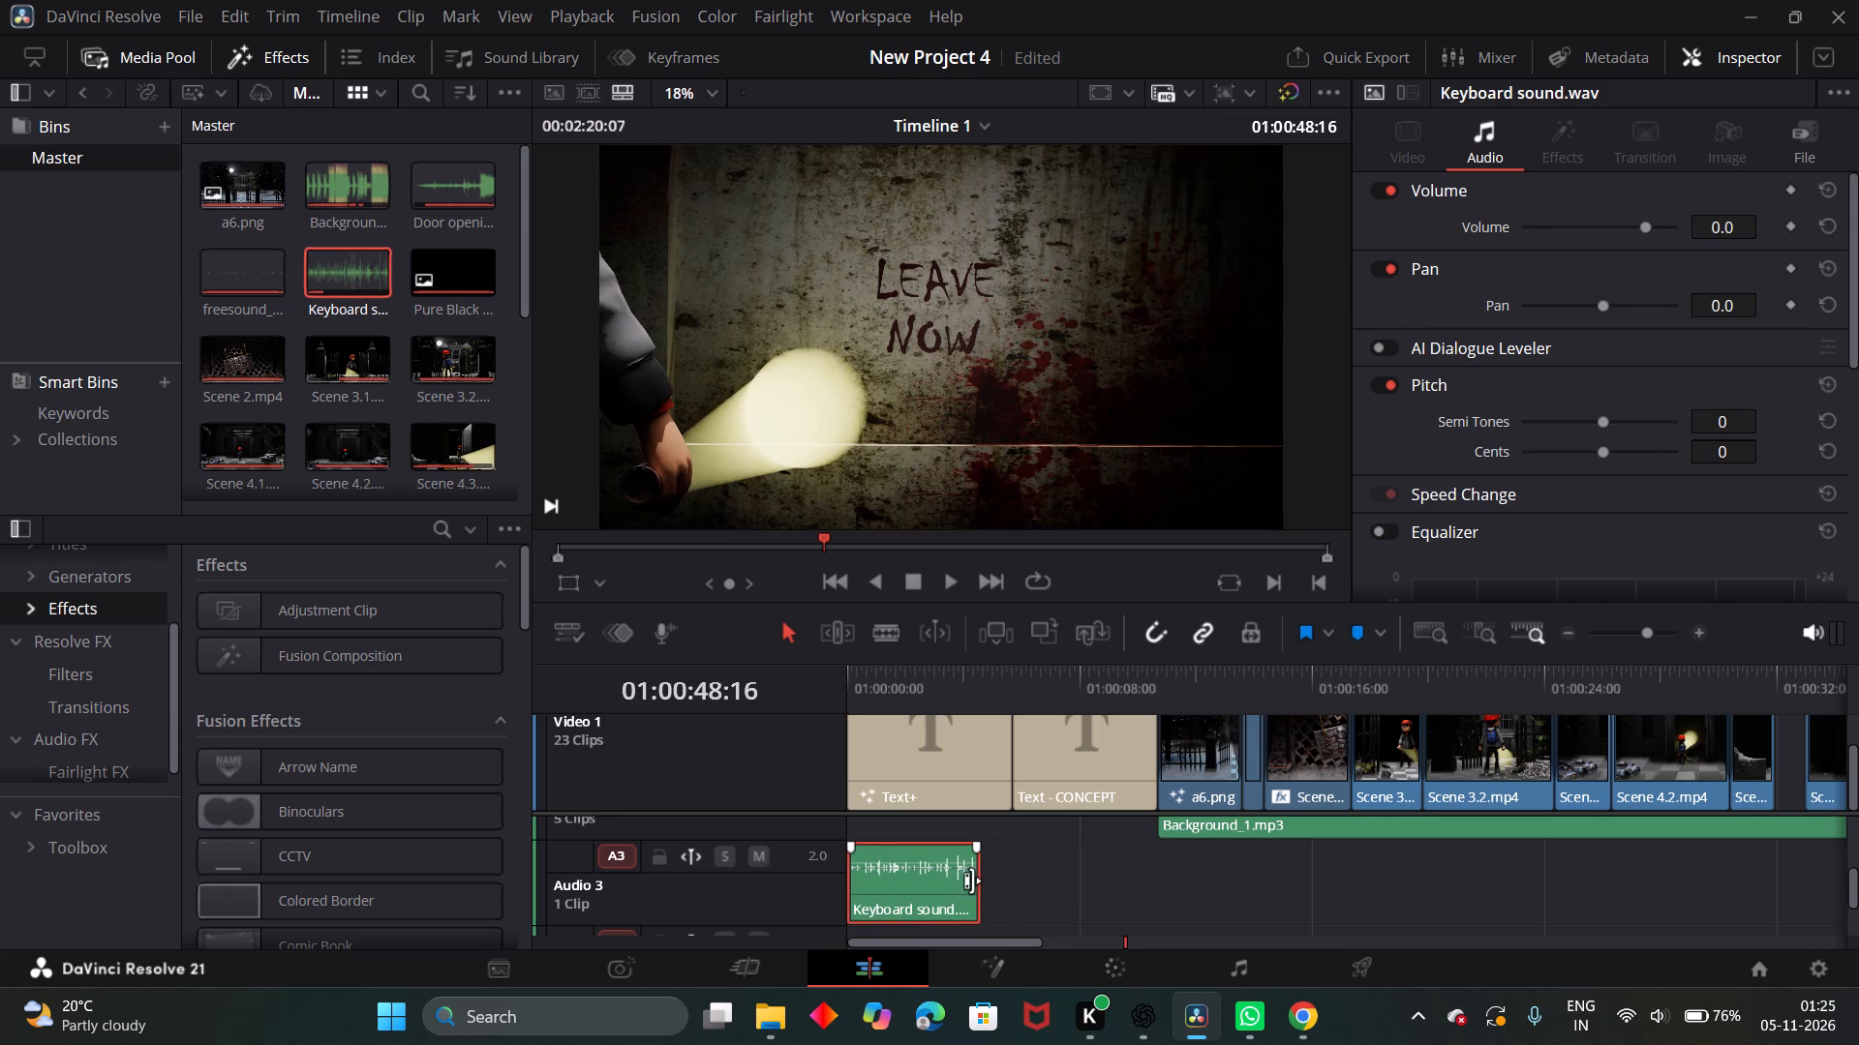
pyautogui.moveTo(979, 885); pyautogui.dragTo(1004, 889)
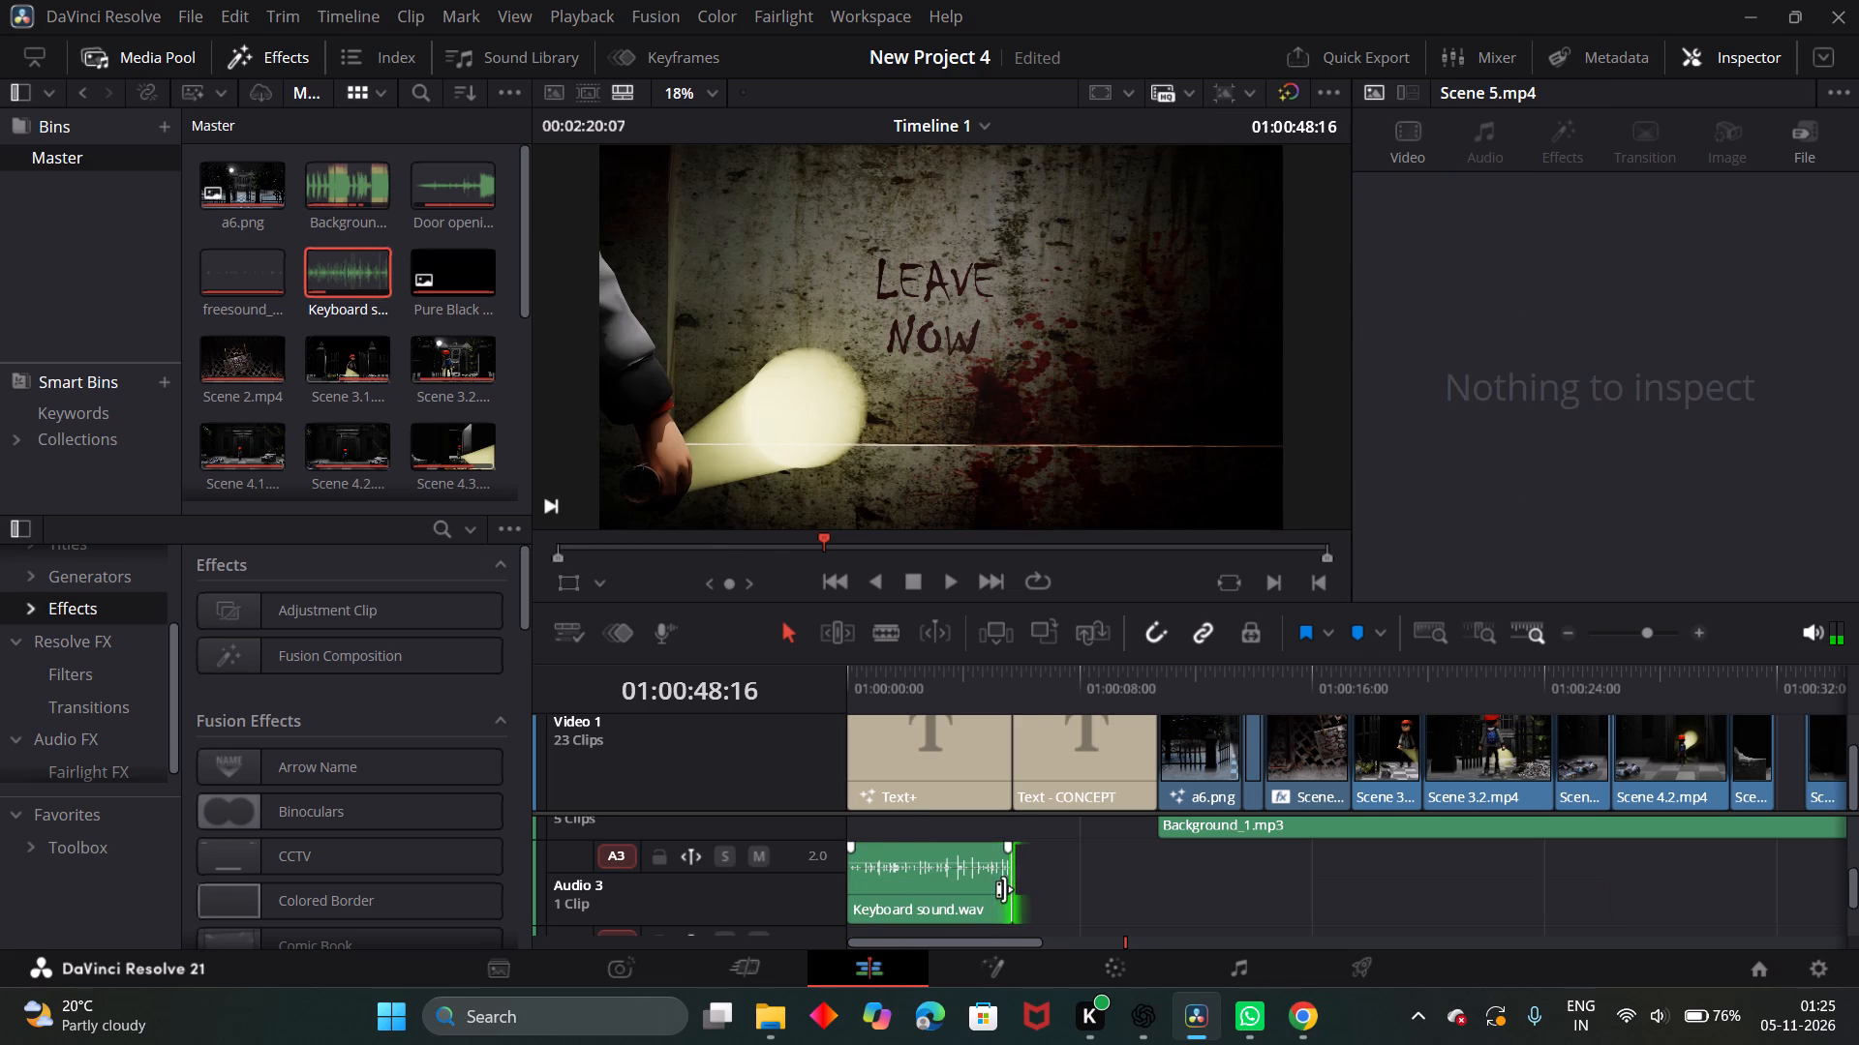
# Move the Keyboard sound clip up to the Audio 2 track, keeping it aligned under the Text+ title.
pyautogui.moveTo(959, 883); pyautogui.dragTo(957, 847)
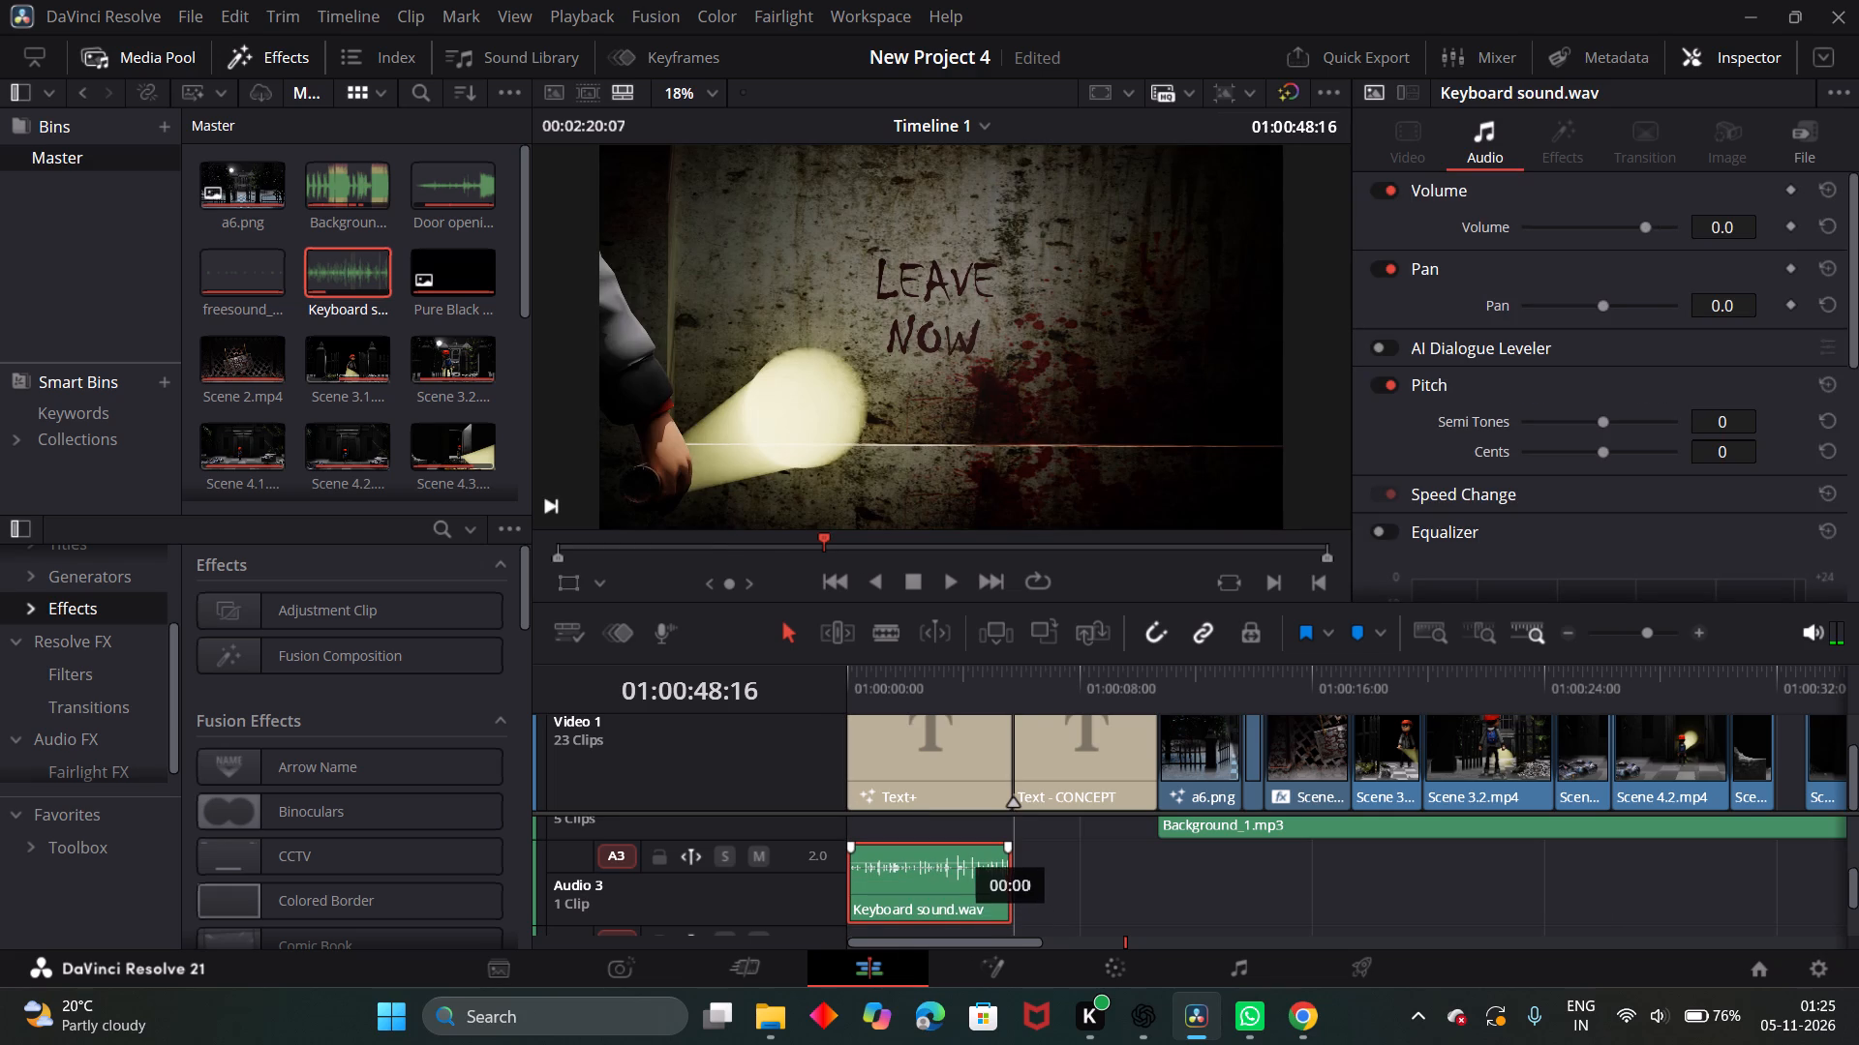
pyautogui.moveTo(957, 847); pyautogui.dragTo(960, 859)
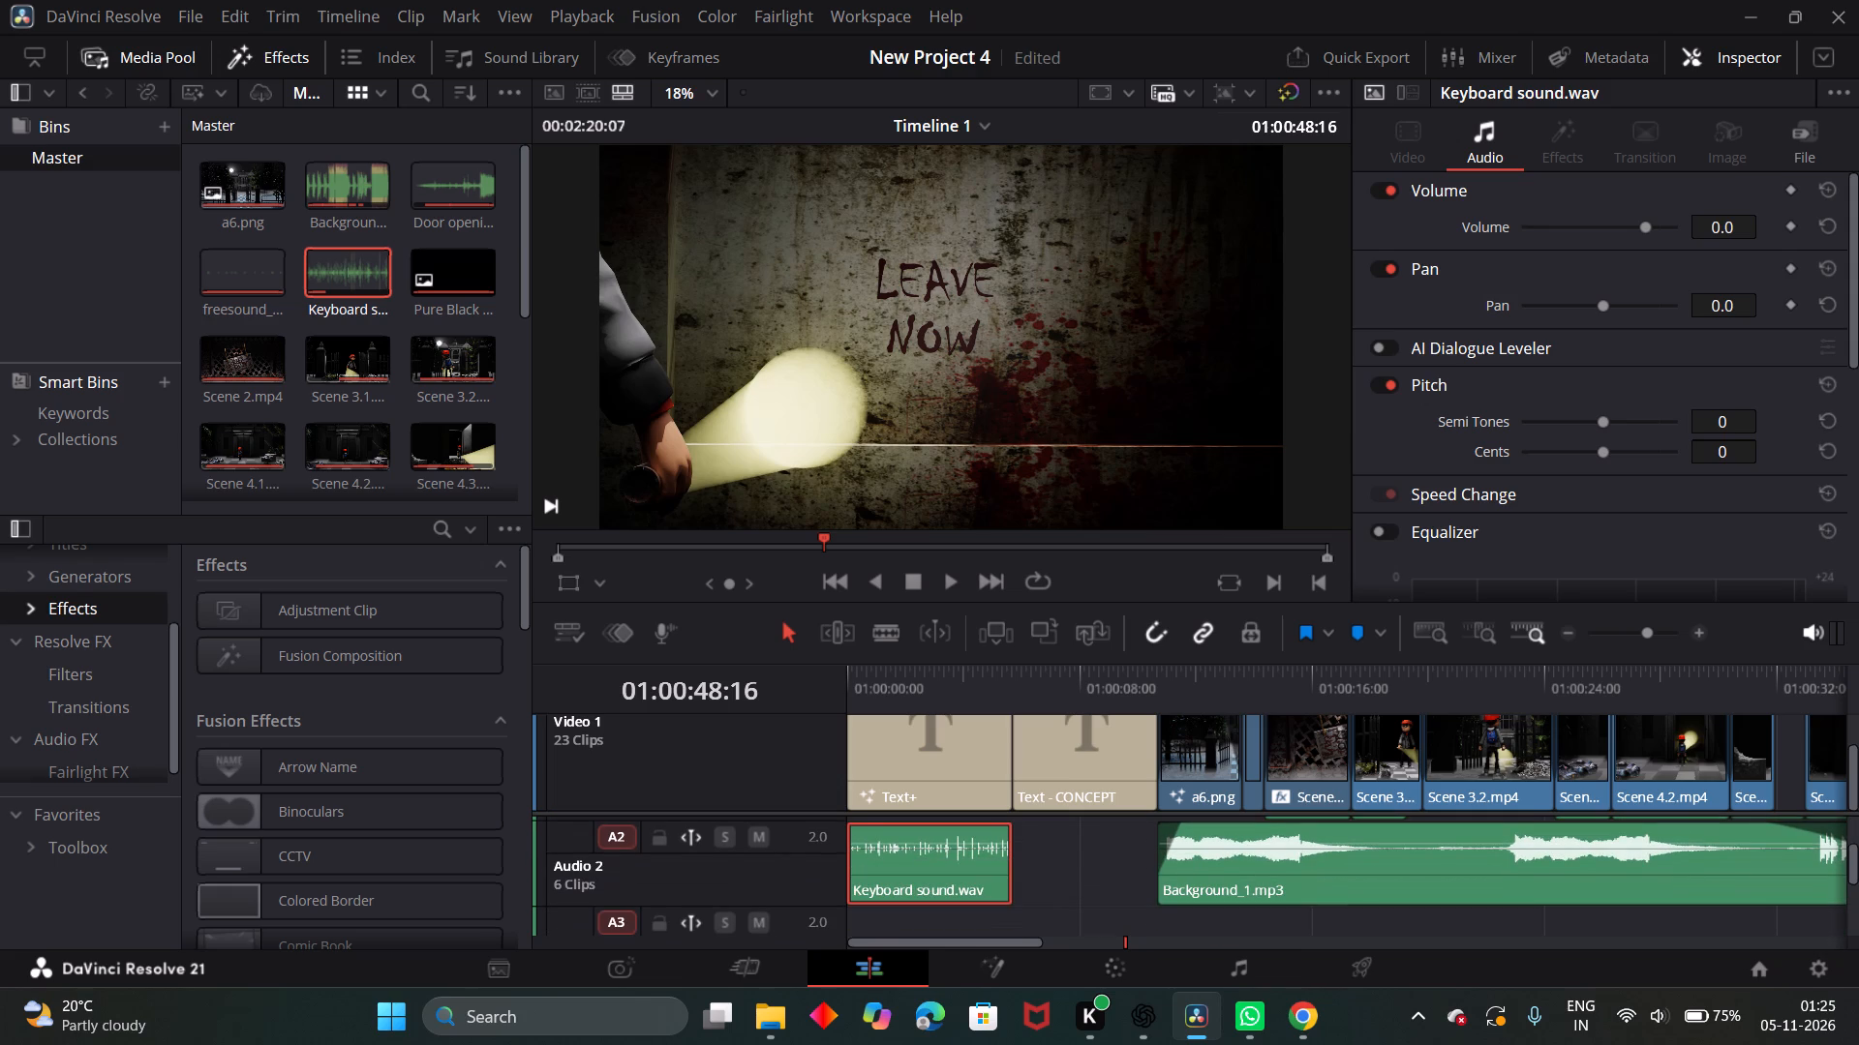
pyautogui.click(1295, 811)
# Play back the opening titles, split the Keyboard sound clip at 01:00:04:13 where the subtitle finishes typing, and delete the leftover end.
pyautogui.hscroll(-5, 1295, 811)
pyautogui.hscroll(3, 1295, 811)
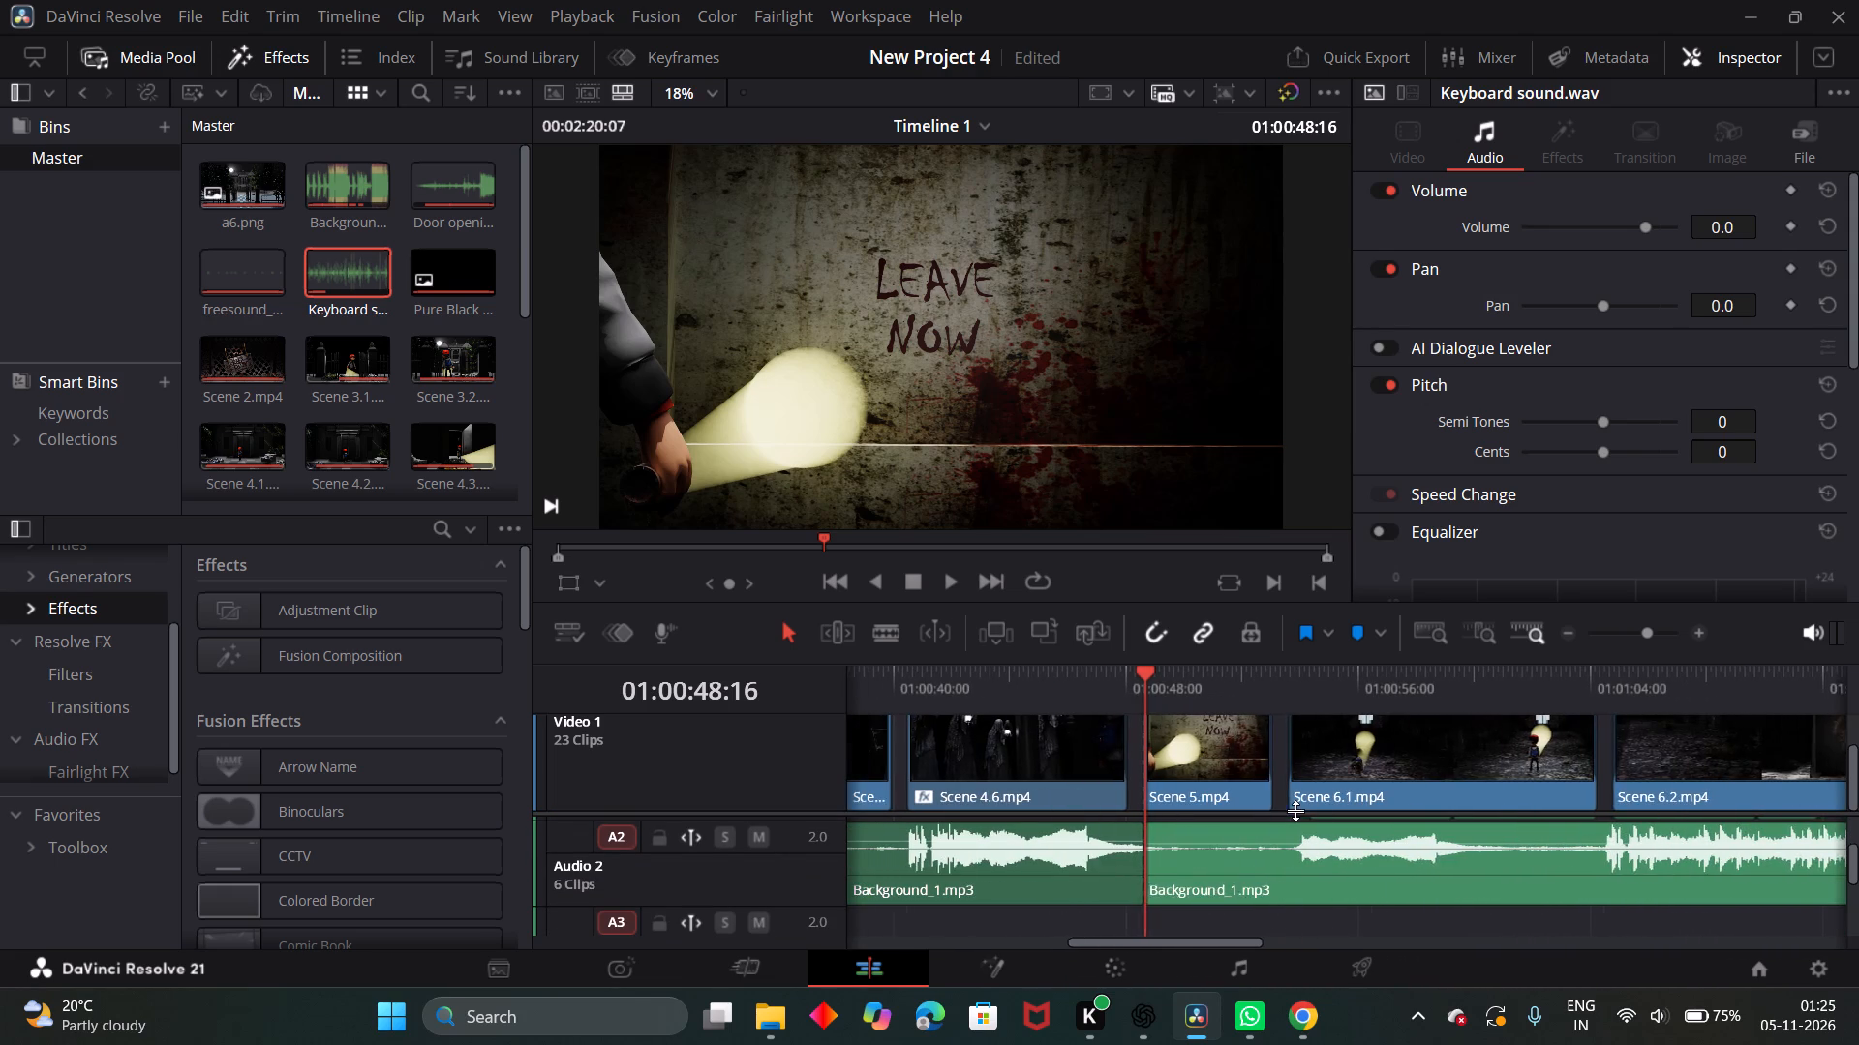
pyautogui.moveTo(1167, 678); pyautogui.dragTo(769, 672)
pyautogui.click(946, 592)
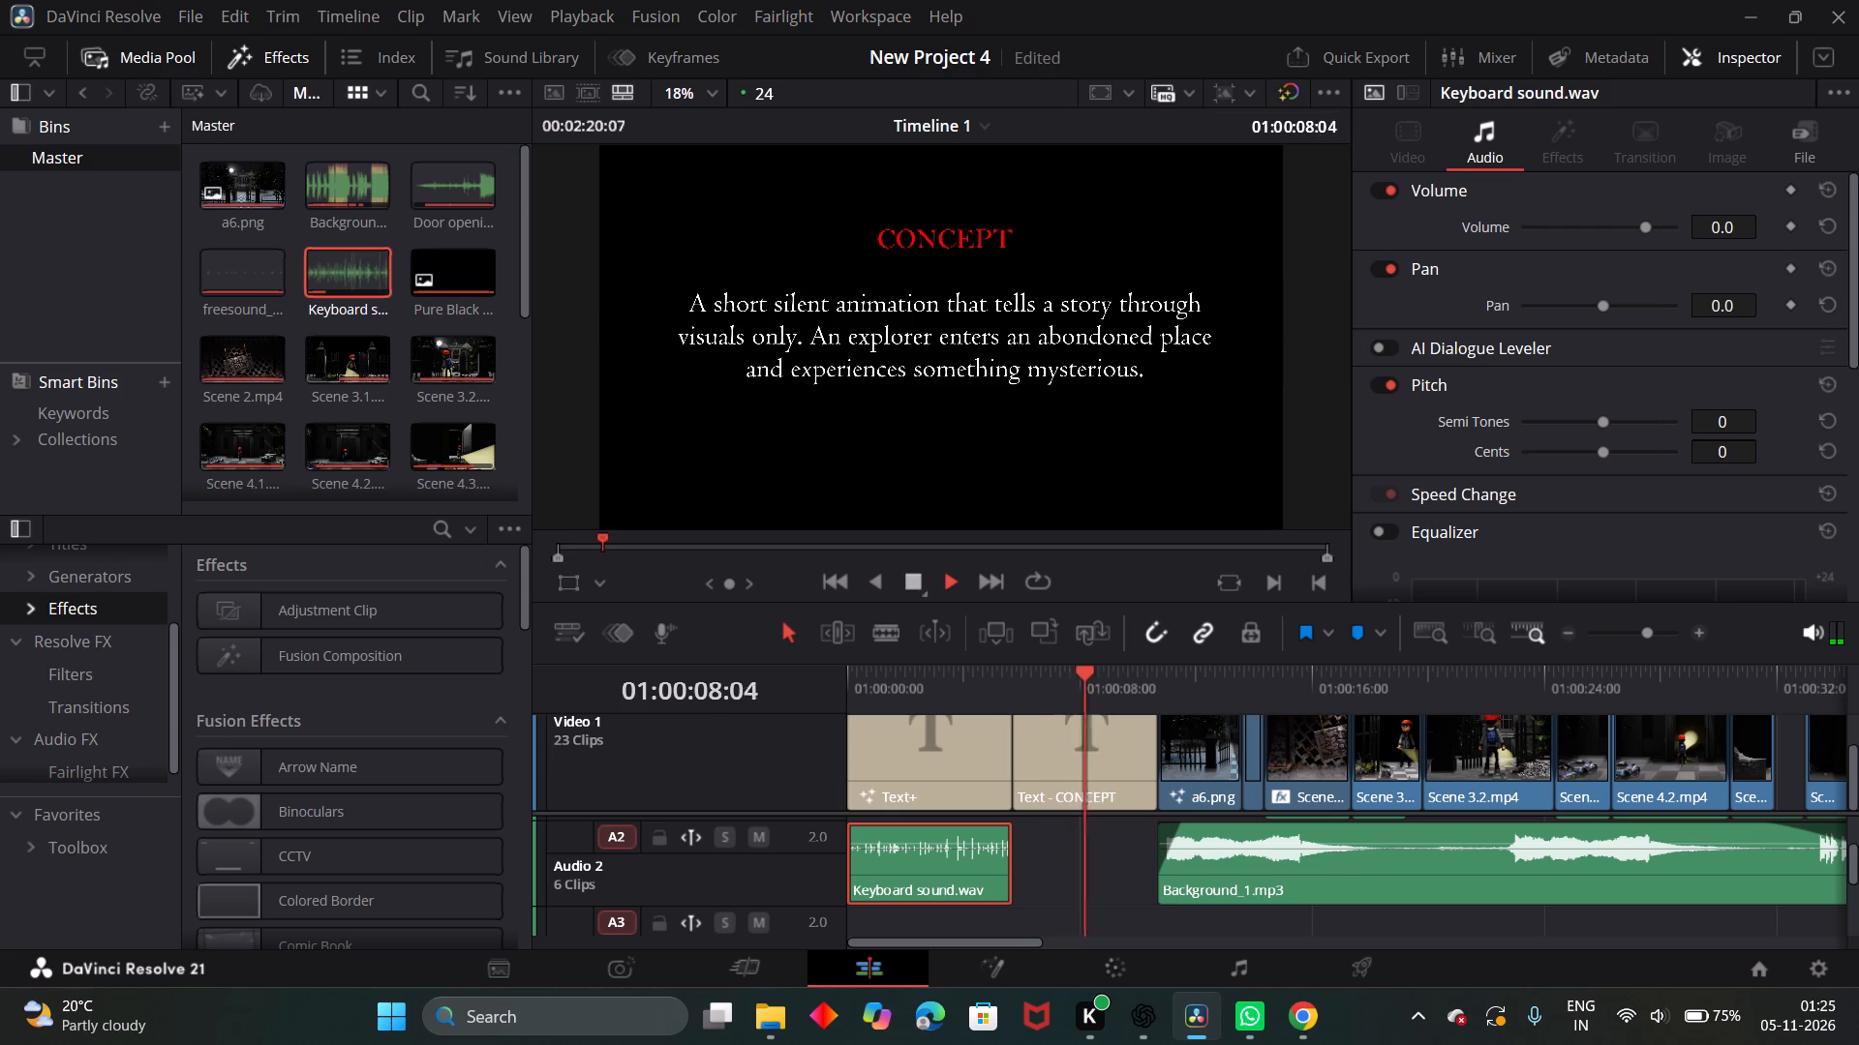
pyautogui.click(906, 586)
pyautogui.moveTo(1095, 678); pyautogui.dragTo(1039, 673)
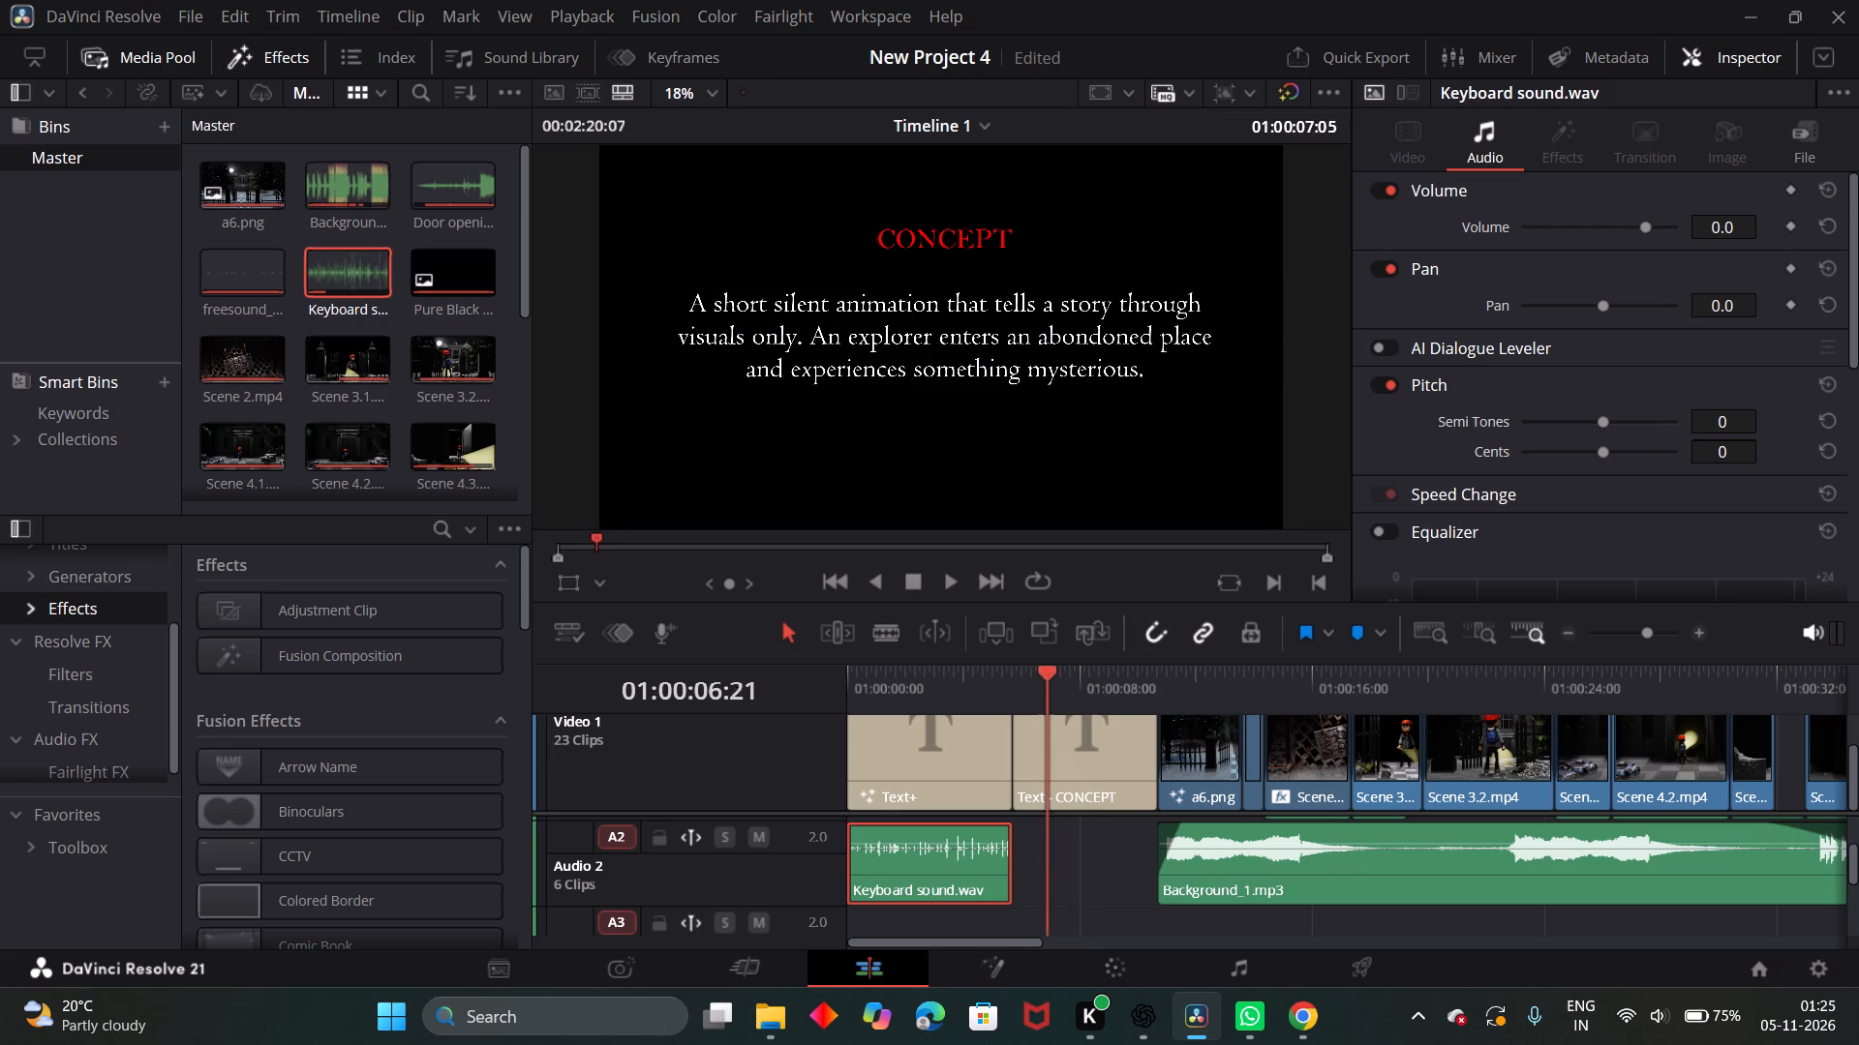
pyautogui.moveTo(1039, 673); pyautogui.dragTo(960, 679)
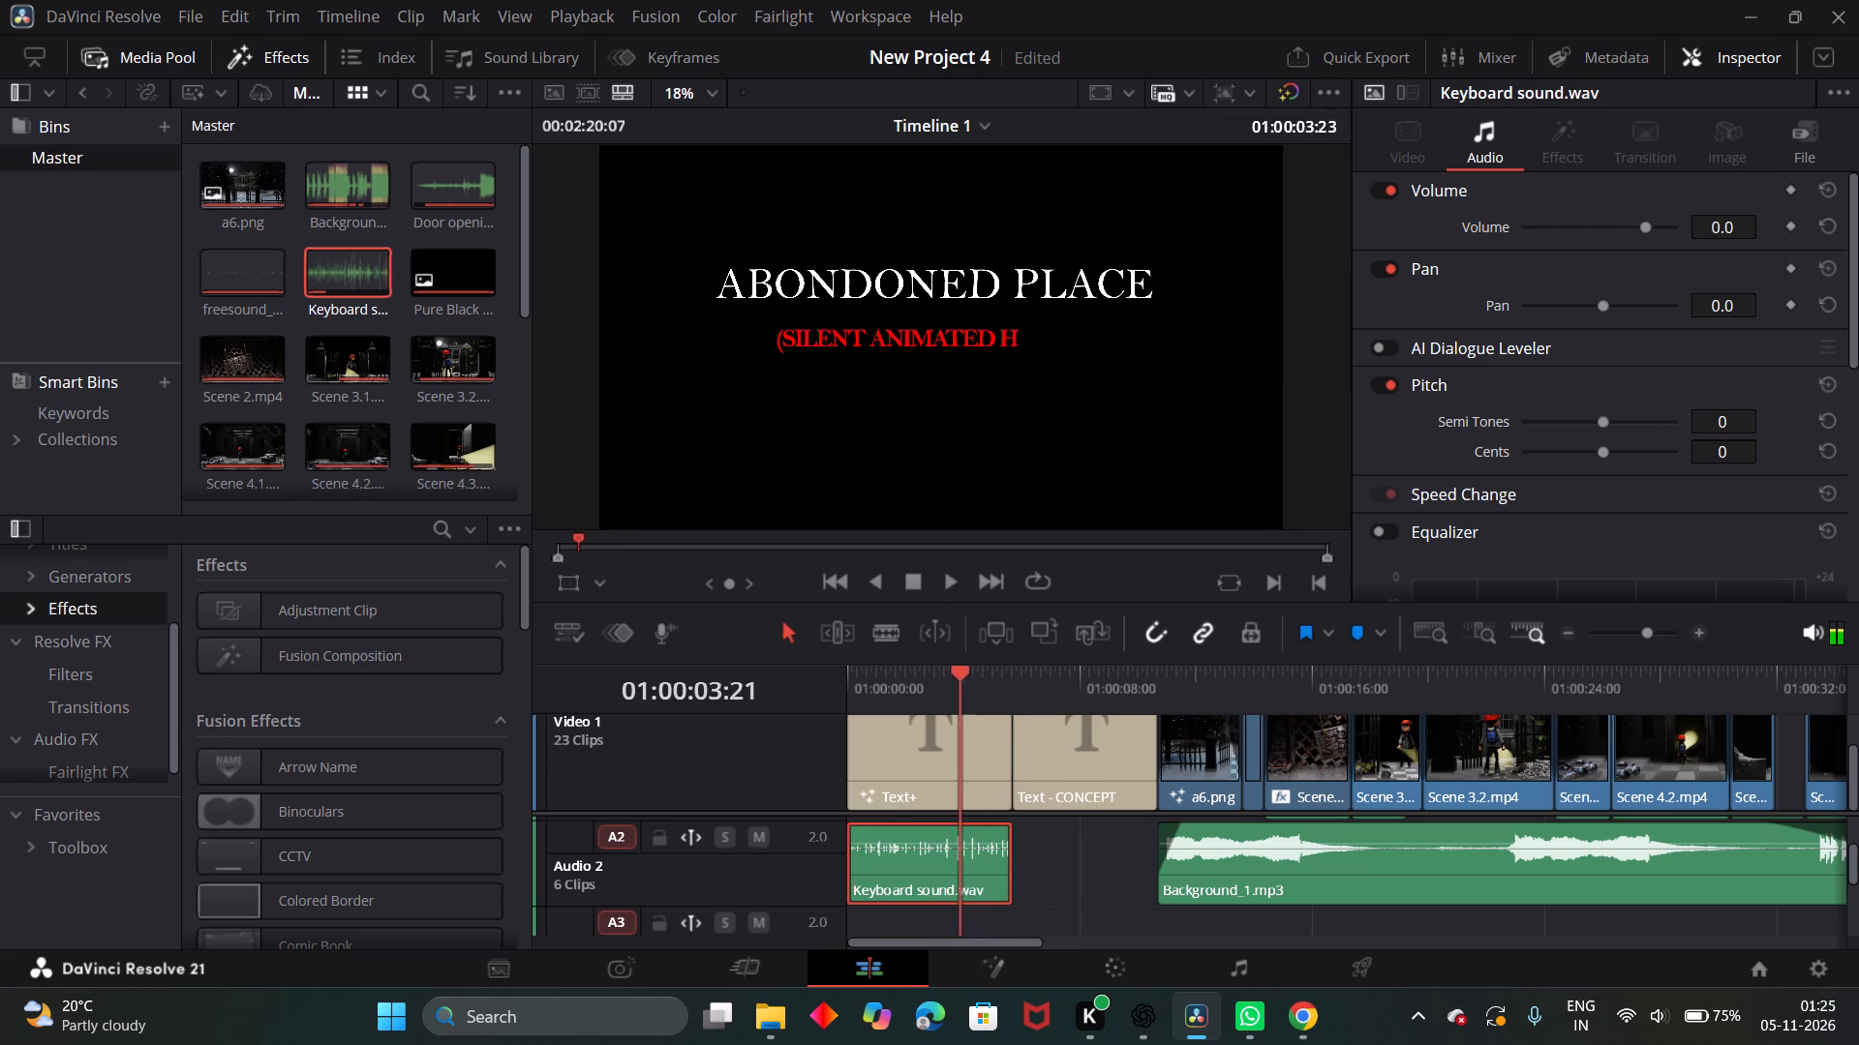
pyautogui.moveTo(960, 679); pyautogui.dragTo(976, 686)
pyautogui.click(976, 686)
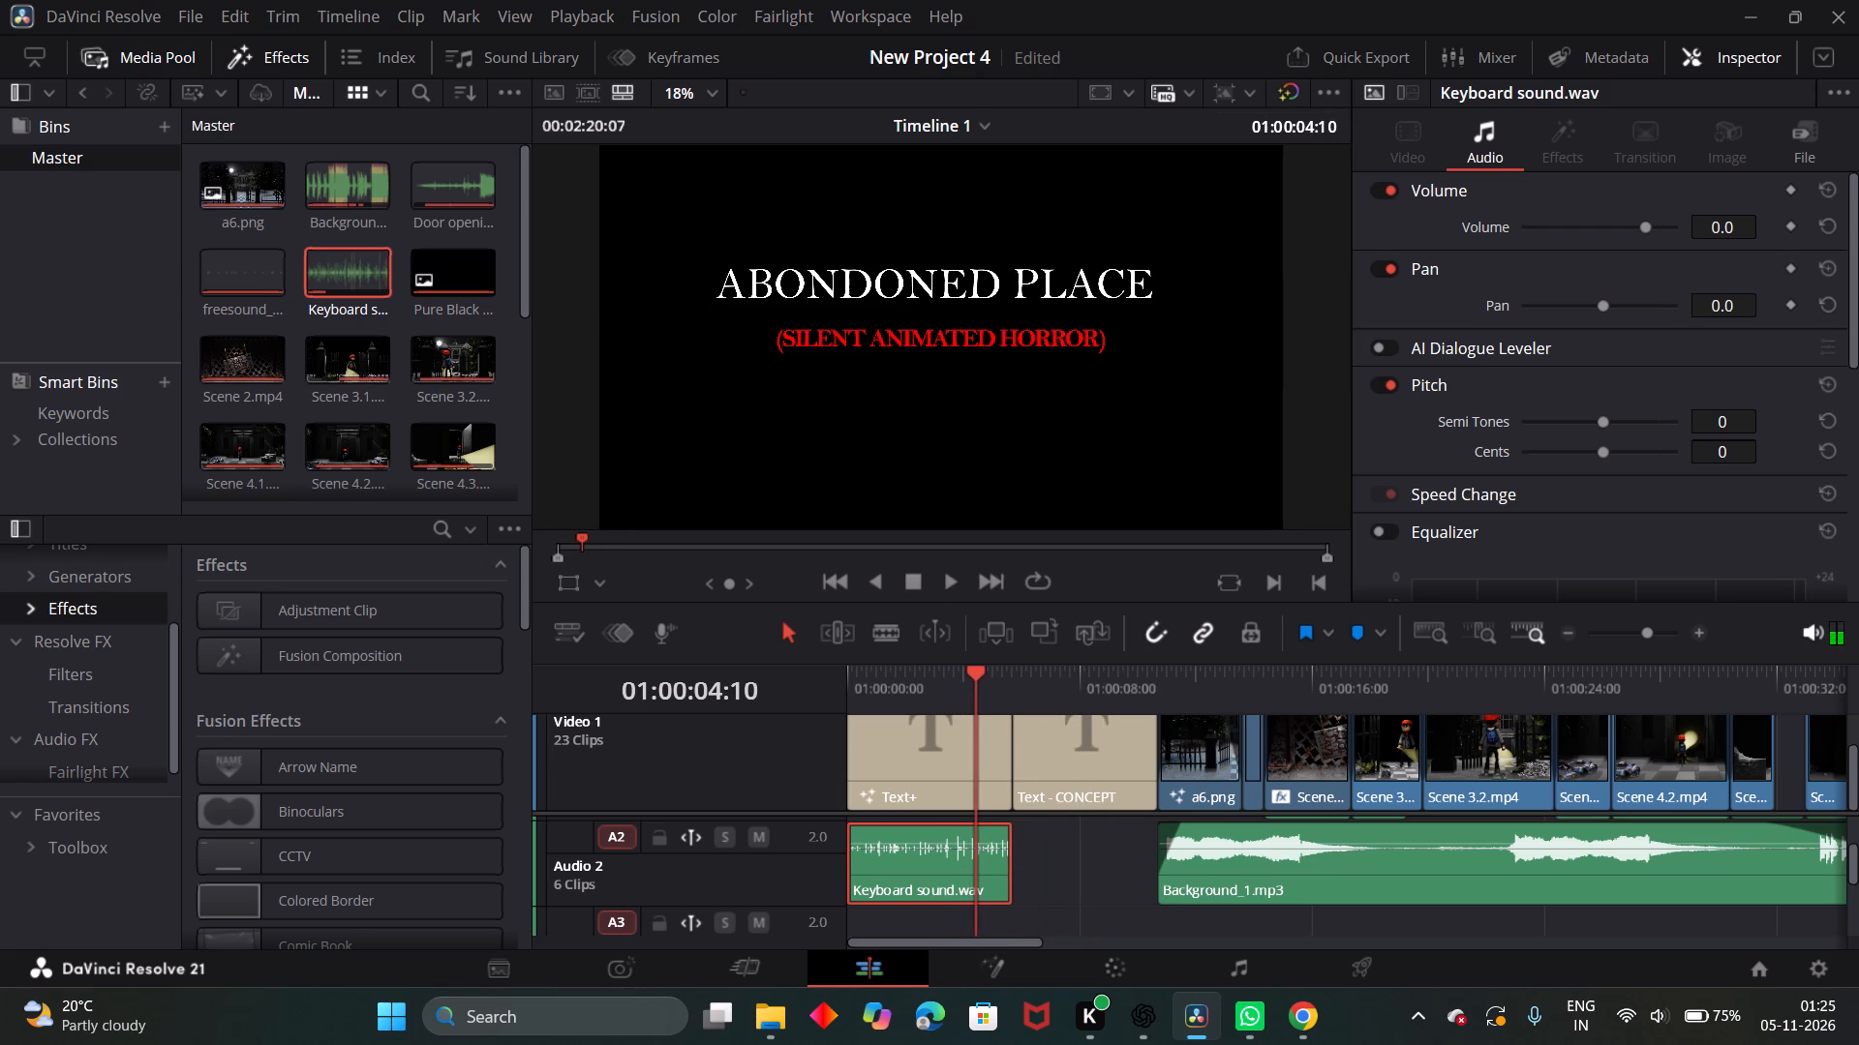
pyautogui.click(975, 677)
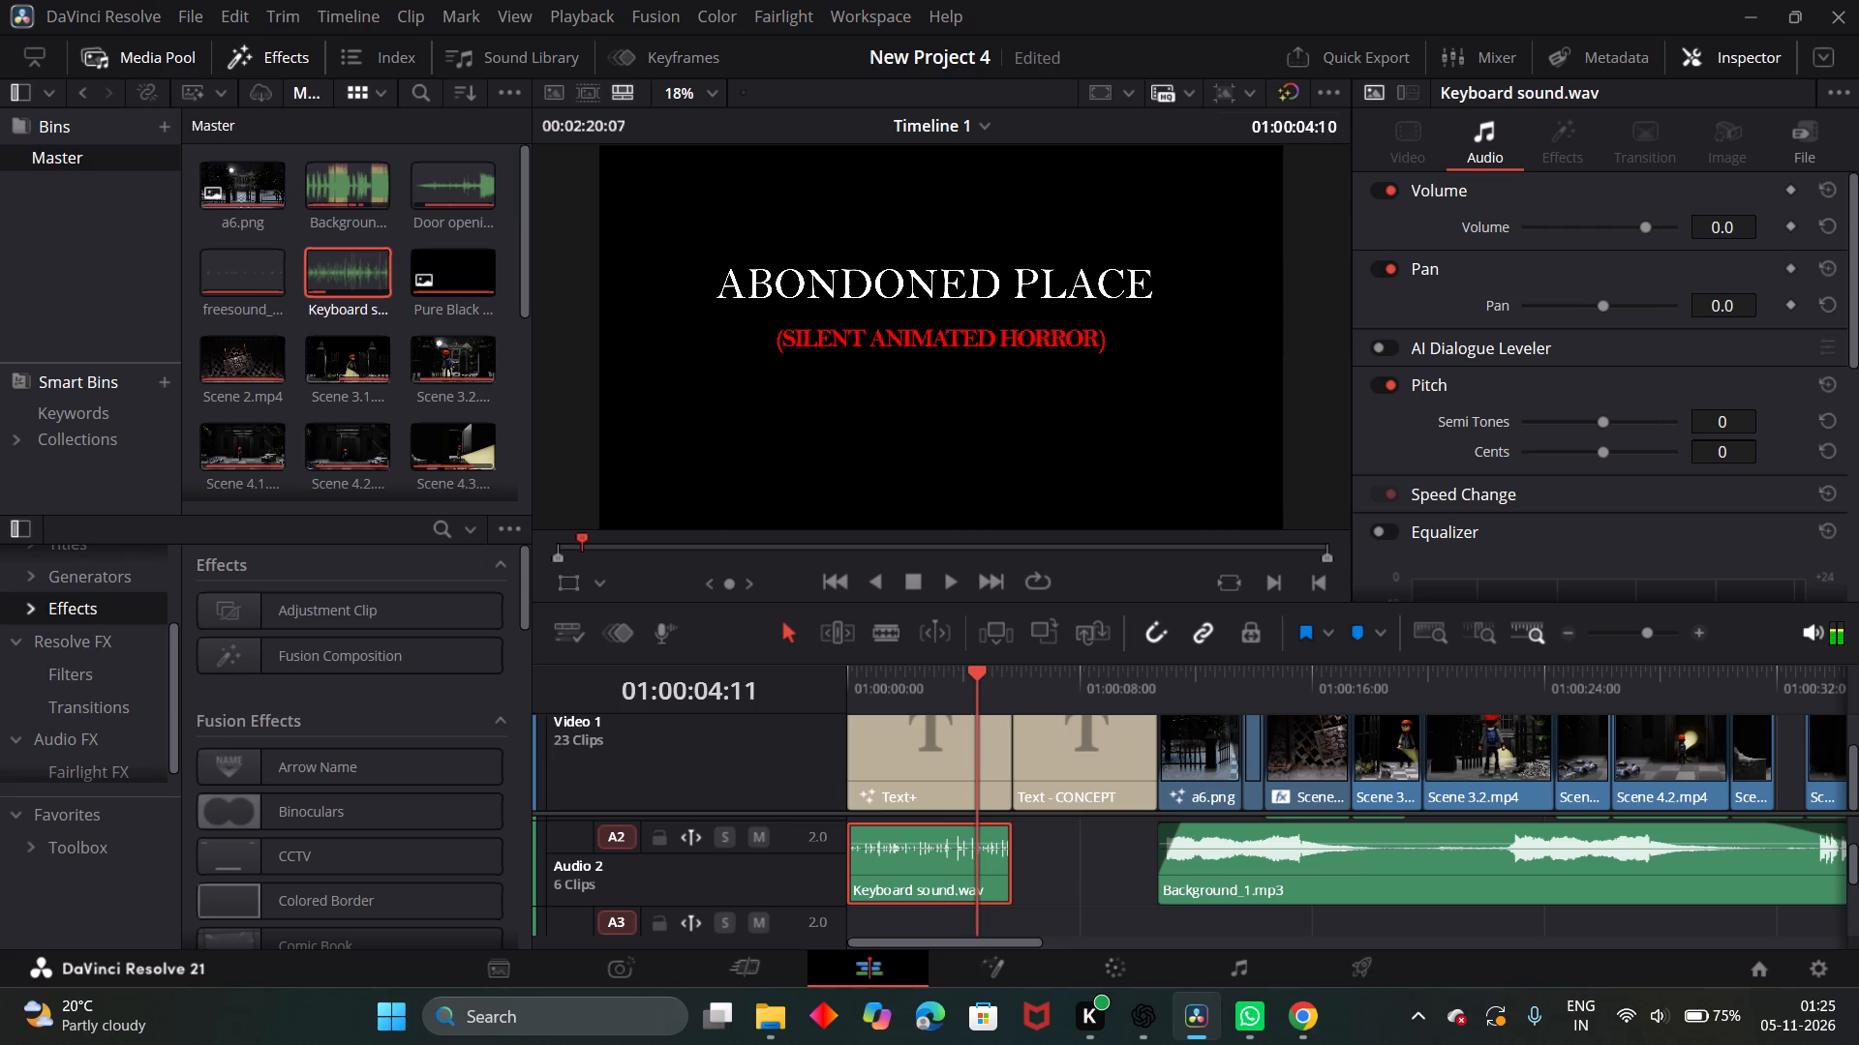
pyautogui.click(868, 623)
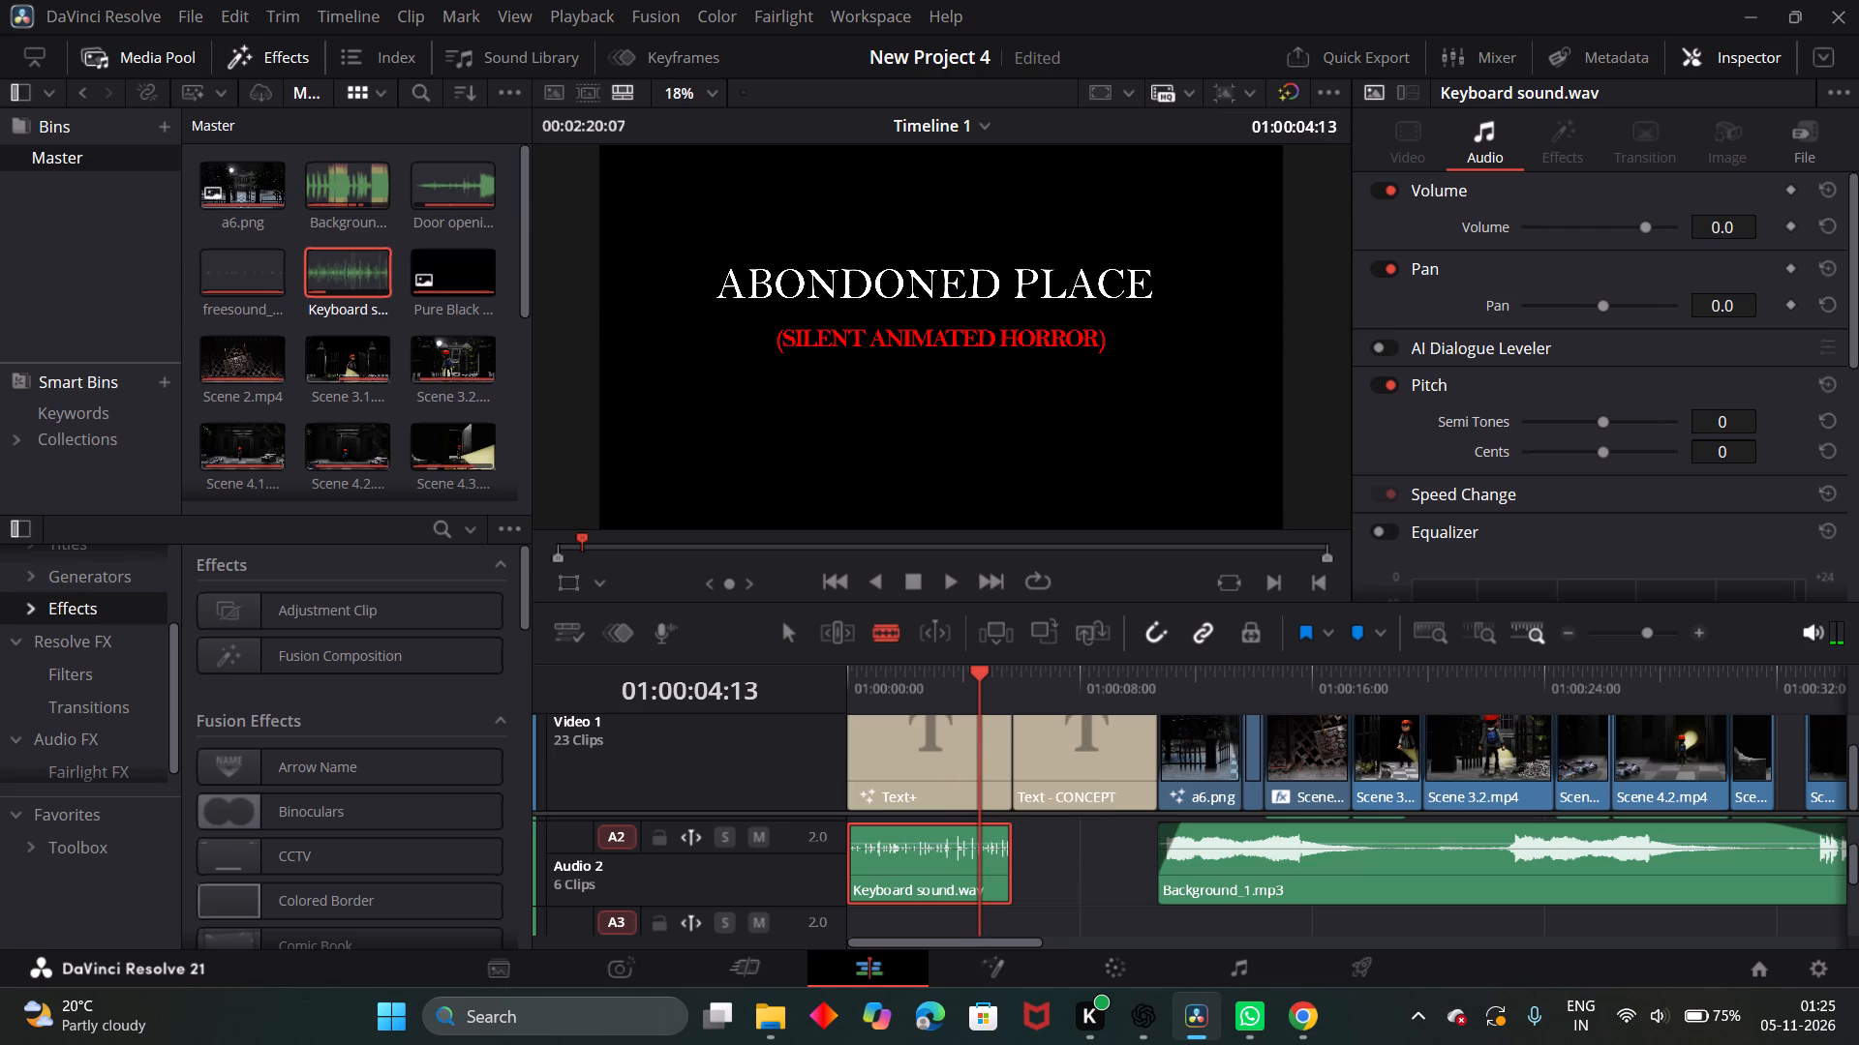
pyautogui.click(977, 828)
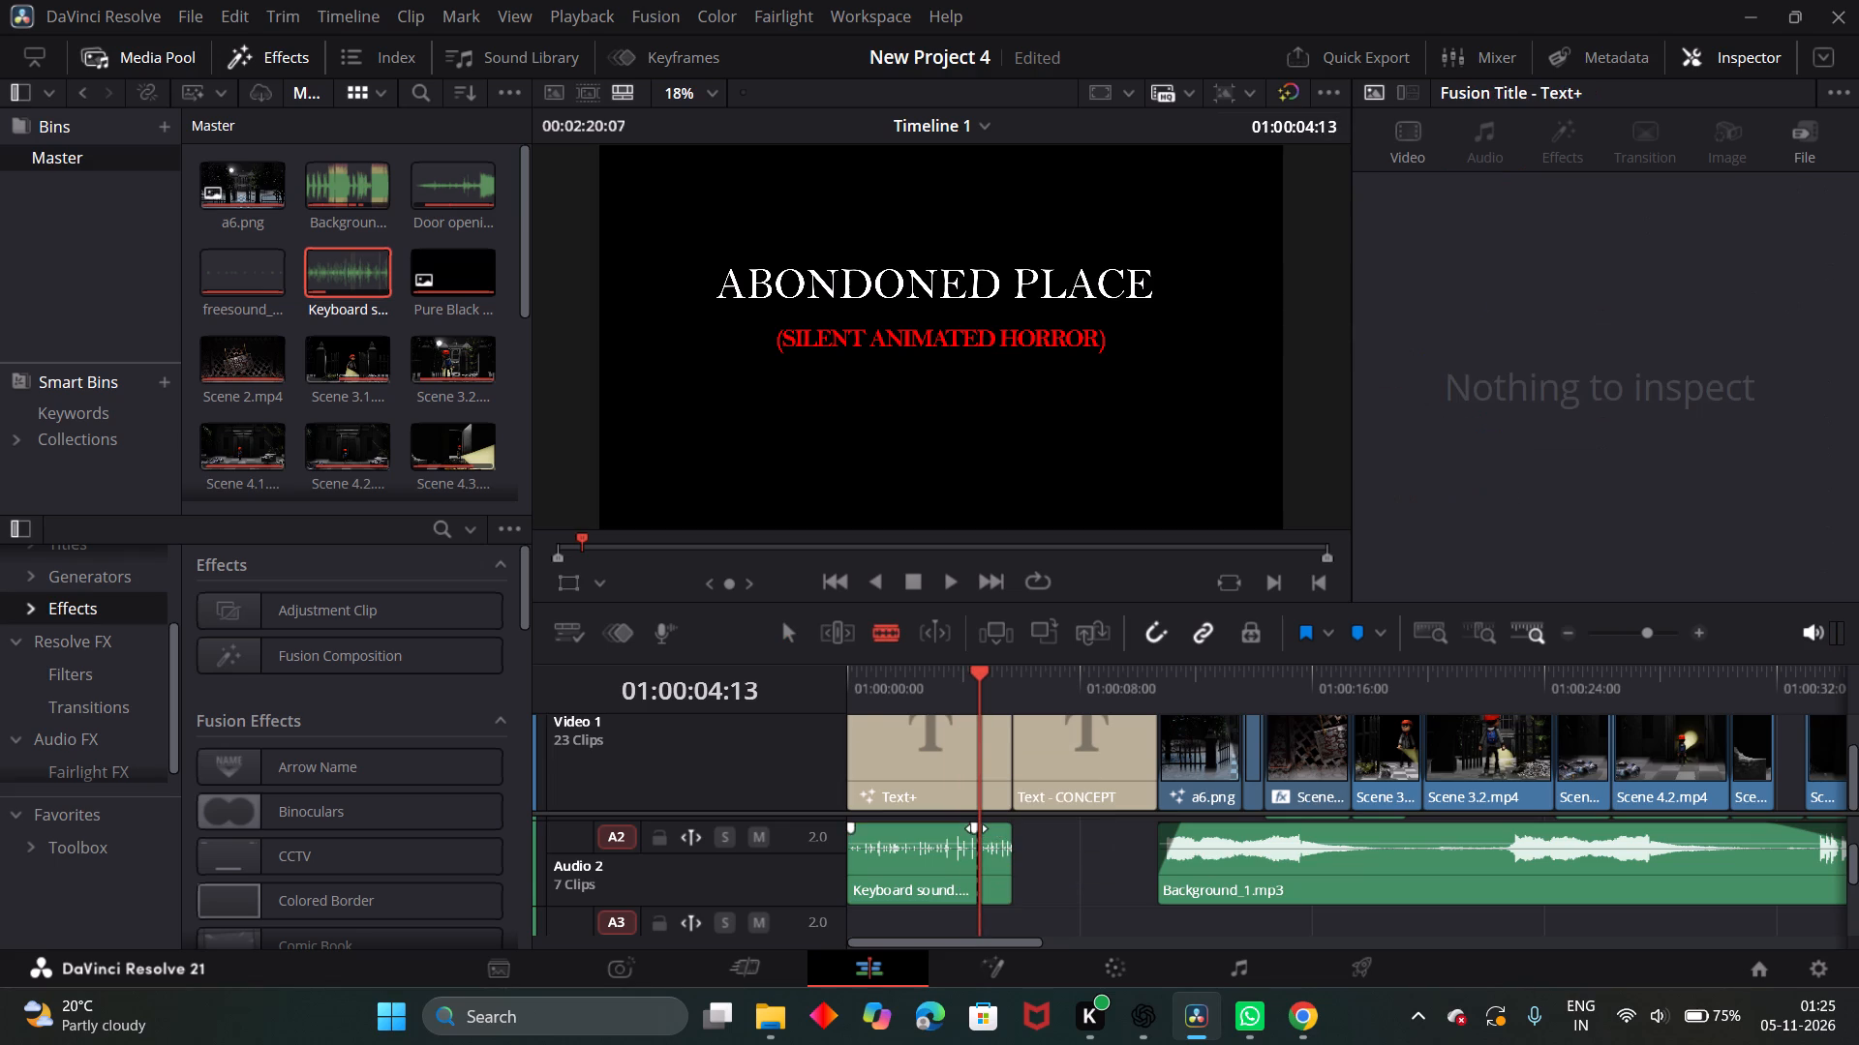
pyautogui.click(794, 634)
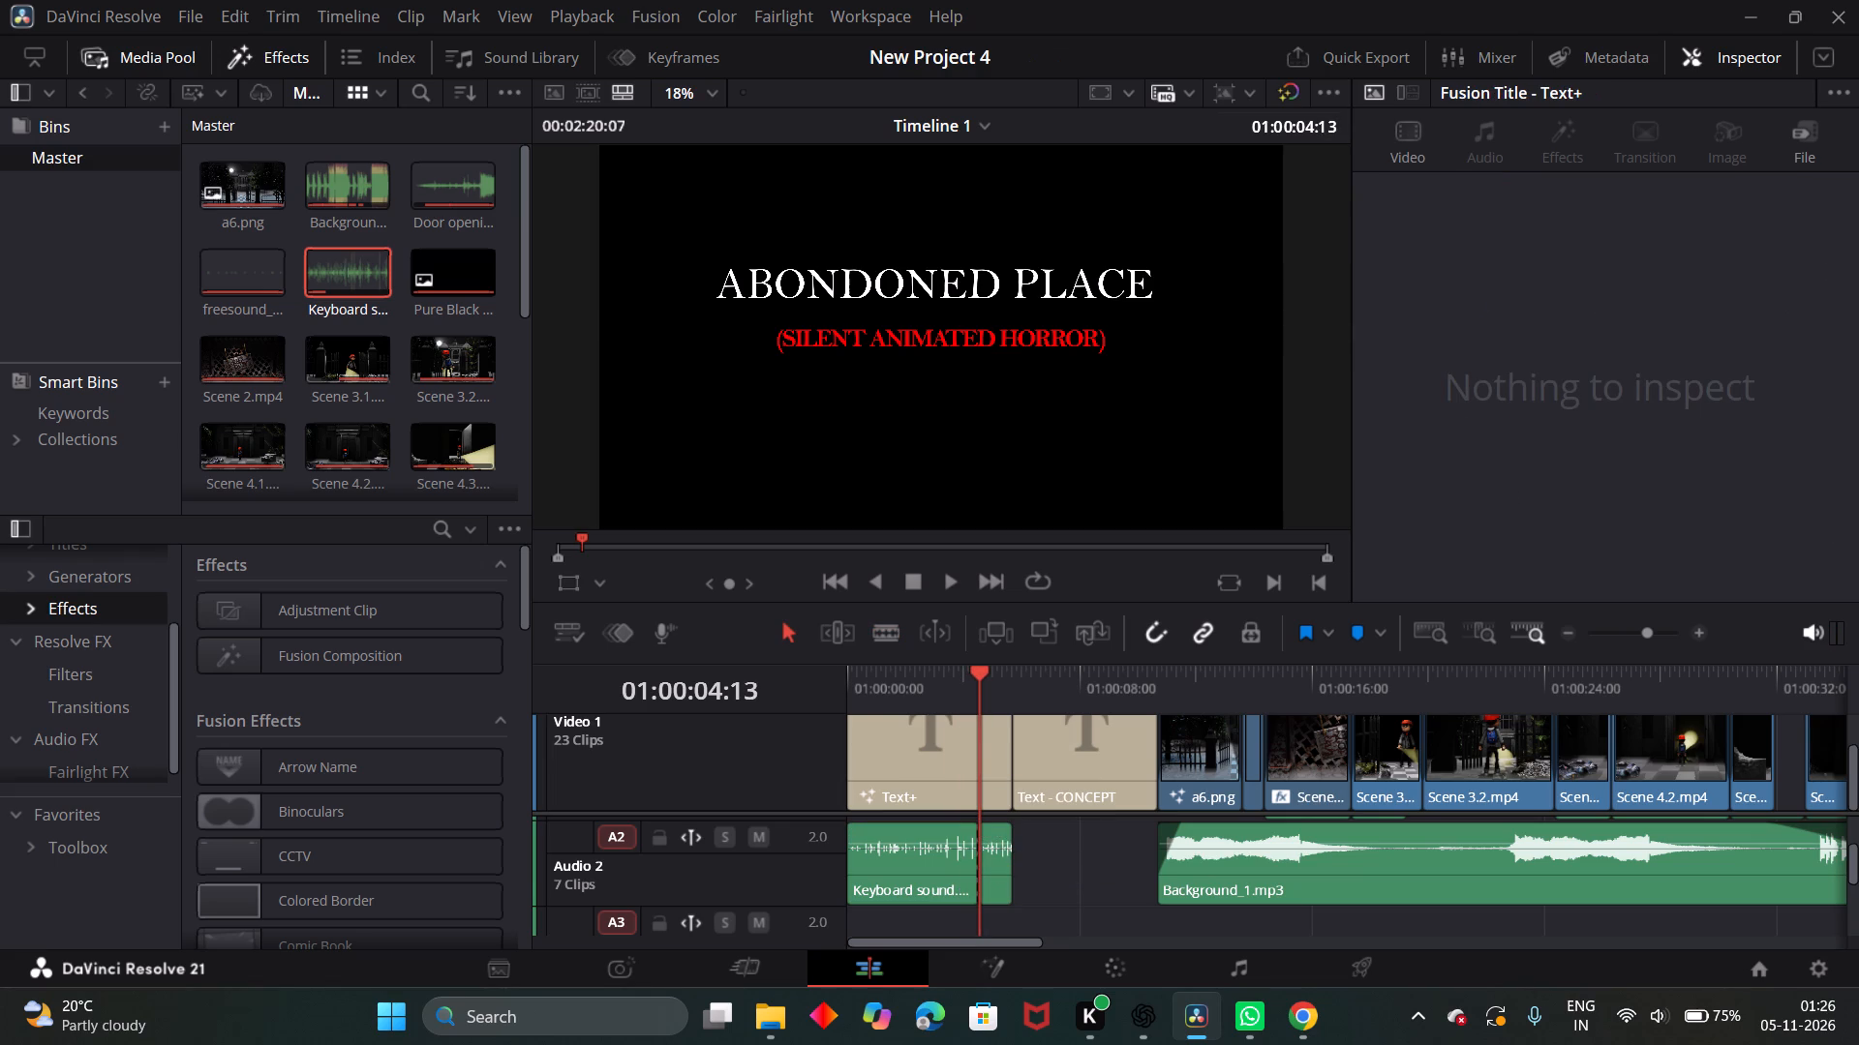
pyautogui.click(994, 874)
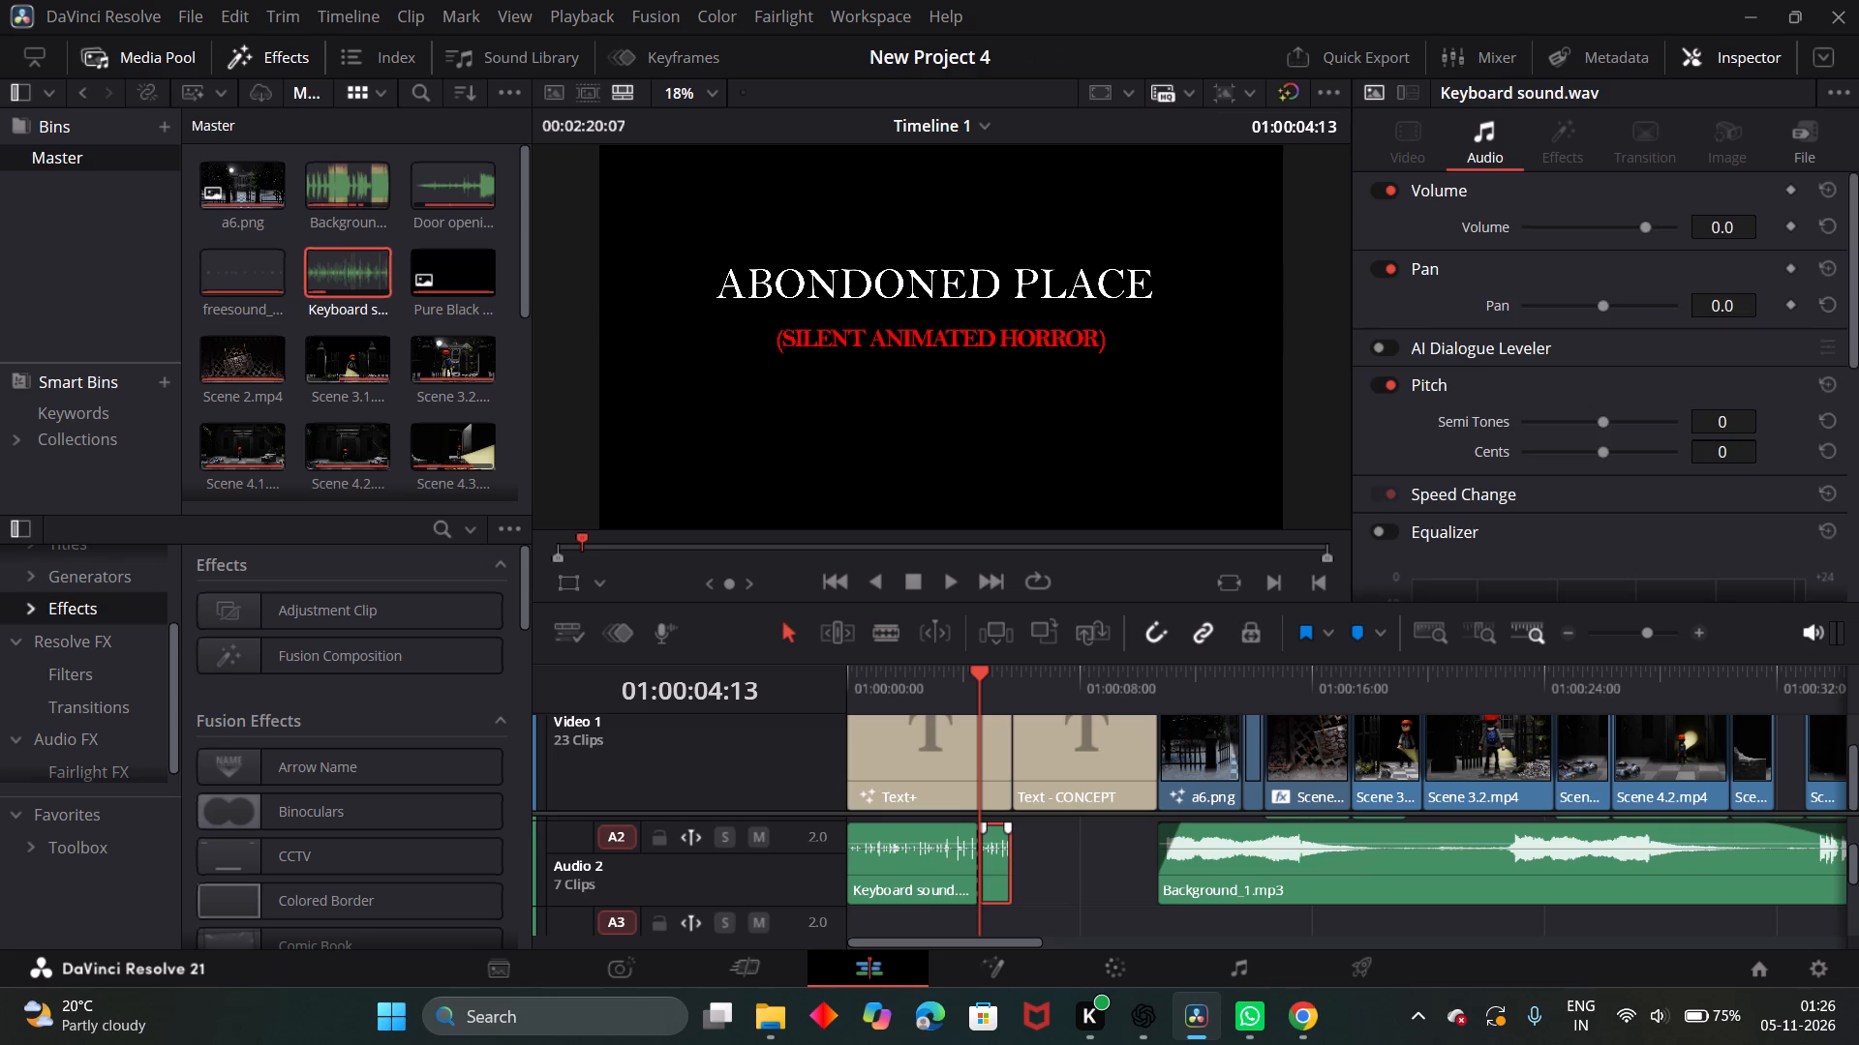
pyautogui.press('BackSpace')
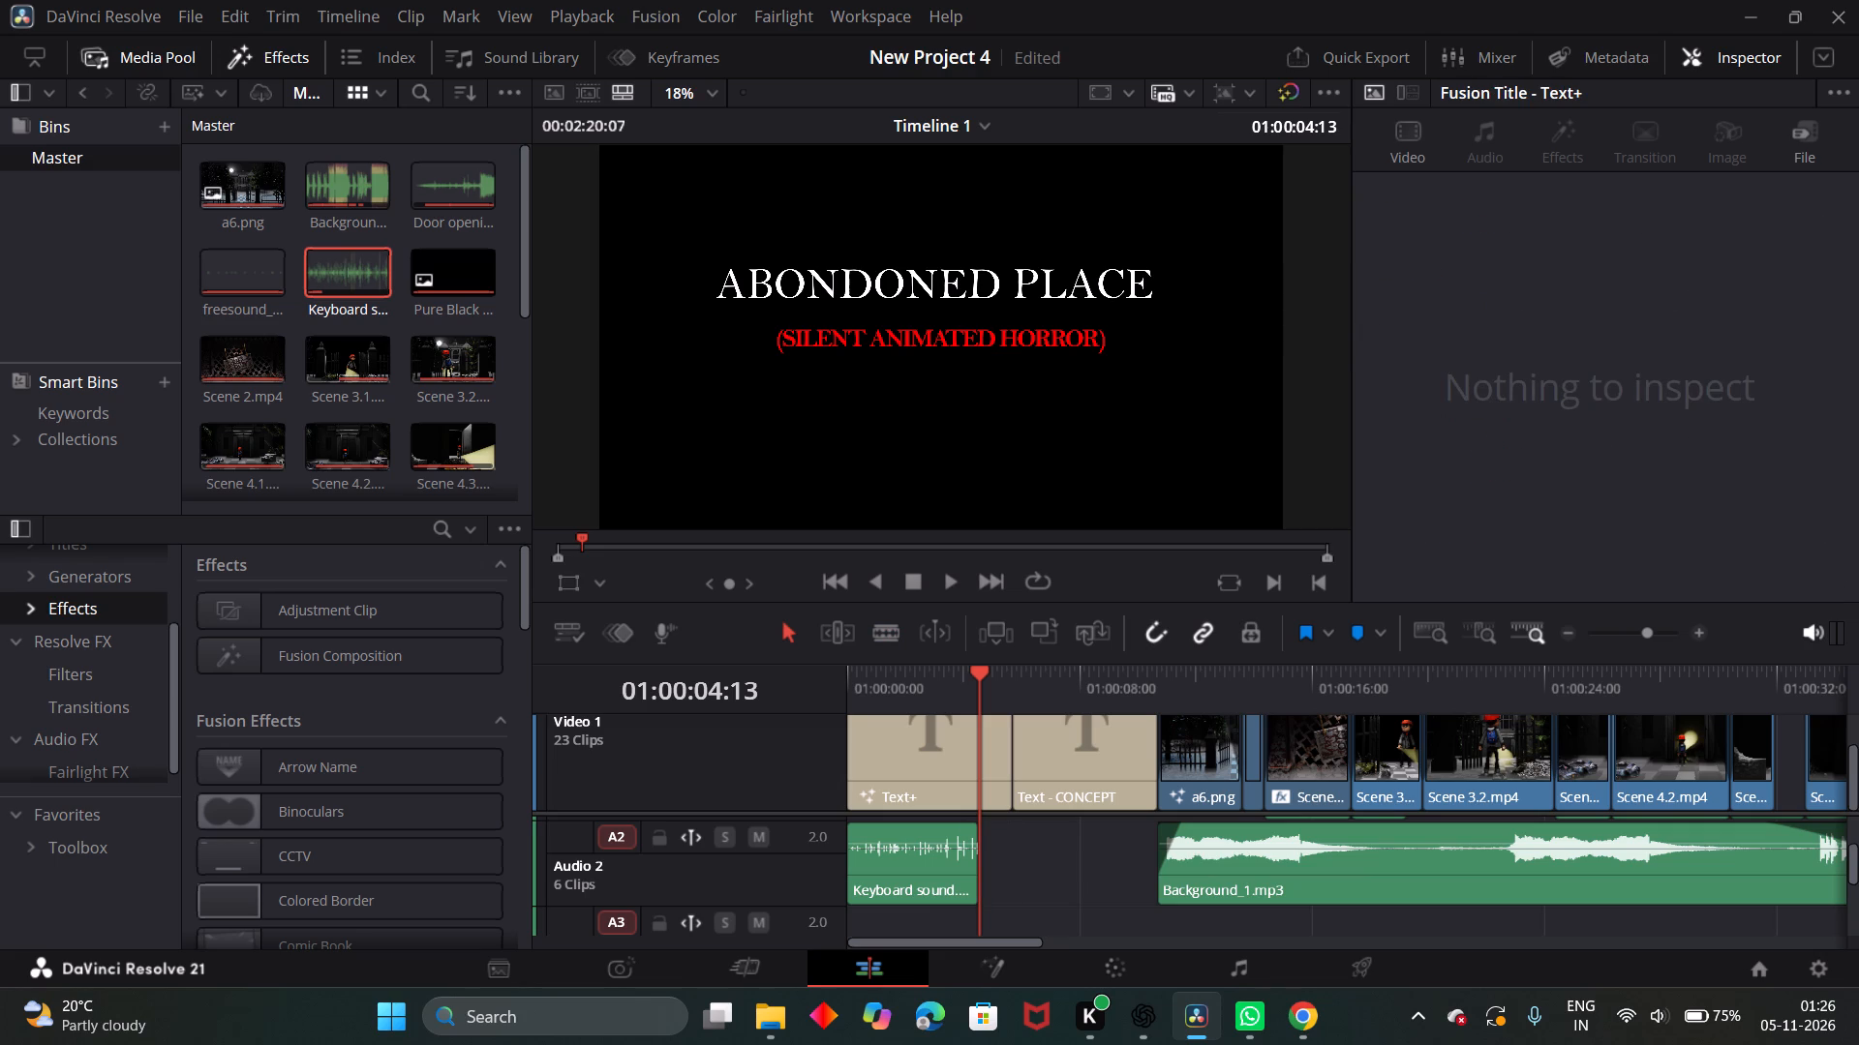
# Play the timeline from the start and soften the fade-in curve of the Background_1 clip that begins beneath Scene 4.5.
pyautogui.moveTo(981, 679); pyautogui.dragTo(841, 672)
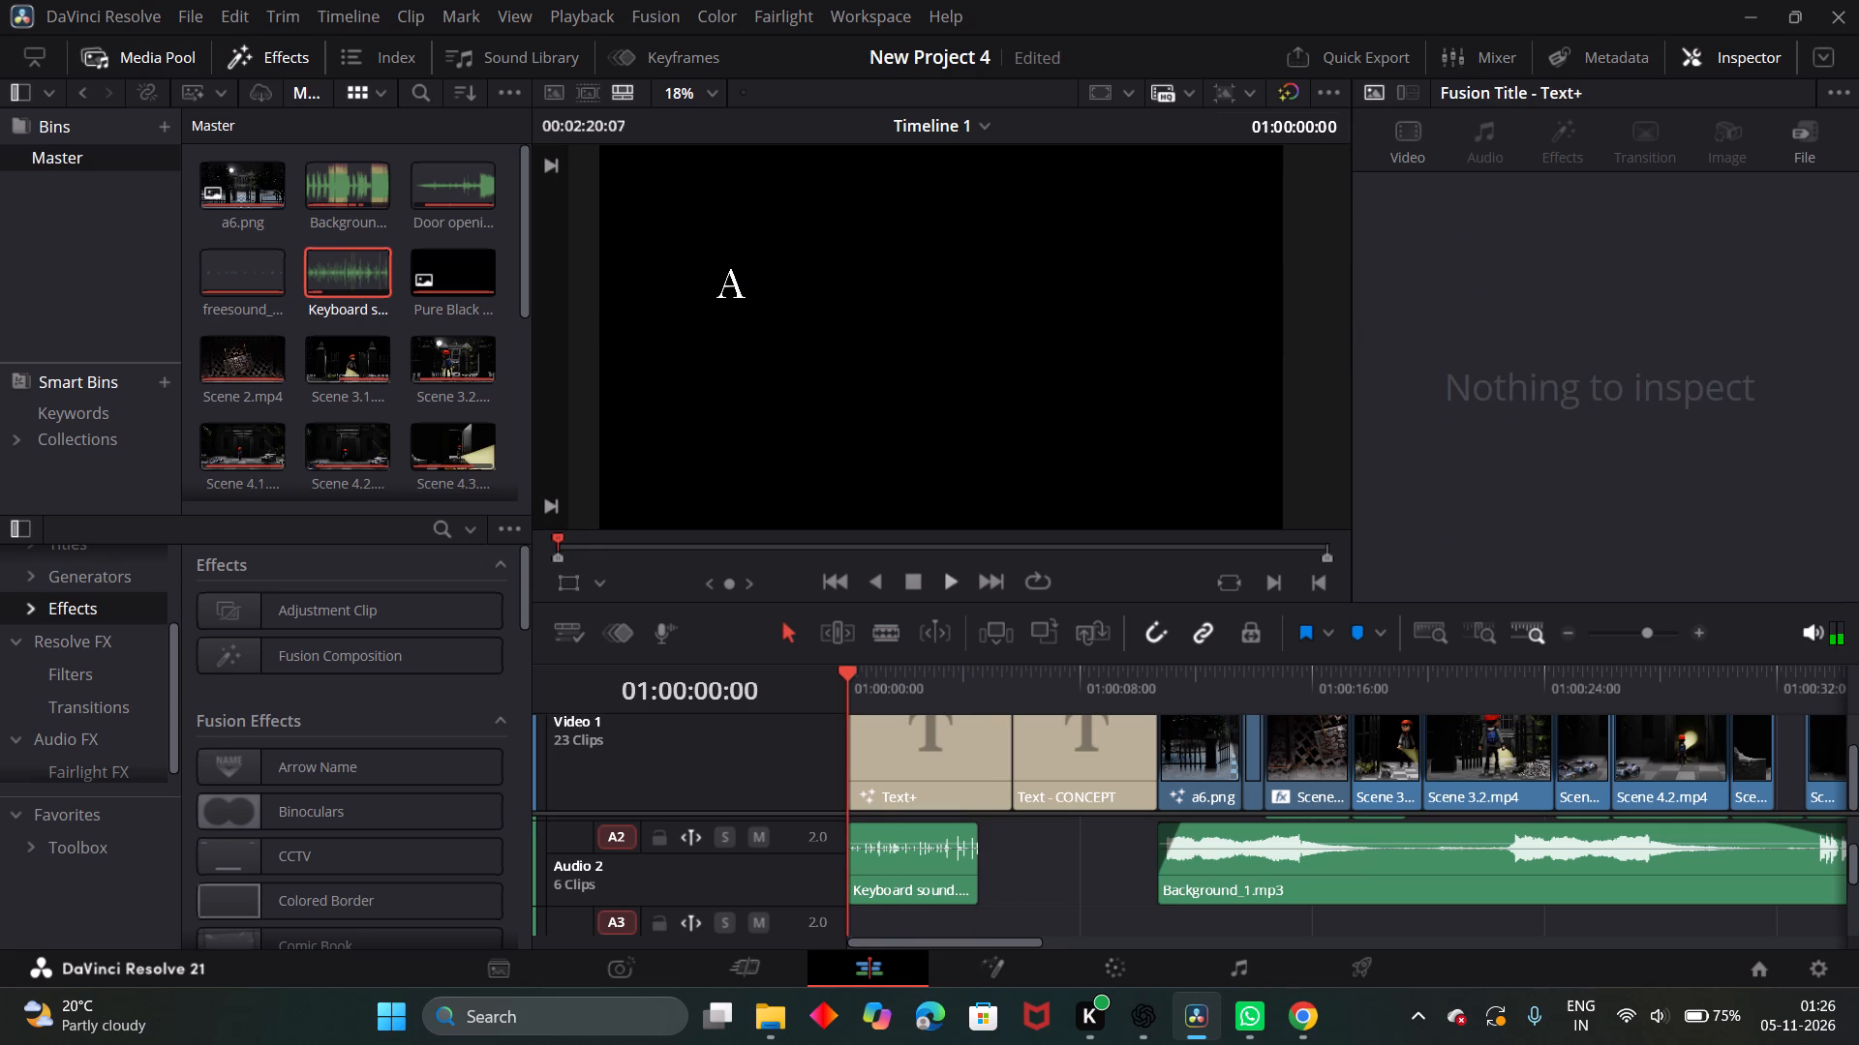
pyautogui.click(942, 589)
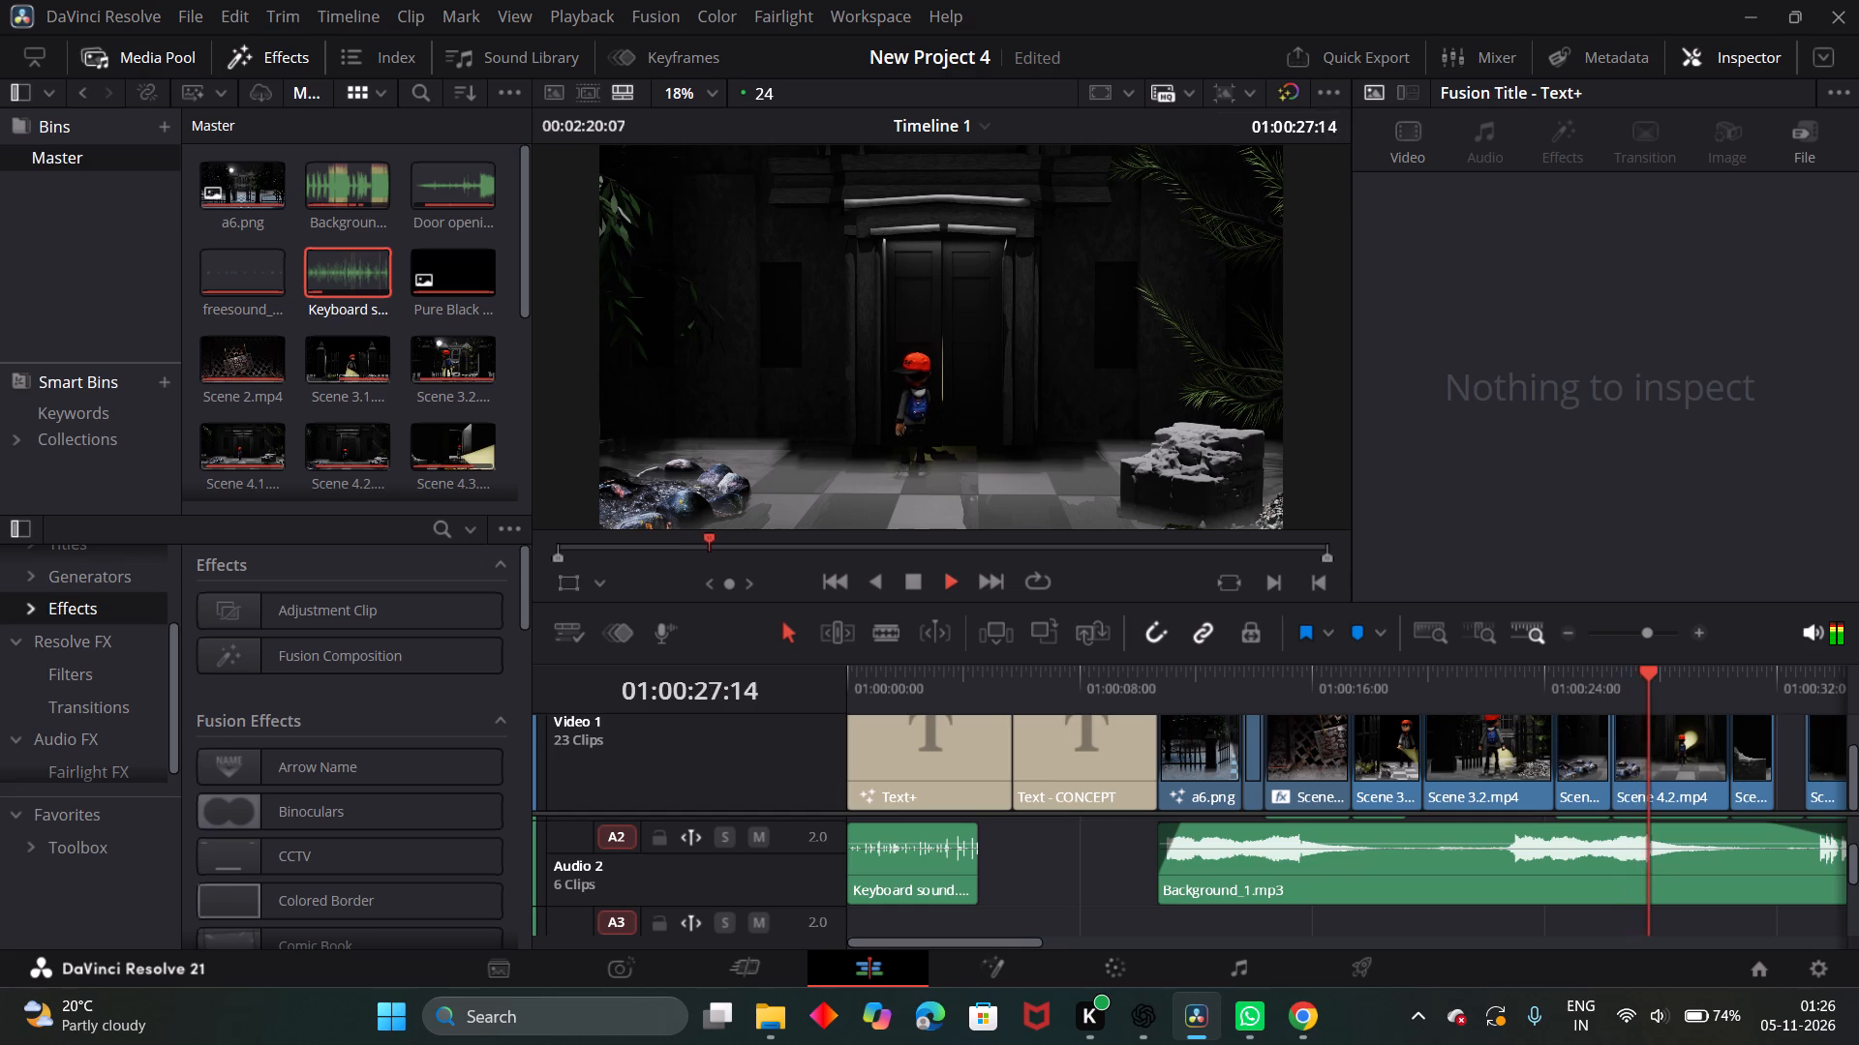
pyautogui.hscroll(-2, 1390, 808)
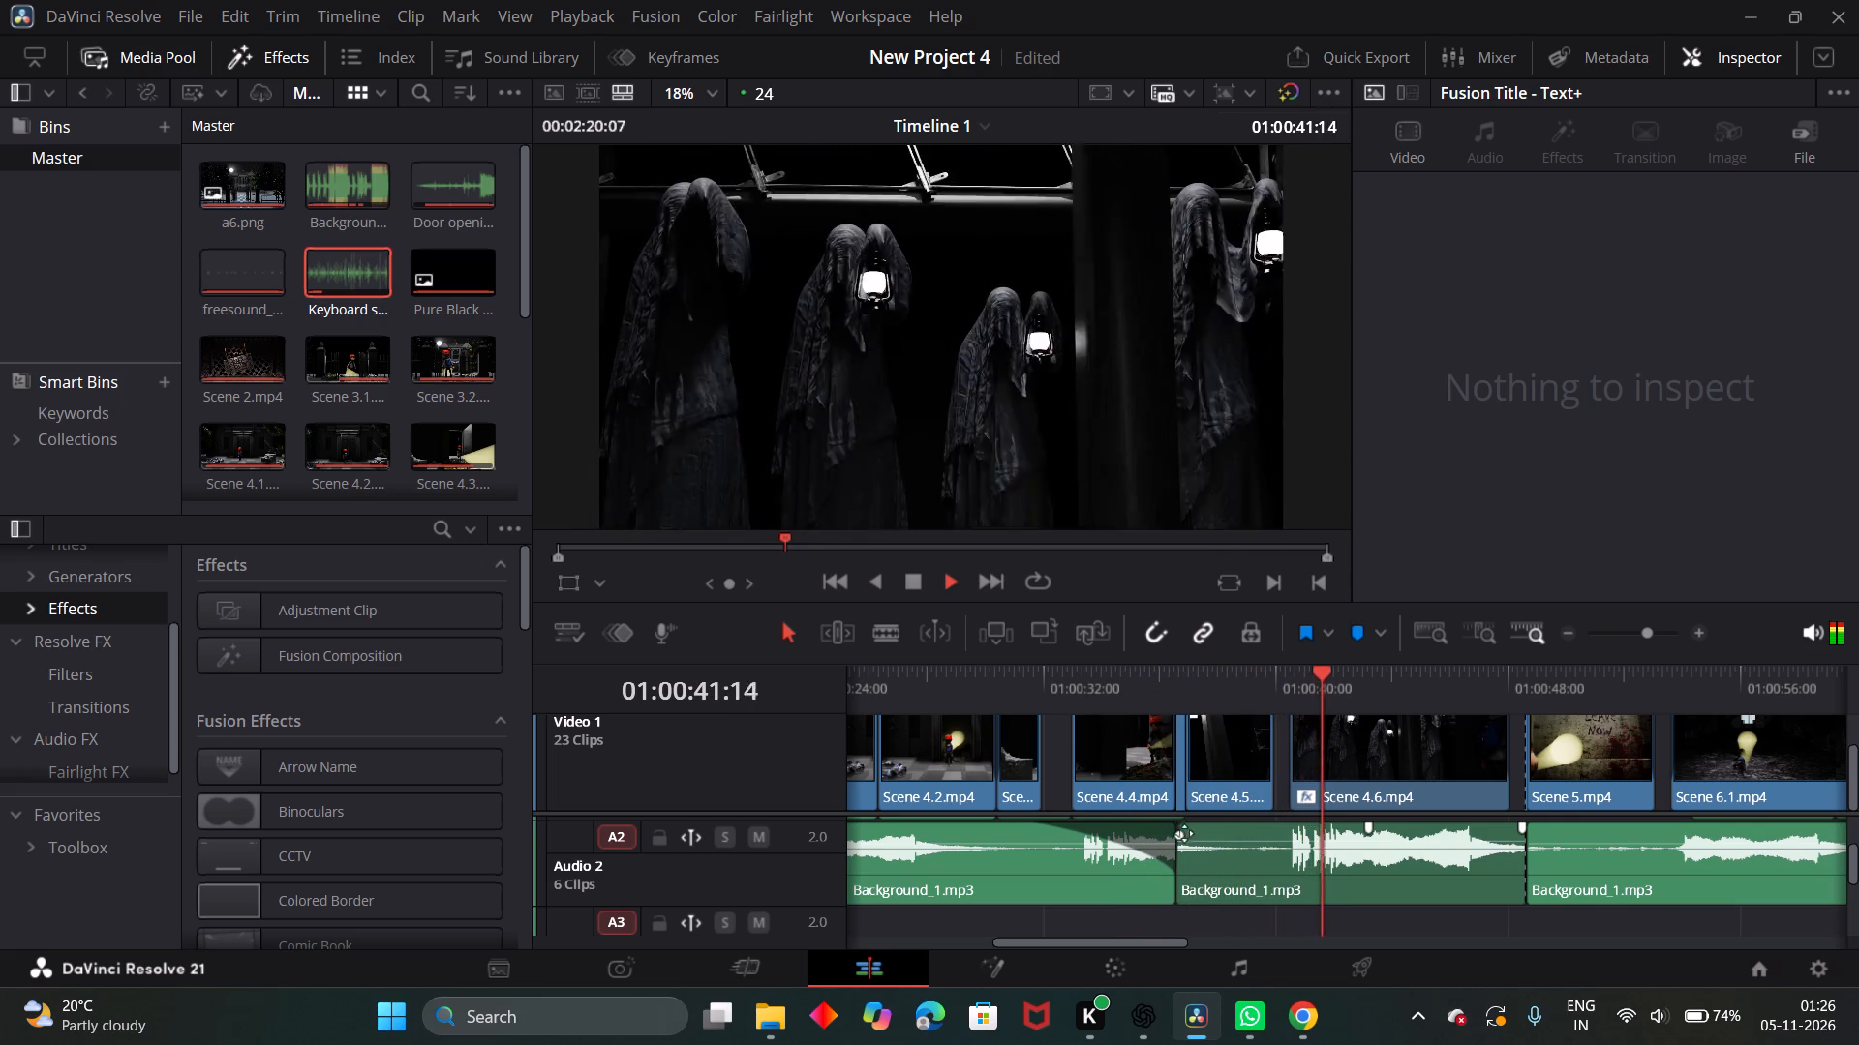
pyautogui.moveTo(1183, 831); pyautogui.dragTo(1173, 840)
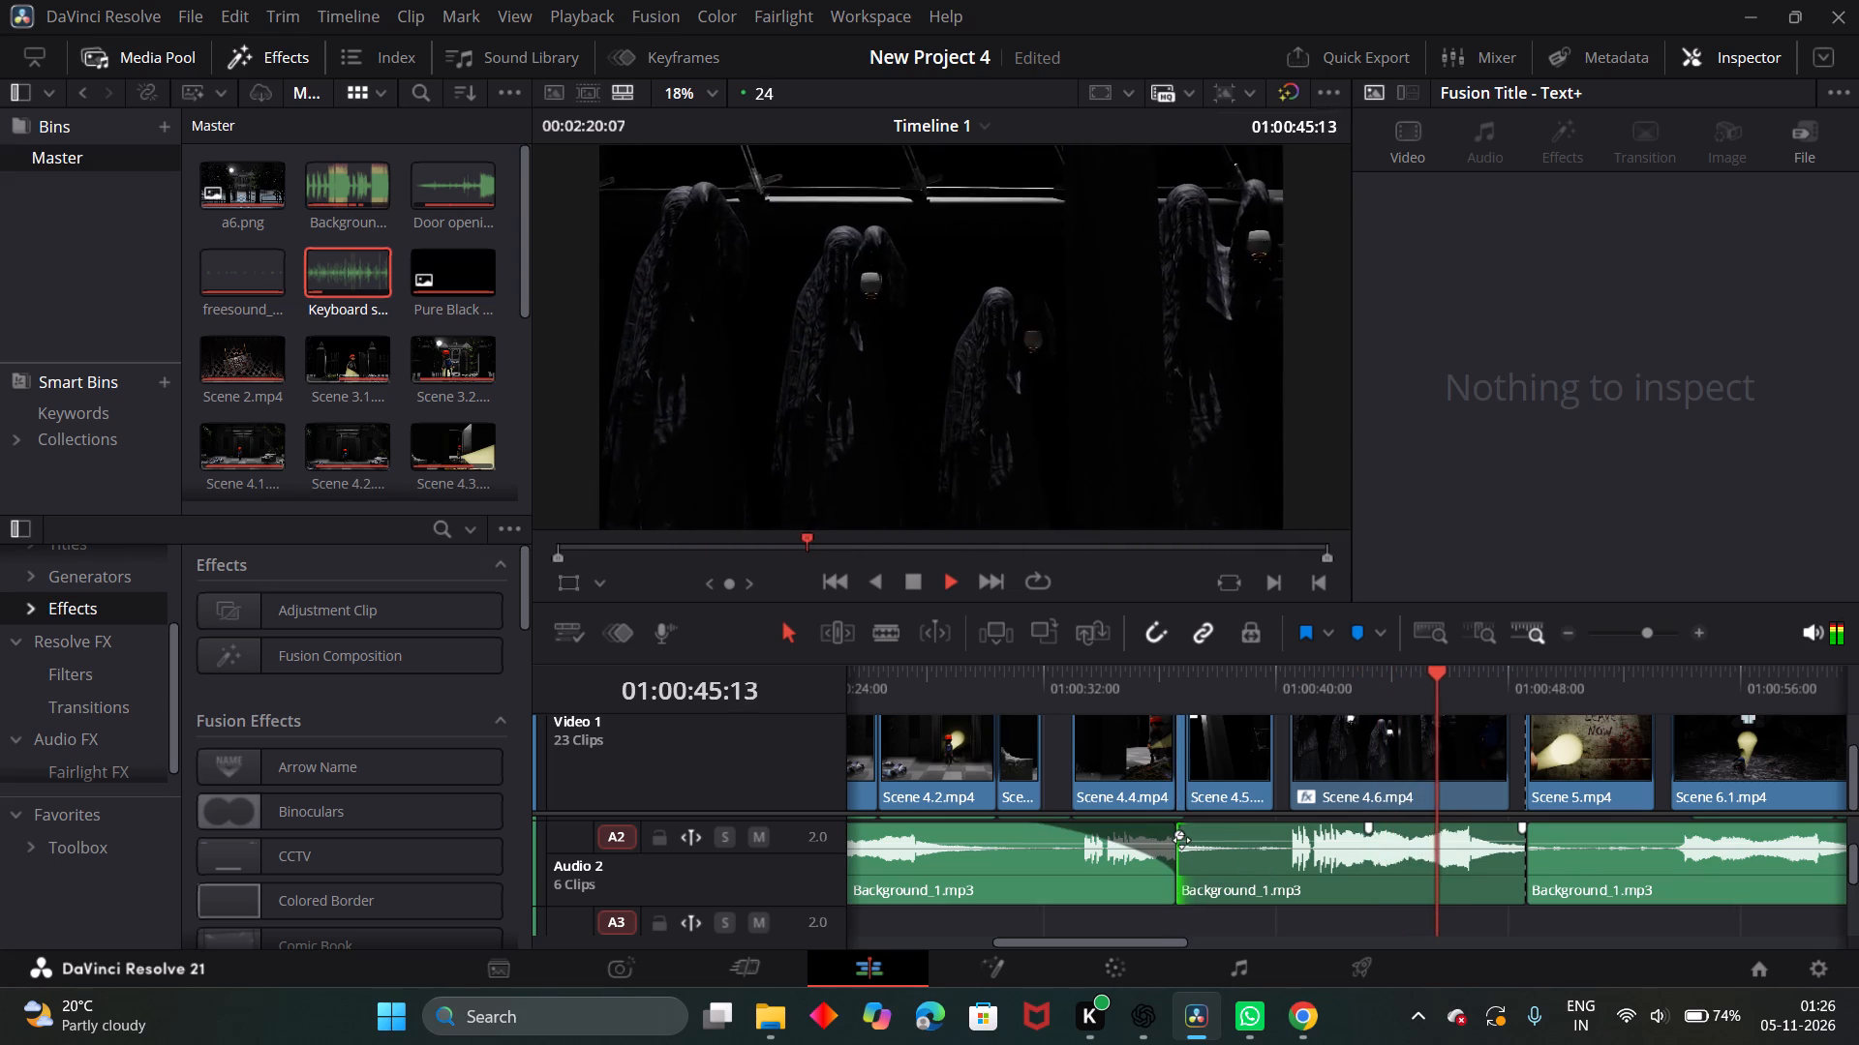
pyautogui.moveTo(1179, 839); pyautogui.dragTo(1196, 843)
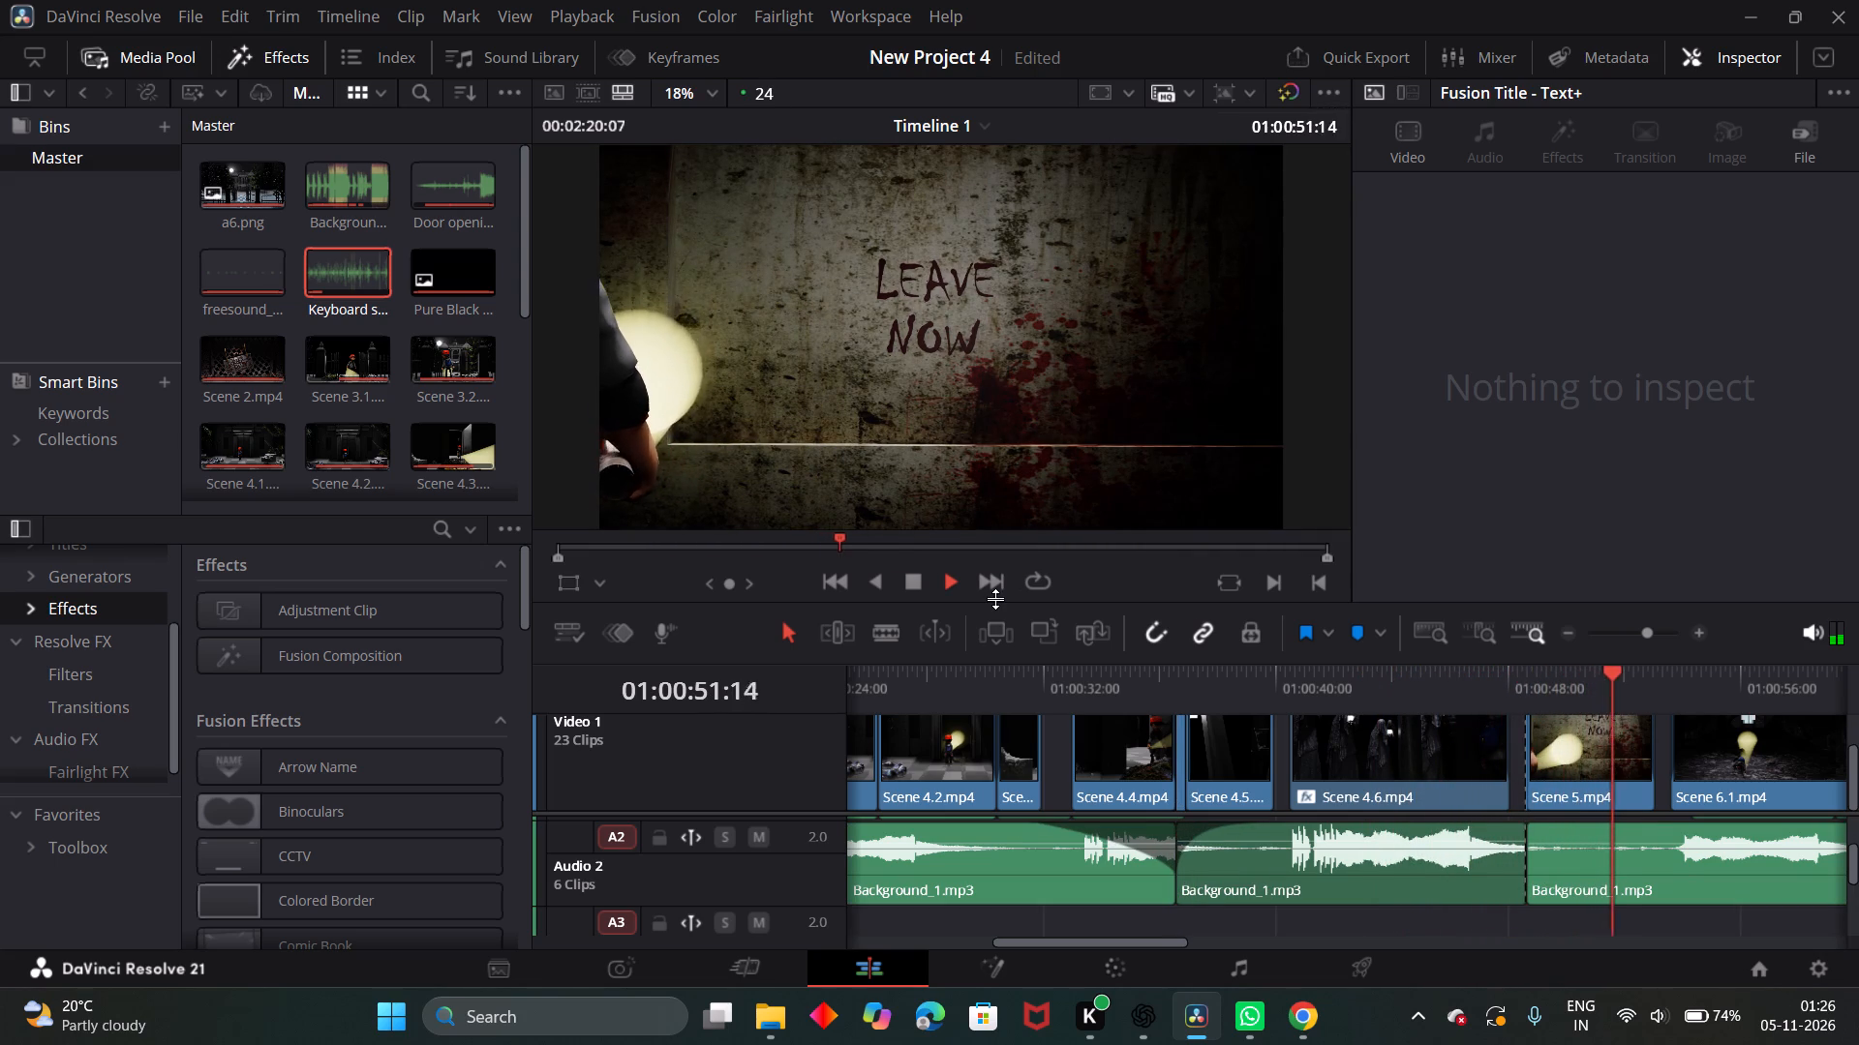
# Save the project.
pyautogui.hotkey('ctrl', 's')
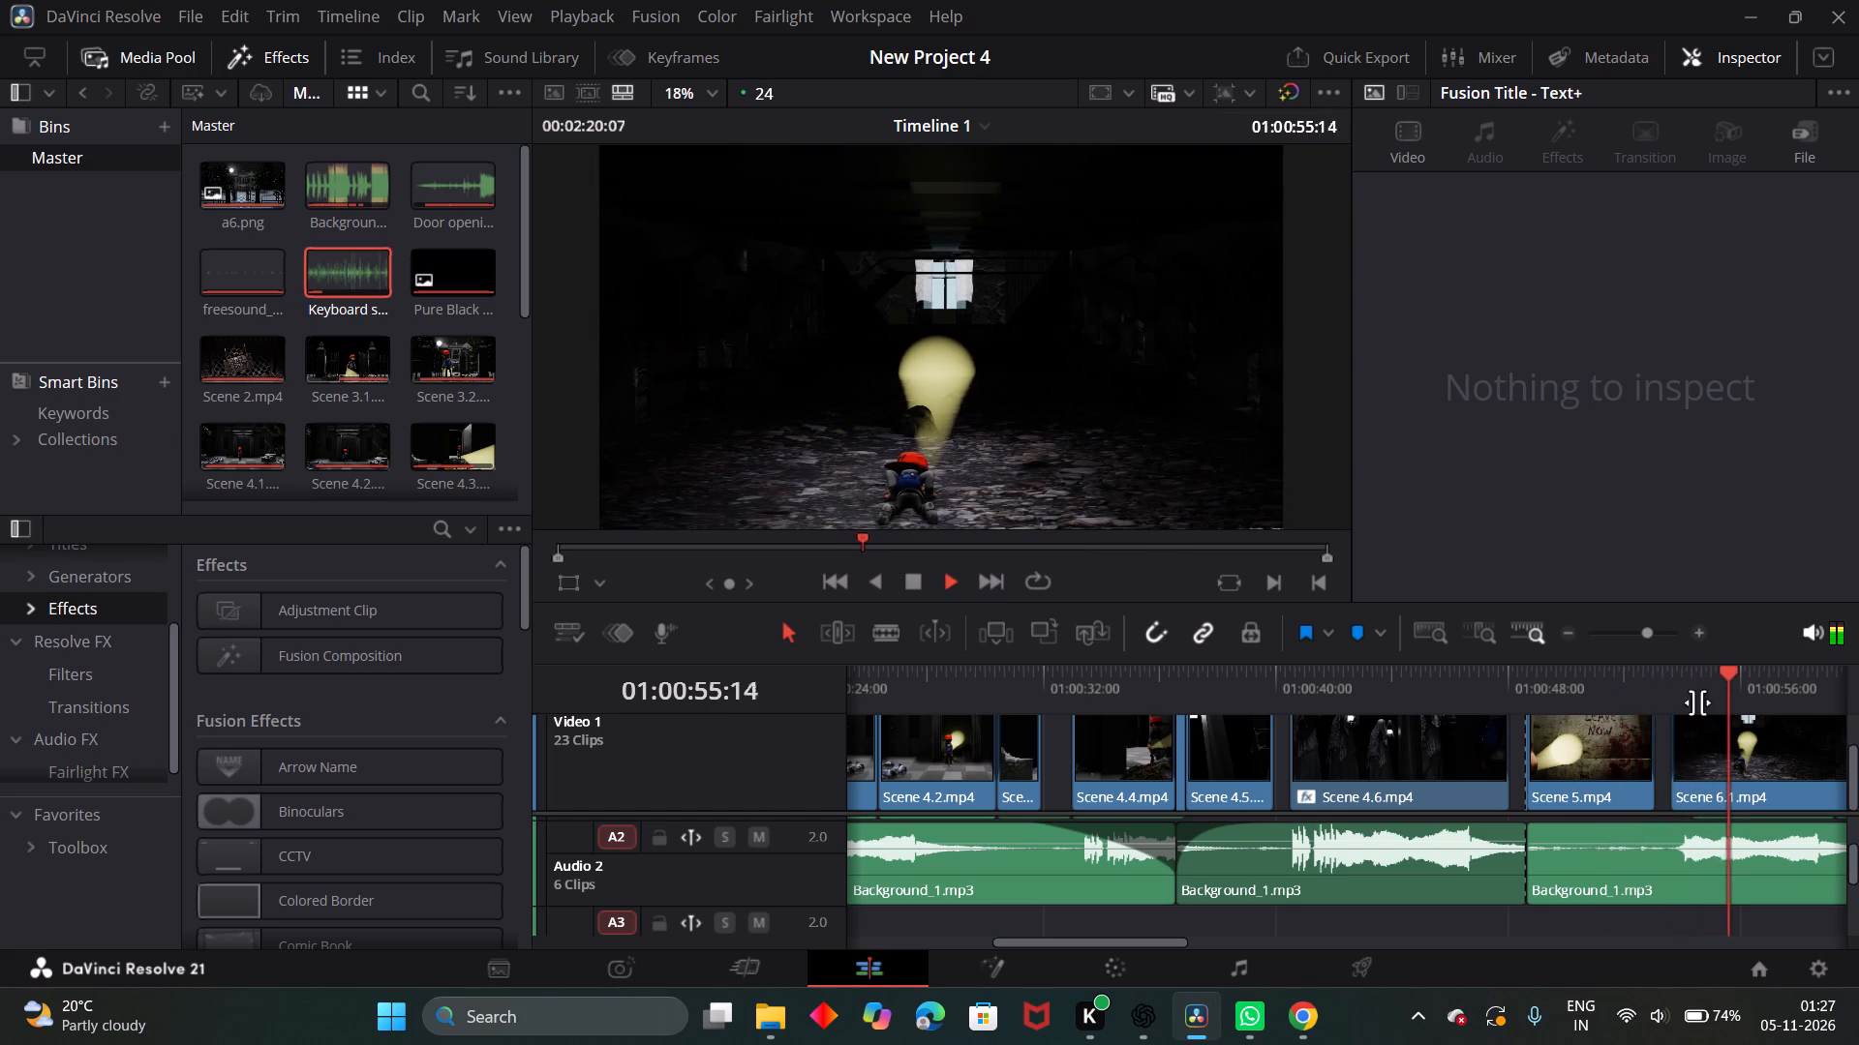
# Add a fade-out and a fade-in of about one second each to the CONCEPT title on Video 1.
pyautogui.moveTo(1727, 687); pyautogui.dragTo(569, 783)
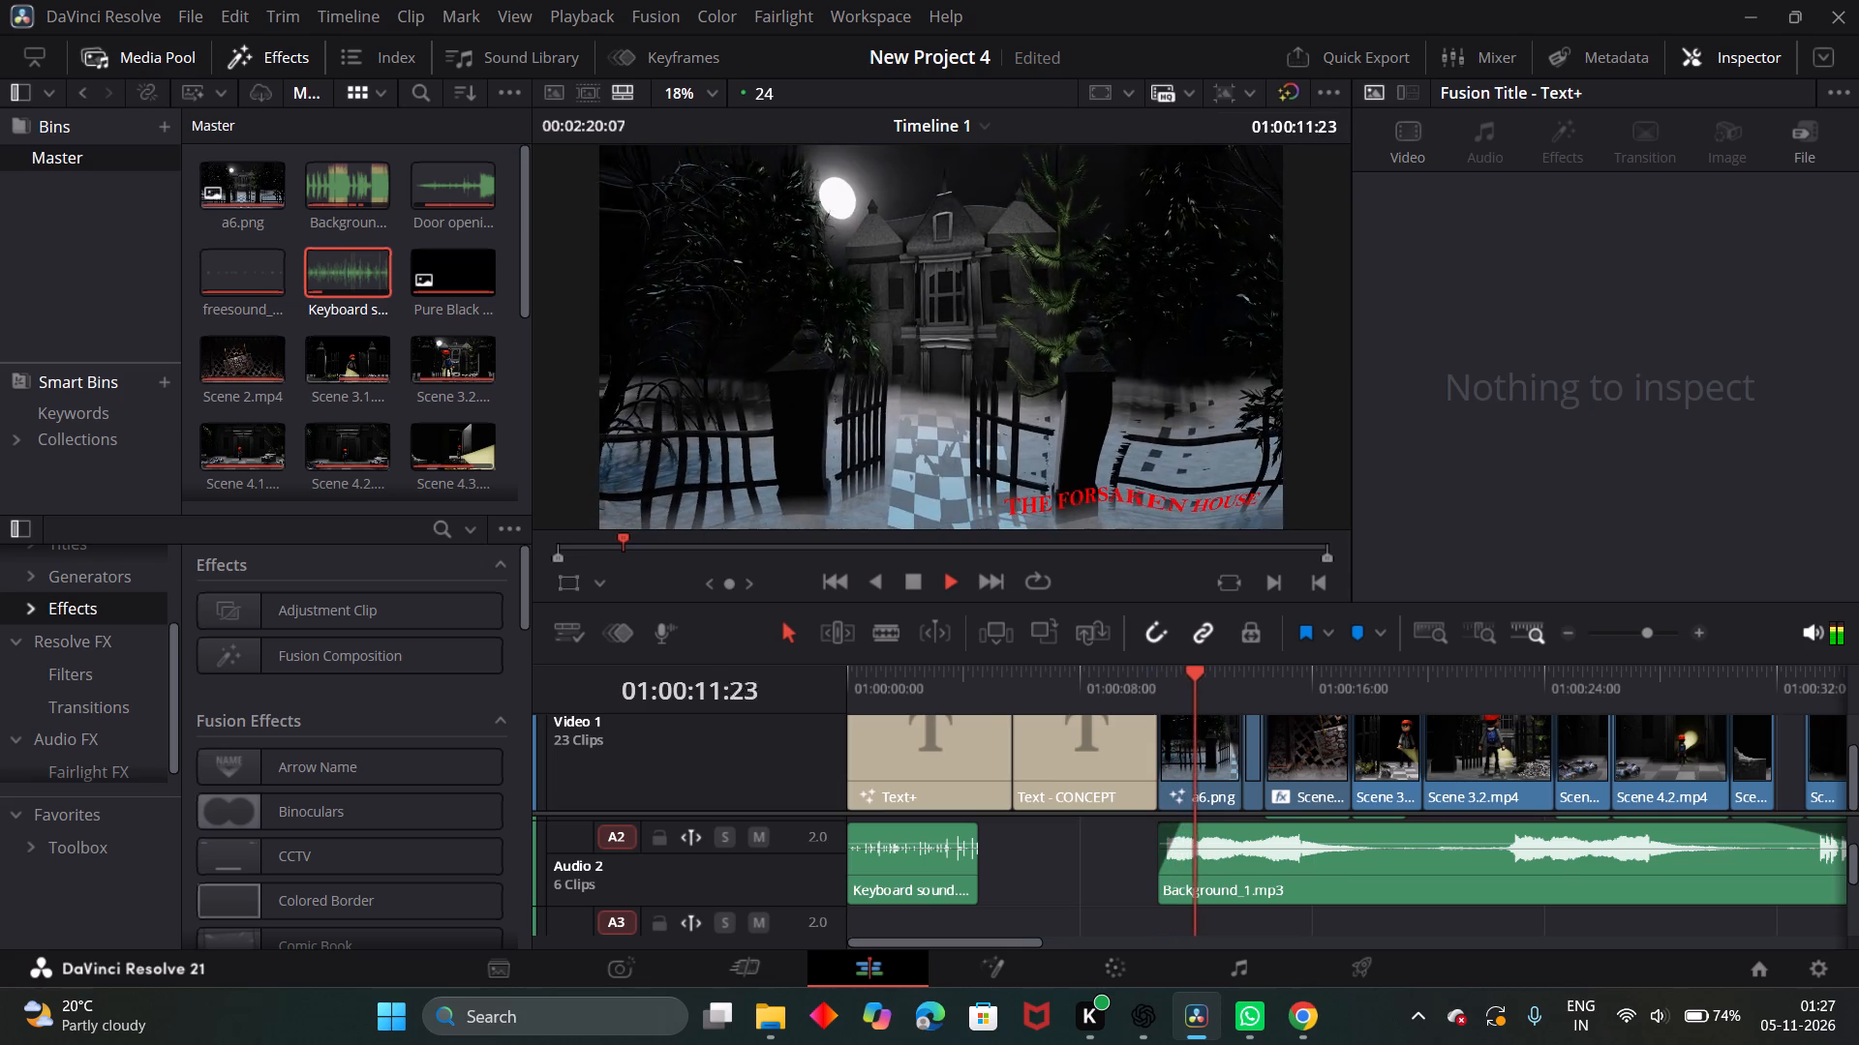
pyautogui.scroll(1, 1101, 908)
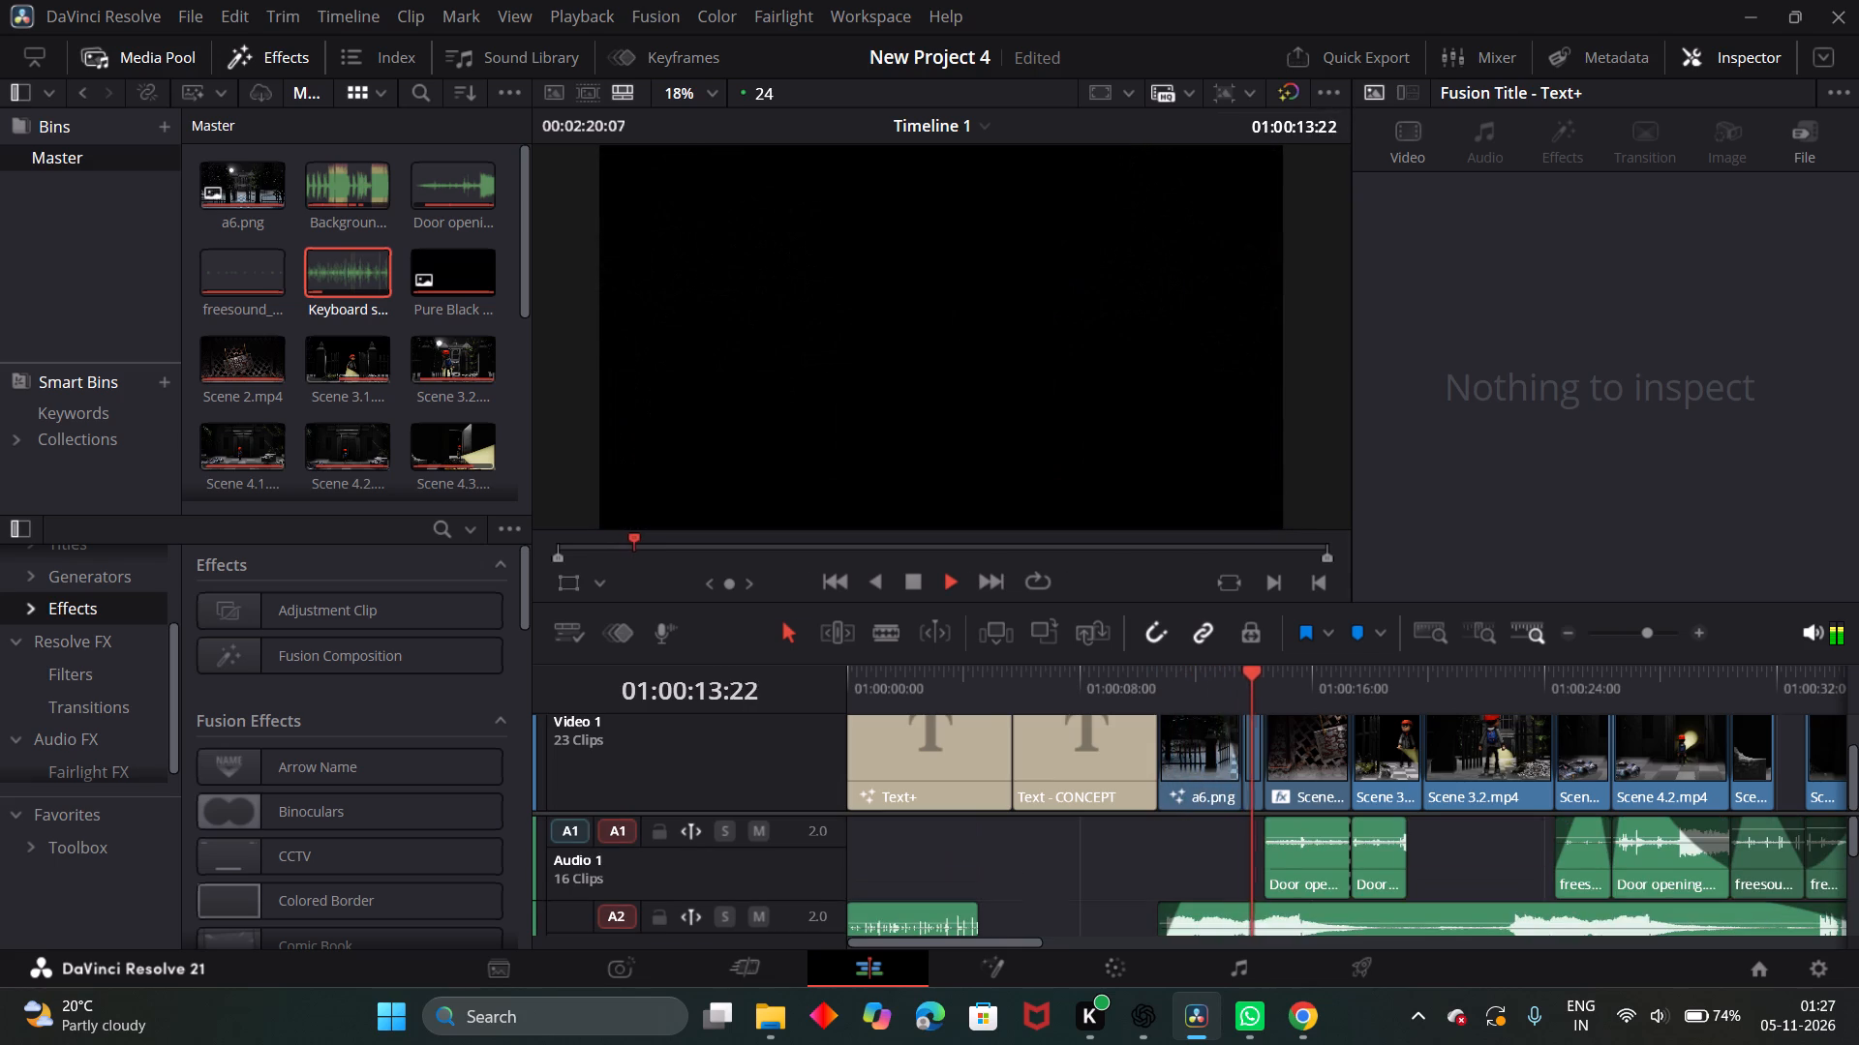
pyautogui.scroll(1, 1089, 761)
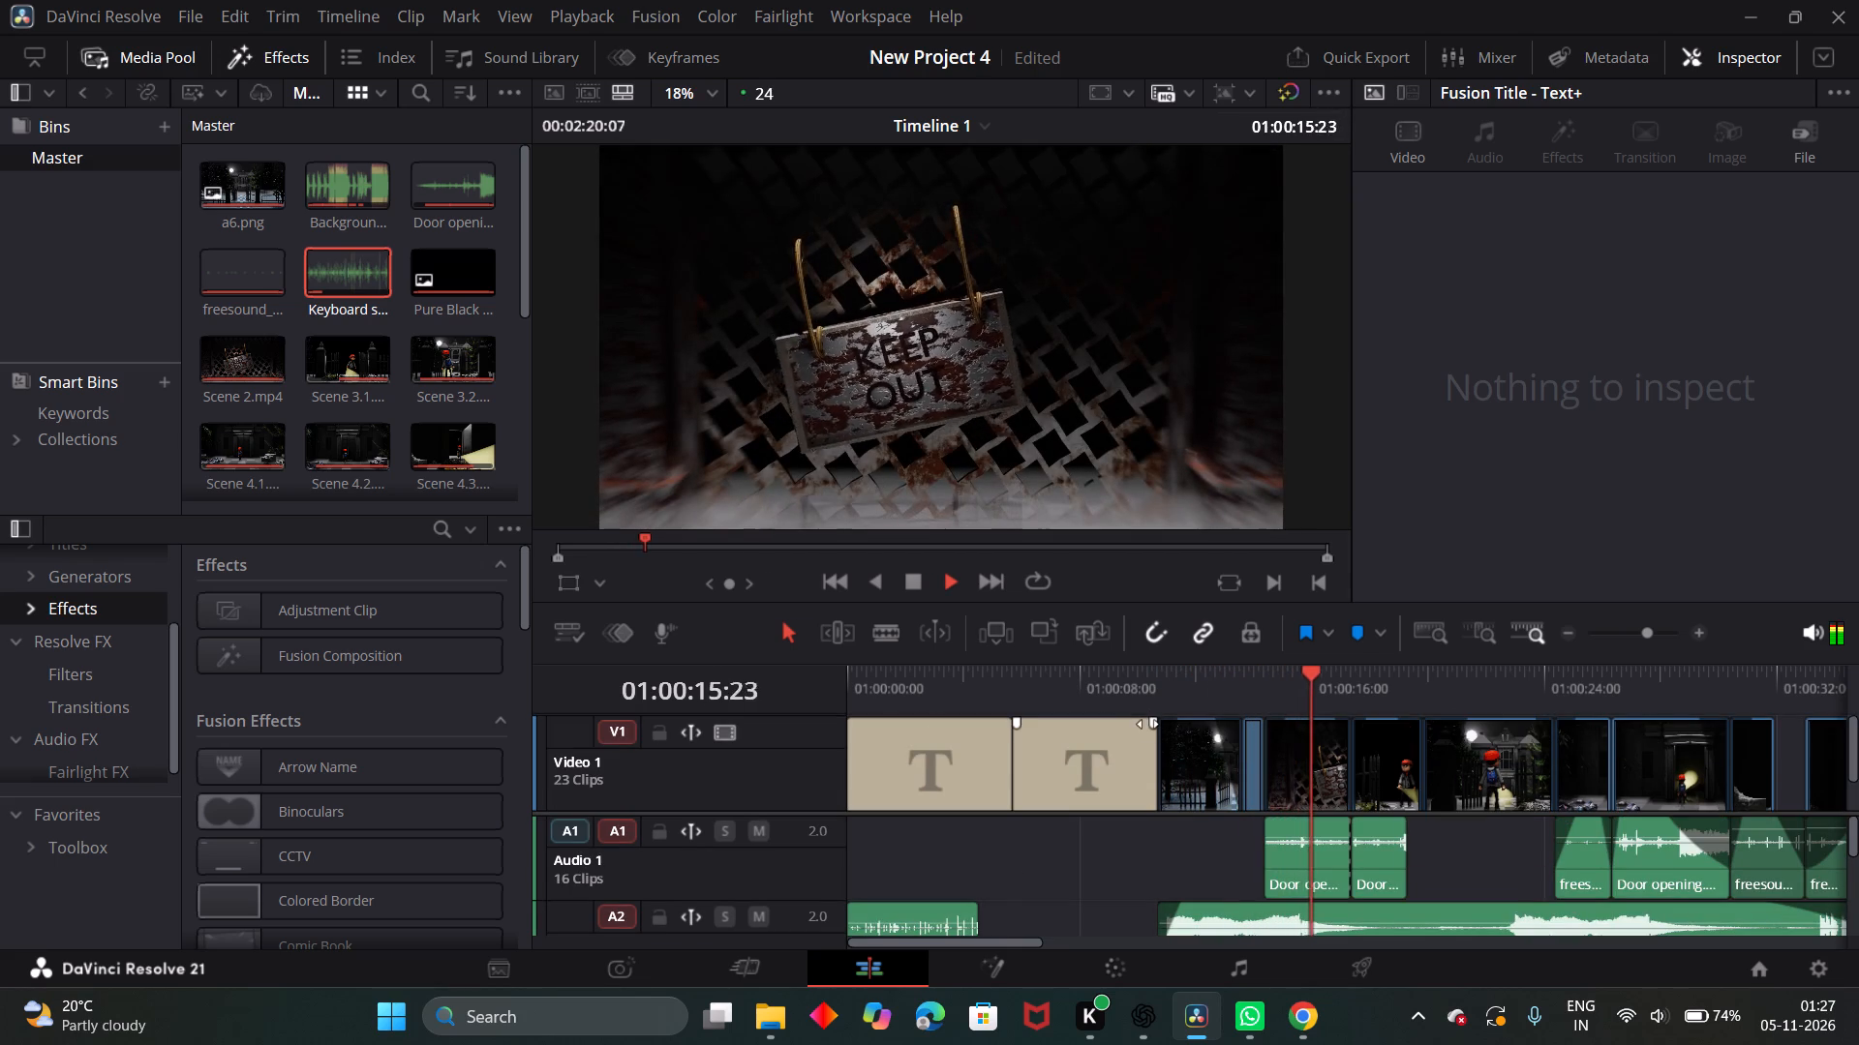
pyautogui.moveTo(1148, 724); pyautogui.dragTo(1124, 725)
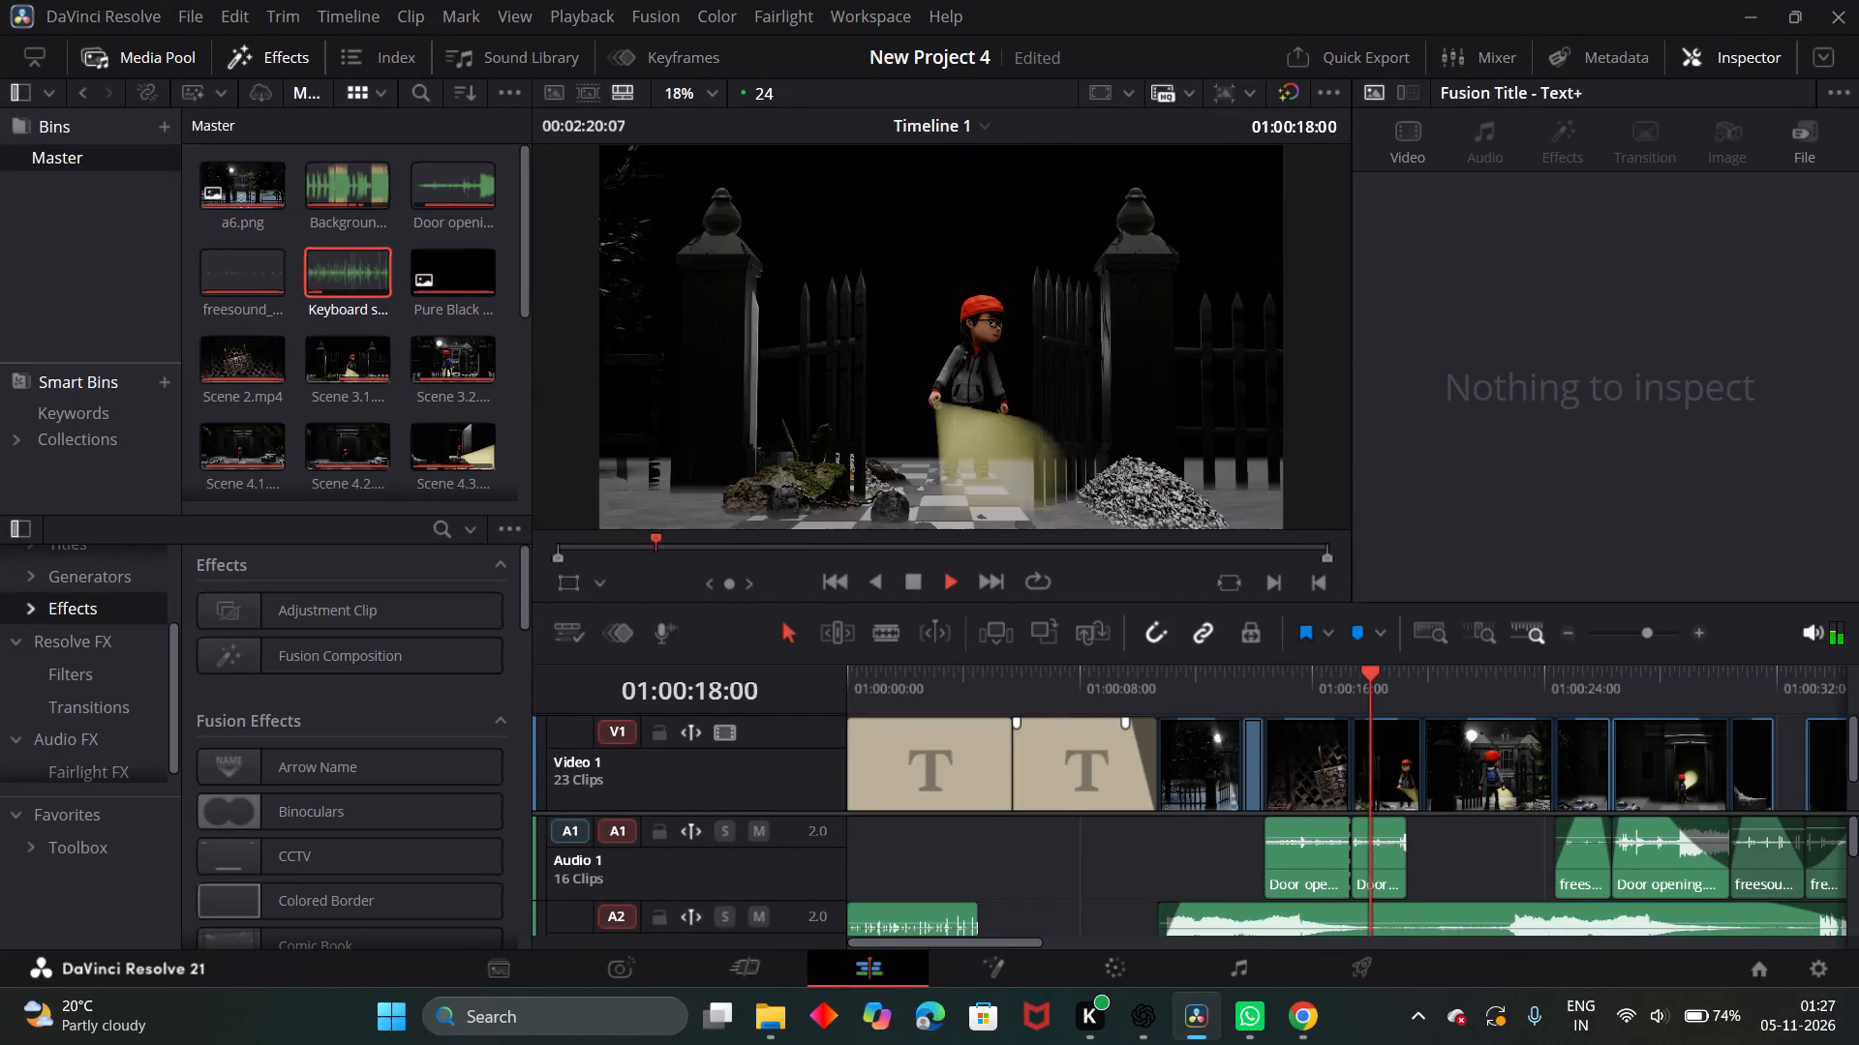
pyautogui.moveTo(1016, 724); pyautogui.dragTo(1043, 734)
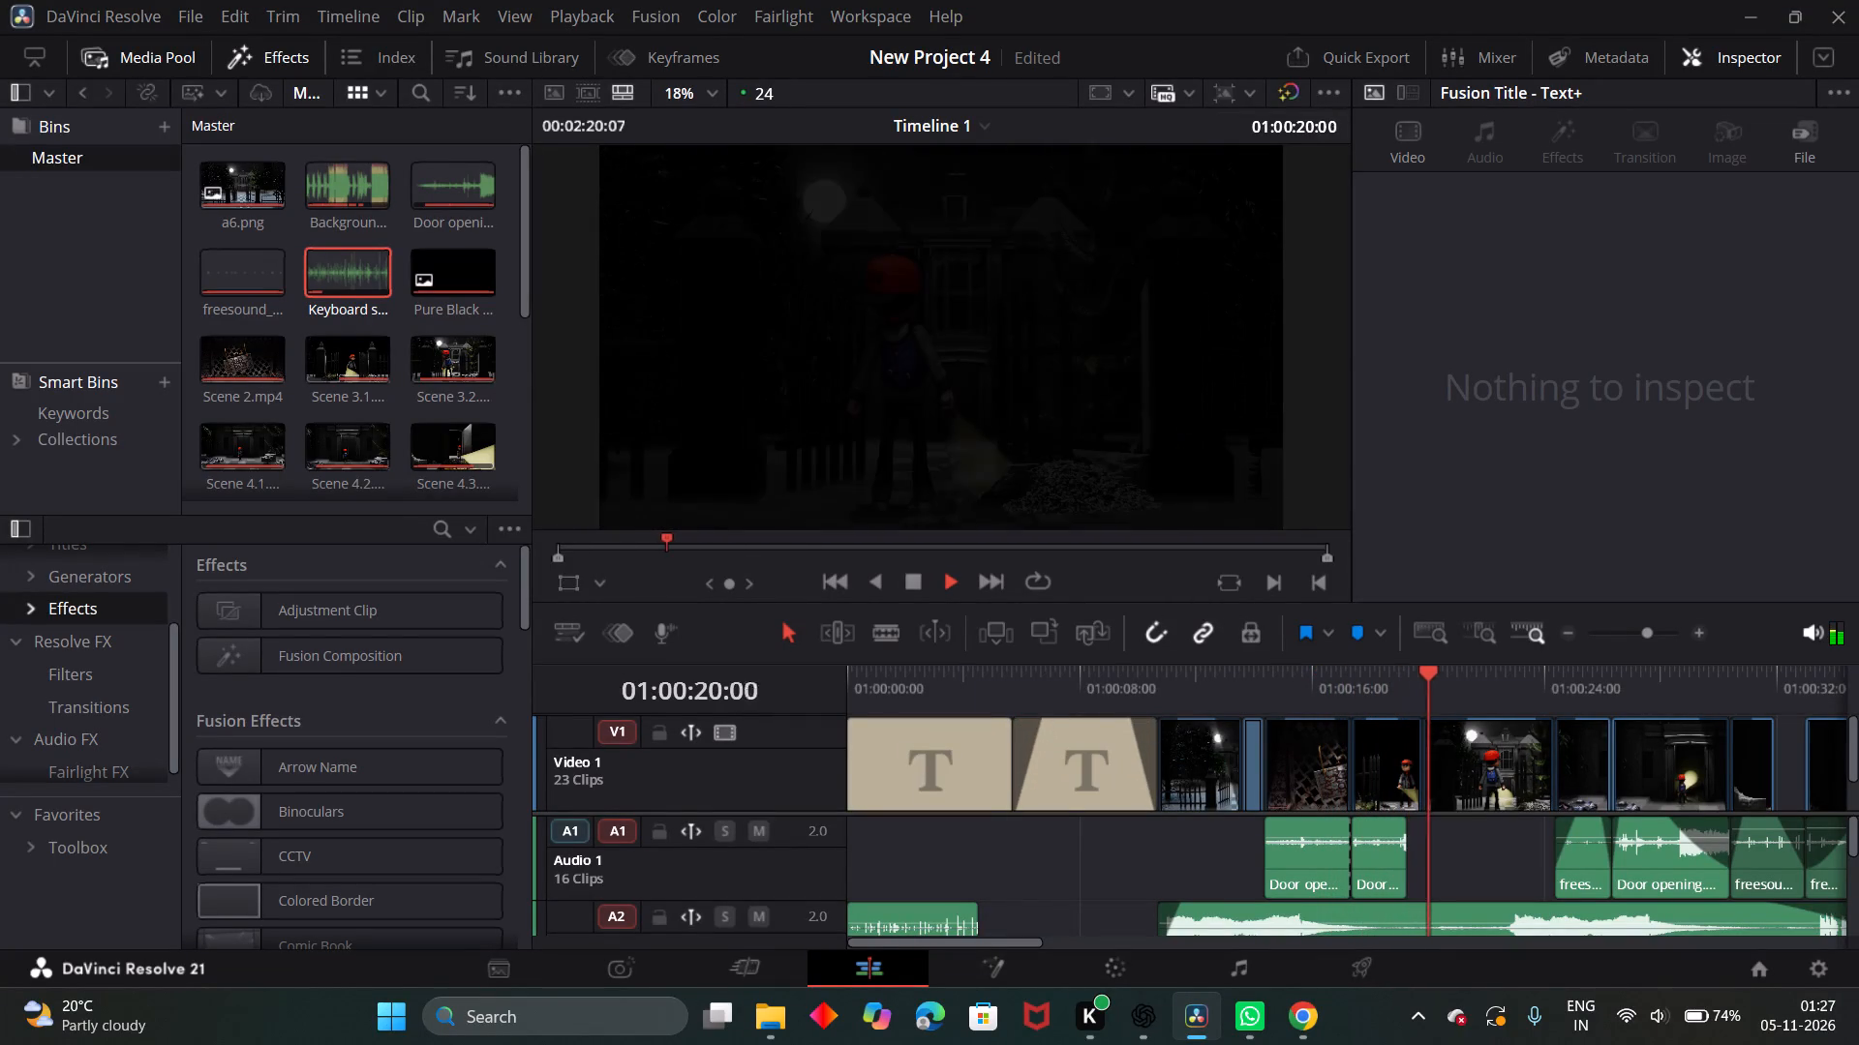
# Add a fade-out and a fade-in of about one second each to the opening Text+ title on Video 1.
pyautogui.moveTo(1426, 683); pyautogui.dragTo(946, 678)
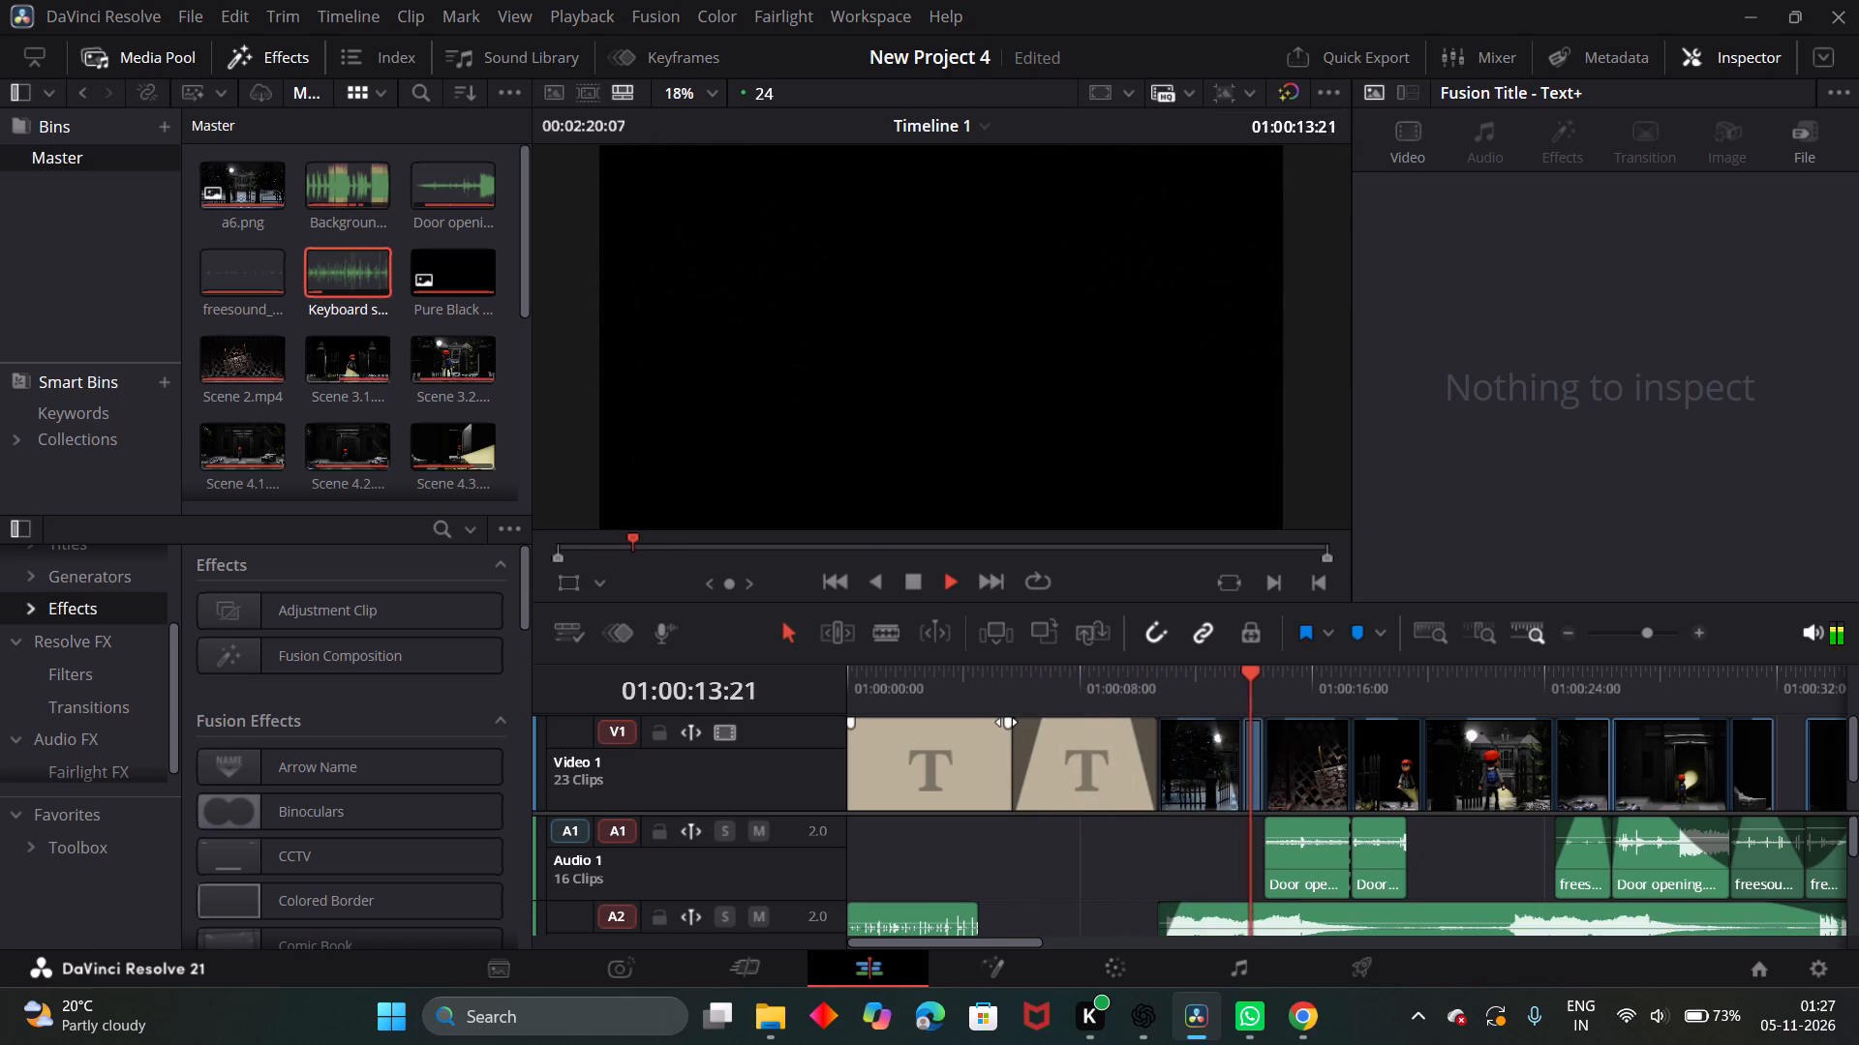
pyautogui.moveTo(1007, 722); pyautogui.dragTo(987, 726)
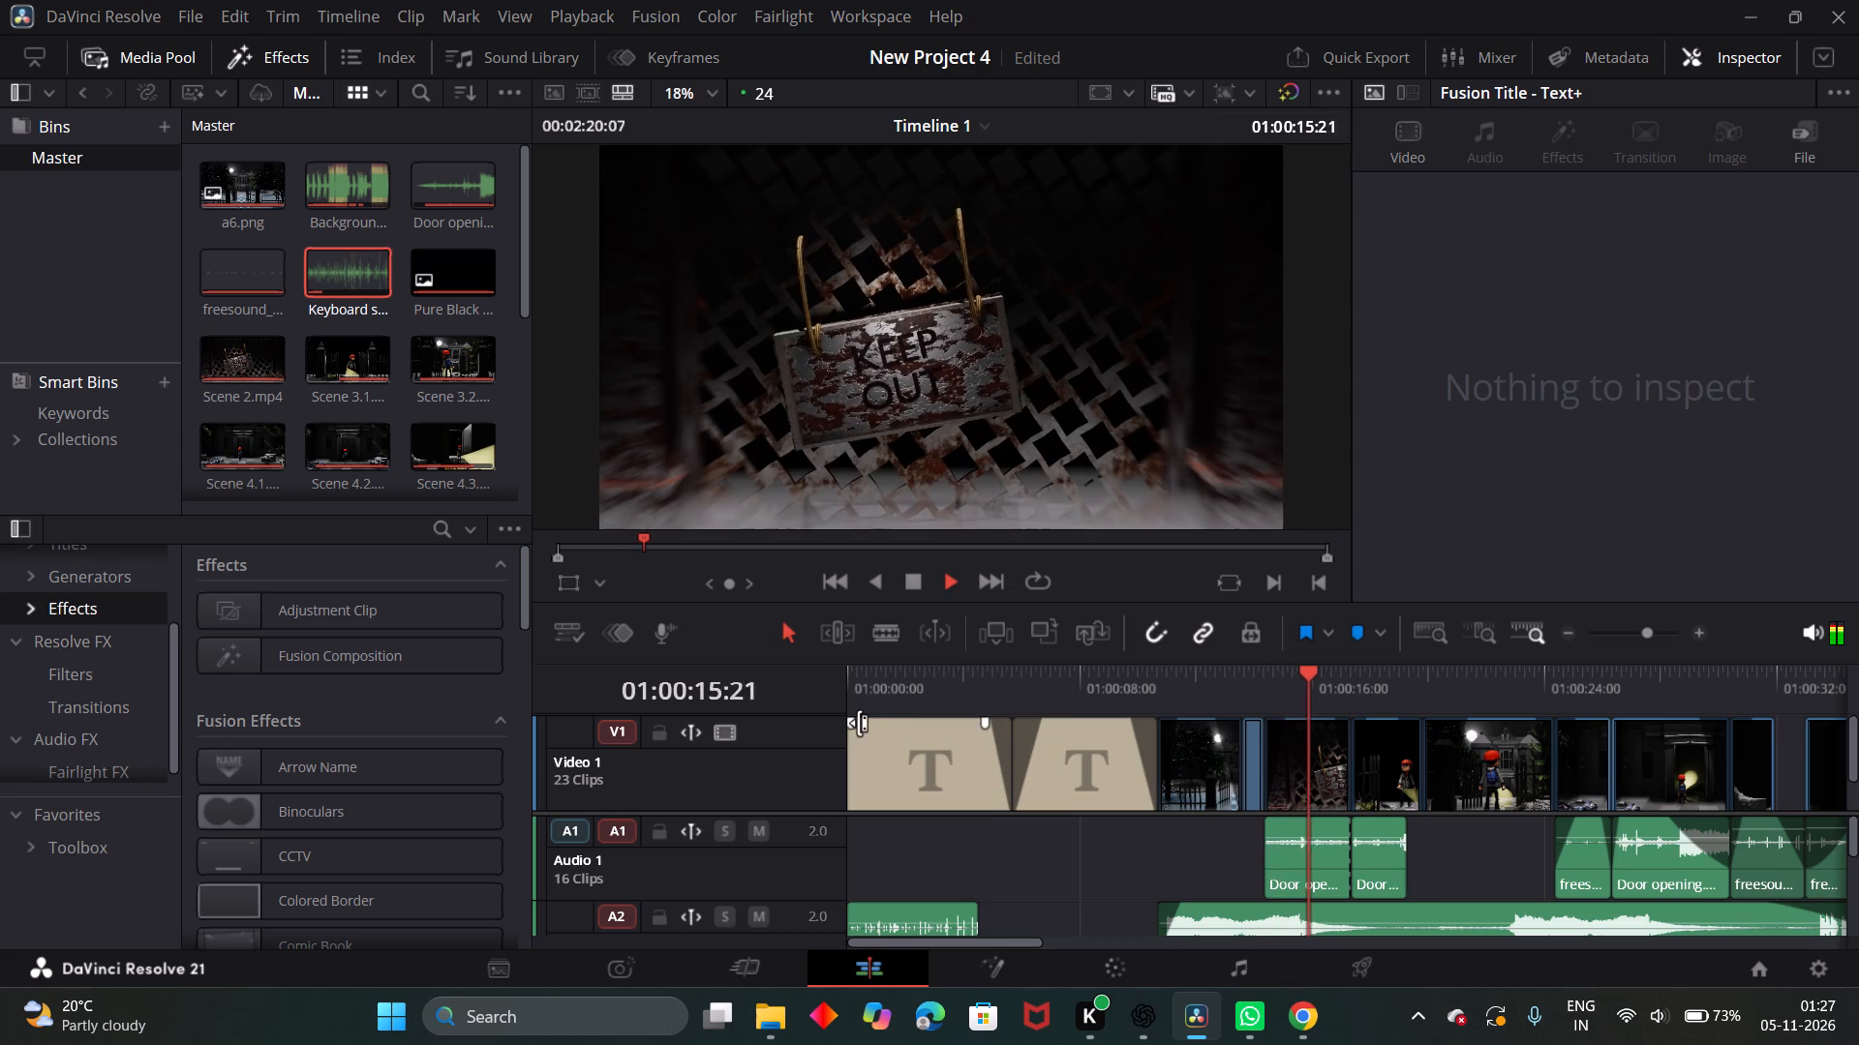
pyautogui.moveTo(850, 724); pyautogui.dragTo(884, 735)
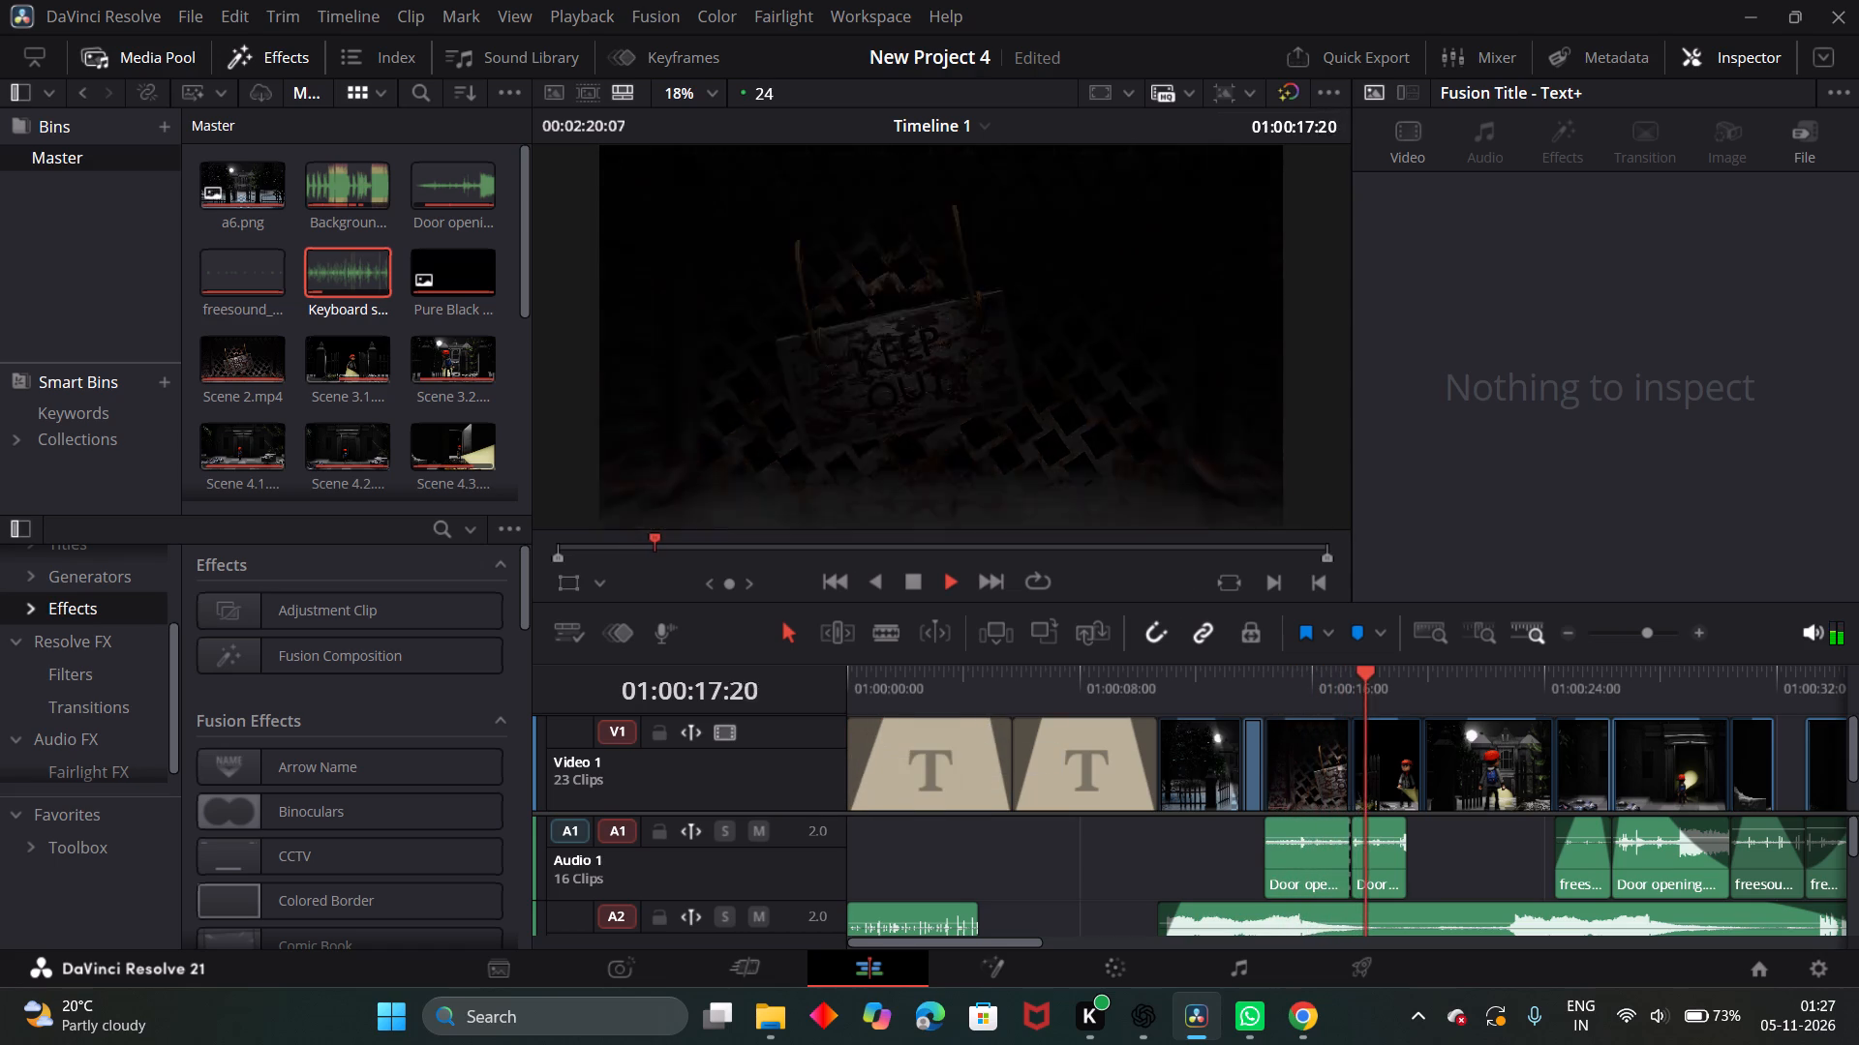
# Play the timeline from the start into Scene 5, and lower the volume of the Background_1 clip that ends beneath Scene 4.4.
pyautogui.moveTo(1399, 672); pyautogui.dragTo(830, 719)
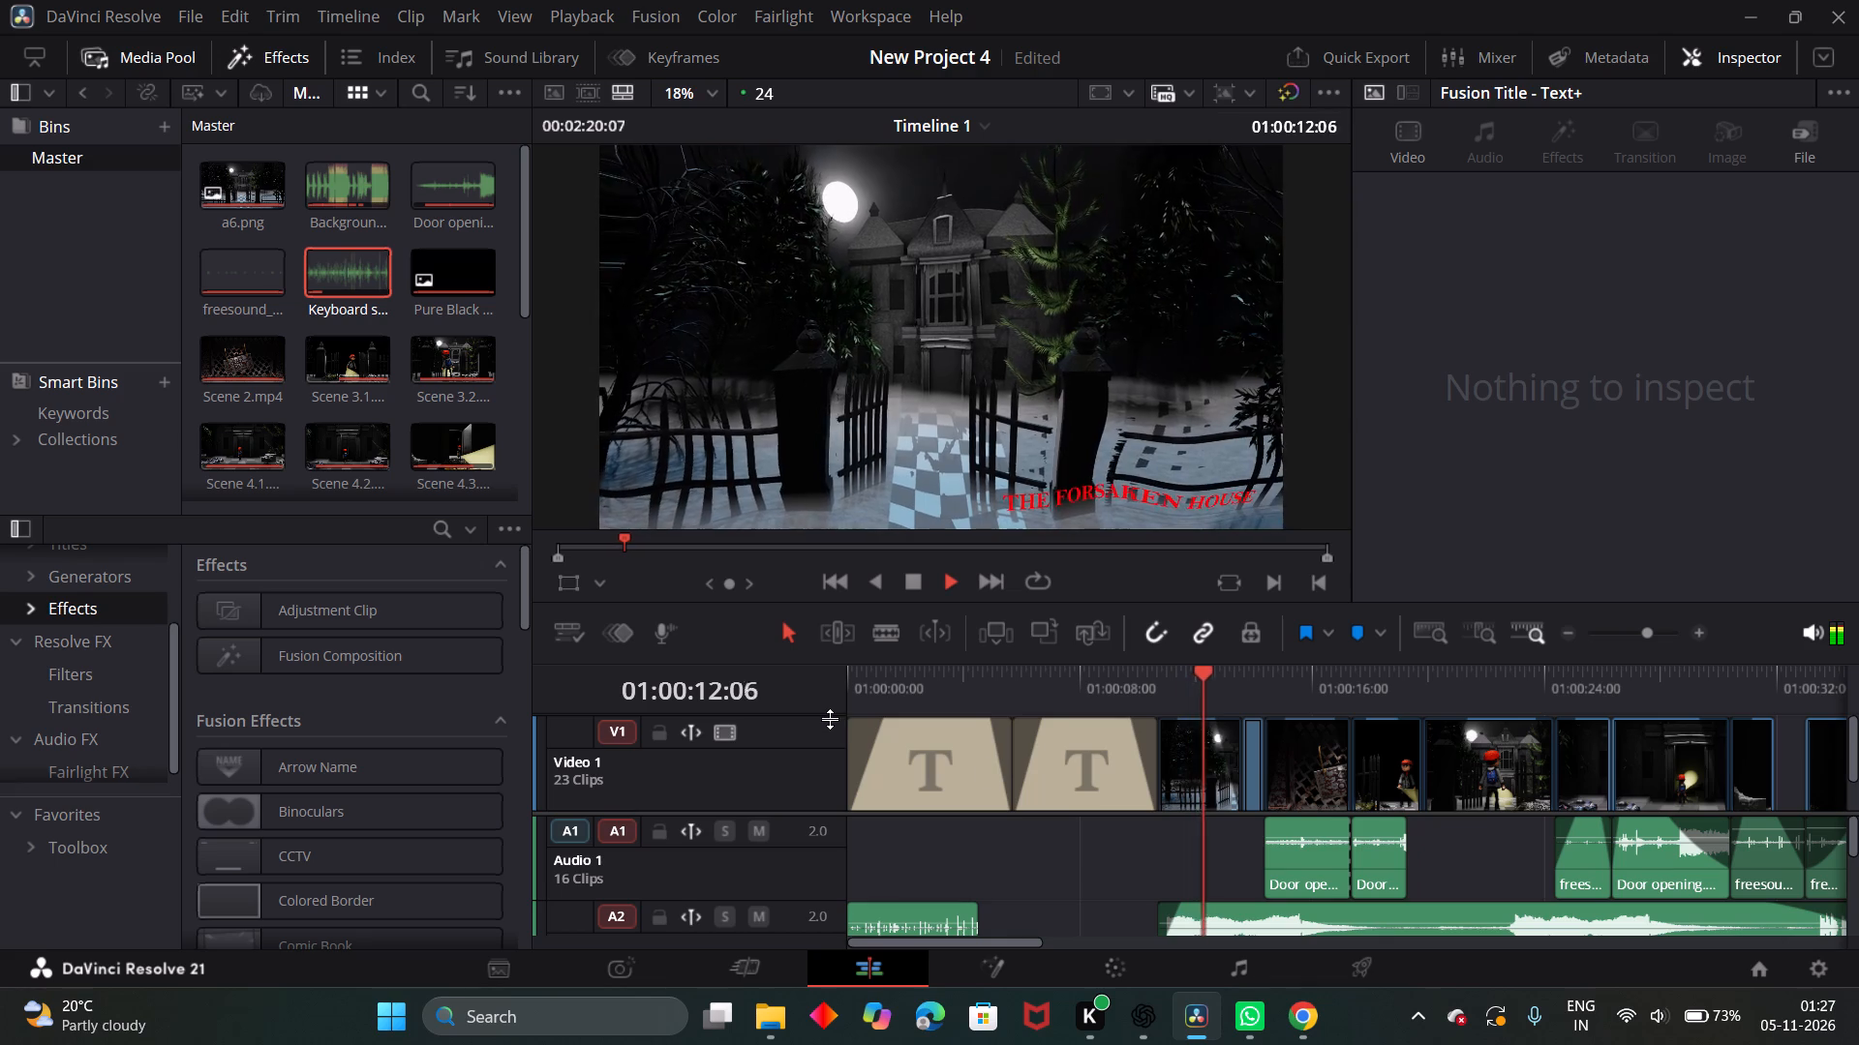
pyautogui.hscroll(-2, 1414, 875)
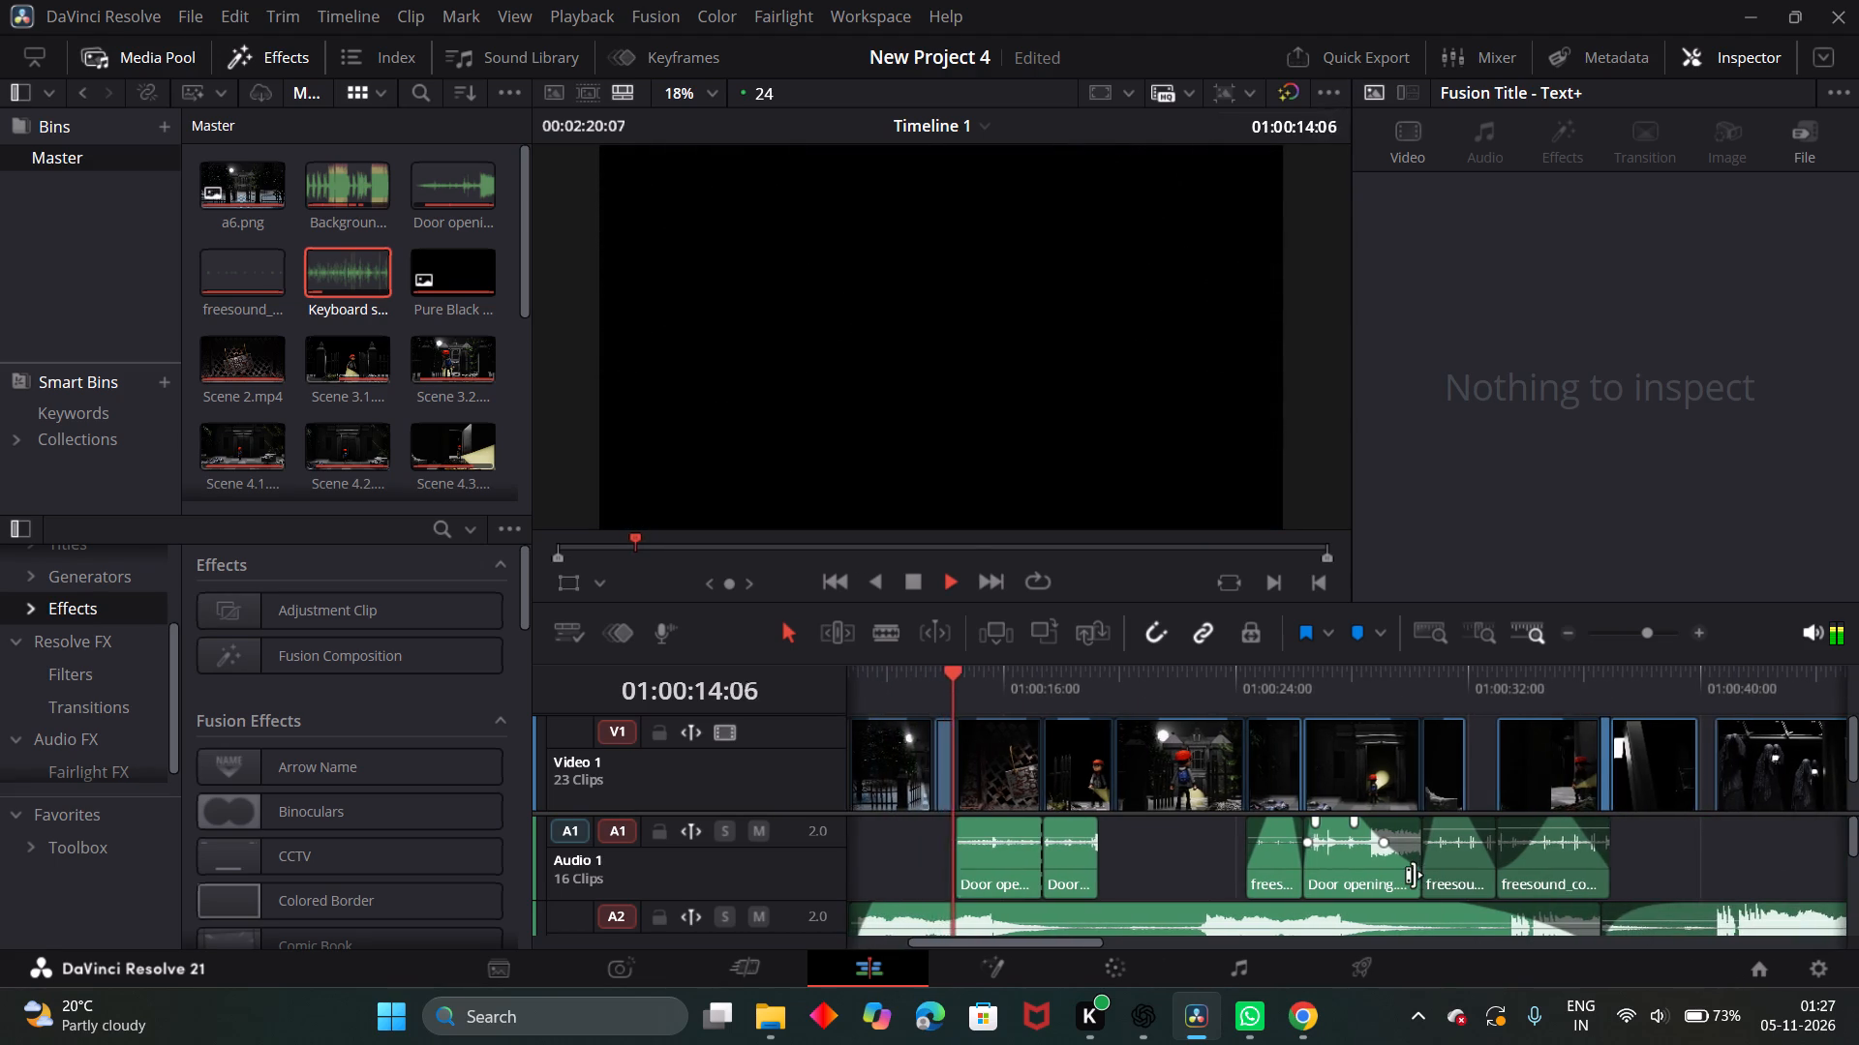
pyautogui.hscroll(-1, 1414, 875)
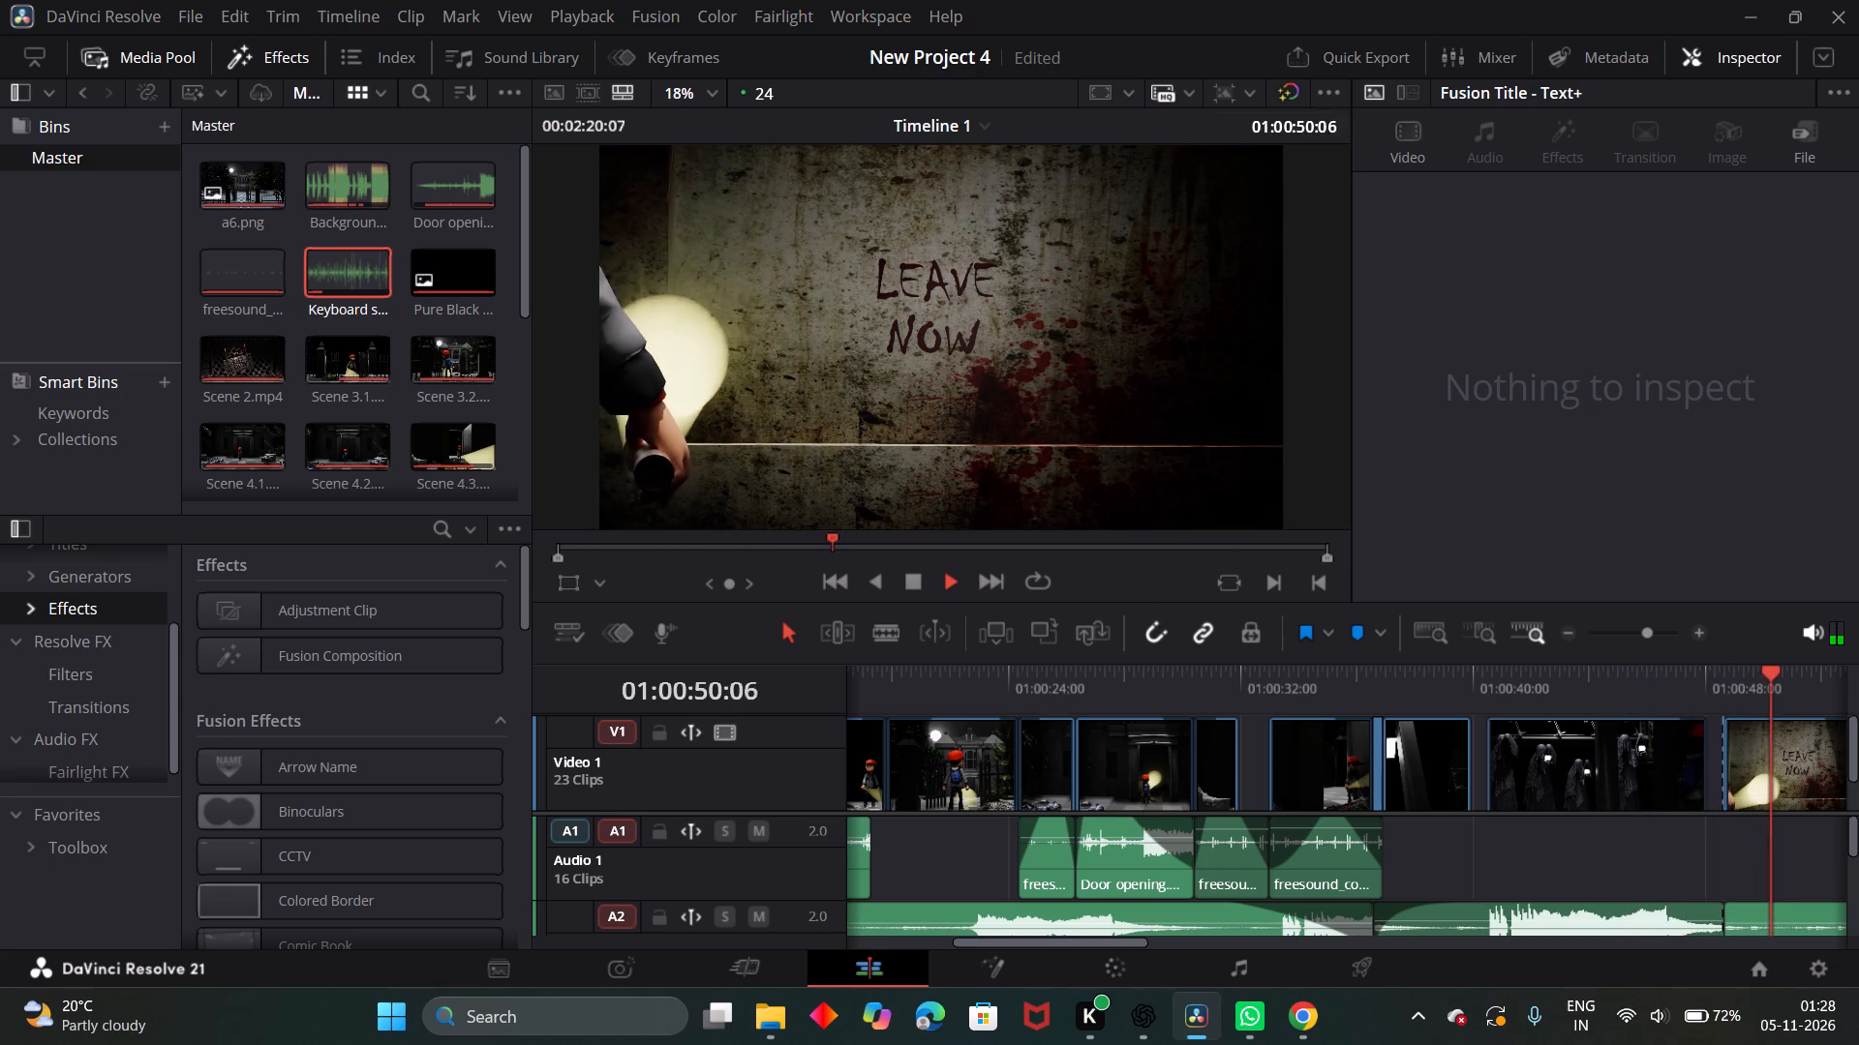
pyautogui.click(919, 582)
pyautogui.scroll(-1, 1124, 804)
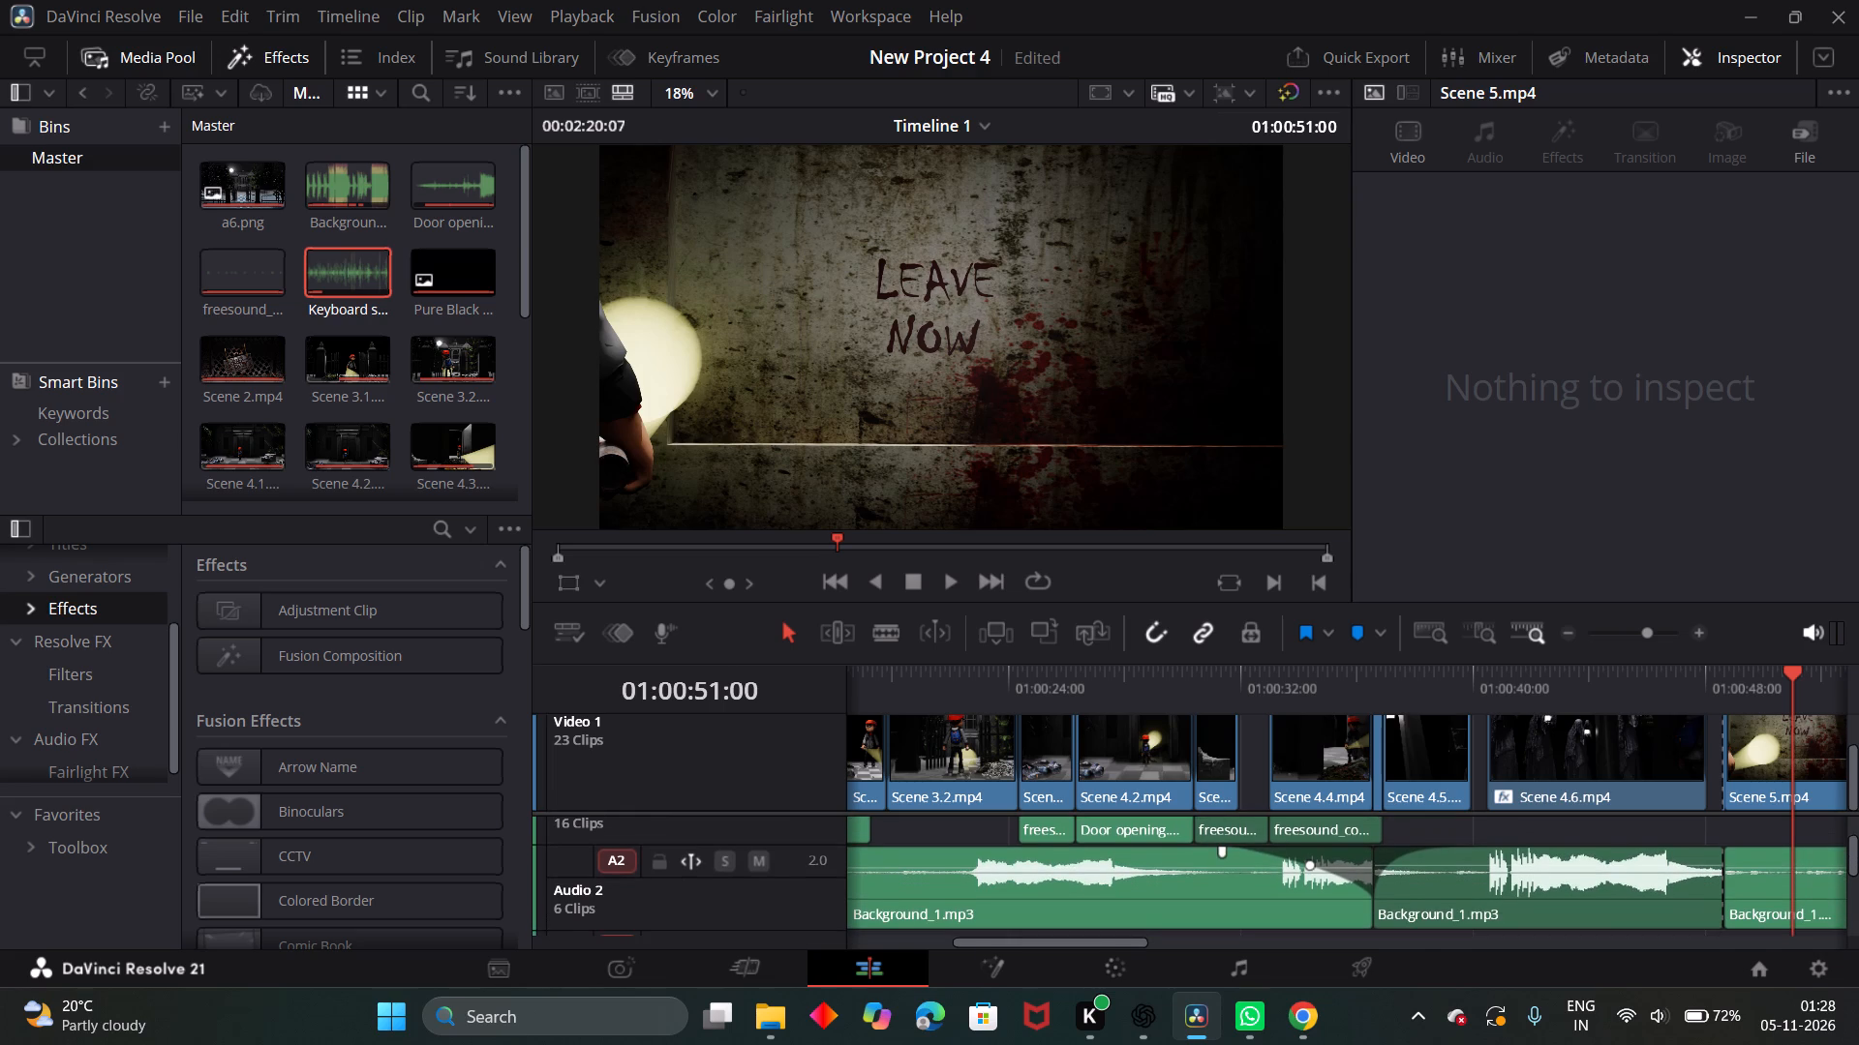
pyautogui.moveTo(1305, 869); pyautogui.dragTo(1289, 878)
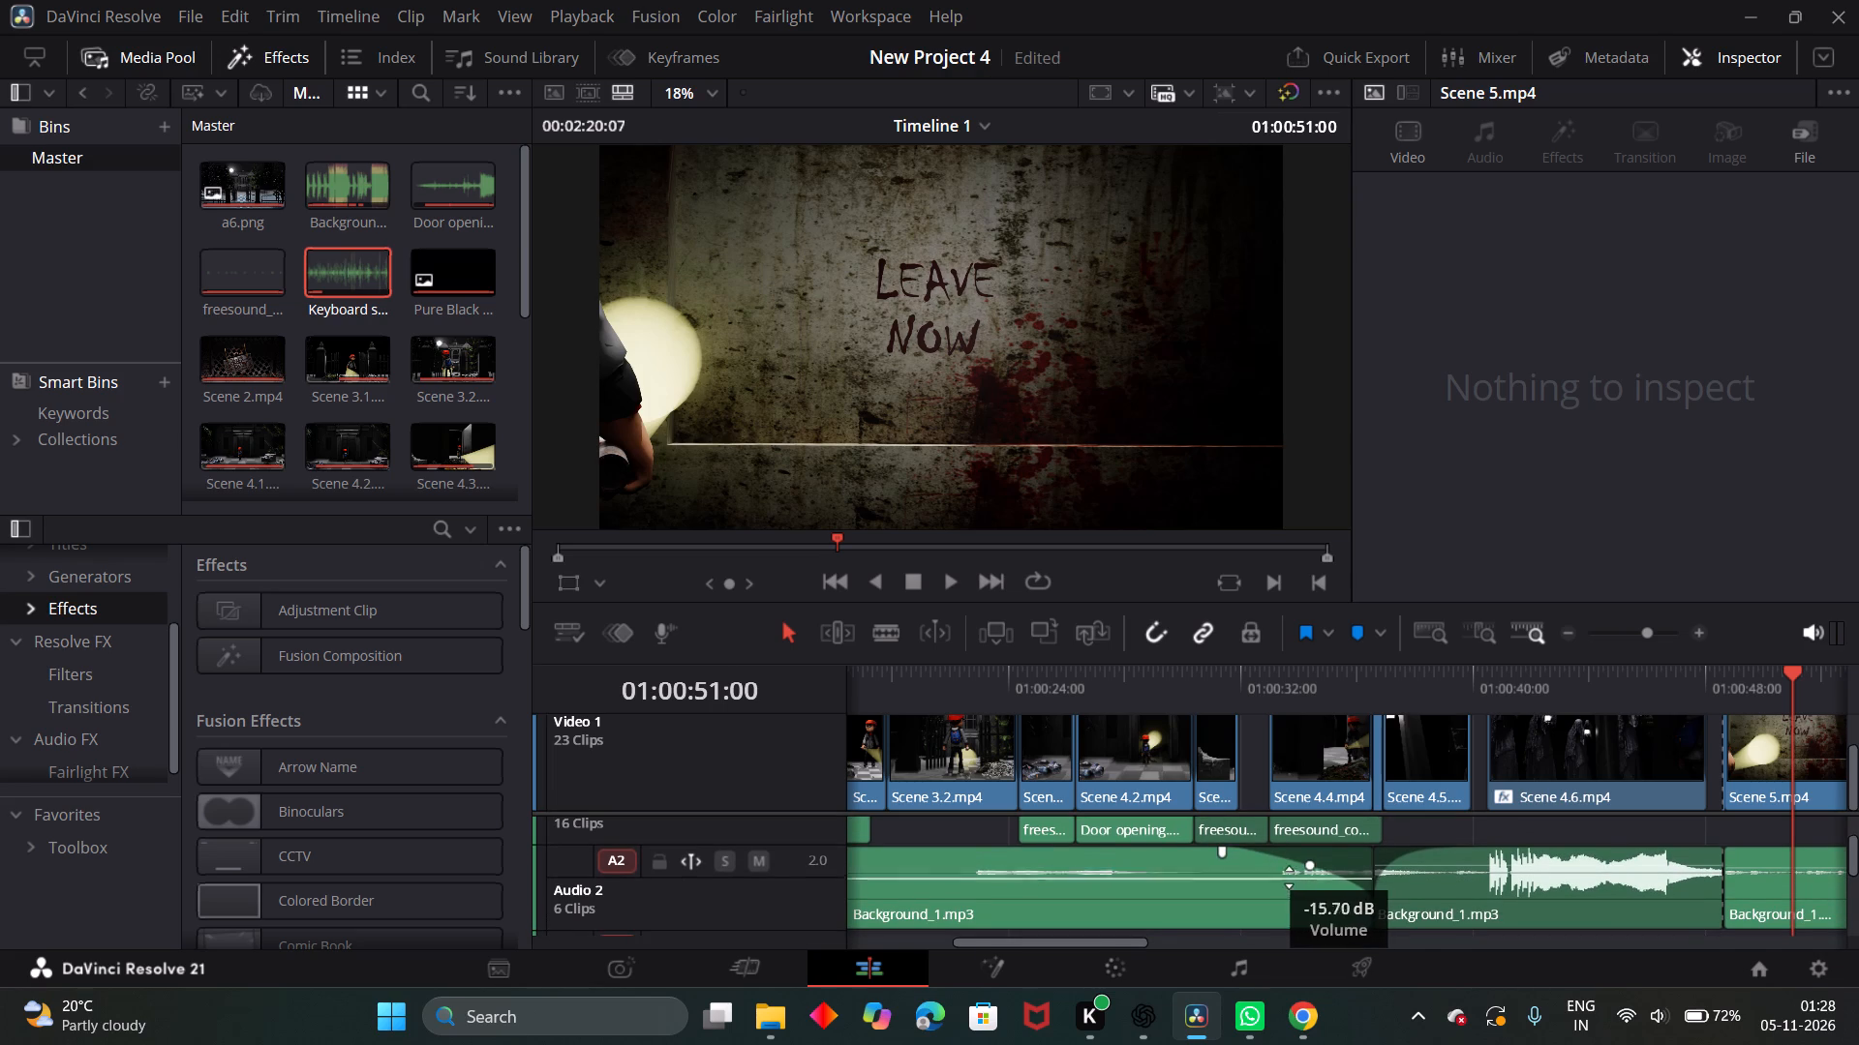
pyautogui.moveTo(1289, 878); pyautogui.dragTo(1289, 873)
# Reshape the fade-out curve of the Background_1 clip ending beneath Scene 4.4 so the music drops away faster.
pyautogui.moveTo(1219, 849); pyautogui.dragTo(1219, 864)
pyautogui.click(1204, 872)
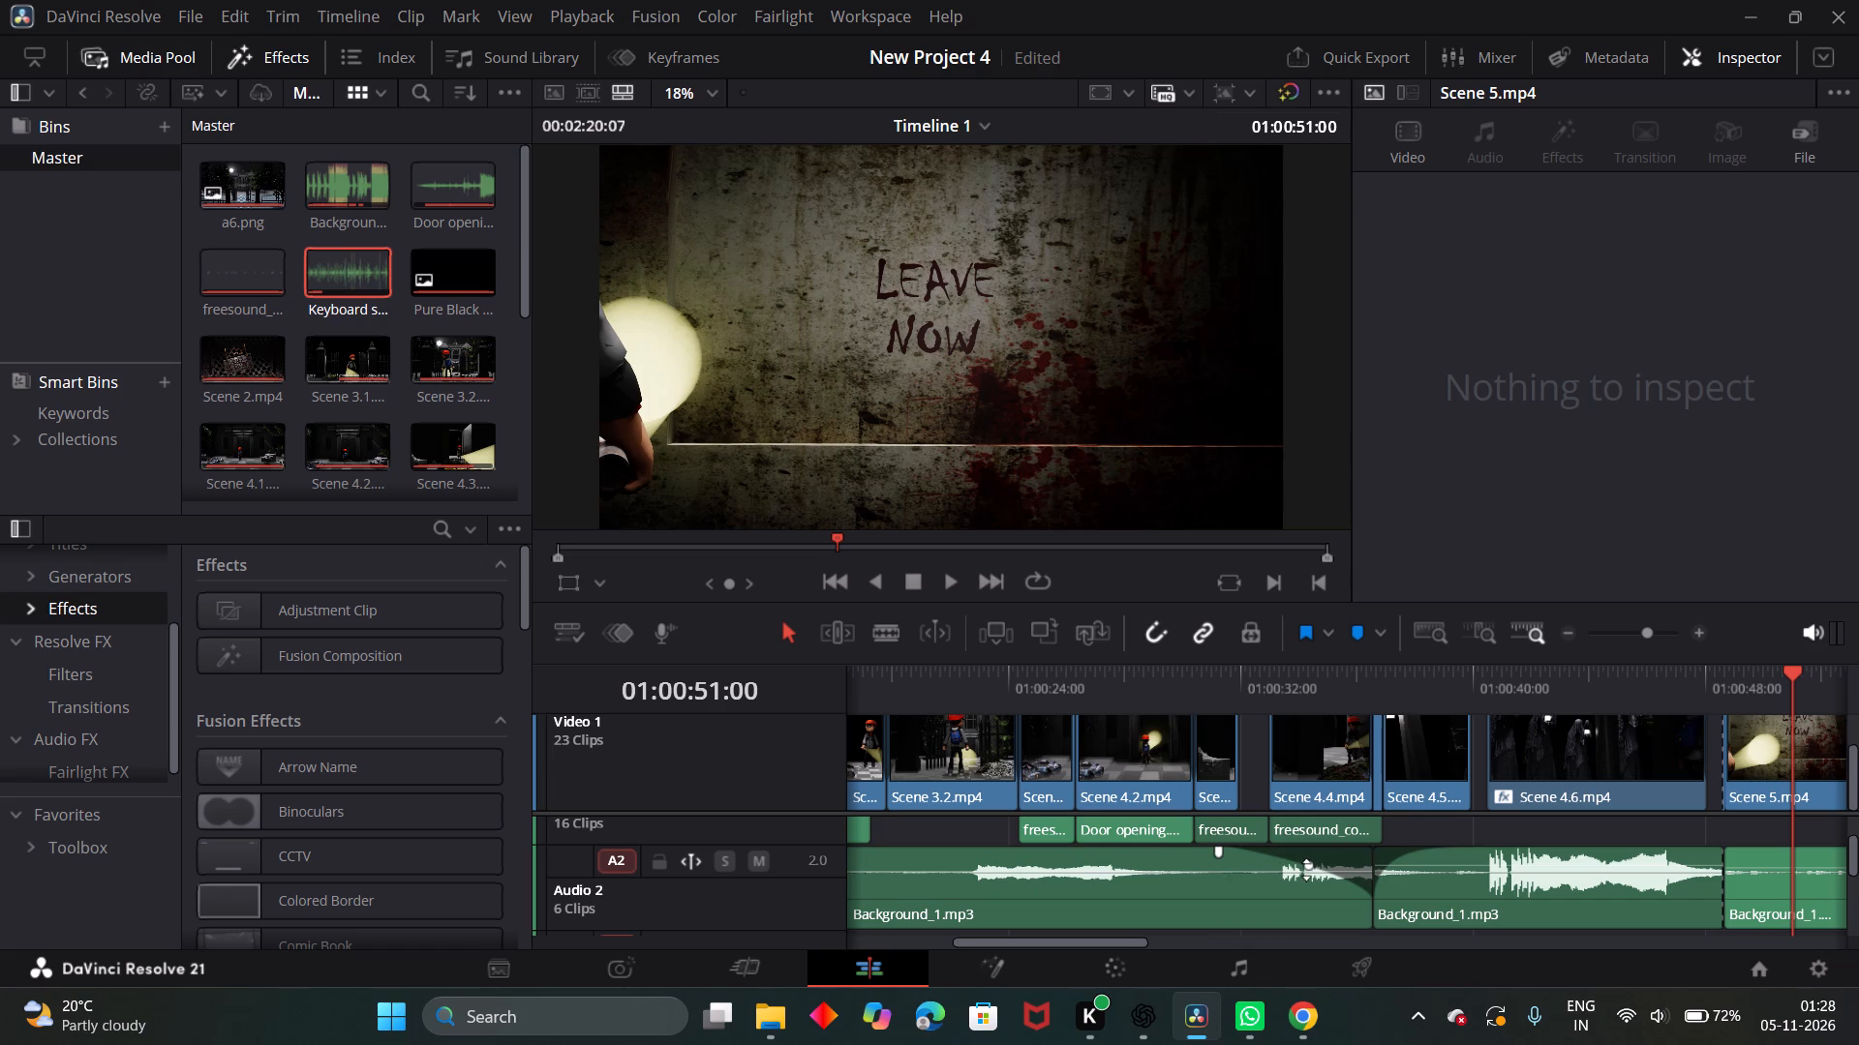
pyautogui.moveTo(1310, 869); pyautogui.dragTo(1267, 882)
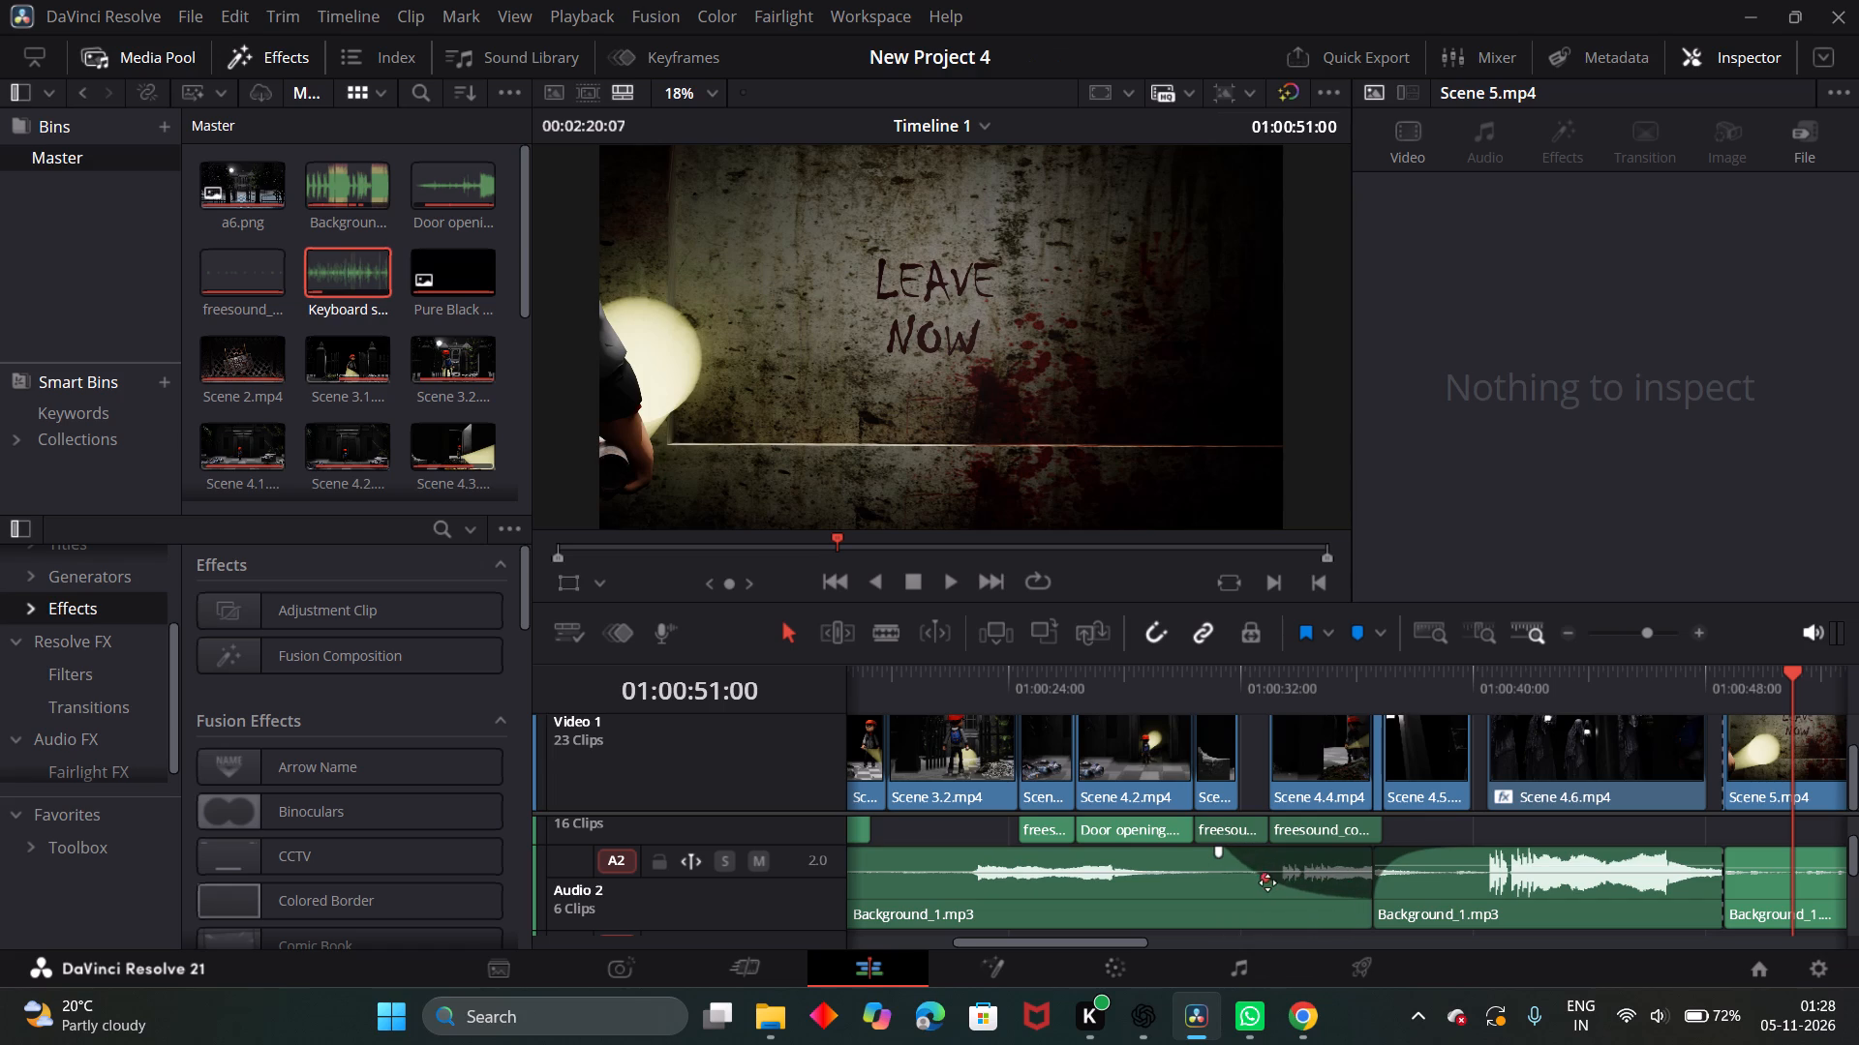
pyautogui.moveTo(1267, 882); pyautogui.dragTo(1290, 883)
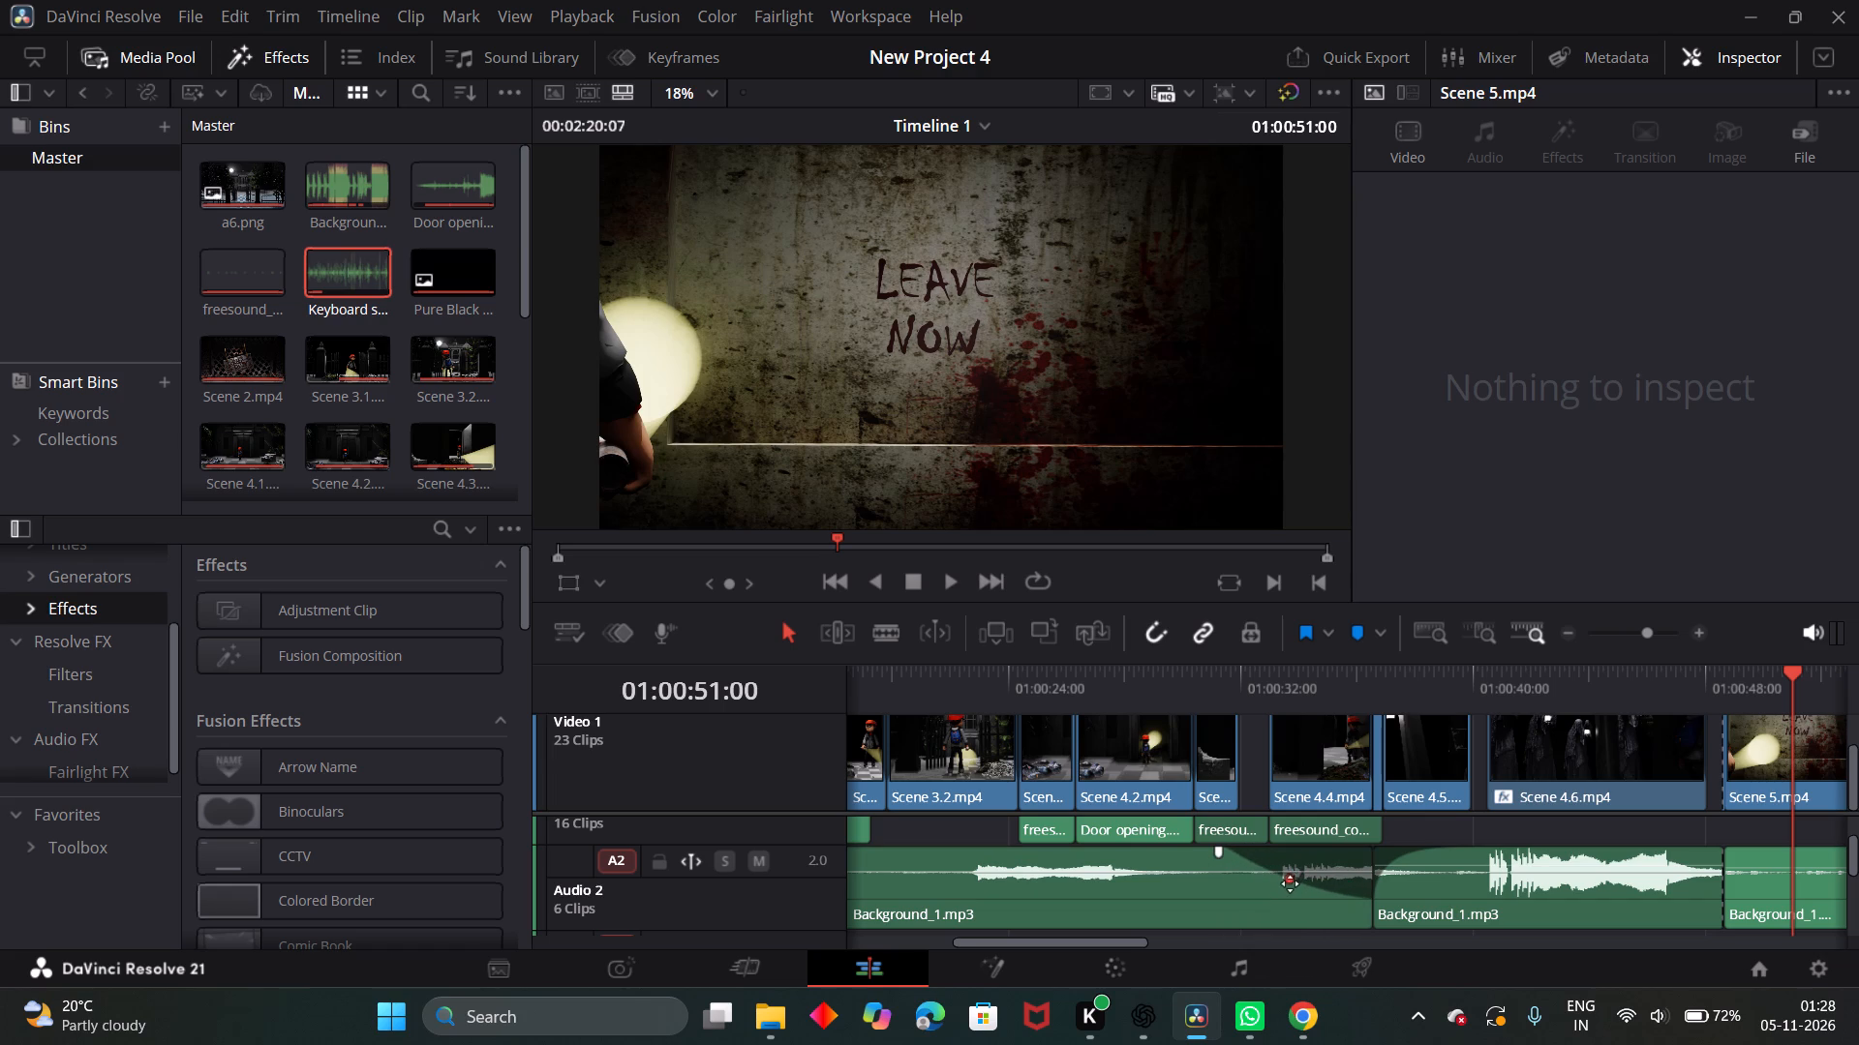
pyautogui.moveTo(1290, 883); pyautogui.dragTo(1288, 887)
pyautogui.click(1288, 887)
# Replay from the end of Scene 3.2 and reshape the fade-in curve of the Background_1 clip starting beneath Scene 4.5 so the music rises more gradually.
pyautogui.moveTo(1792, 675); pyautogui.dragTo(1004, 787)
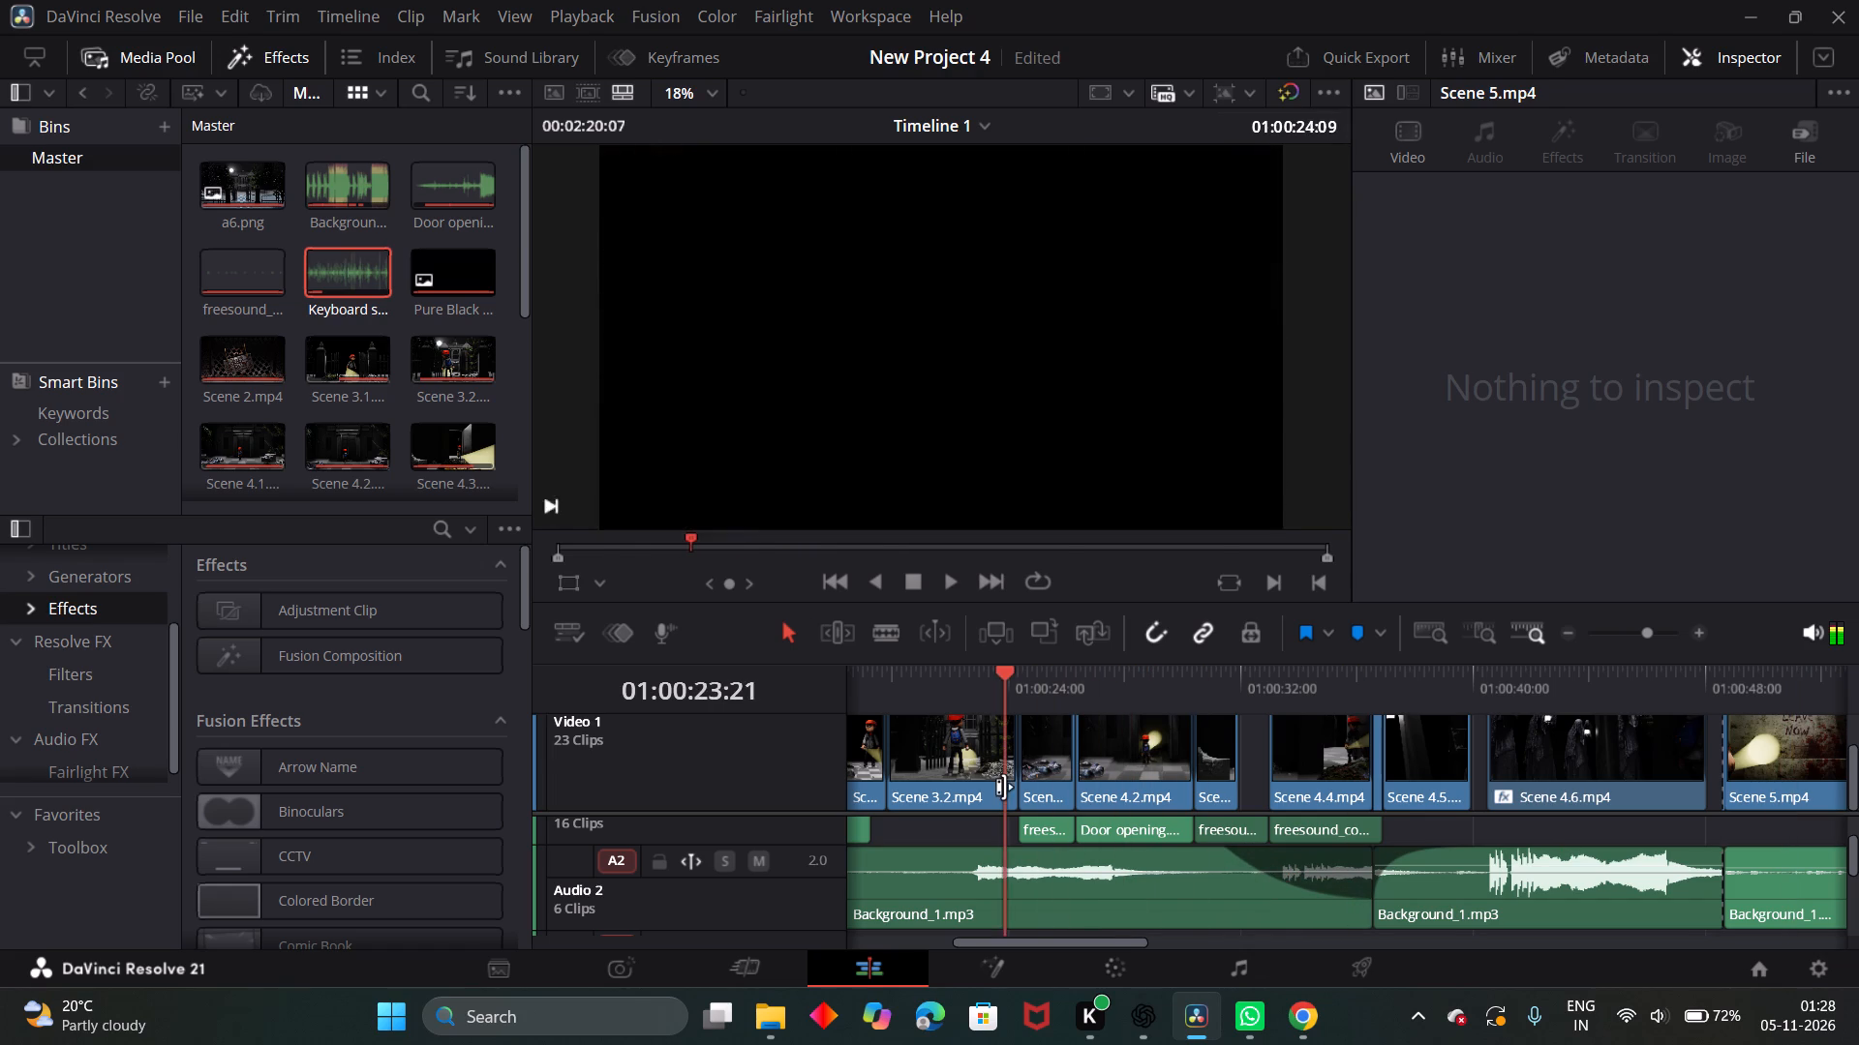
pyautogui.click(944, 582)
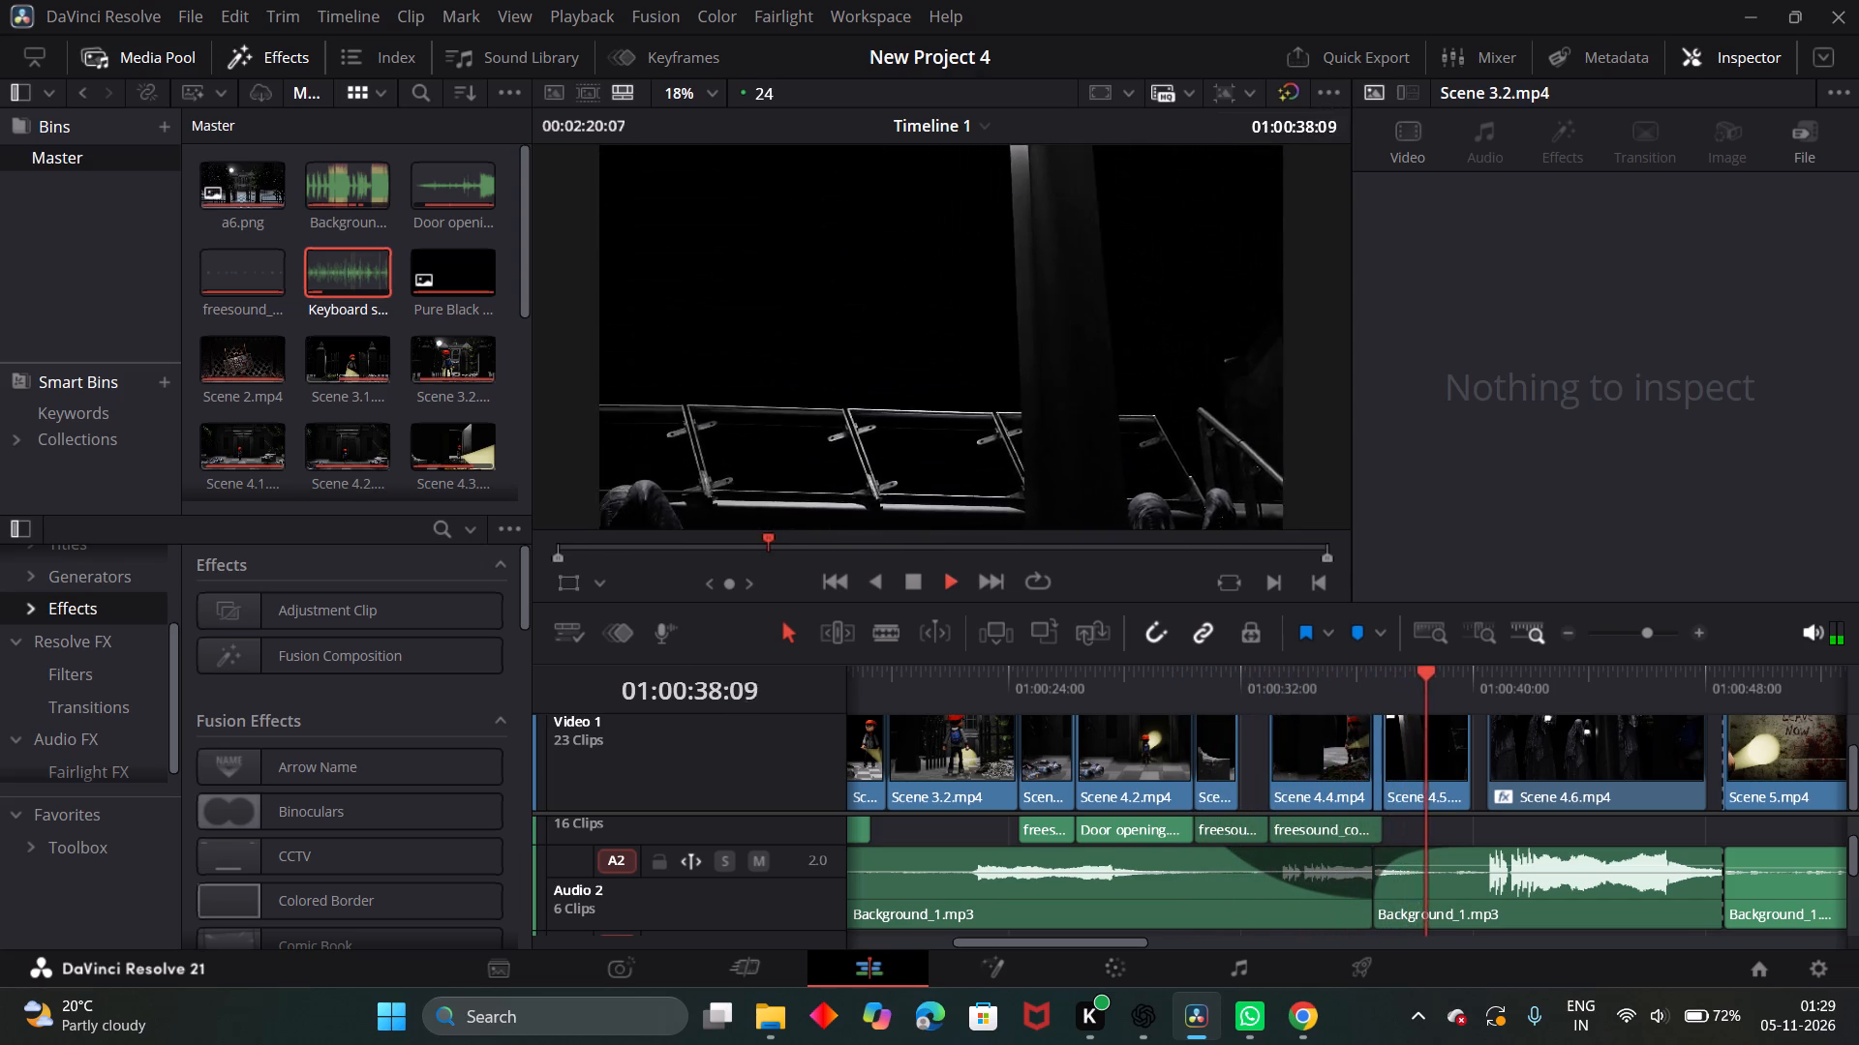